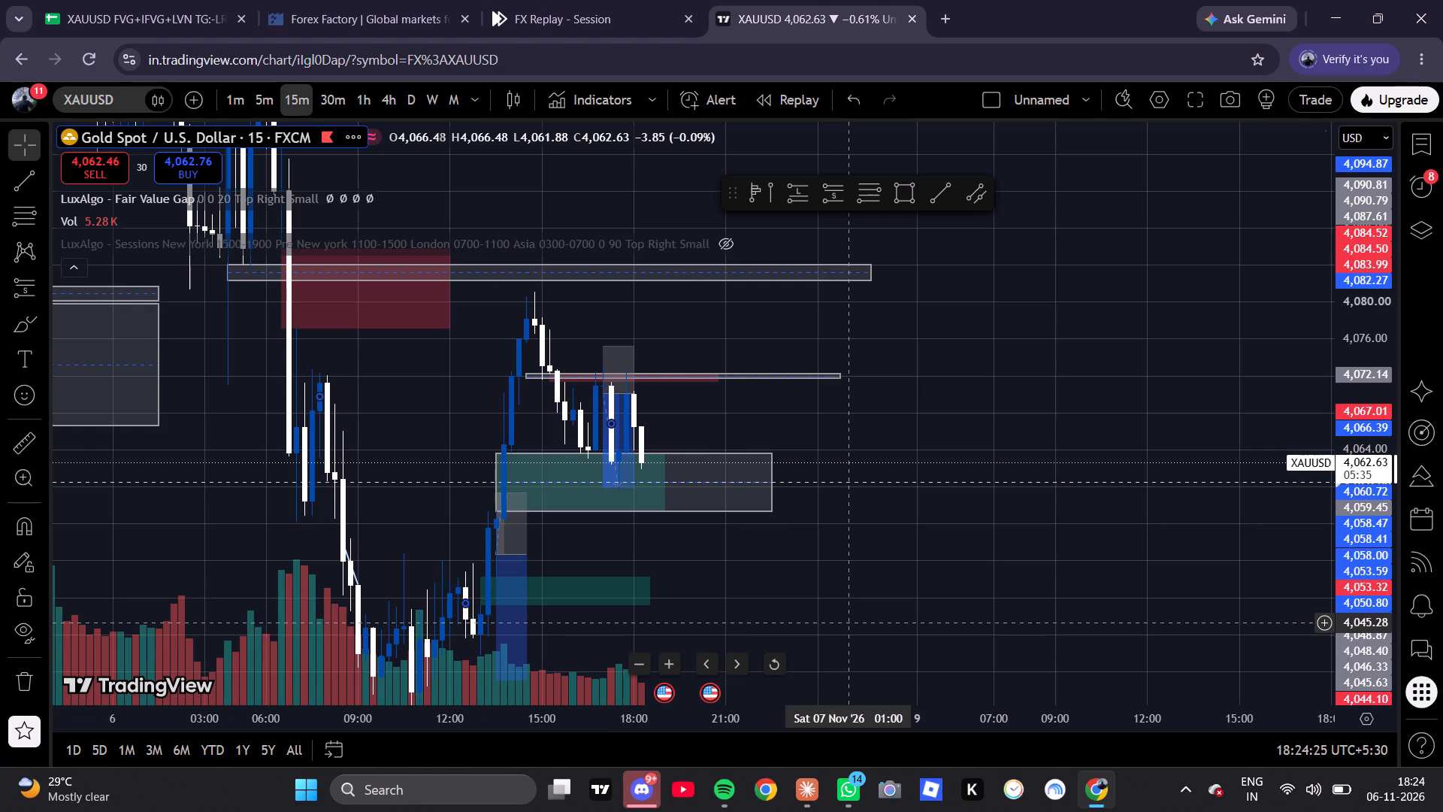
# Cycle through the watchlist symbols and examine each one's 15-minute chart, ending on gold futures (GC1!).
pyautogui.press('space')
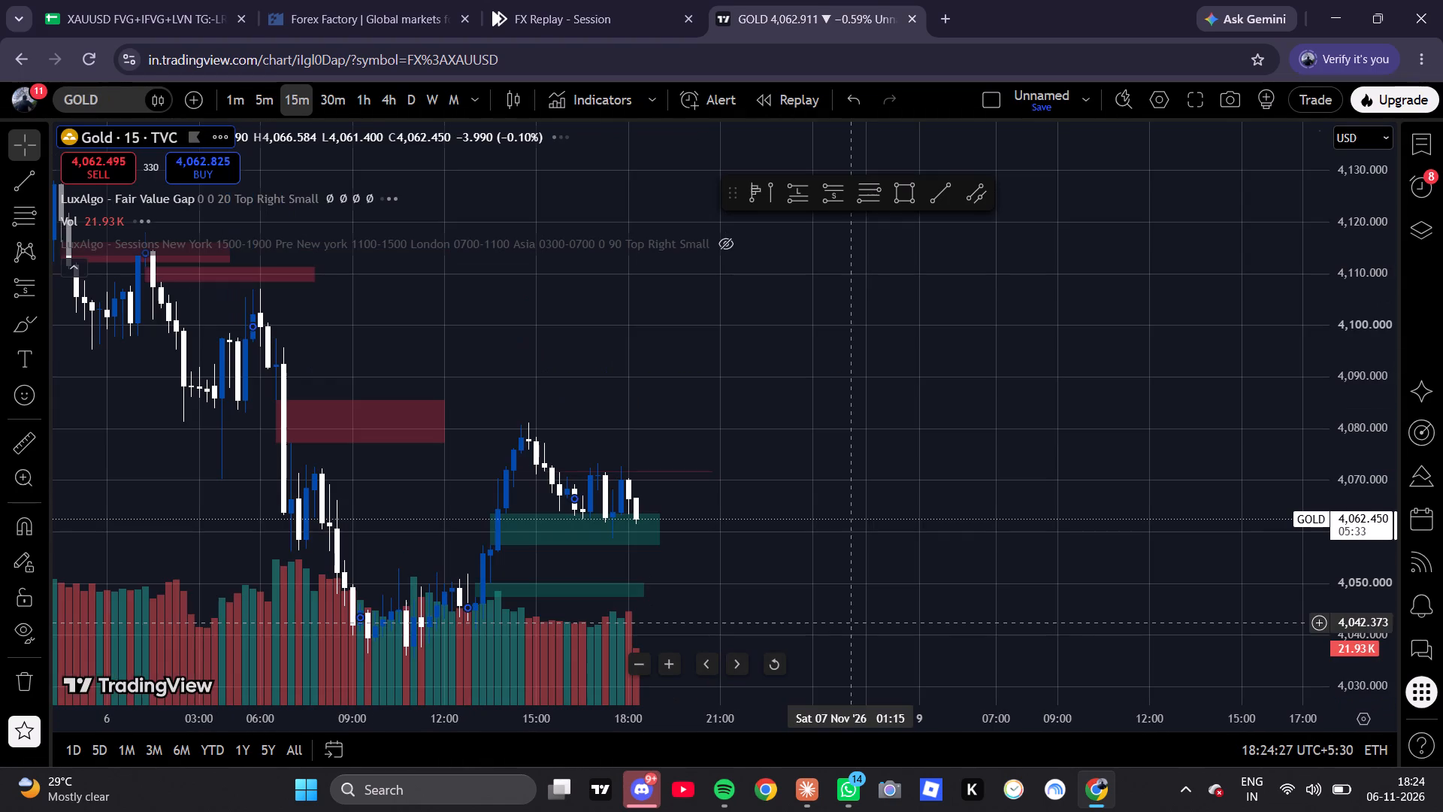
pyautogui.press('space')
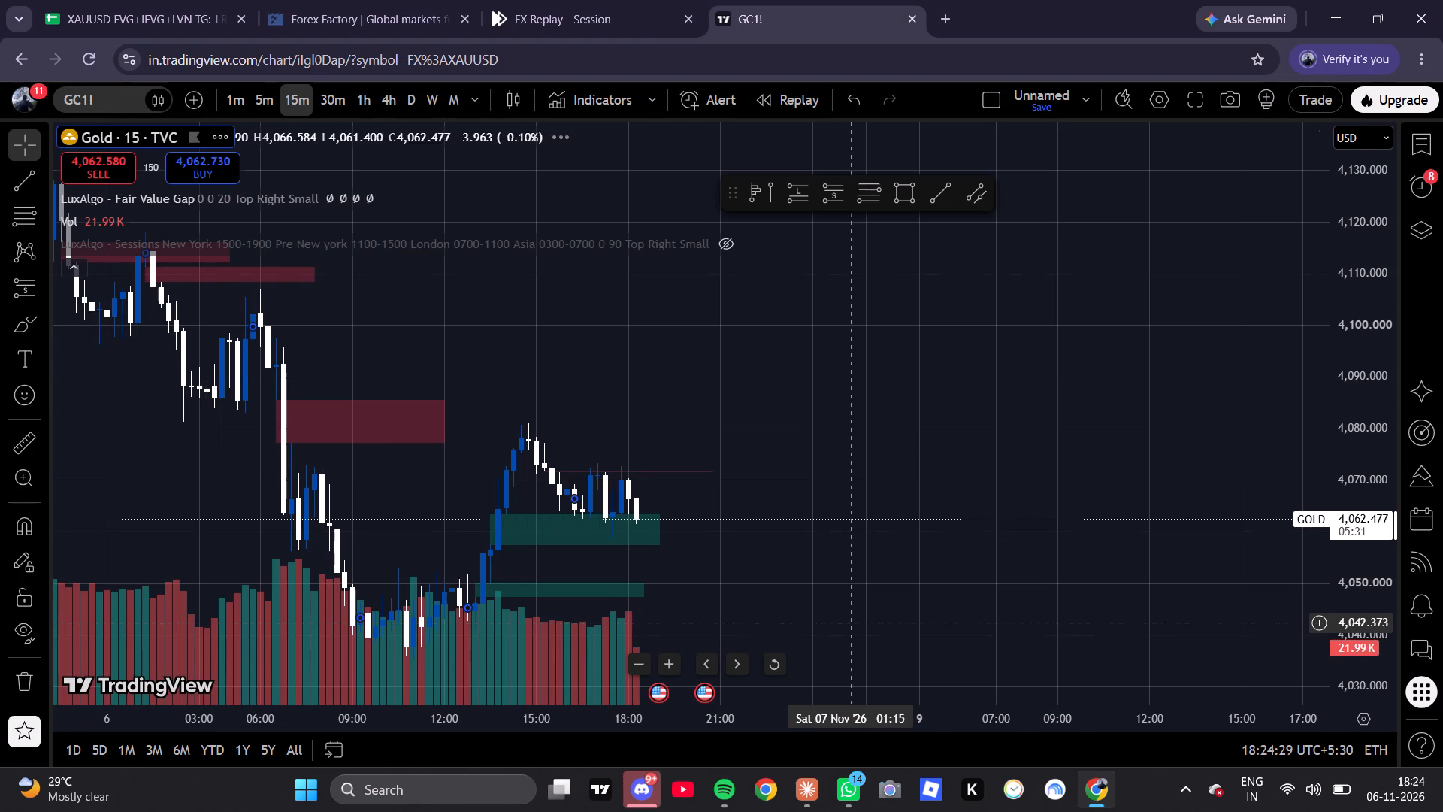
pyautogui.press('space')
pyautogui.press('space')
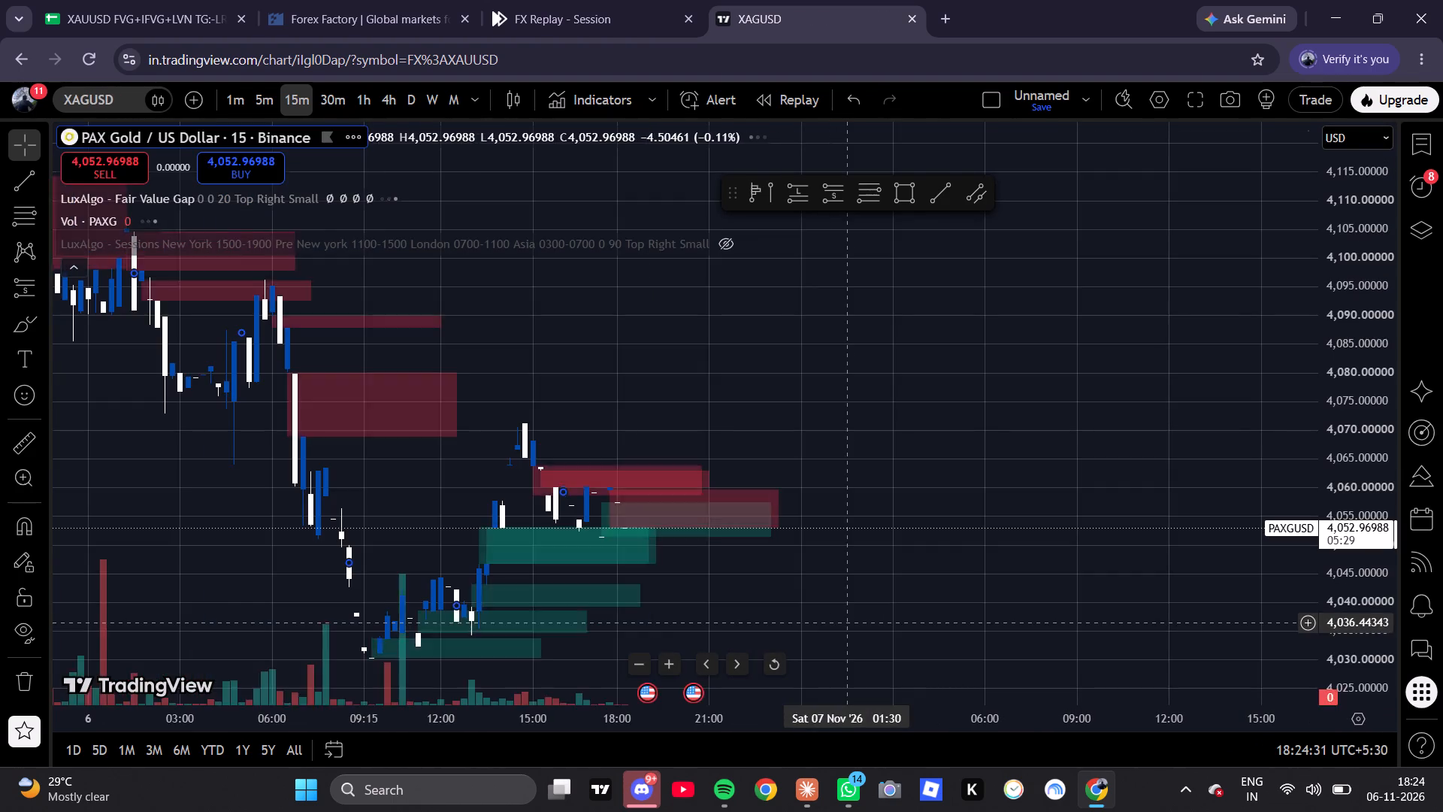
pyautogui.press('space')
pyautogui.press('space')
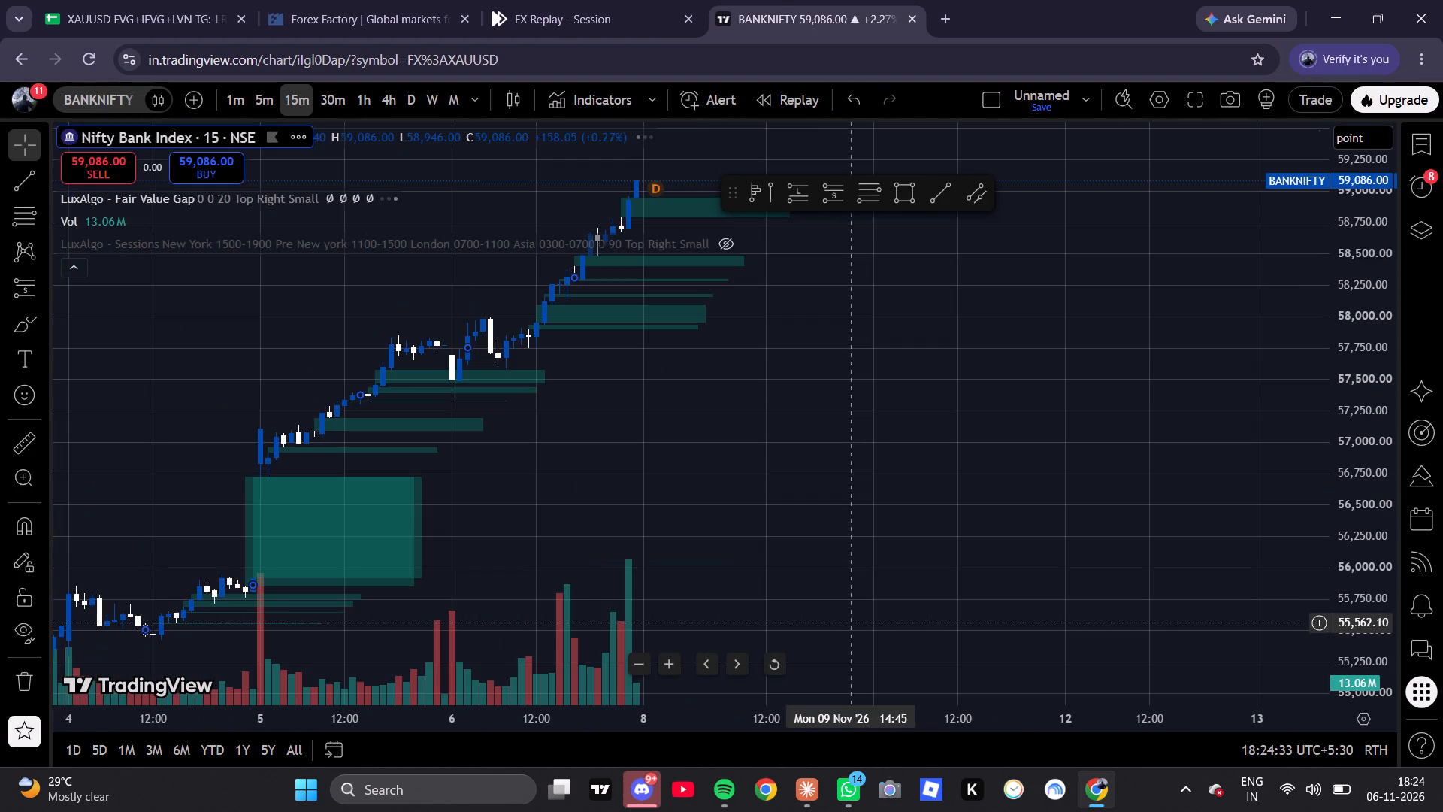
pyautogui.press('space')
pyautogui.press('space')
pyautogui.press('space')
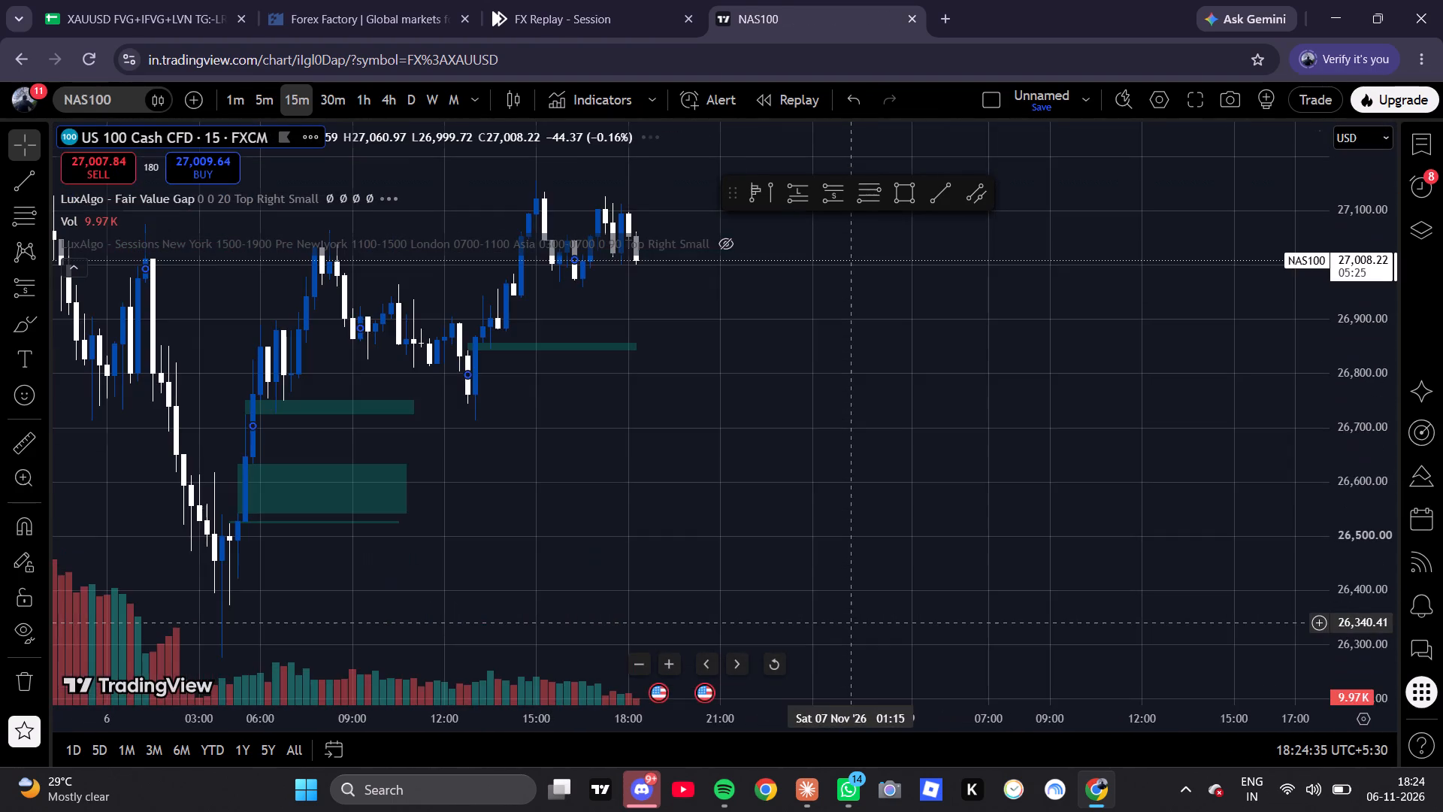
pyautogui.press('space')
pyautogui.press('space')
pyautogui.press('space')
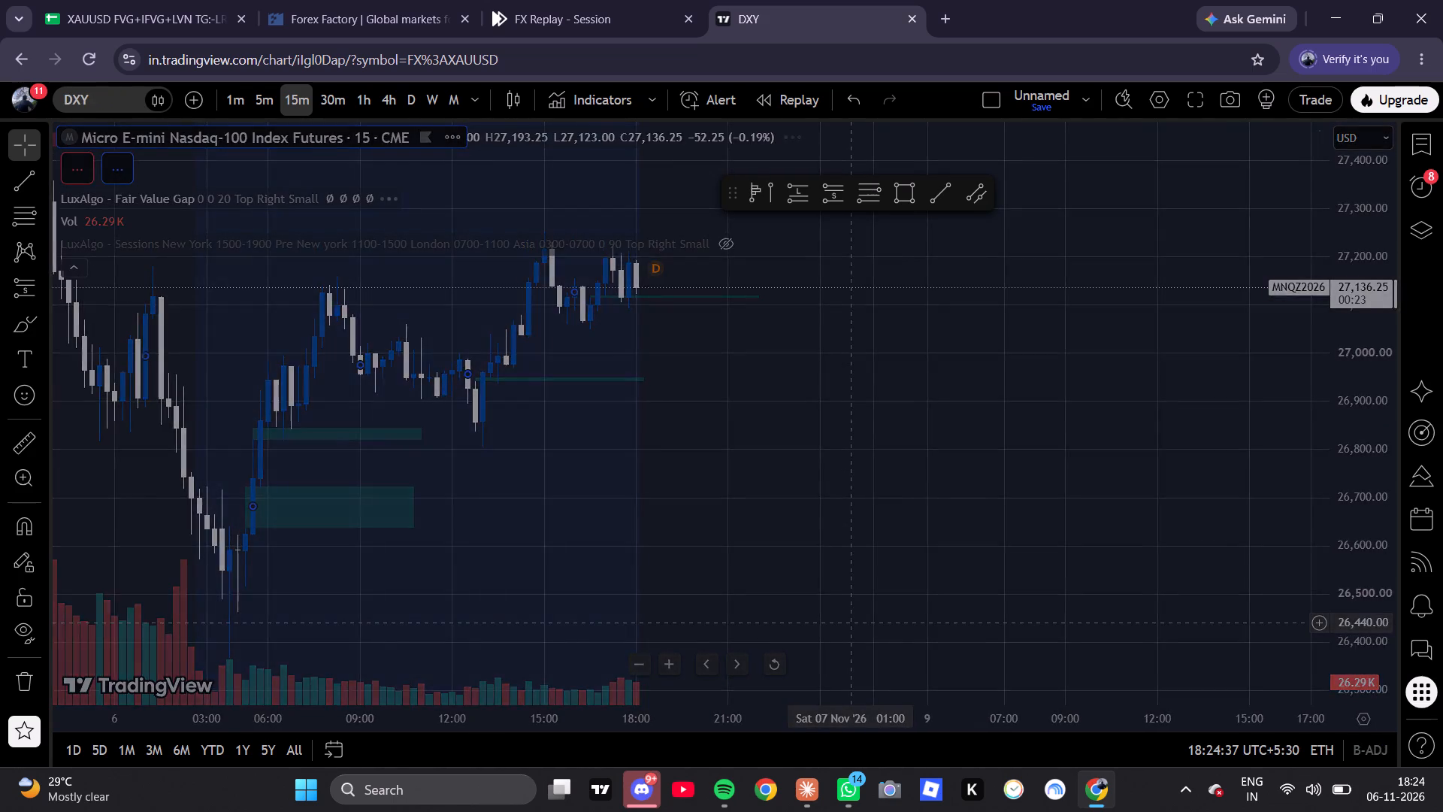
pyautogui.press('space')
pyautogui.press('space')
pyautogui.press('space')
pyautogui.press('space')
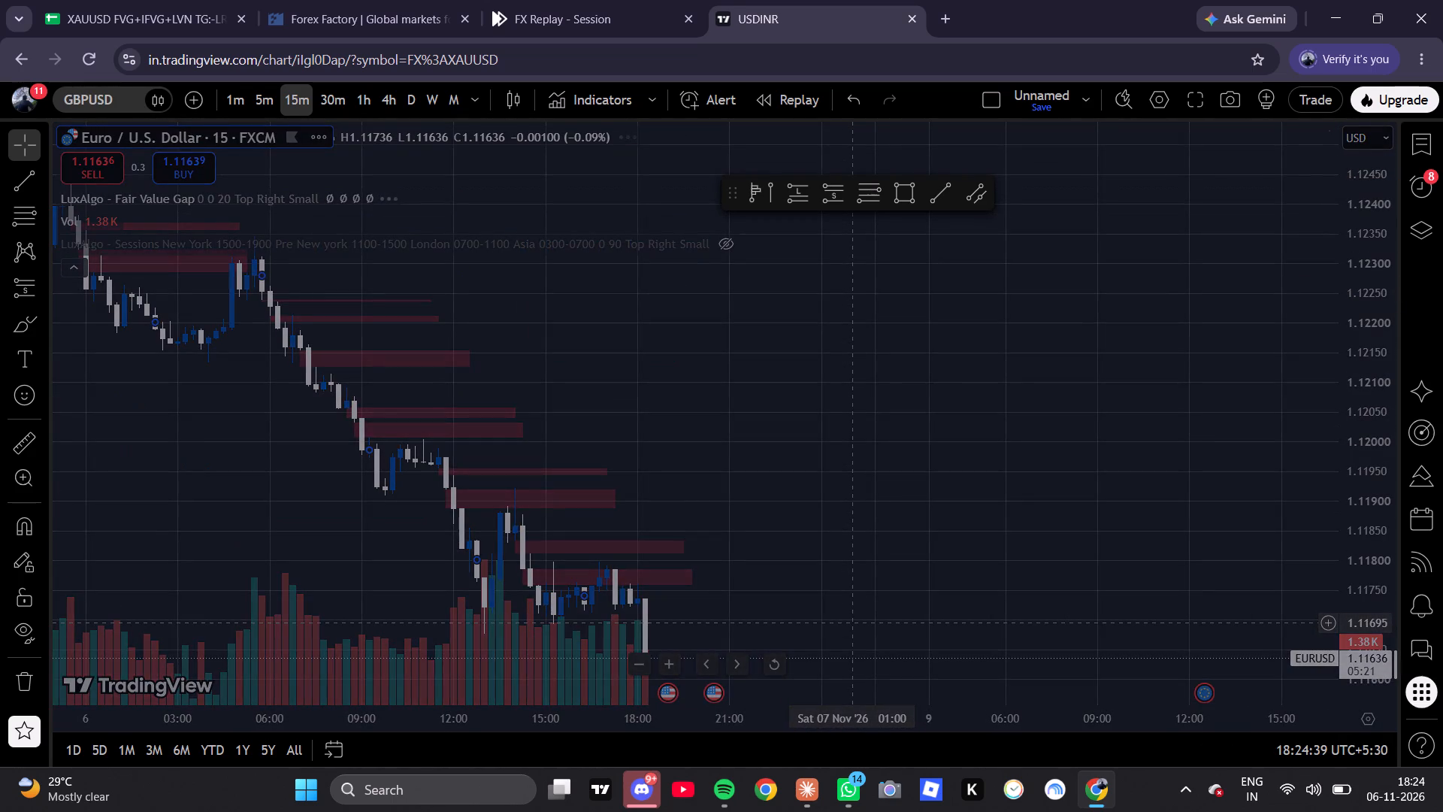
pyautogui.press('space')
pyautogui.press('space')
pyautogui.press('space')
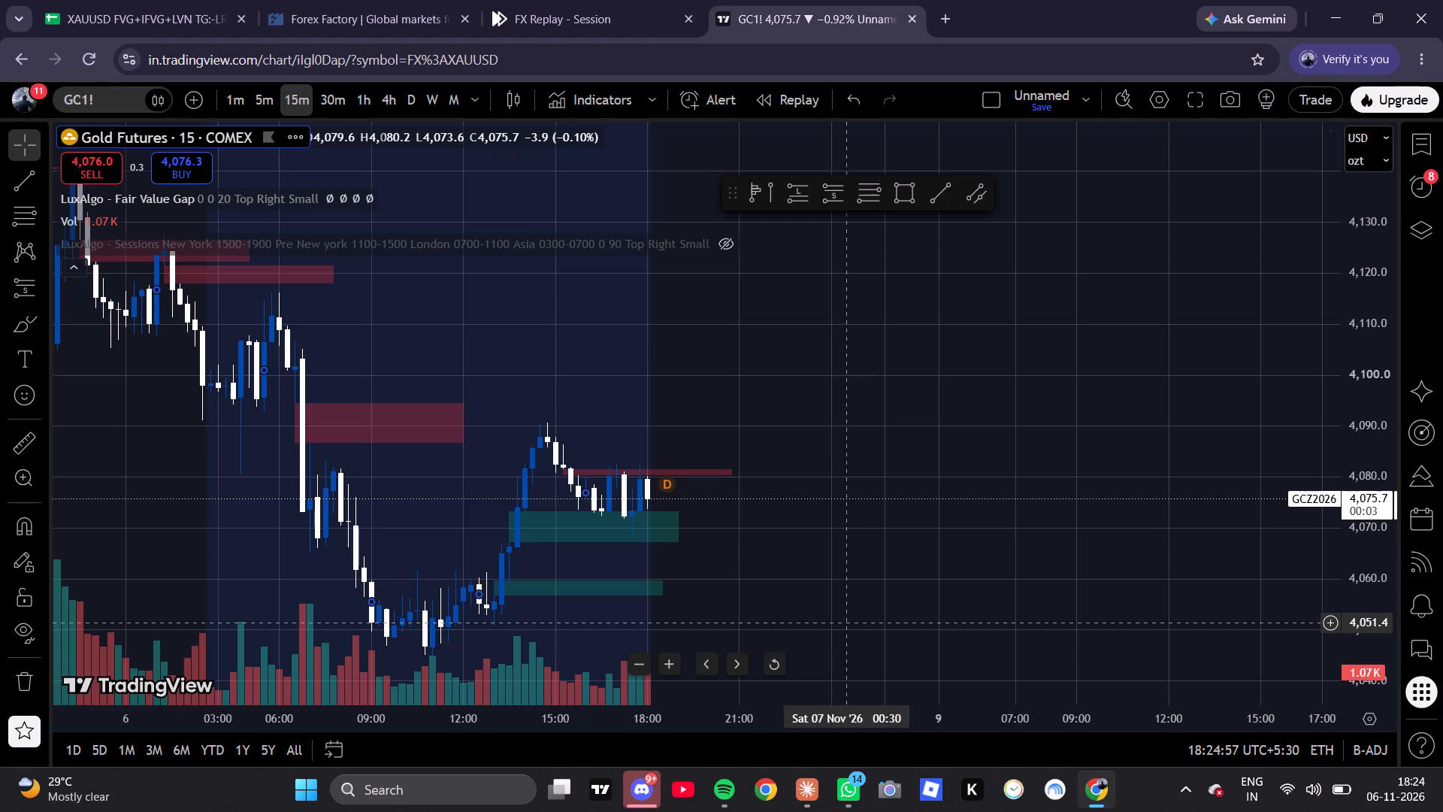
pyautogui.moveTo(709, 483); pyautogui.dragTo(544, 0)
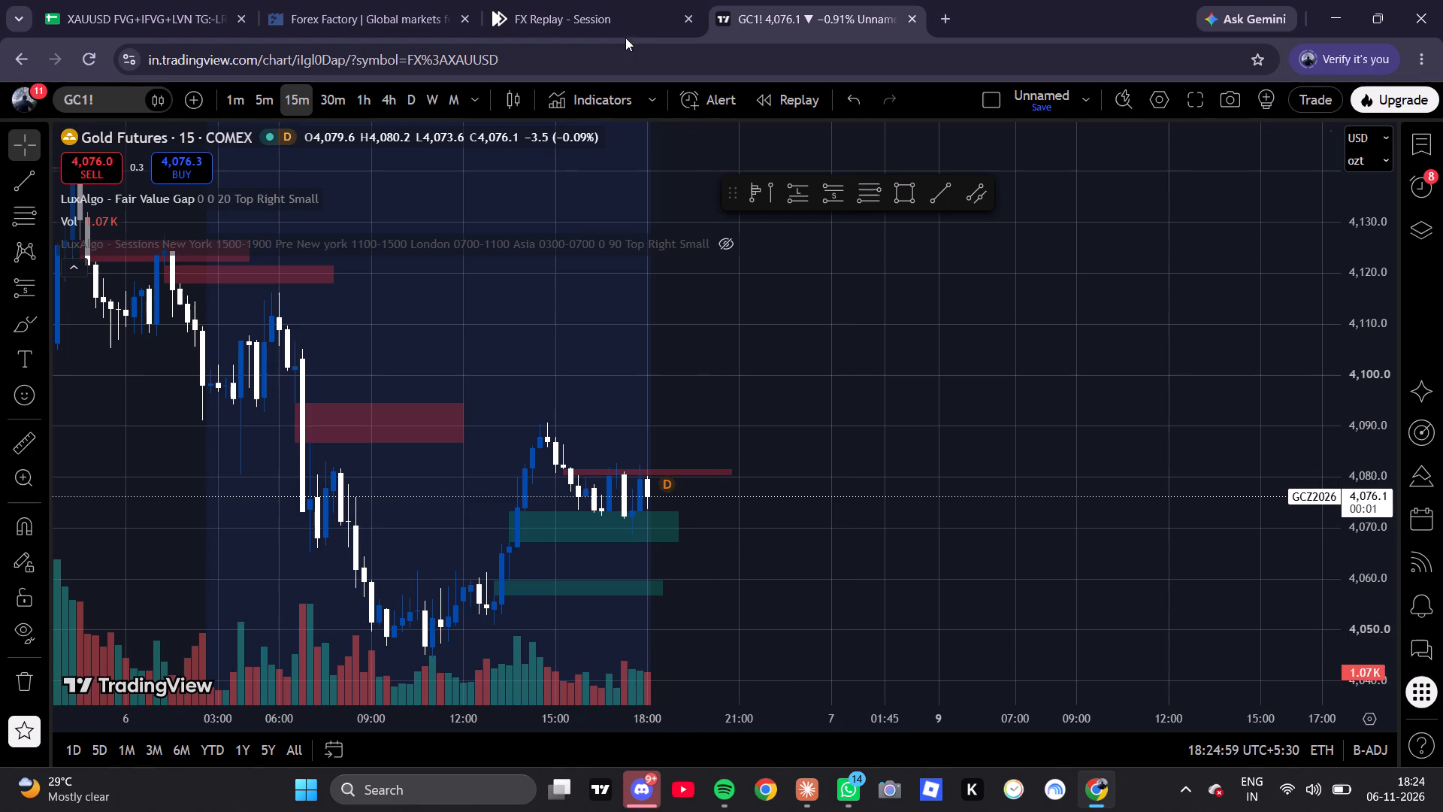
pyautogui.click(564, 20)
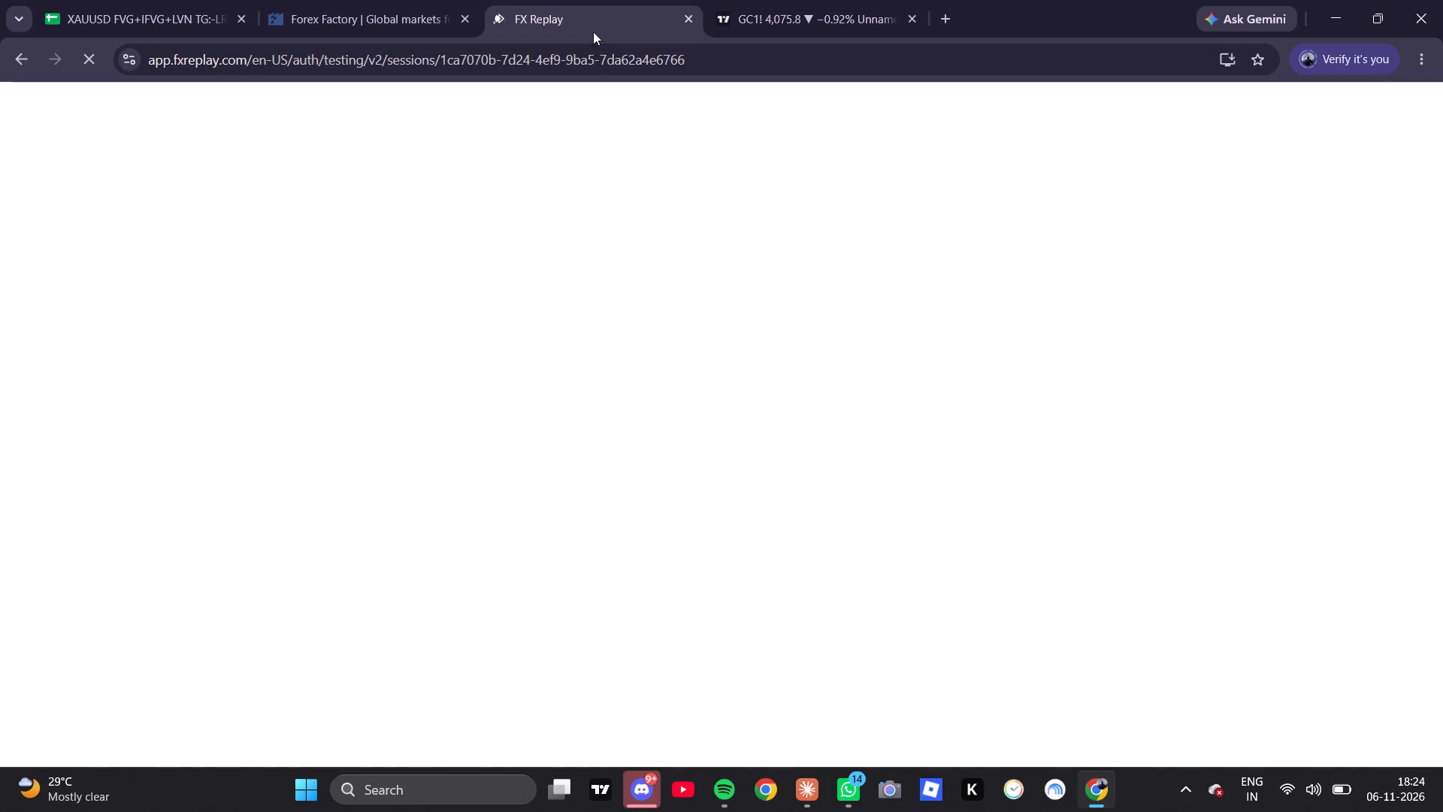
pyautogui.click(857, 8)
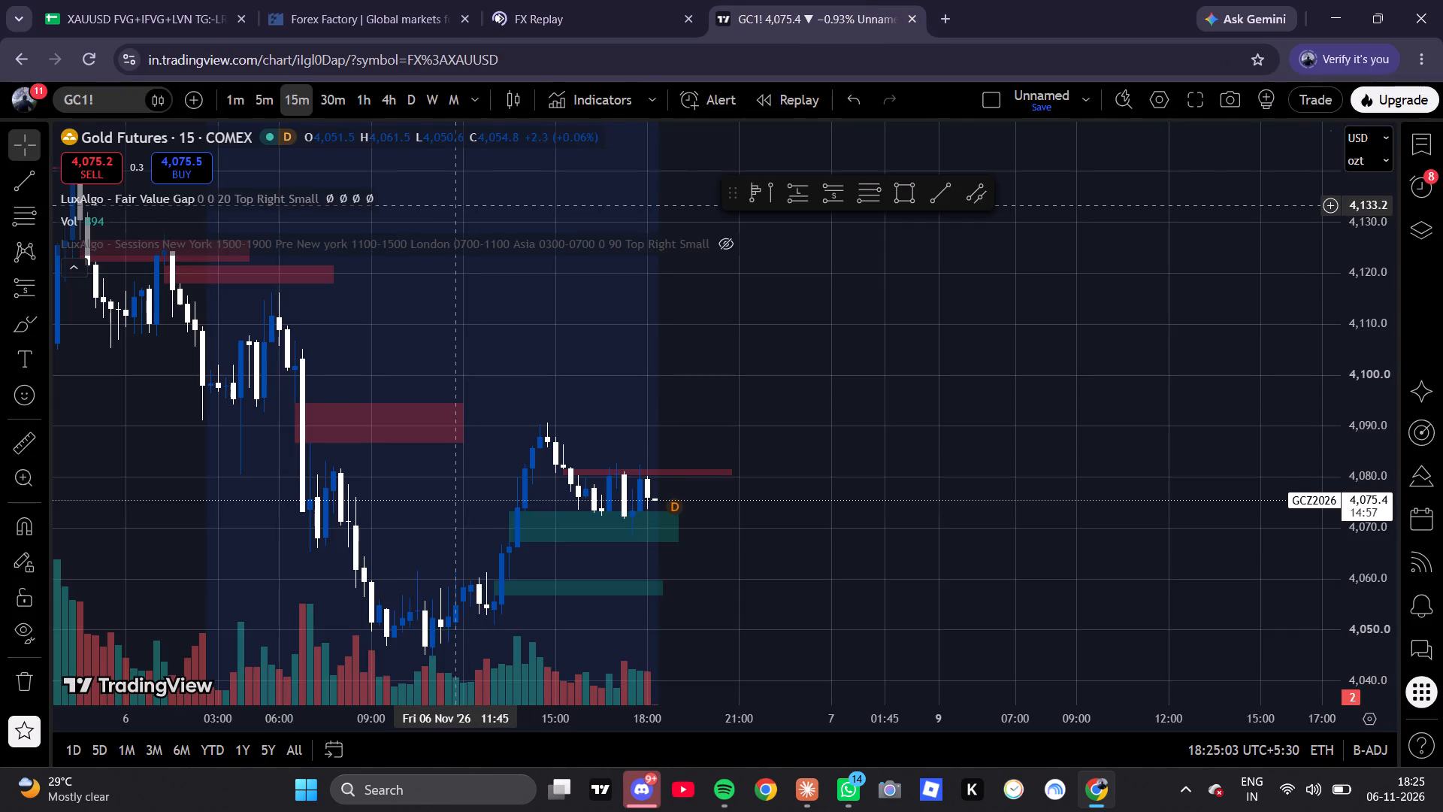
# Go through the remaining watchlist symbols' 15-minute charts until back at XAUUSD.
pyautogui.press('space')
pyautogui.press('space')
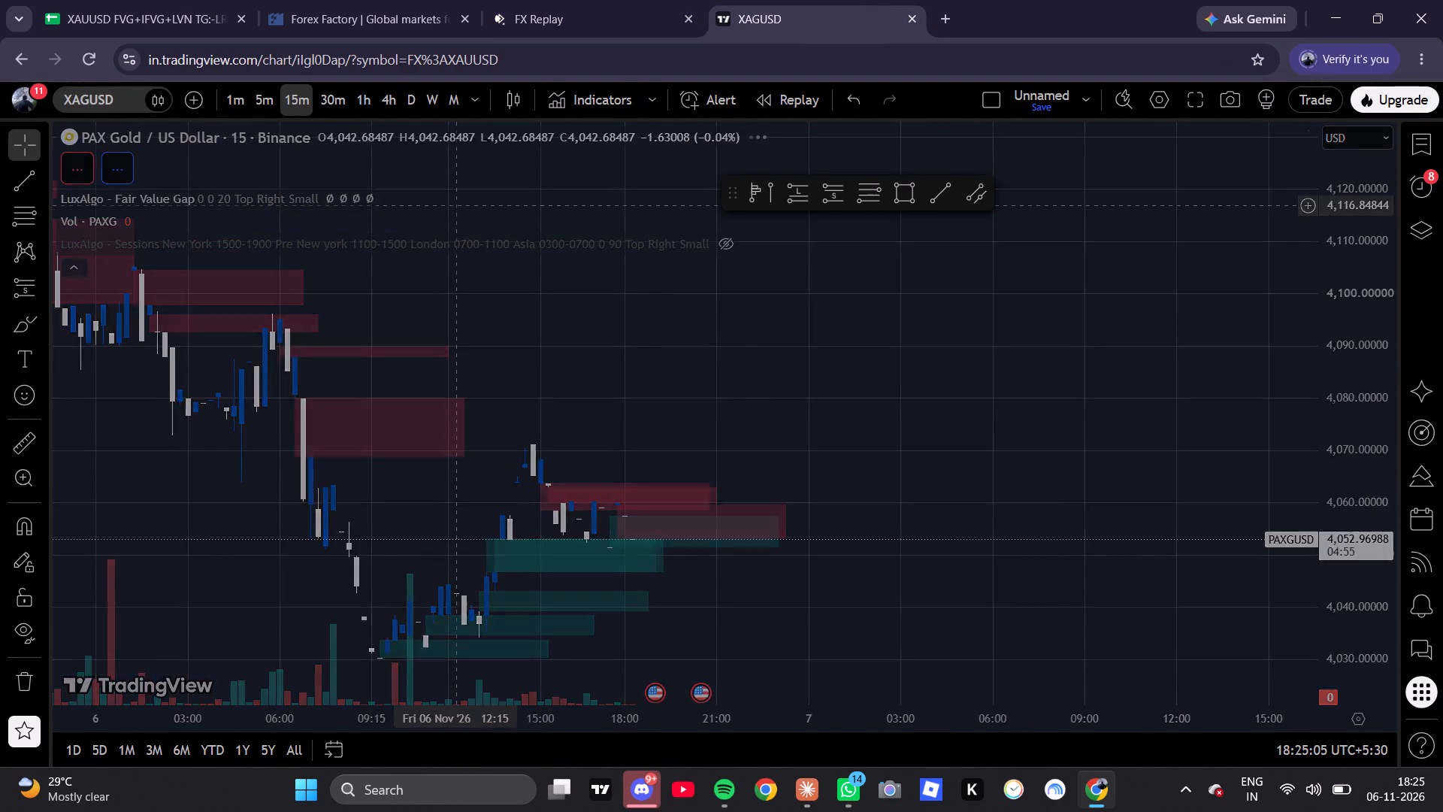
pyautogui.press('space')
pyautogui.press('space')
pyautogui.press('space')
pyautogui.press('space')
pyautogui.press('space')
pyautogui.press('space')
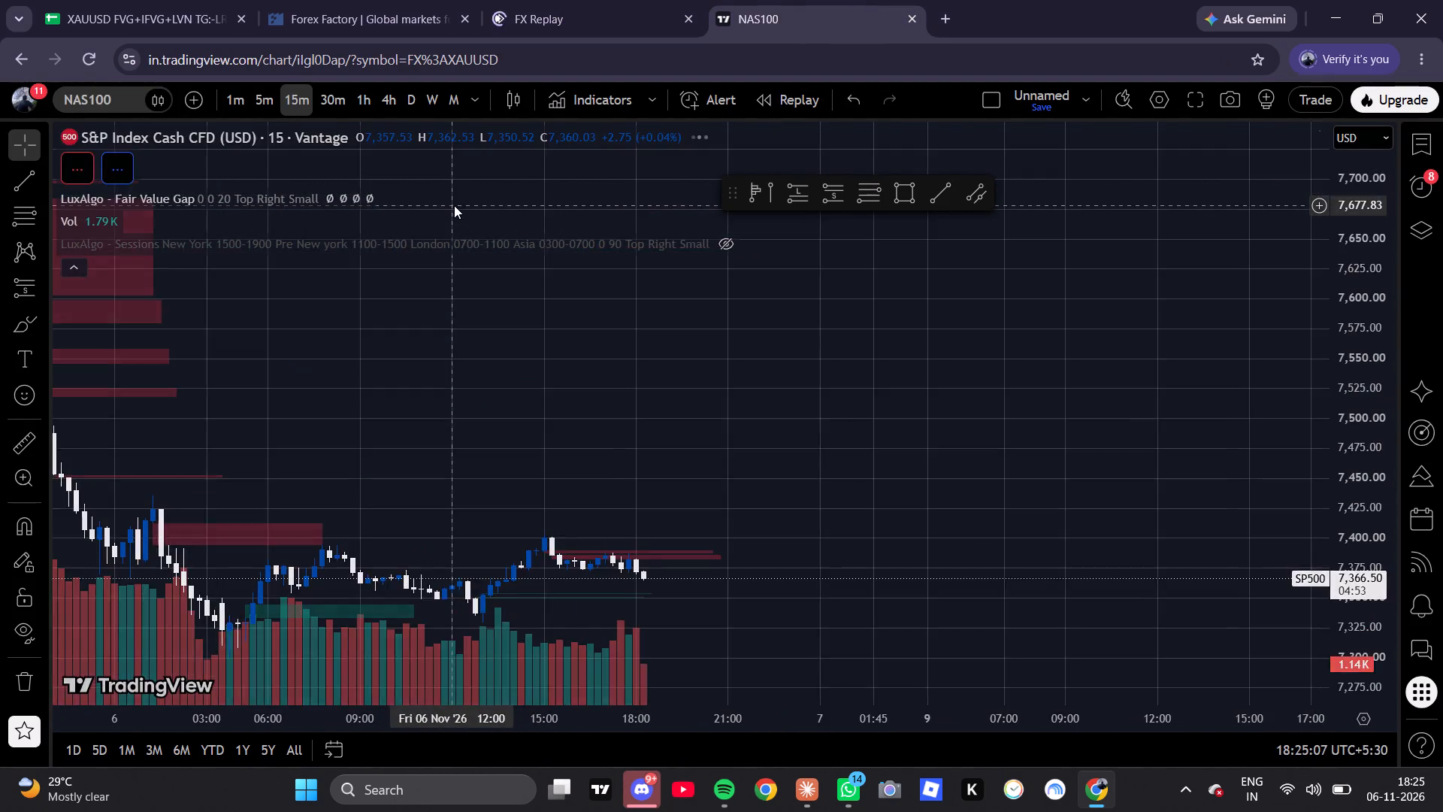
pyautogui.press('space')
pyautogui.press('space')
pyautogui.press('space')
pyautogui.press('space')
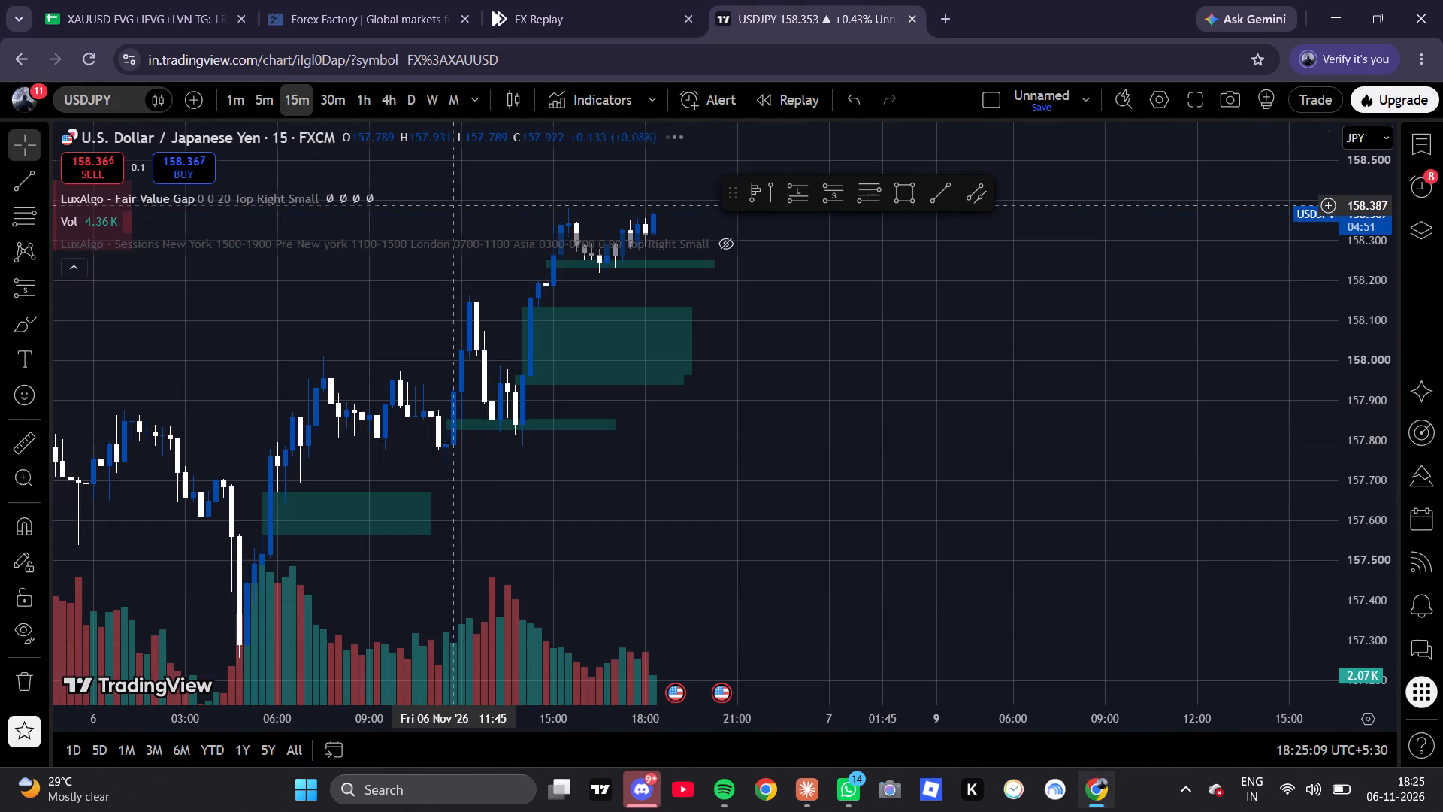
pyautogui.press('space')
pyautogui.press('space')
pyautogui.press('space')
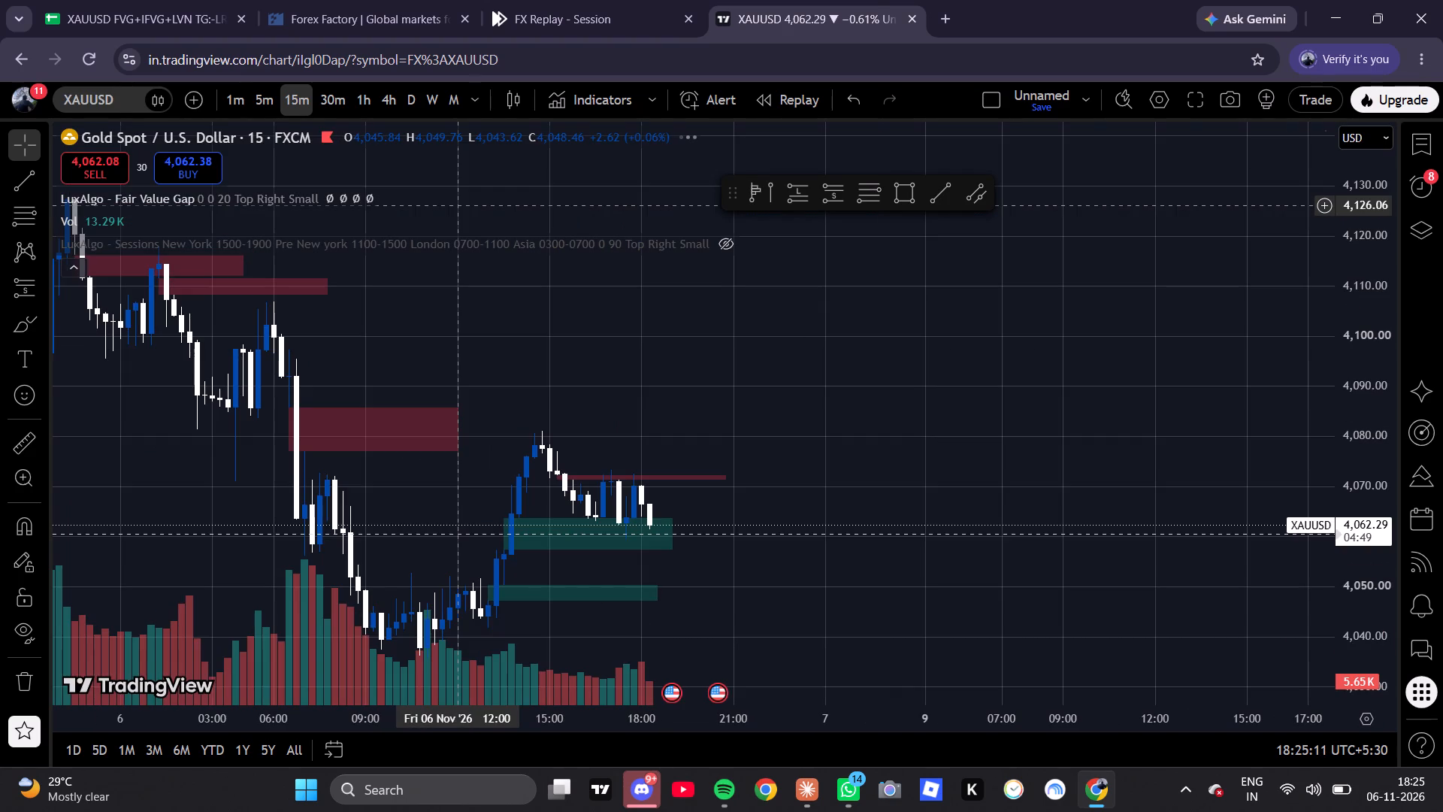
# Examine recent XAUUSD price action on the 15-minute chart around the drawn zones and fair value gaps.
pyautogui.scroll(-2, 922, 405)
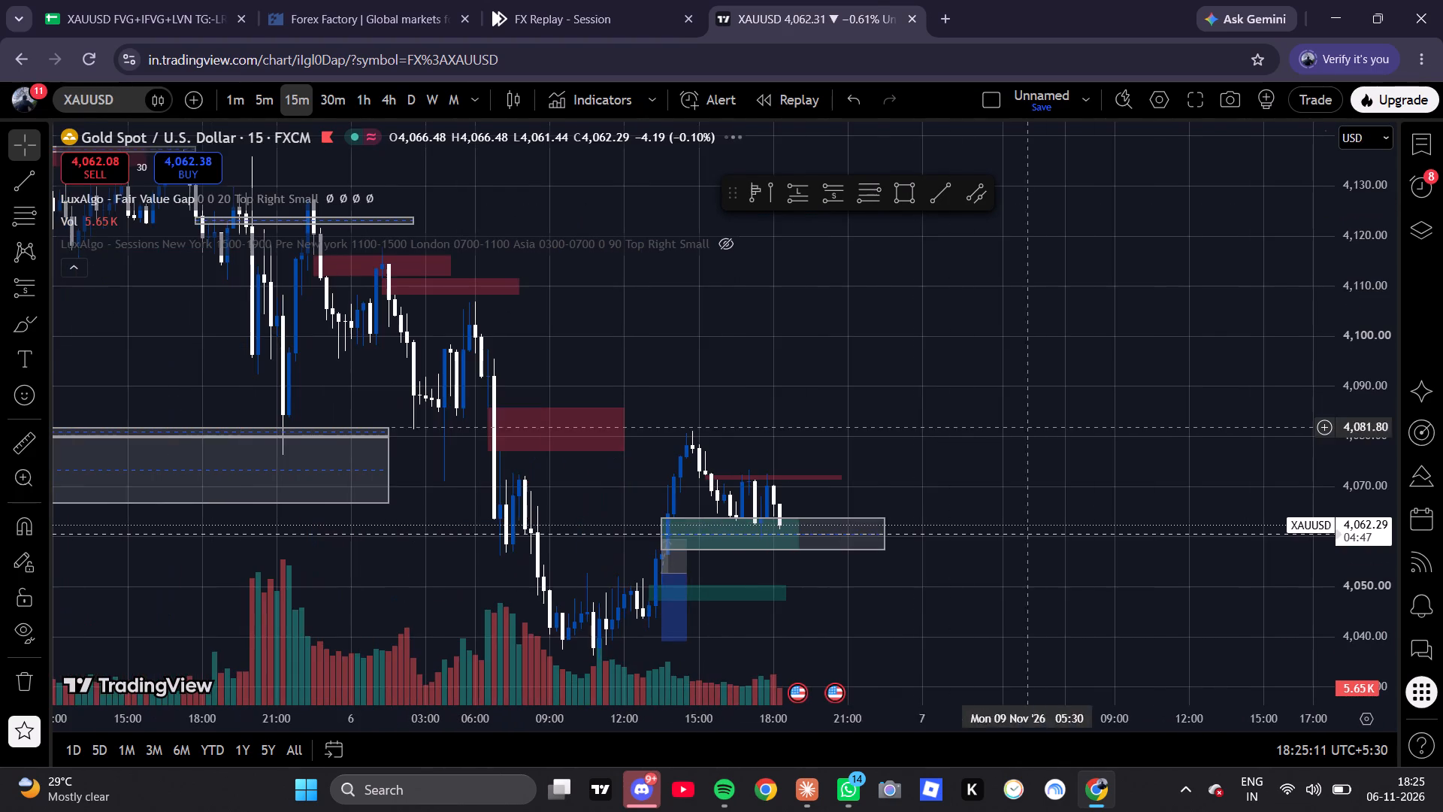
pyautogui.scroll(-3, 1215, 441)
pyautogui.scroll(7, 1338, 456)
pyautogui.scroll(-2, 1338, 448)
pyautogui.scroll(3, 1338, 448)
pyautogui.scroll(-1, 1338, 448)
pyautogui.scroll(16, 1338, 448)
pyautogui.scroll(-1, 1338, 448)
pyautogui.scroll(11, 1338, 448)
pyautogui.moveTo(1075, 528); pyautogui.dragTo(1115, 373)
pyautogui.scroll(-9, 1354, 502)
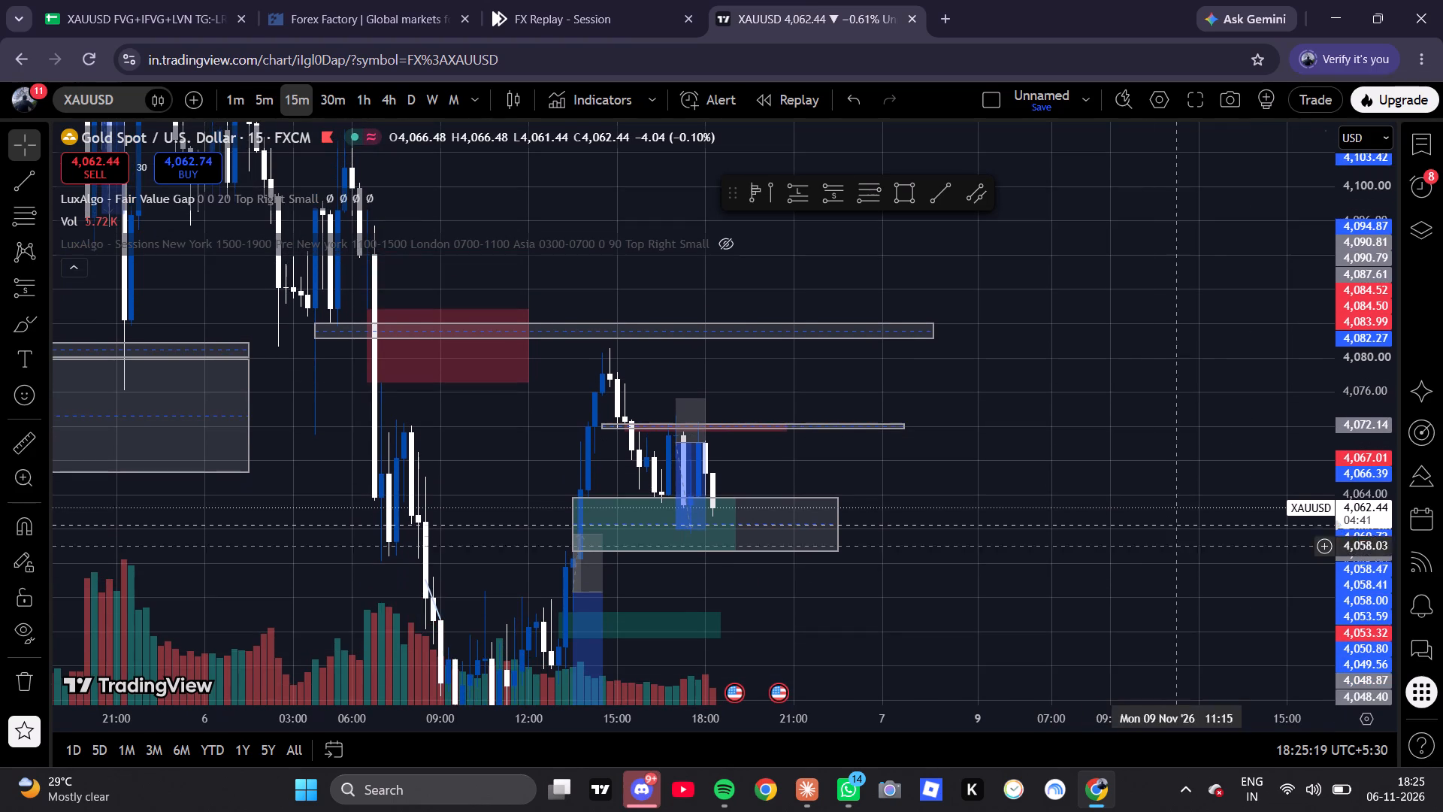
pyautogui.moveTo(1094, 479); pyautogui.dragTo(1187, 344)
pyautogui.scroll(4, 1096, 433)
pyautogui.moveTo(1124, 456); pyautogui.dragTo(1244, 412)
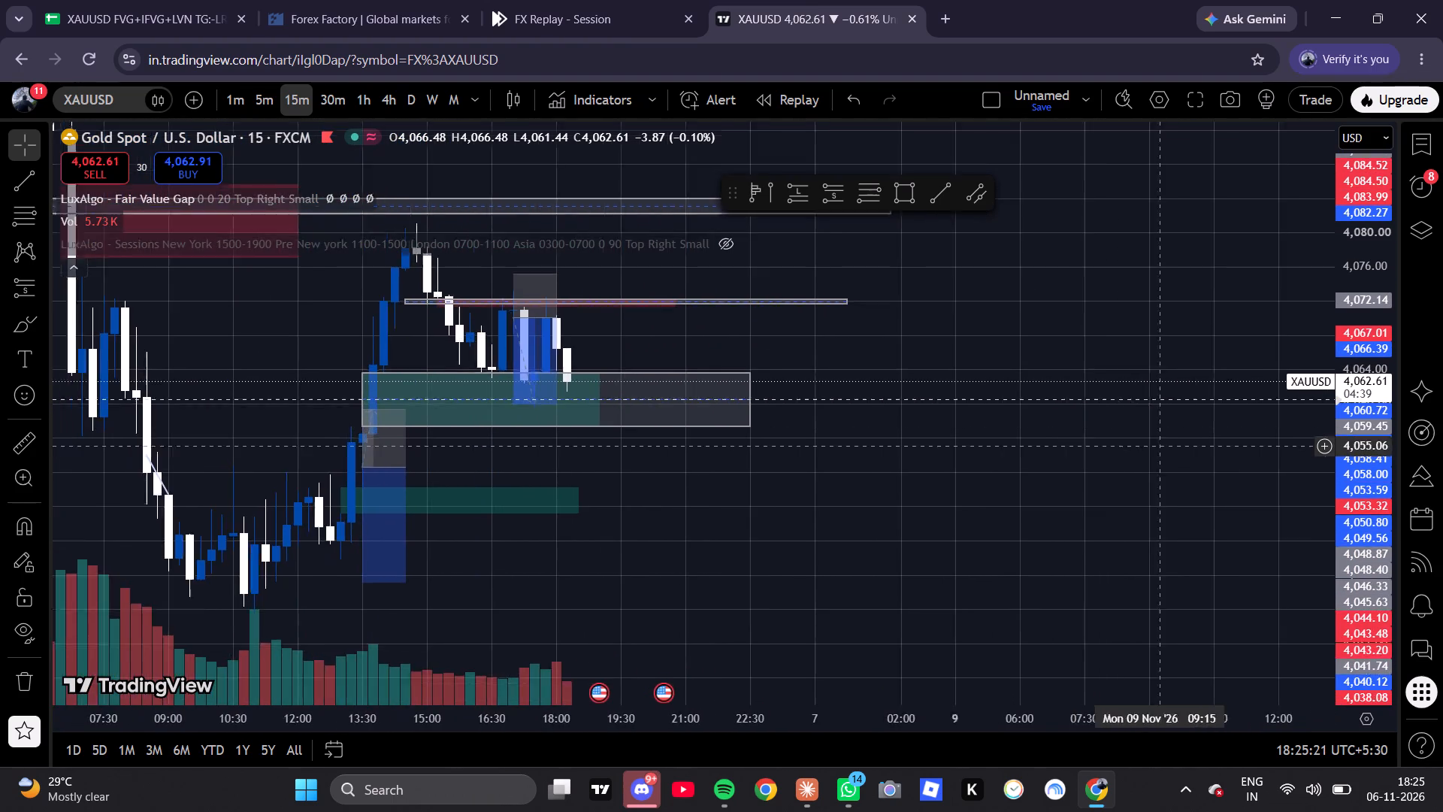
pyautogui.moveTo(1244, 412); pyautogui.dragTo(1246, 411)
pyautogui.scroll(-4, 800, 501)
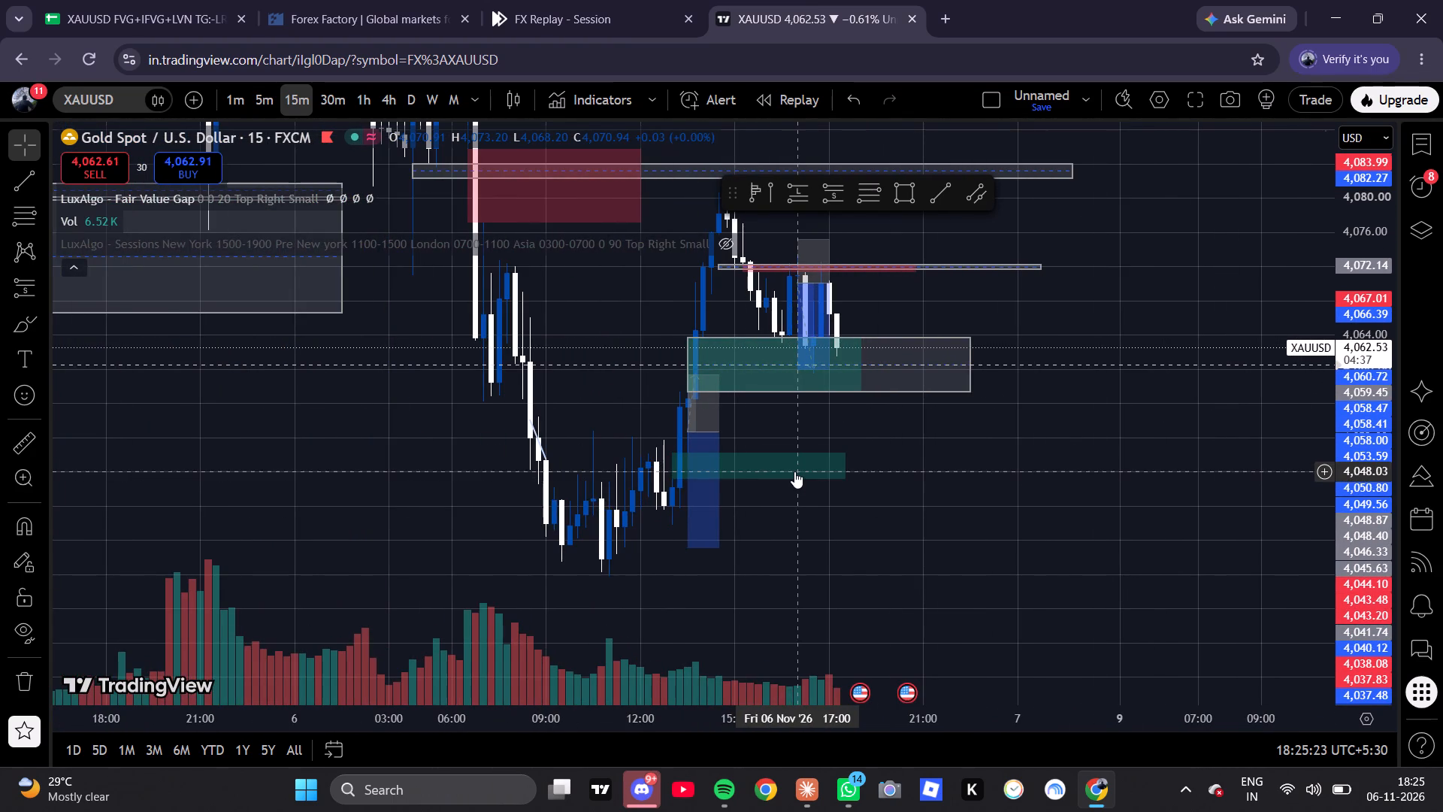
pyautogui.scroll(2, 794, 471)
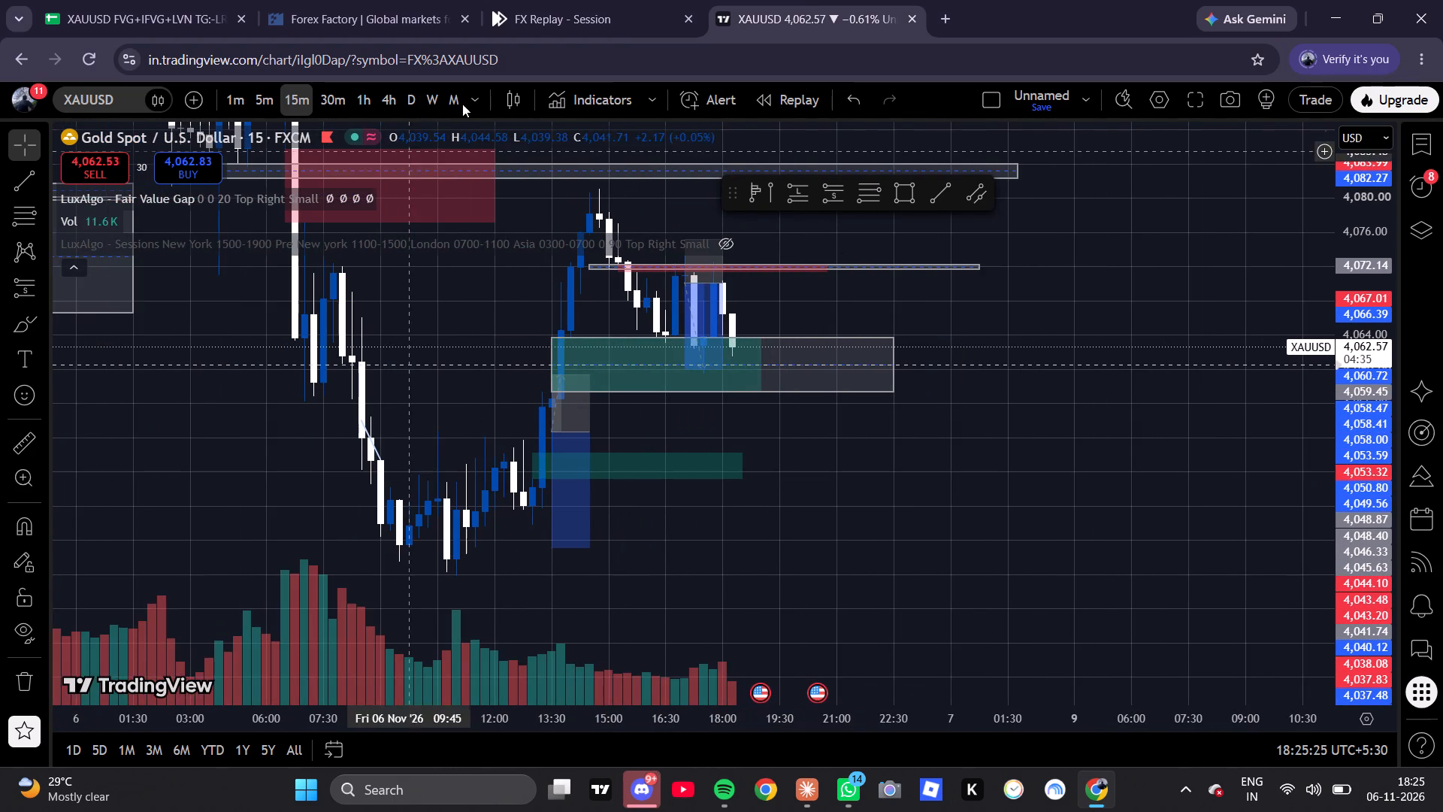
# Switch to the FX Replay session and move its browser tab to the first position.
pyautogui.click(395, 0)
pyautogui.click(554, 0)
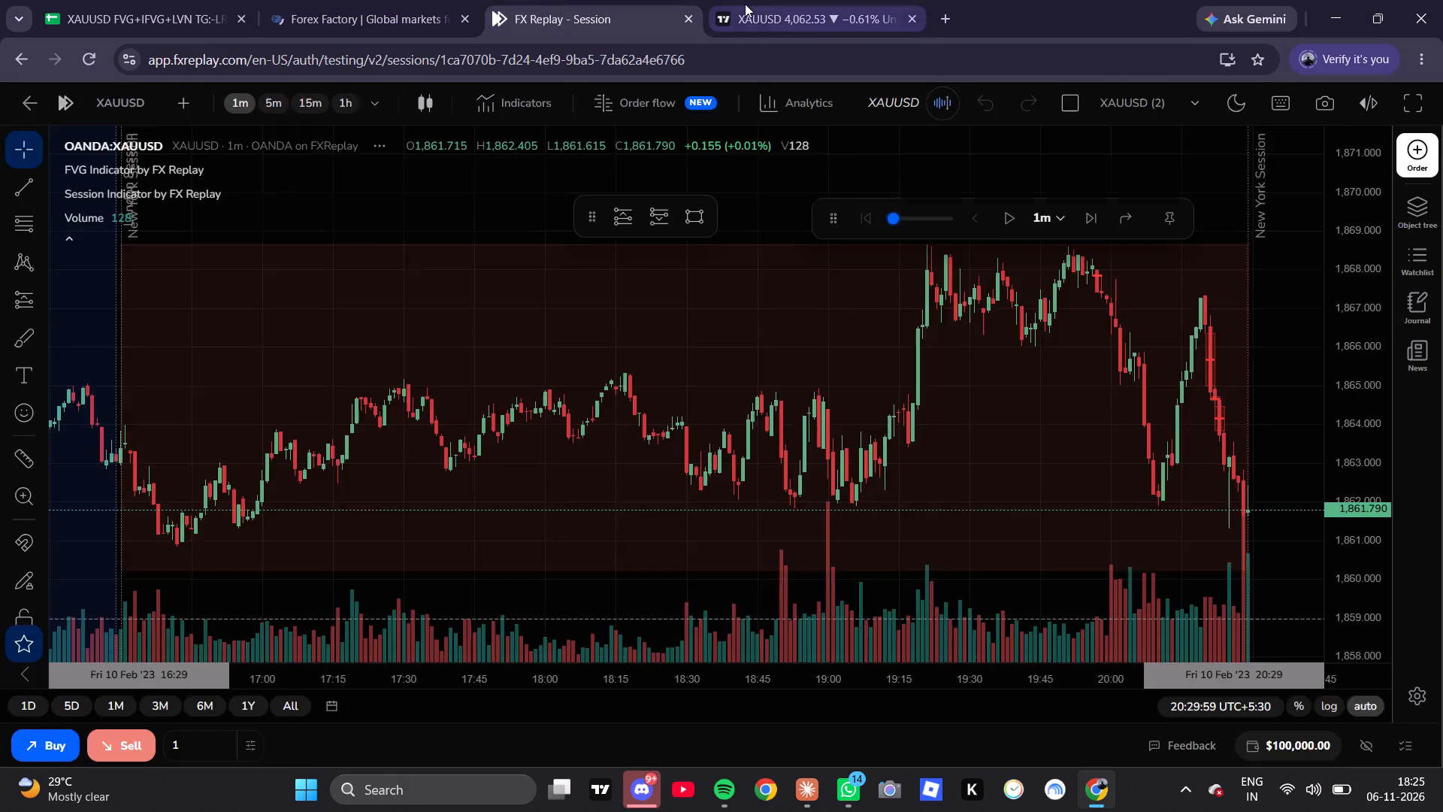
pyautogui.click(745, 0)
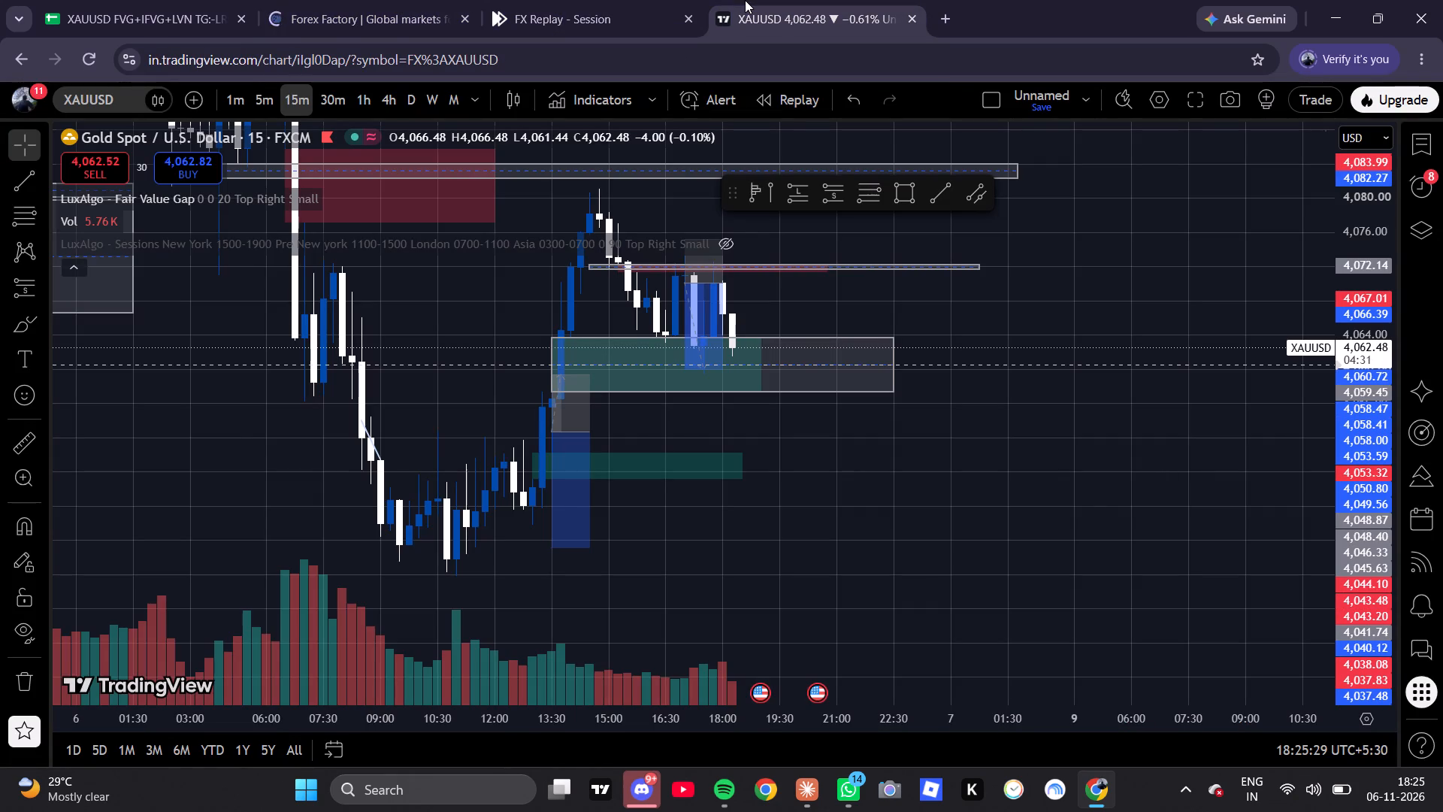
pyautogui.click(126, 0)
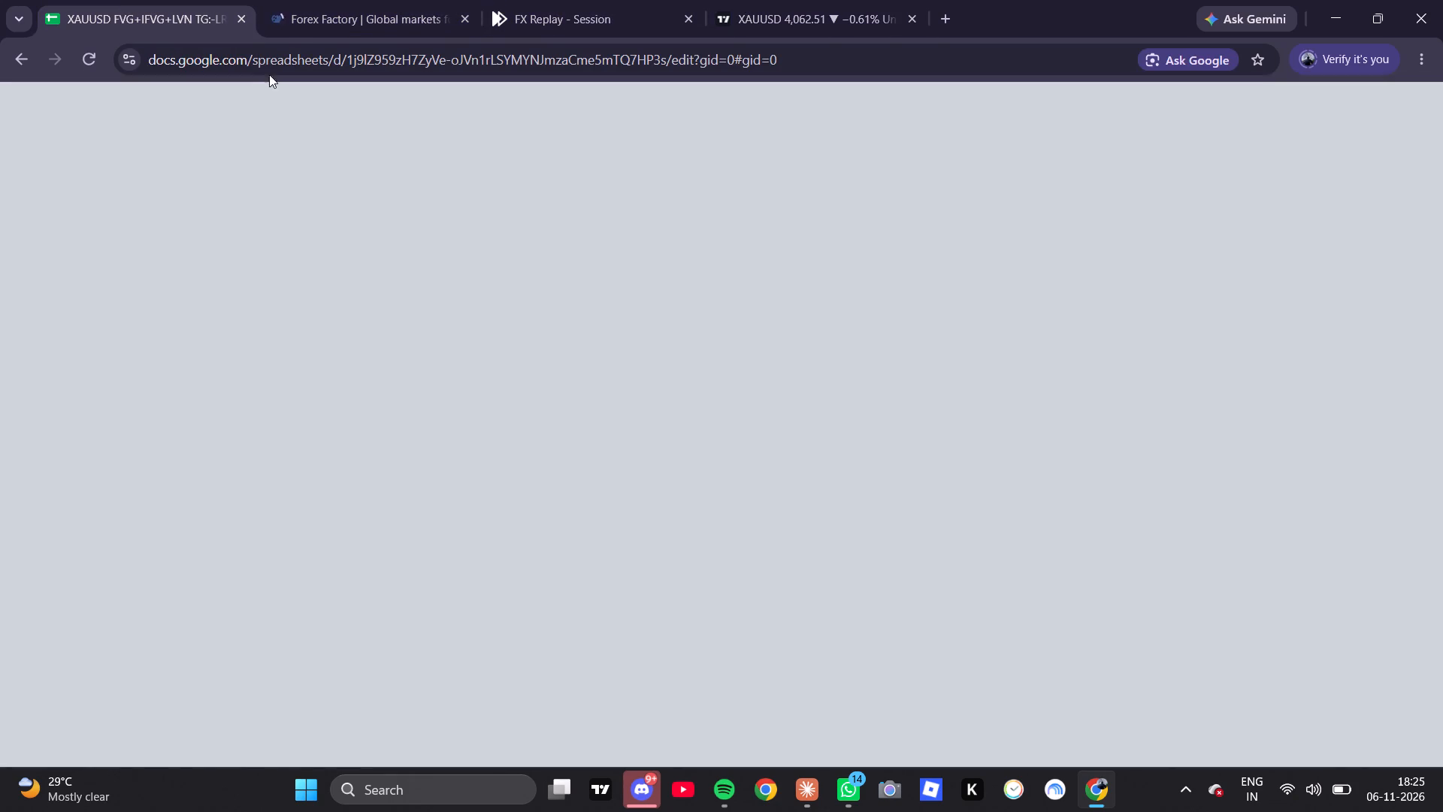
pyautogui.click(482, 24)
pyautogui.moveTo(541, 8); pyautogui.dragTo(182, 0)
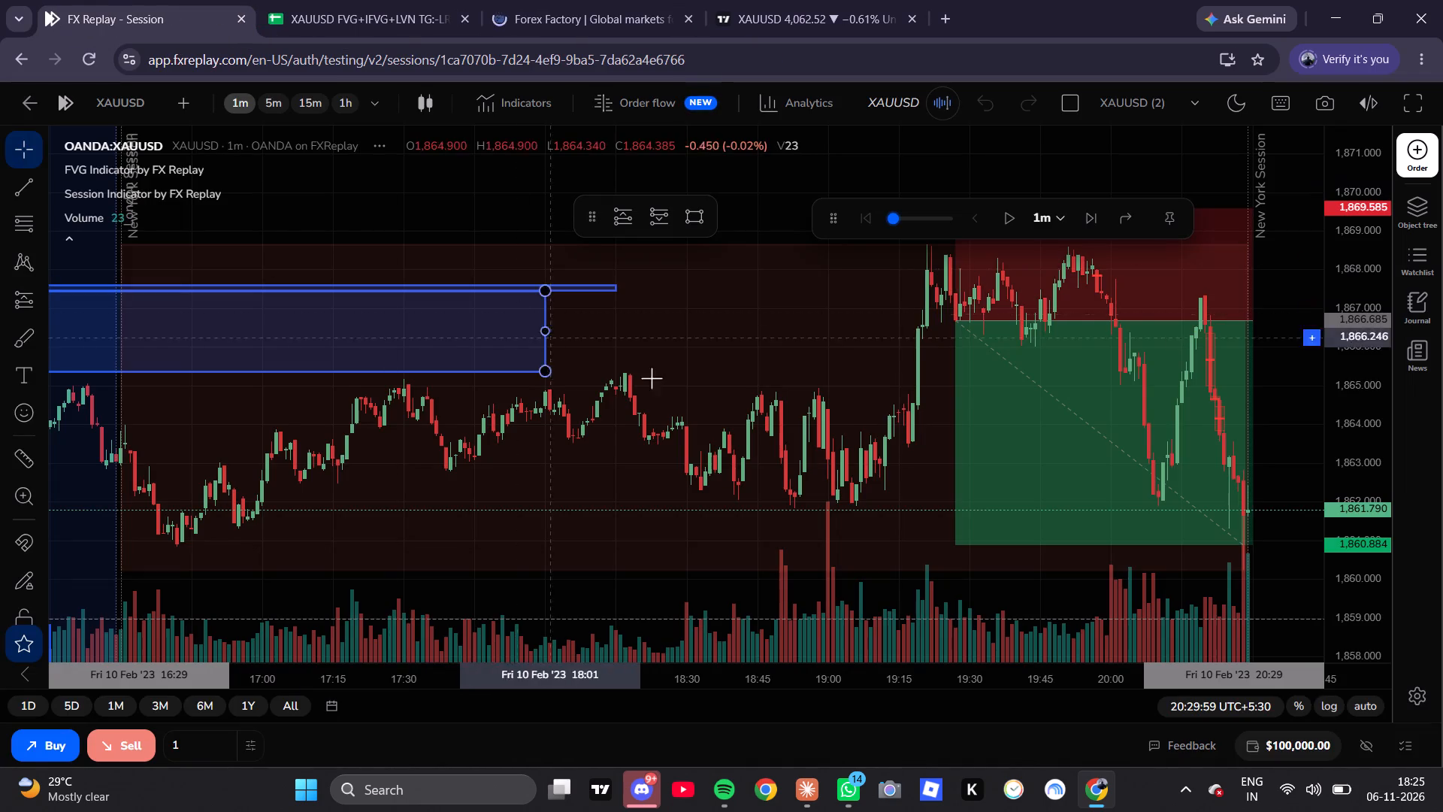
# Switch the XAUUSD replay chart to the 15-minute timeframe.
pyautogui.scroll(-5, 722, 422)
pyautogui.moveTo(785, 467); pyautogui.dragTo(584, 400)
pyautogui.scroll(4, 908, 523)
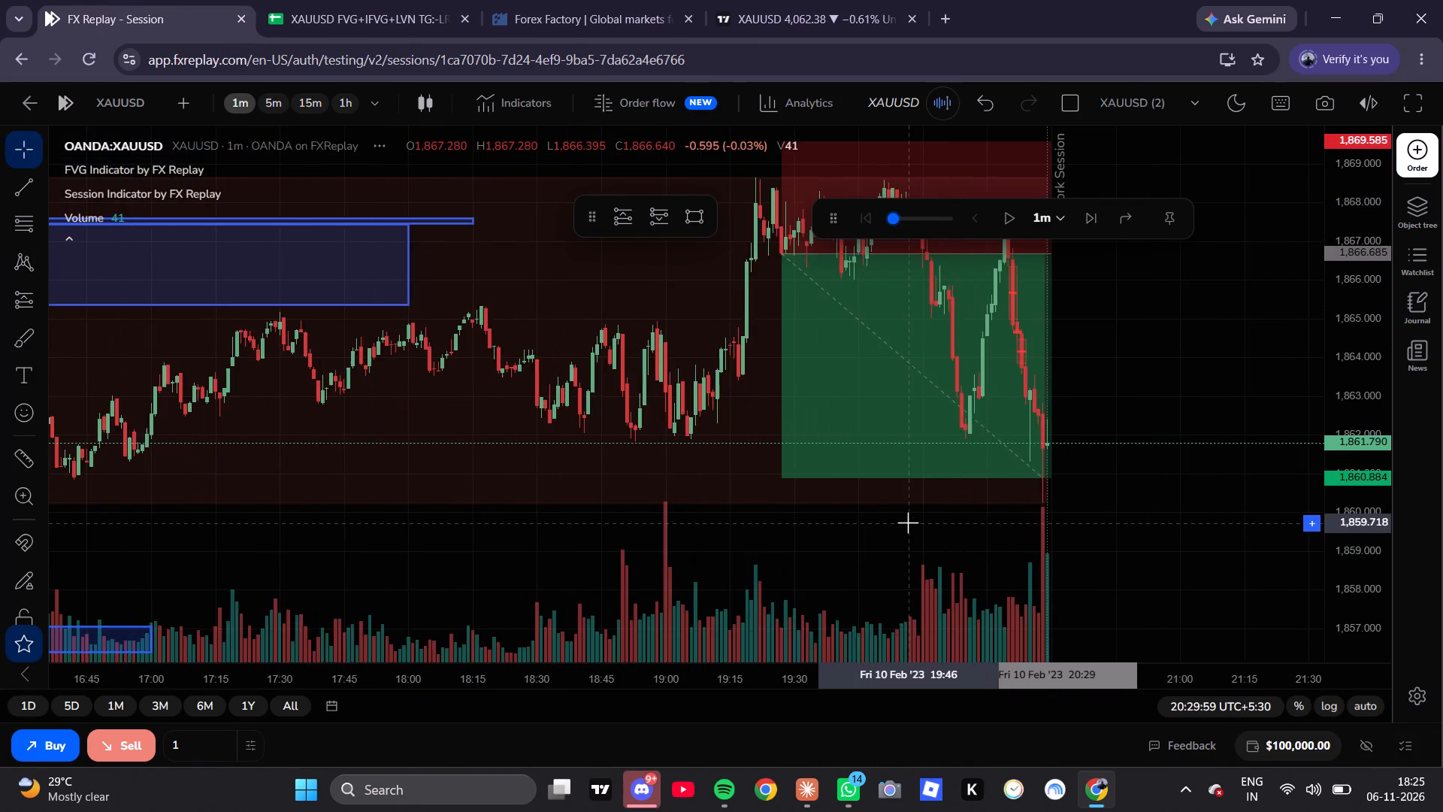
pyautogui.scroll(4, 908, 523)
pyautogui.click(310, 115)
# Extend the blue zone between 1,857.326 and 1,858.821 forward in time to about 22:30 on 10 Feb '23.
pyautogui.scroll(3, 616, 352)
pyautogui.scroll(-1, 621, 353)
pyautogui.scroll(3, 622, 353)
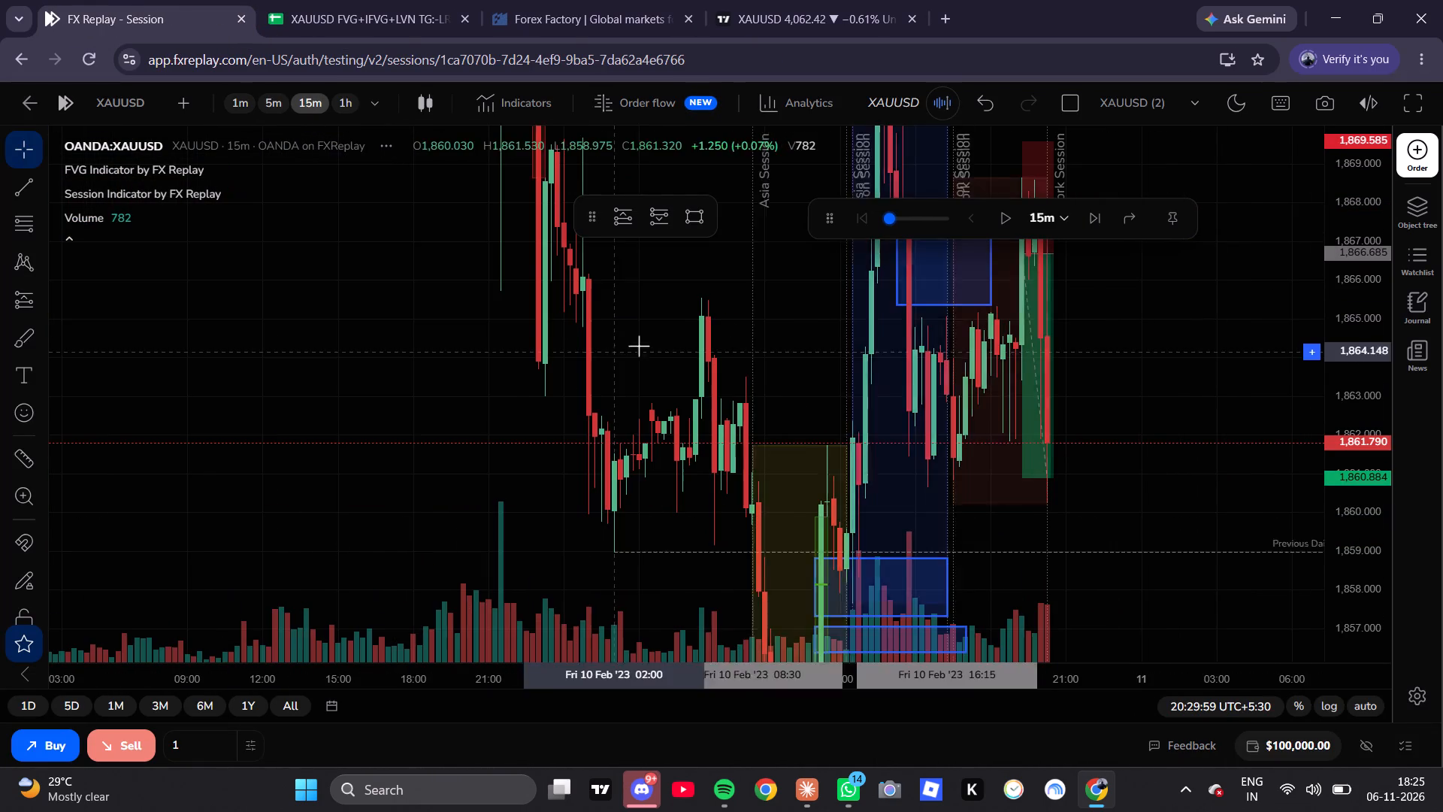
pyautogui.scroll(5, 639, 346)
pyautogui.scroll(-1, 658, 341)
pyautogui.scroll(3, 658, 341)
pyautogui.moveTo(1109, 345); pyautogui.dragTo(1040, 325)
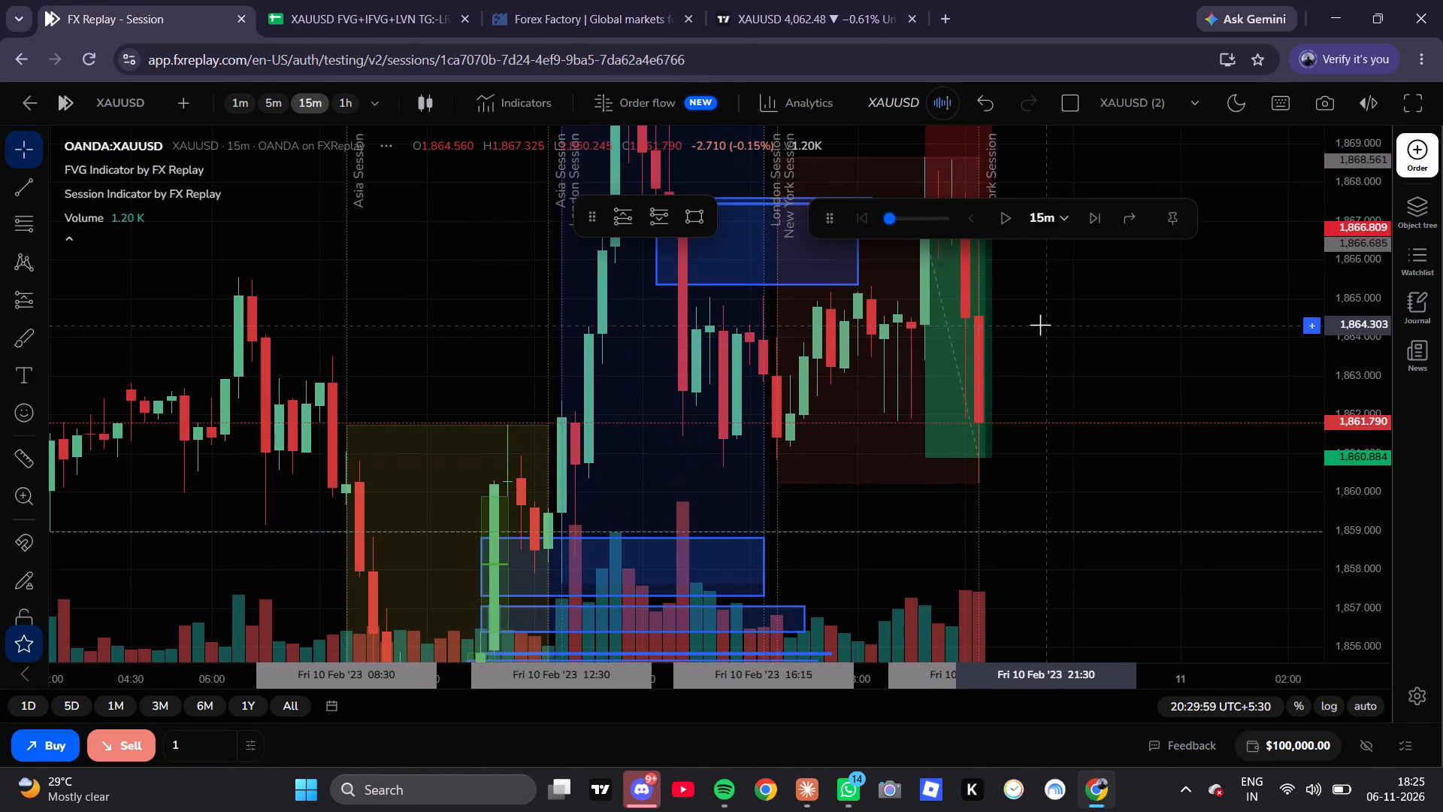
pyautogui.scroll(2, 1097, 410)
pyautogui.moveTo(1103, 430); pyautogui.dragTo(1063, 302)
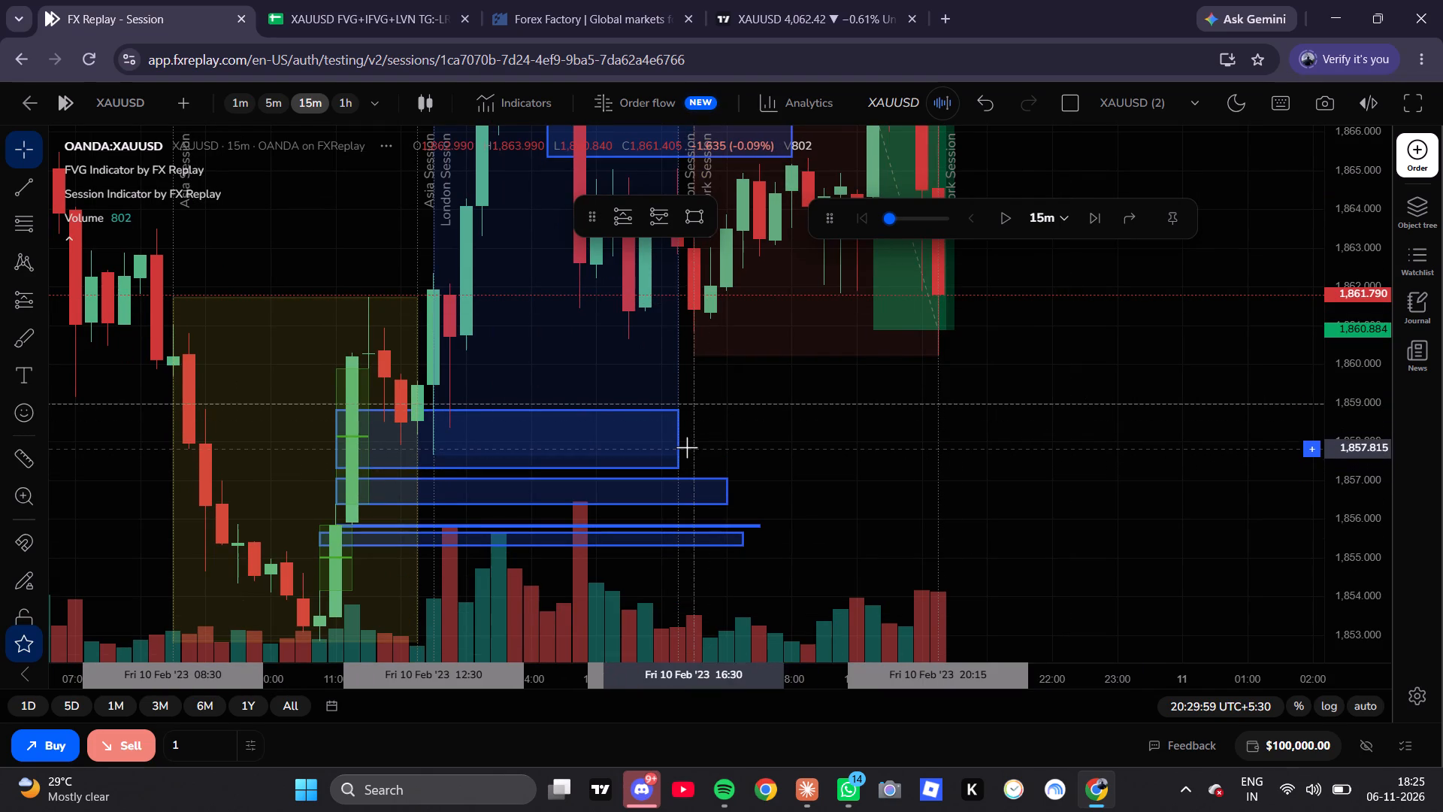
pyautogui.moveTo(676, 441); pyautogui.dragTo(1075, 484)
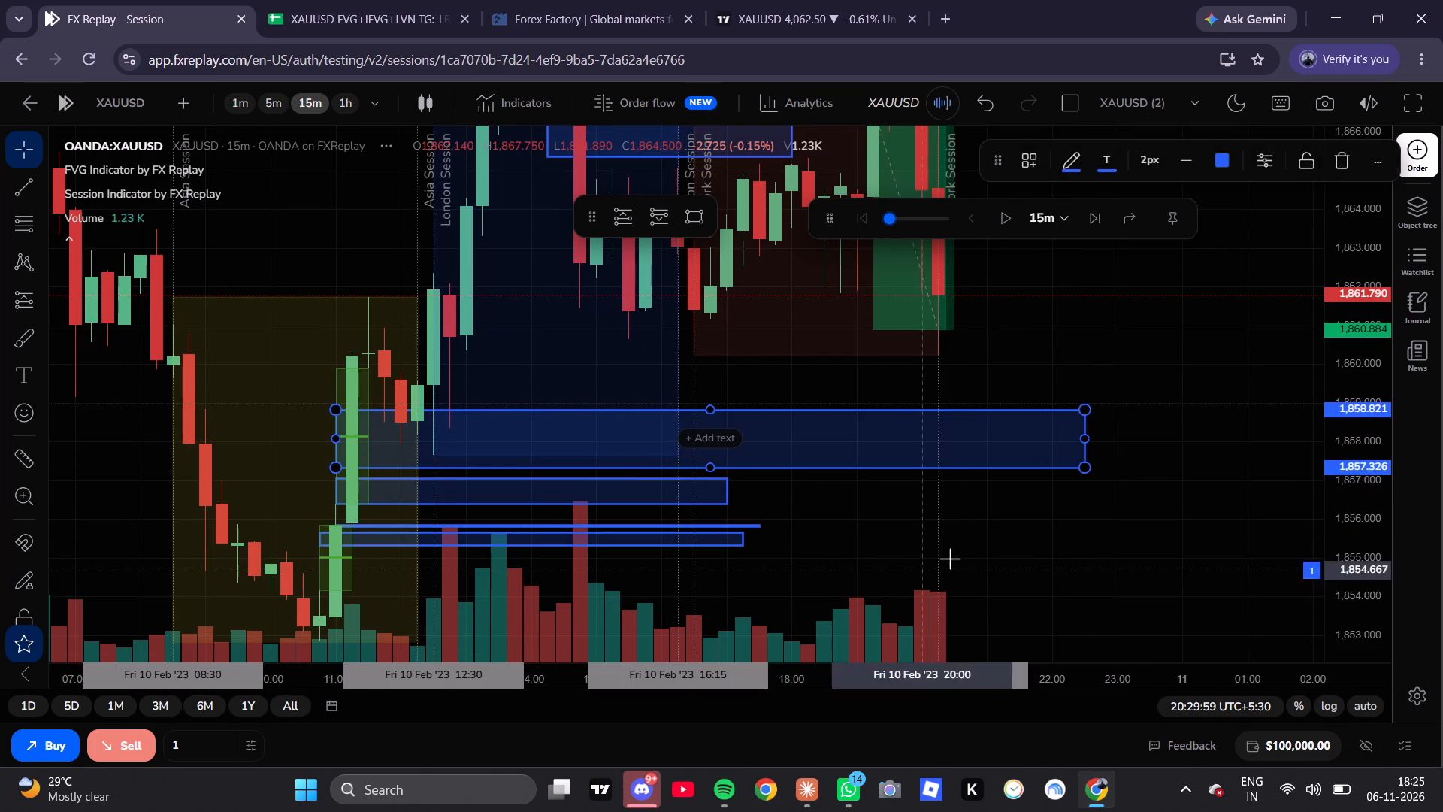
# Review the zones and short position on the 15-minute replay chart, ending by switching to the 5-minute timeframe.
pyautogui.moveTo(950, 559); pyautogui.dragTo(874, 472)
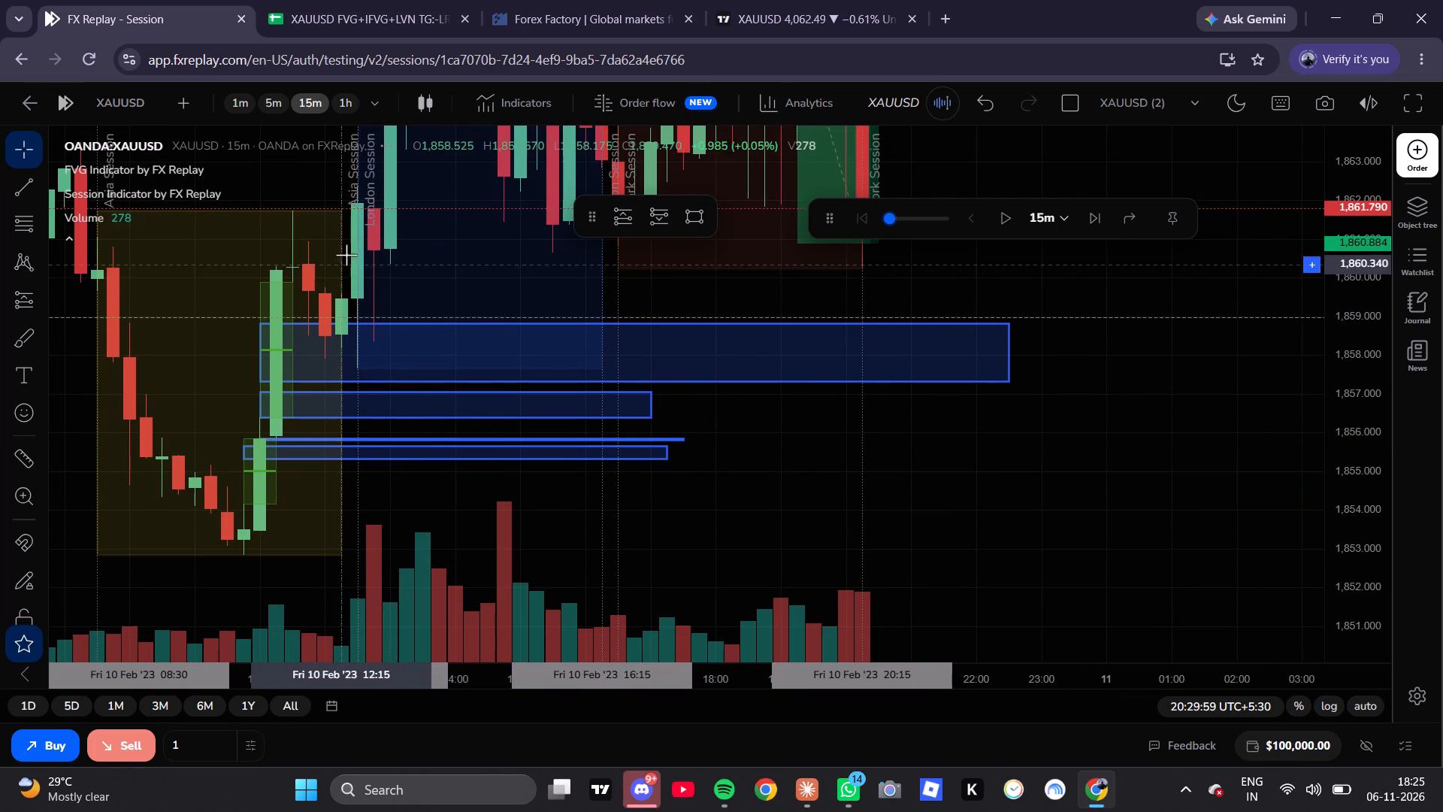
pyautogui.scroll(-7, 657, 424)
pyautogui.moveTo(999, 444); pyautogui.dragTo(888, 635)
pyautogui.moveTo(970, 372); pyautogui.dragTo(925, 587)
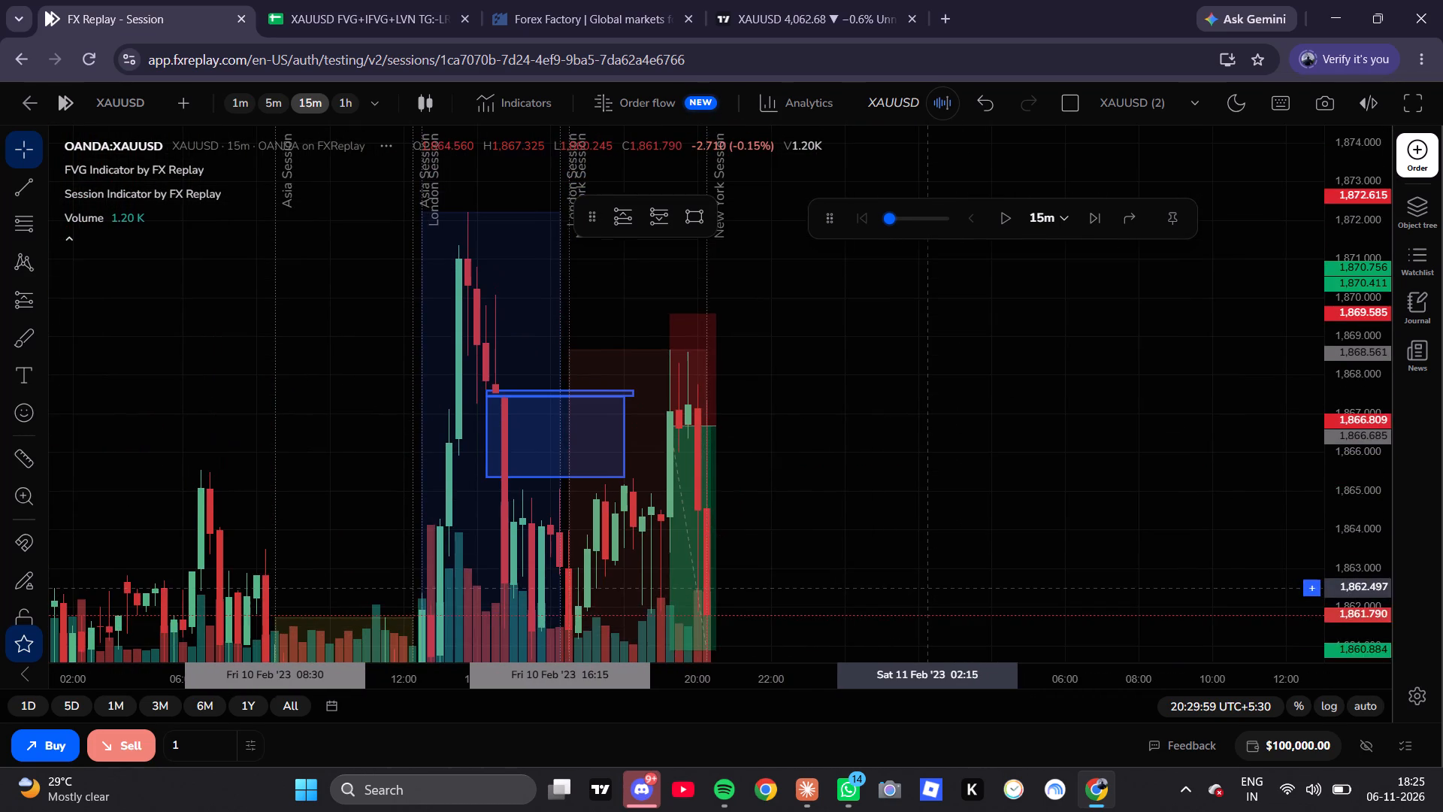
pyautogui.moveTo(925, 587); pyautogui.dragTo(930, 553)
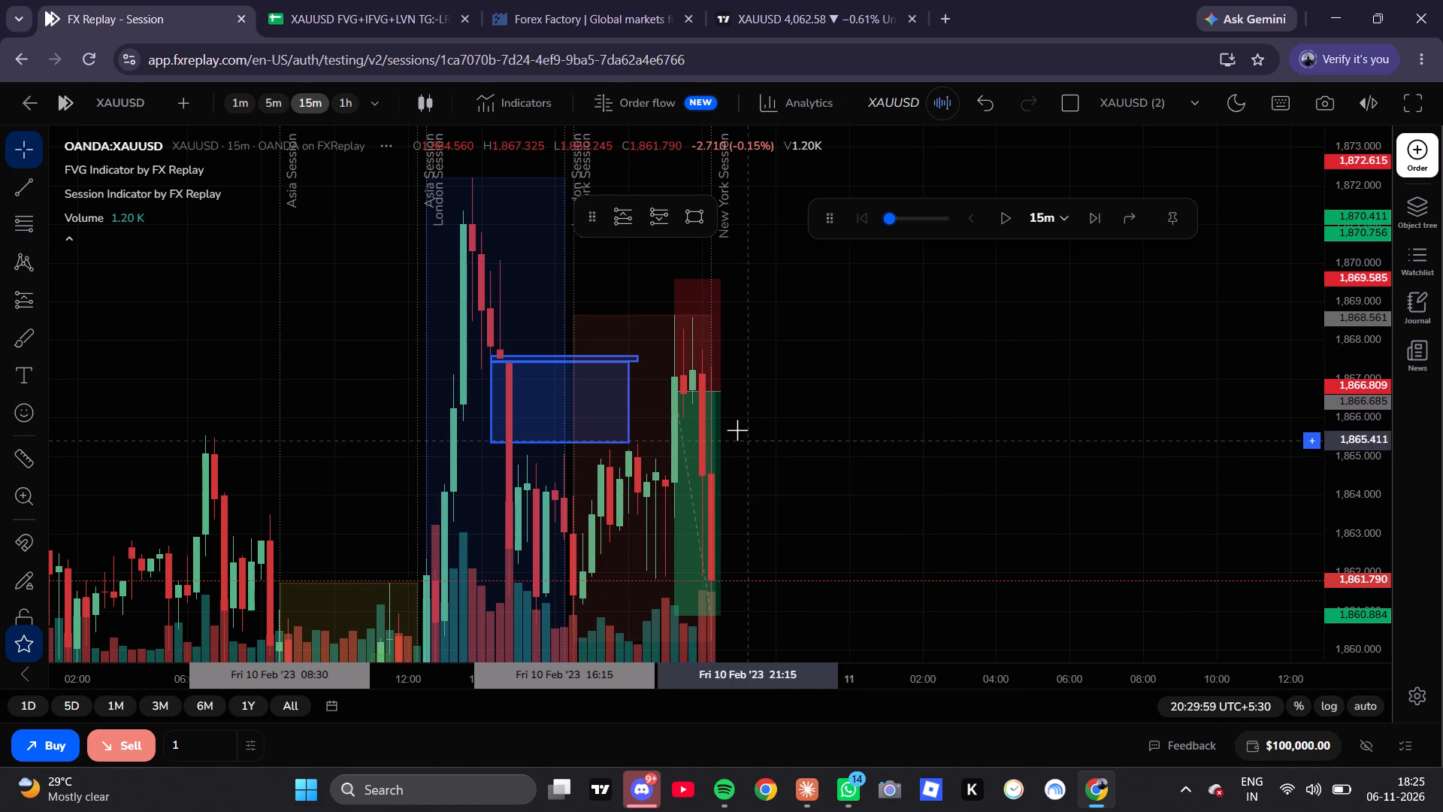
pyautogui.scroll(19, 1347, 397)
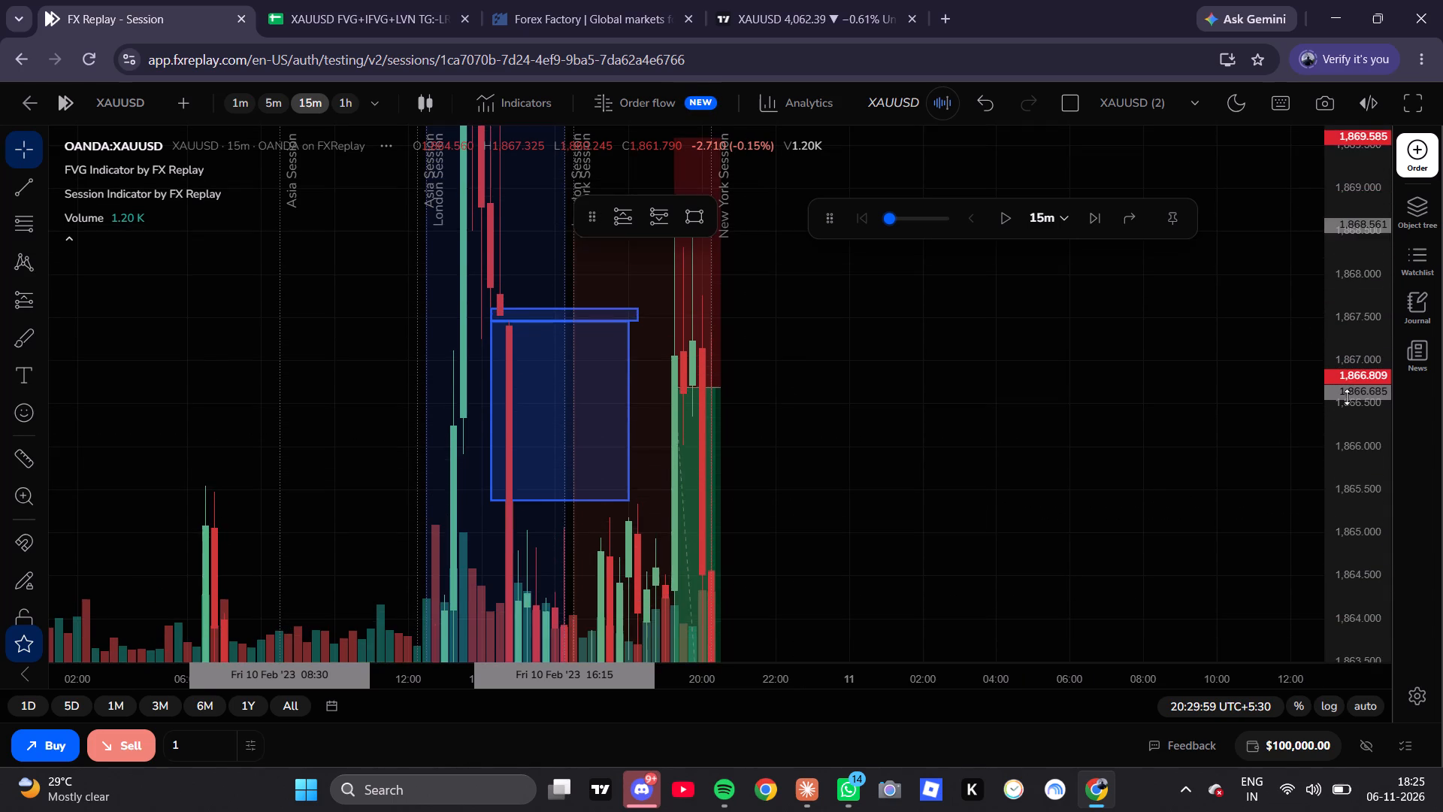
pyautogui.scroll(2, 1347, 397)
pyautogui.click(281, 101)
# Examine the short position and blue zones on the 5-minute chart and again on the 15-minute timeframe, down to the Previous Daily Low.
pyautogui.scroll(-3, 698, 374)
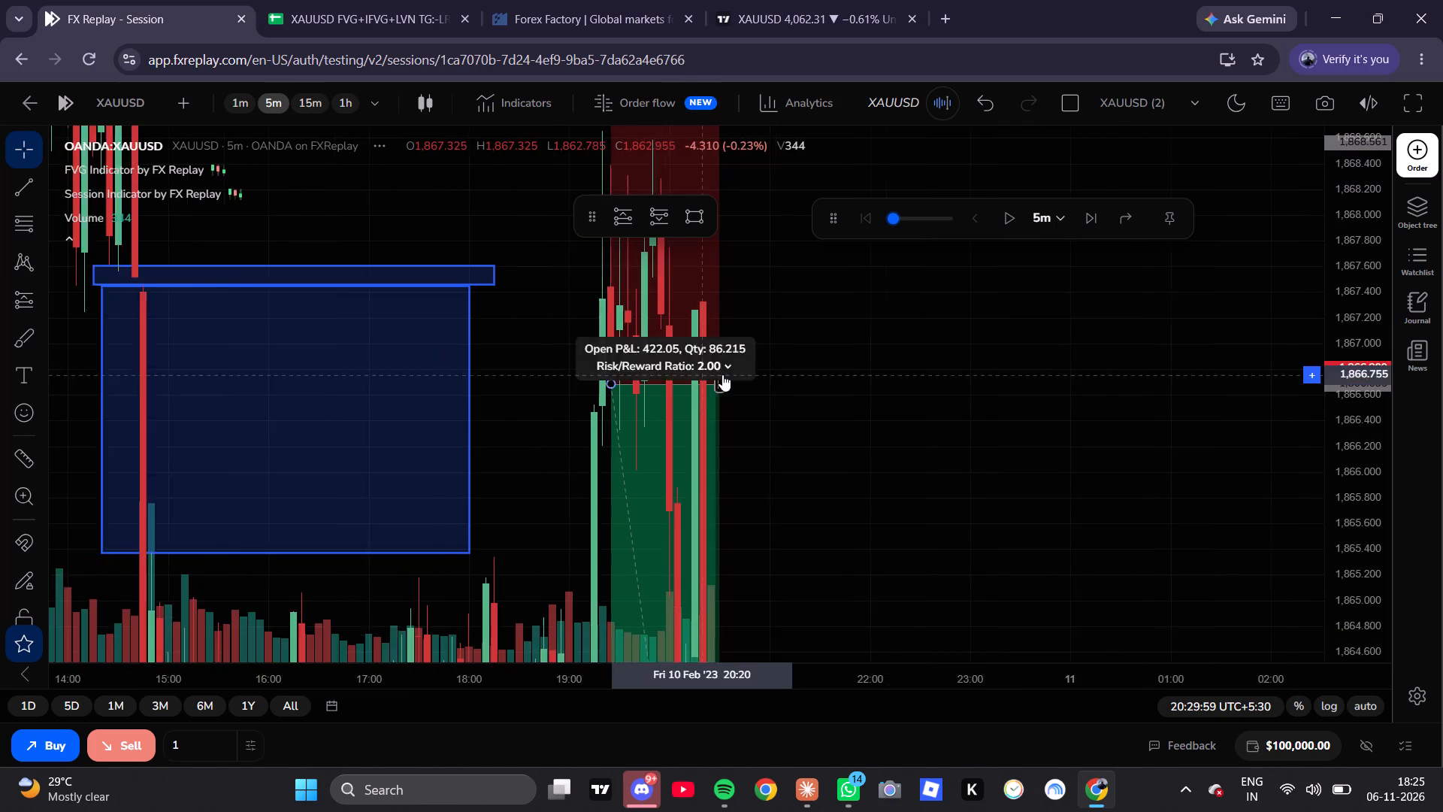
pyautogui.moveTo(896, 359); pyautogui.dragTo(889, 436)
pyautogui.scroll(-13, 1356, 489)
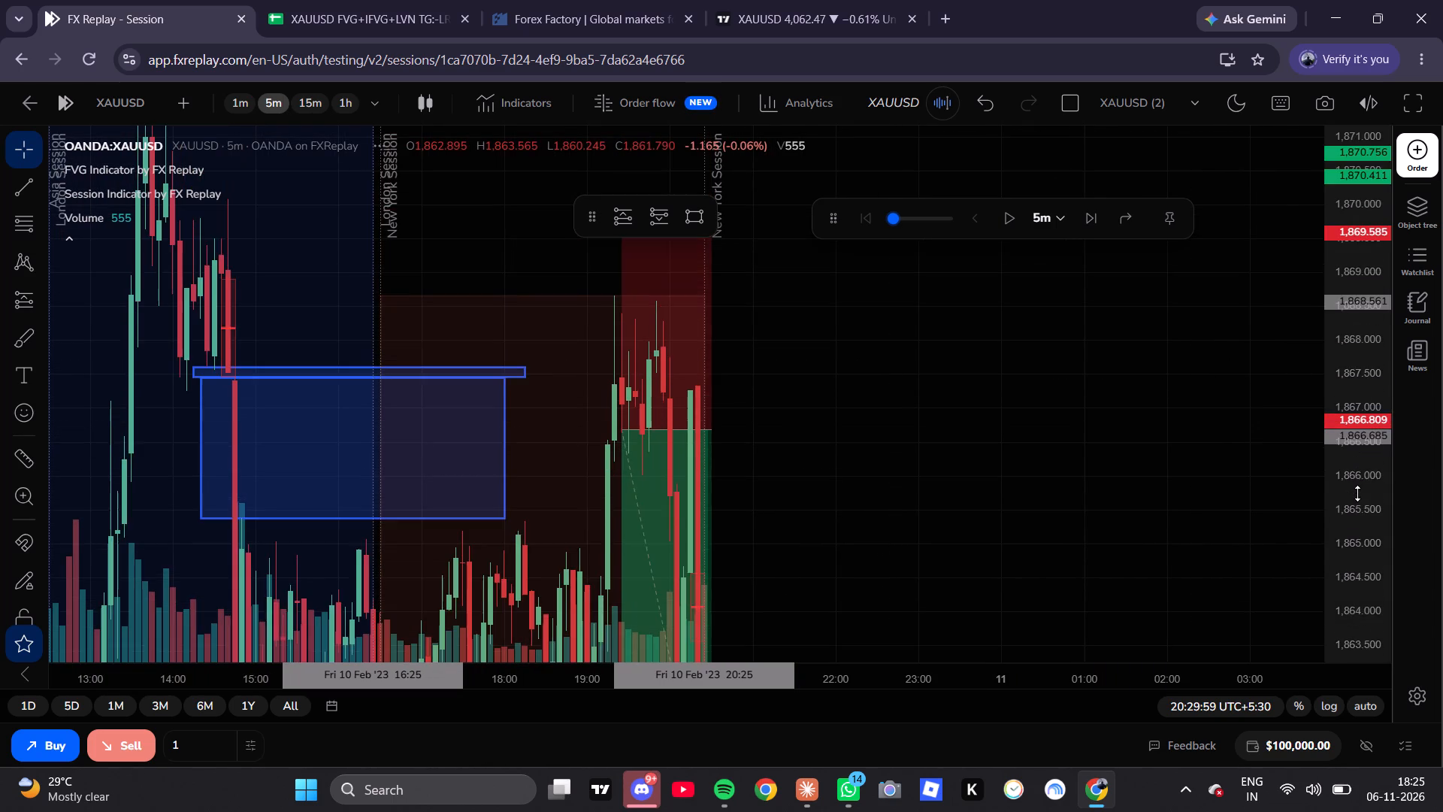
pyautogui.scroll(-2, 1357, 493)
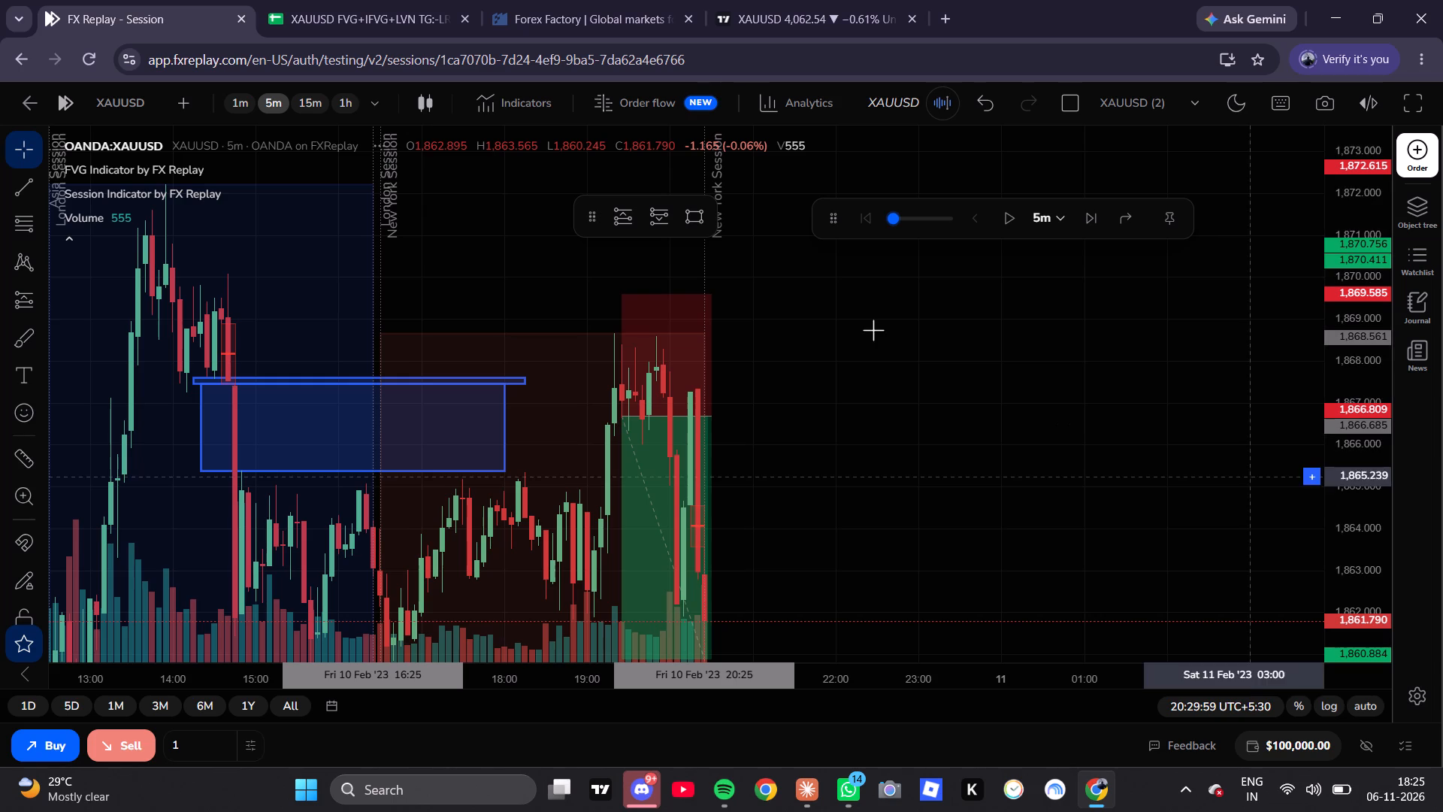
pyautogui.click(309, 113)
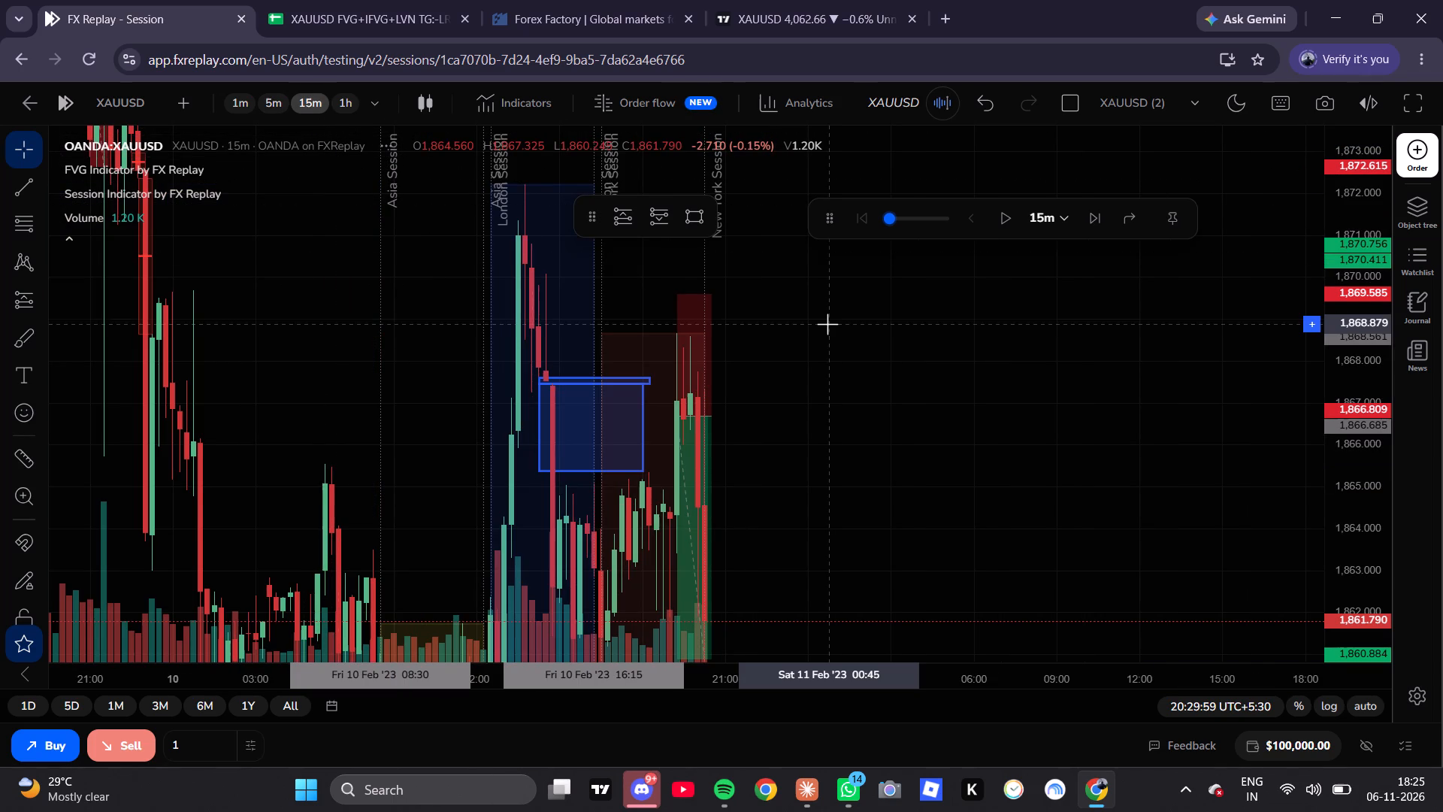
pyautogui.moveTo(931, 398); pyautogui.dragTo(914, 271)
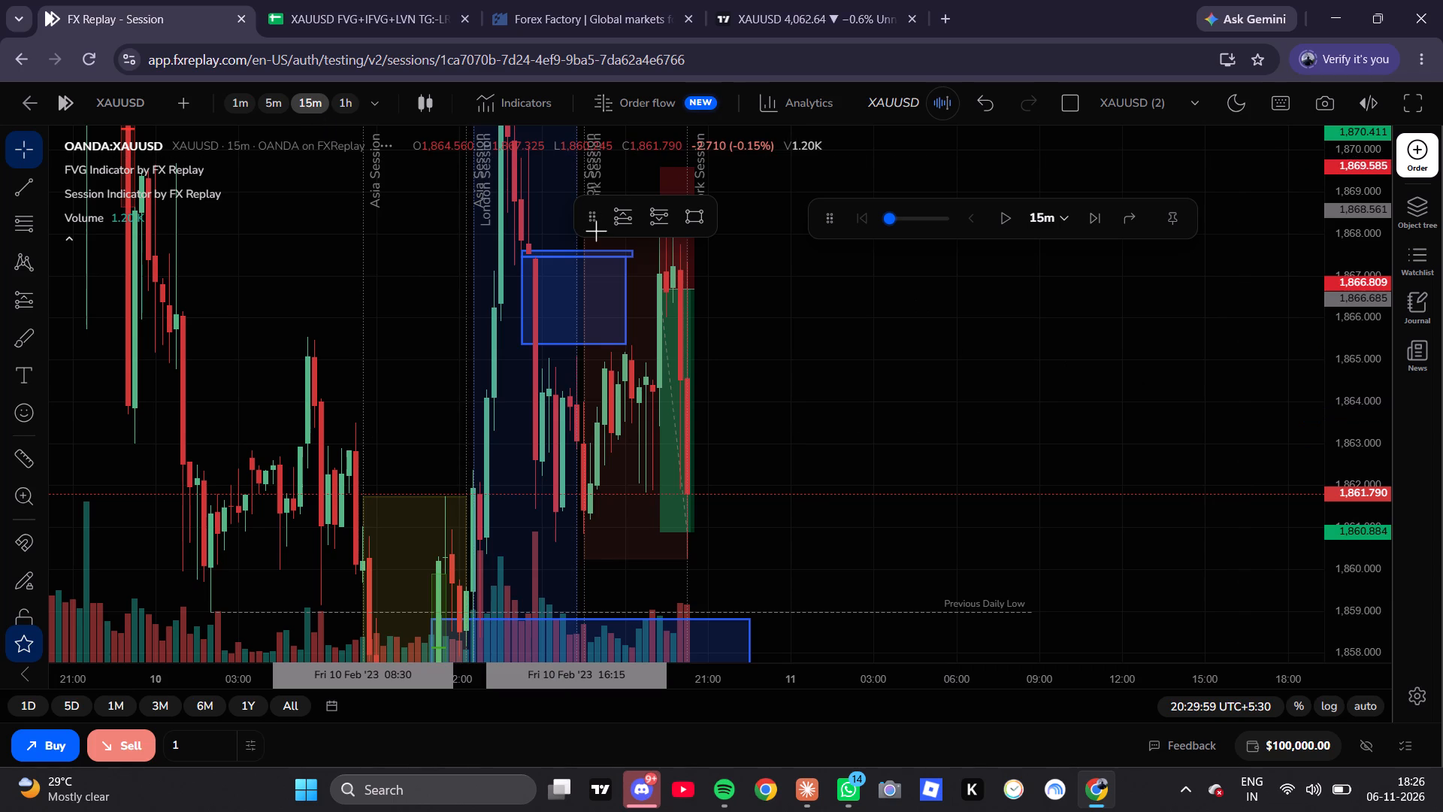
pyautogui.moveTo(815, 293); pyautogui.dragTo(803, 197)
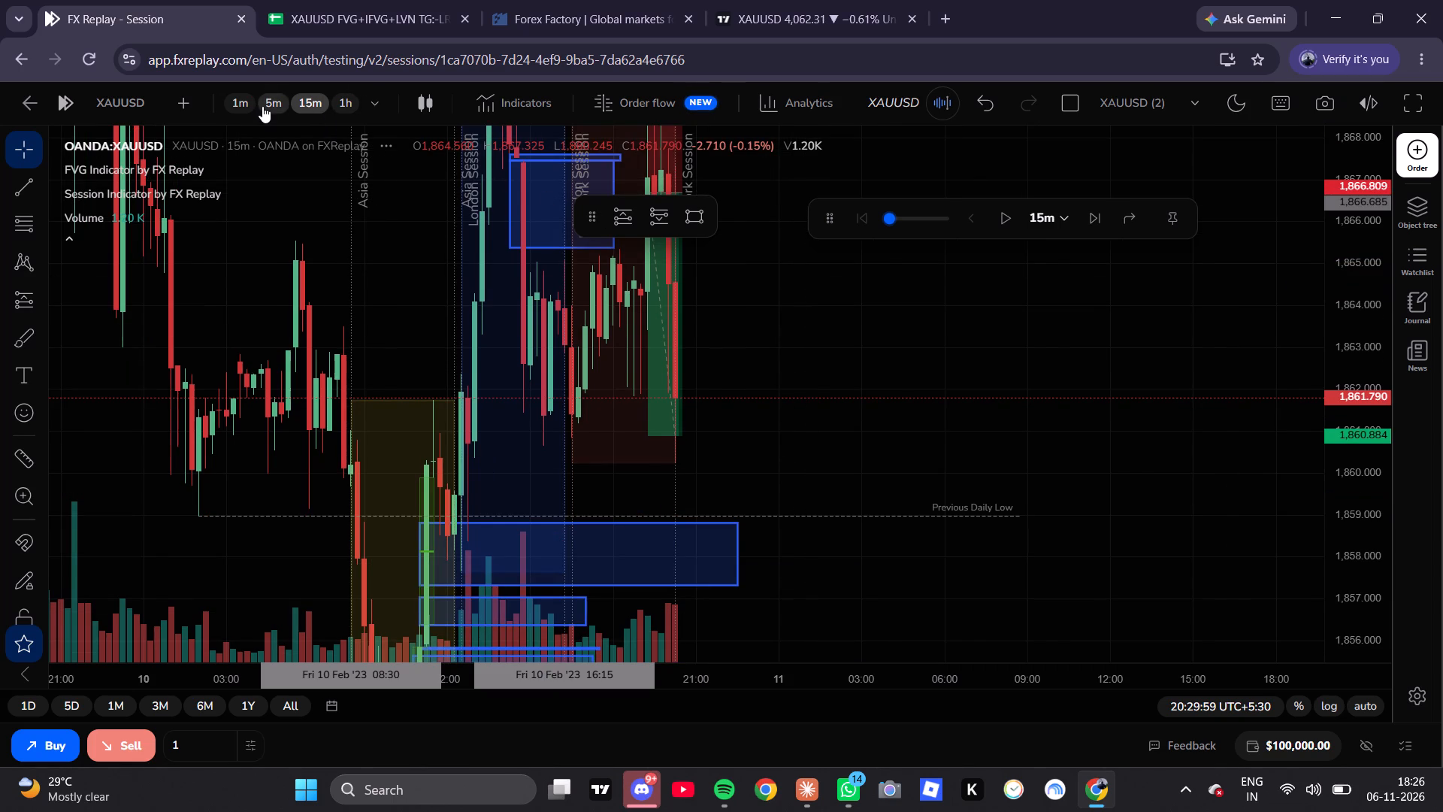
# Switch to the 5-minute timeframe and advance the replay candle by candle to about 21:55 on 10 Feb '23.
pyautogui.click(262, 106)
pyautogui.click(1084, 217)
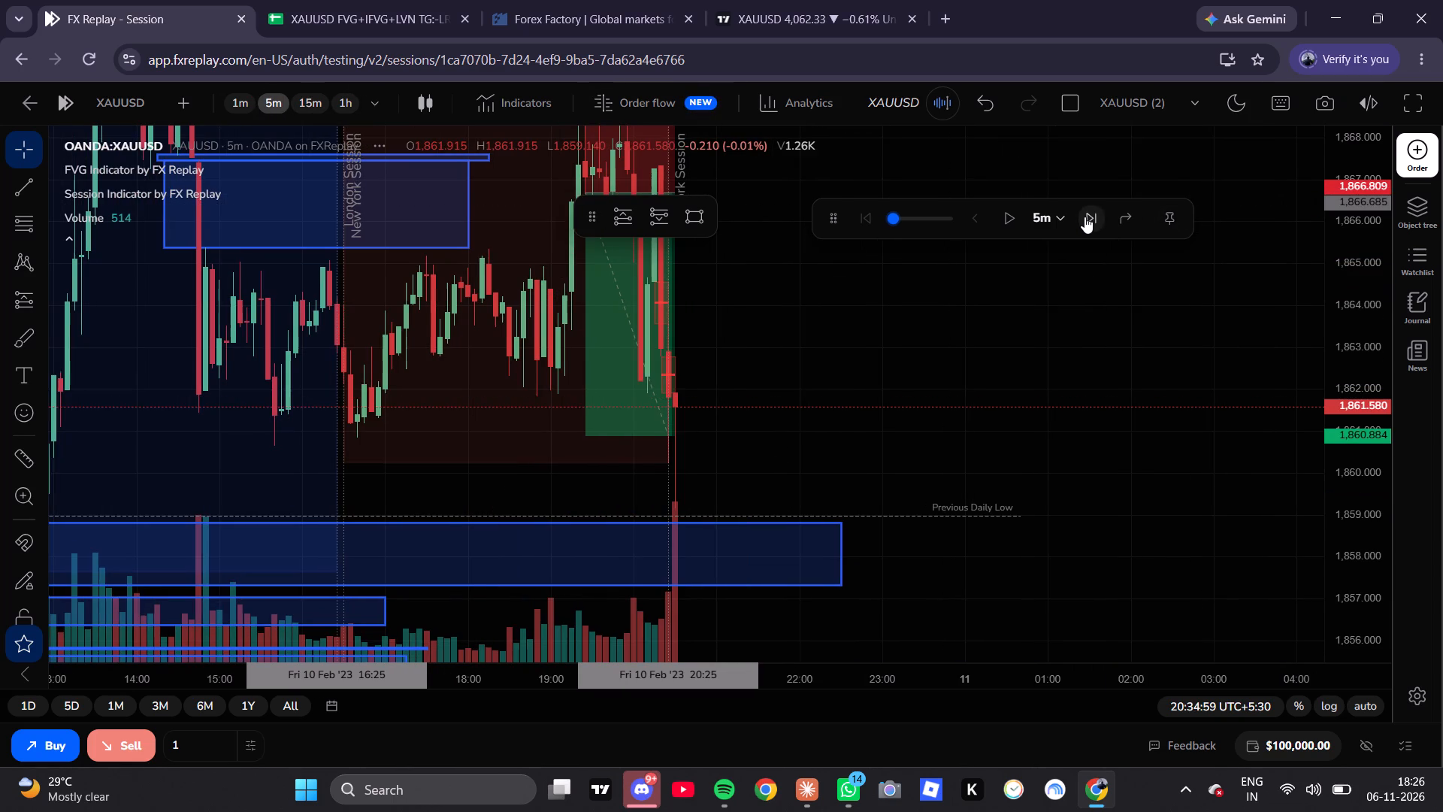
pyautogui.click(1085, 217)
pyautogui.moveTo(1054, 374); pyautogui.dragTo(1069, 245)
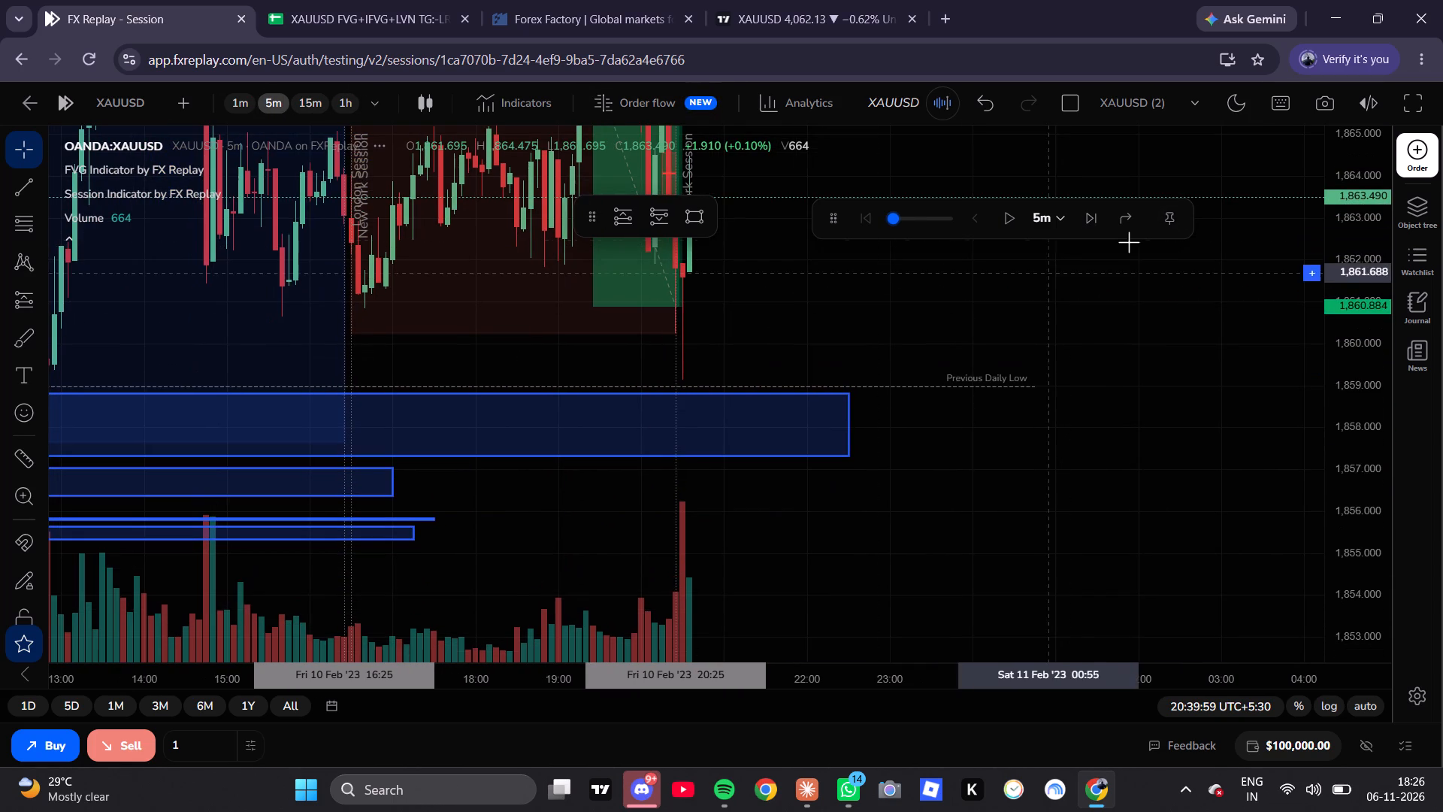
pyautogui.click(1123, 226)
pyautogui.click(1181, 323)
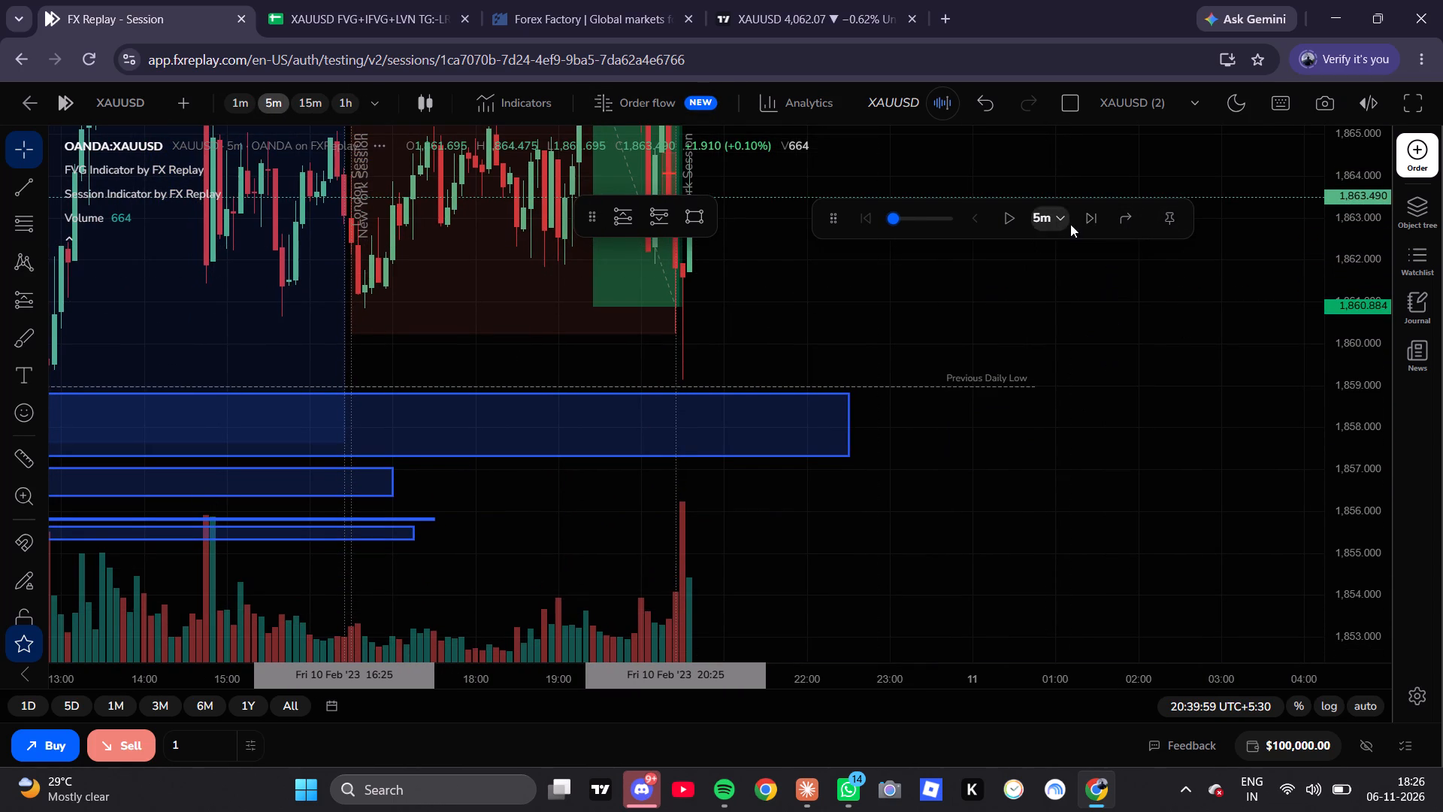
pyautogui.tripleClick(1083, 225)
pyautogui.tripleClick(1085, 225)
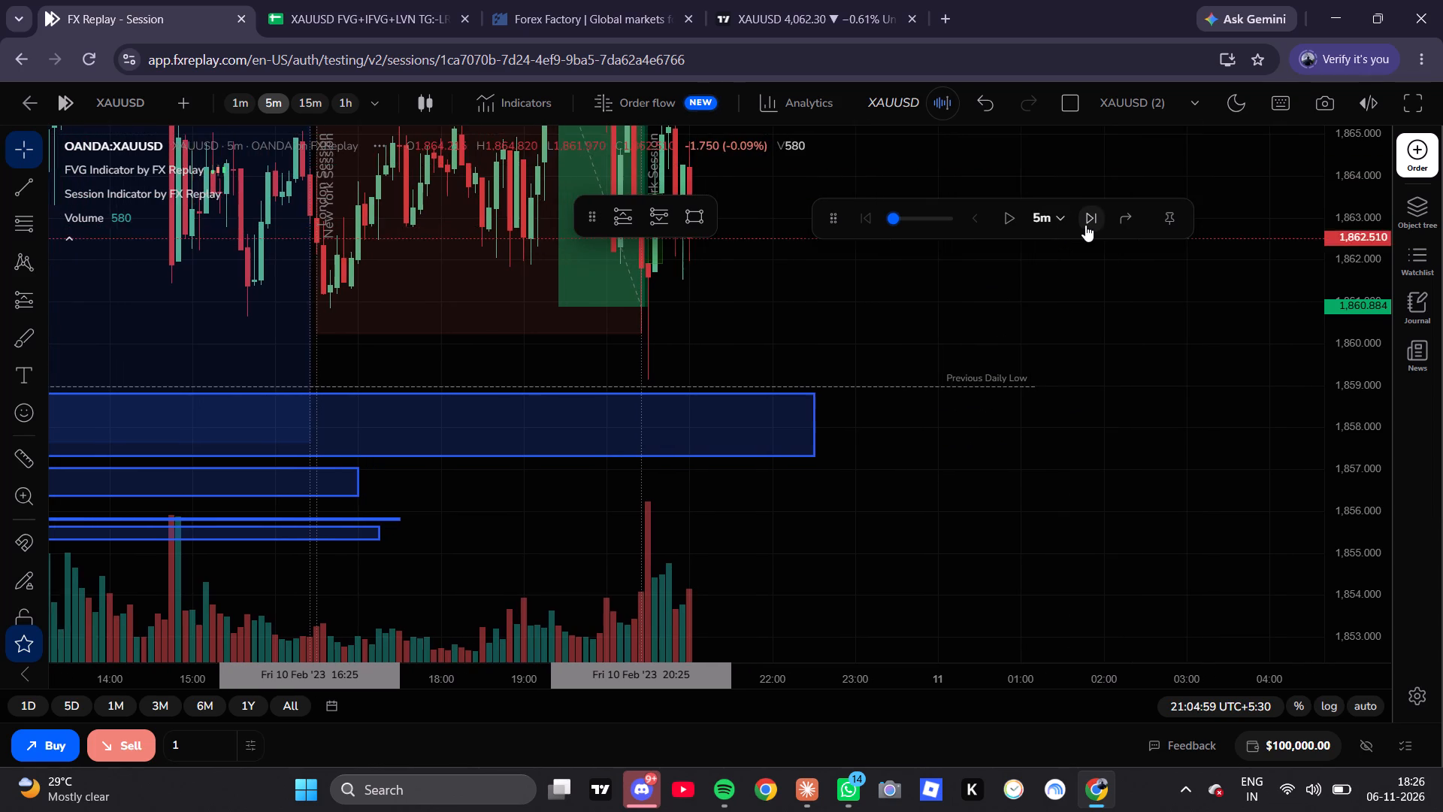
pyautogui.tripleClick(1085, 225)
pyautogui.click(1086, 225)
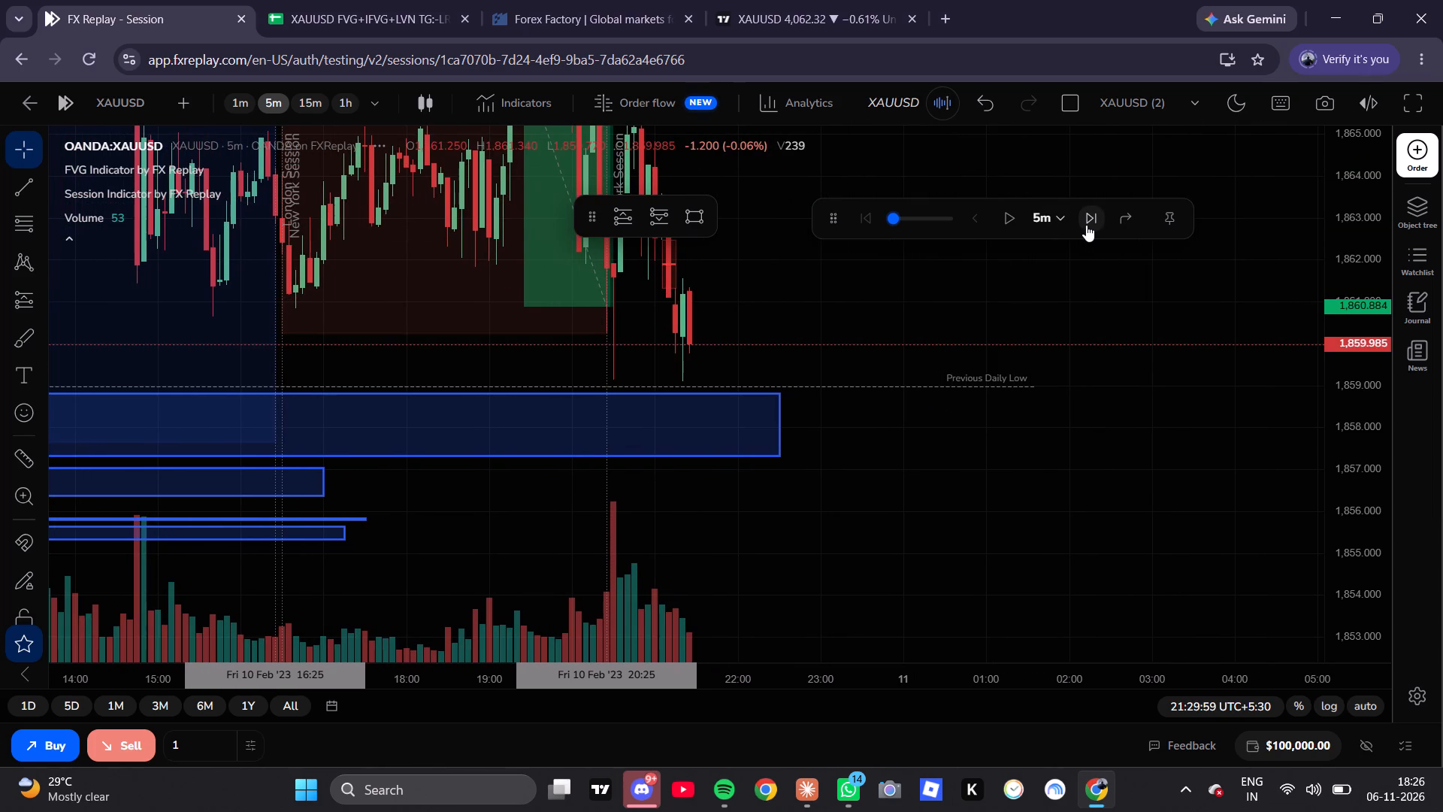
pyautogui.click(1086, 225)
pyautogui.click(1086, 225)
pyautogui.tripleClick(1086, 225)
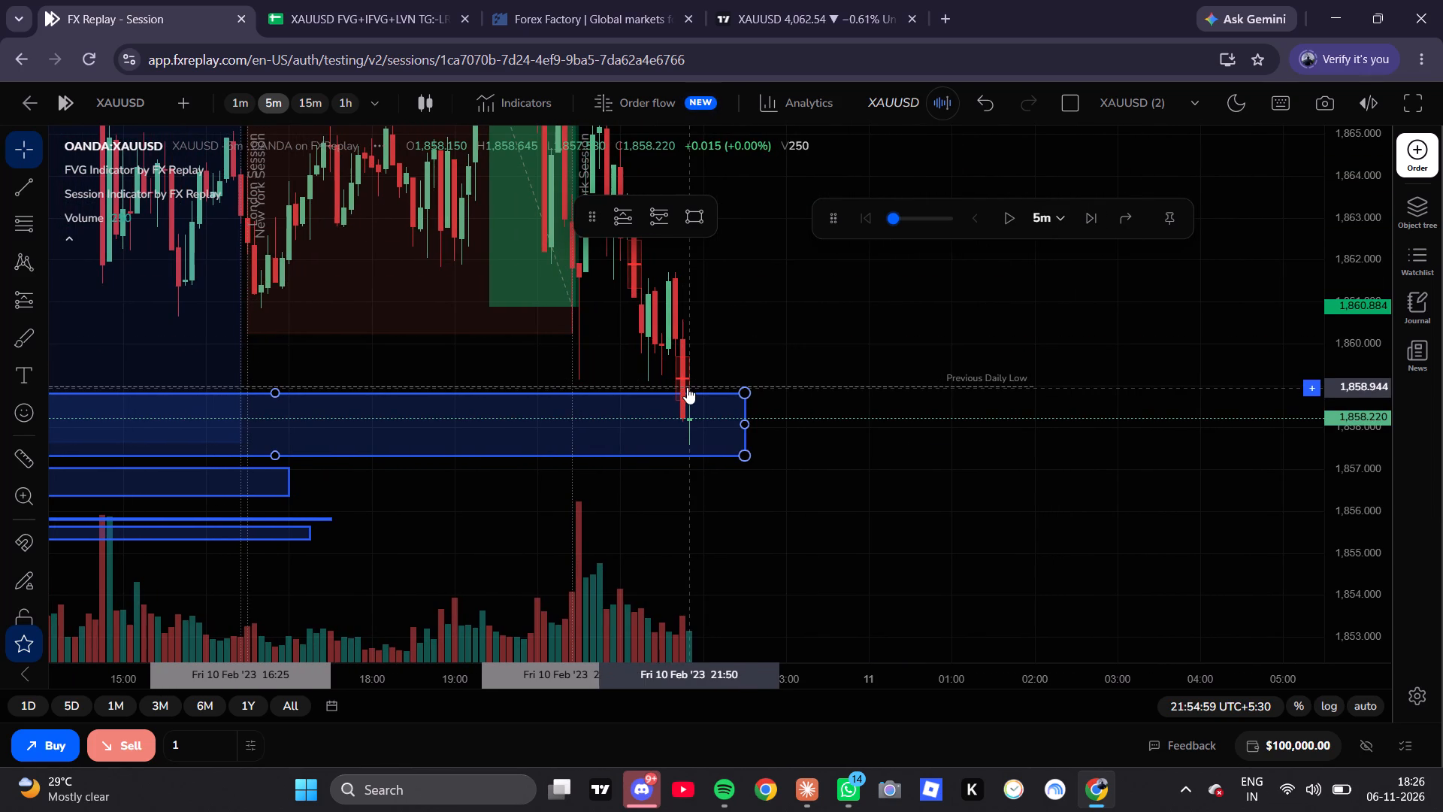
# Switch to the 1-minute timeframe and examine the latest candles inside the blue zone below the Previous Daily Low.
pyautogui.click(235, 111)
pyautogui.scroll(-6, 580, 354)
pyautogui.moveTo(928, 511); pyautogui.dragTo(920, 435)
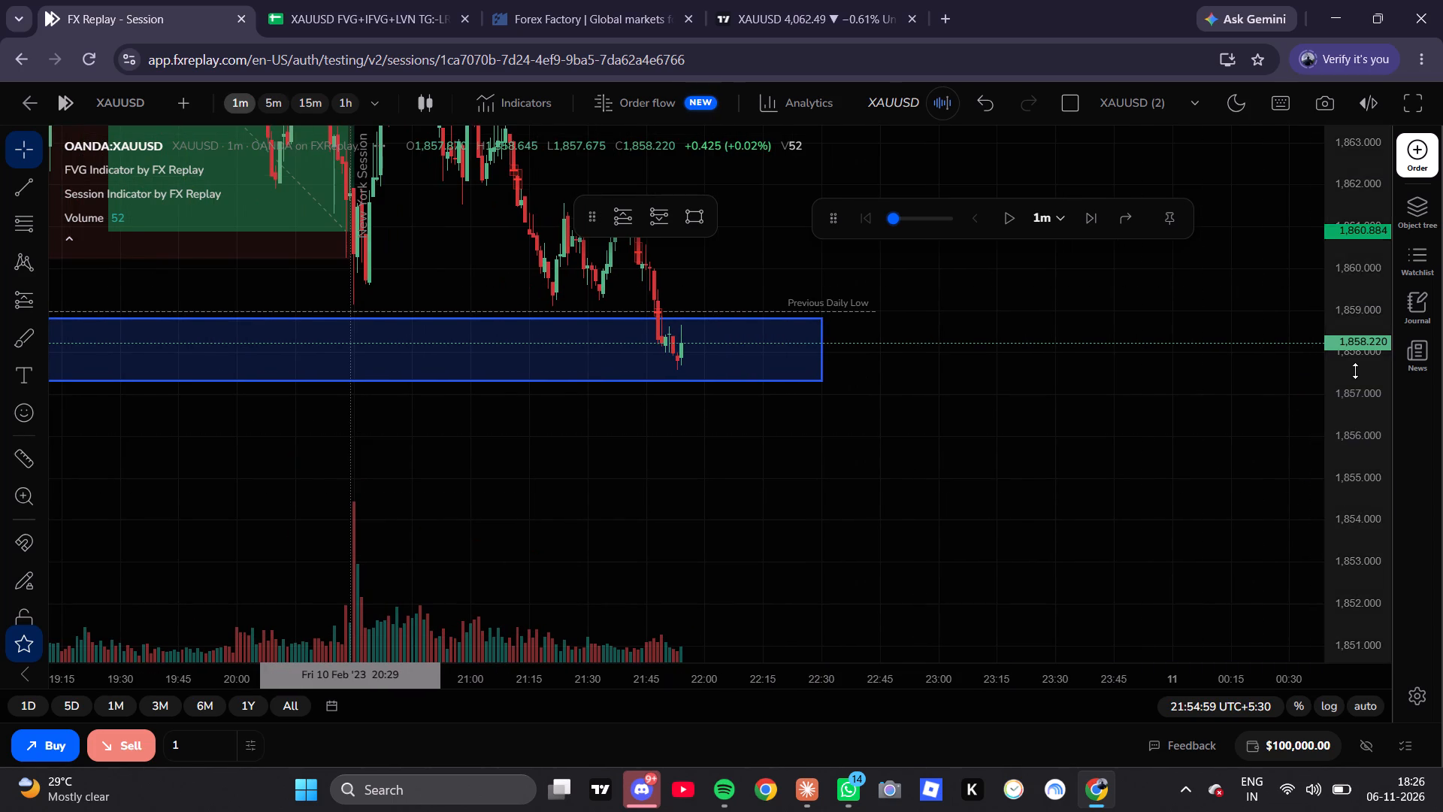
pyautogui.scroll(-1, 1357, 368)
pyautogui.scroll(7, 1357, 368)
pyautogui.scroll(-1, 1357, 368)
pyautogui.scroll(14, 1357, 368)
pyautogui.scroll(4, 852, 449)
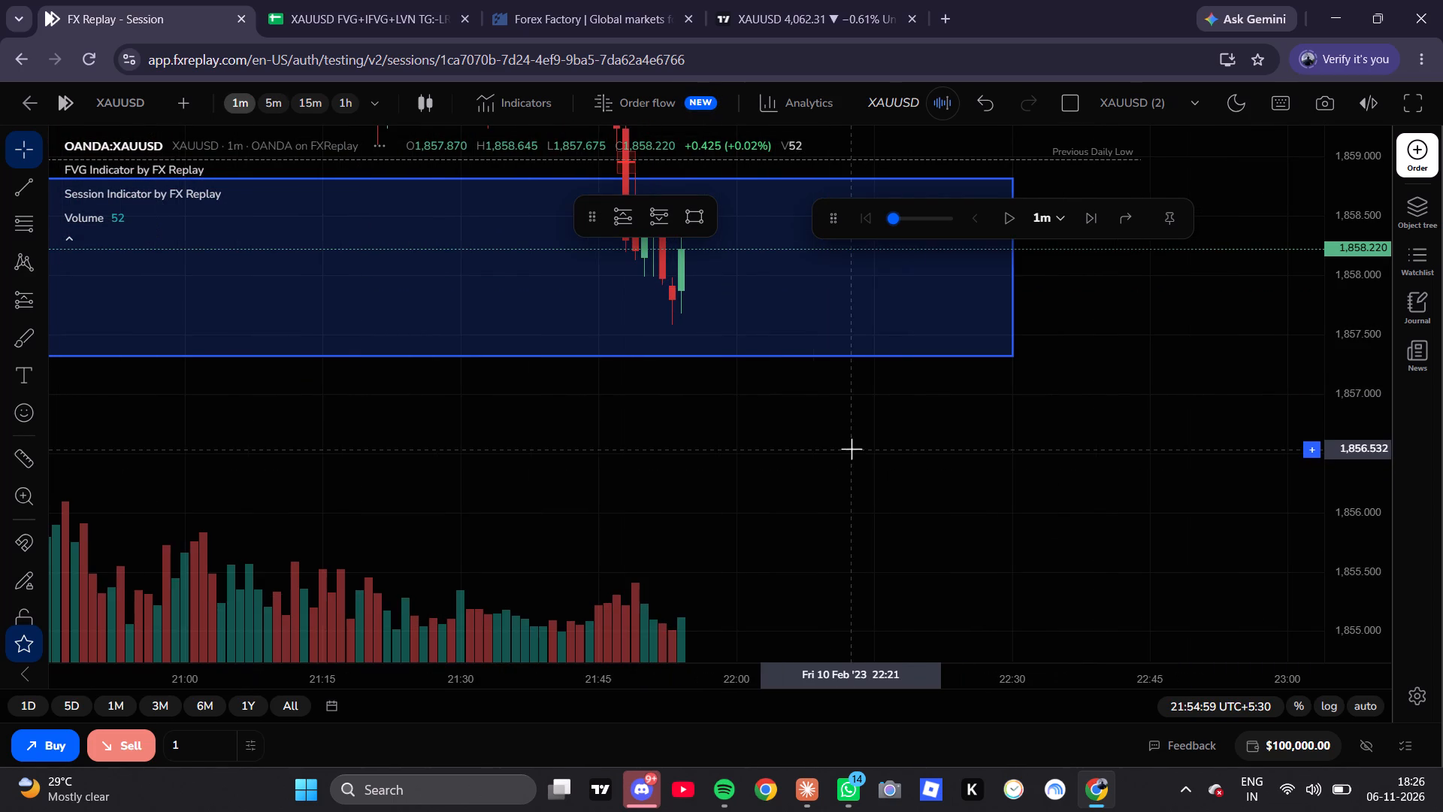
pyautogui.moveTo(778, 460); pyautogui.dragTo(769, 471)
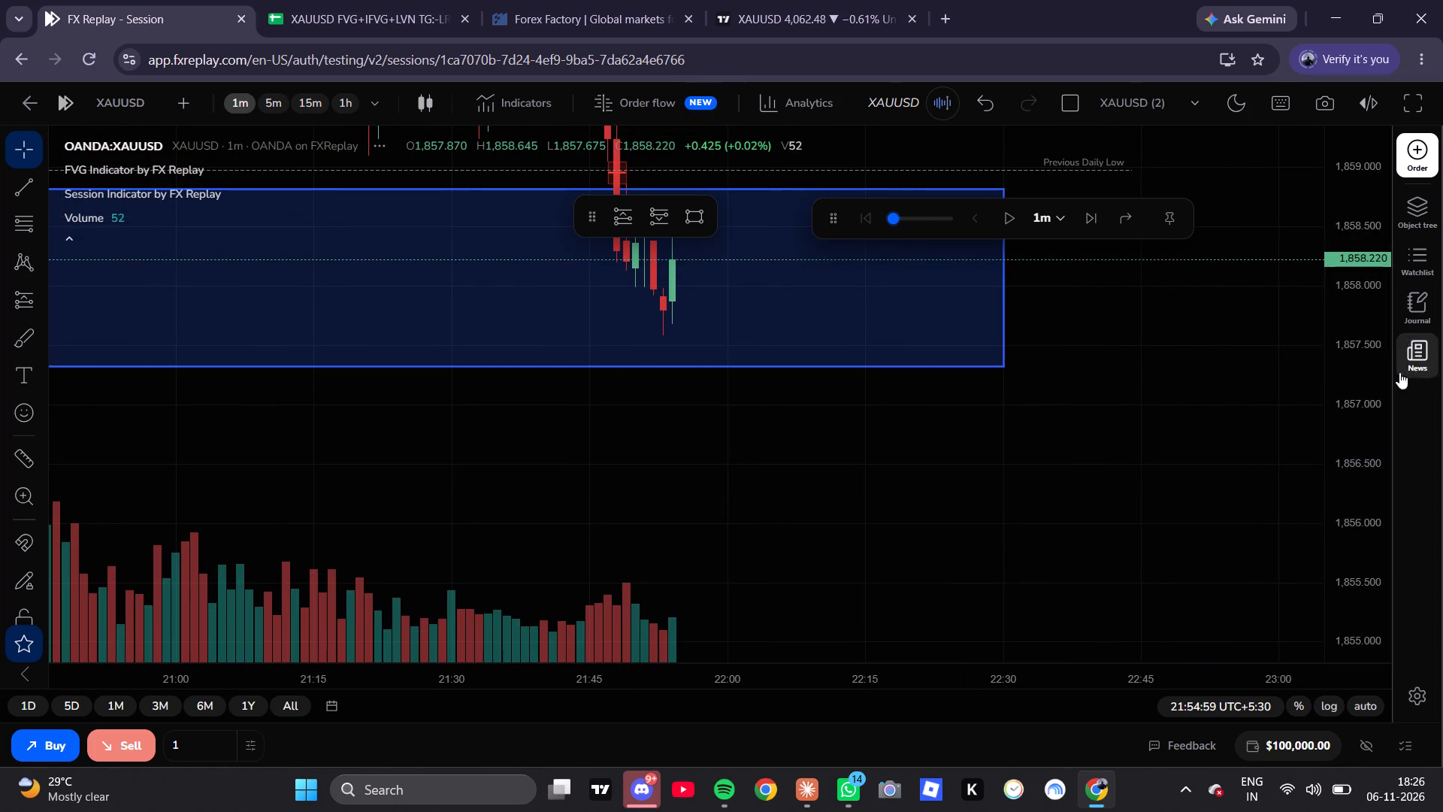
pyautogui.scroll(13, 1360, 376)
pyautogui.scroll(-2, 1360, 376)
pyautogui.scroll(3, 1360, 376)
pyautogui.moveTo(1195, 389); pyautogui.dragTo(1195, 626)
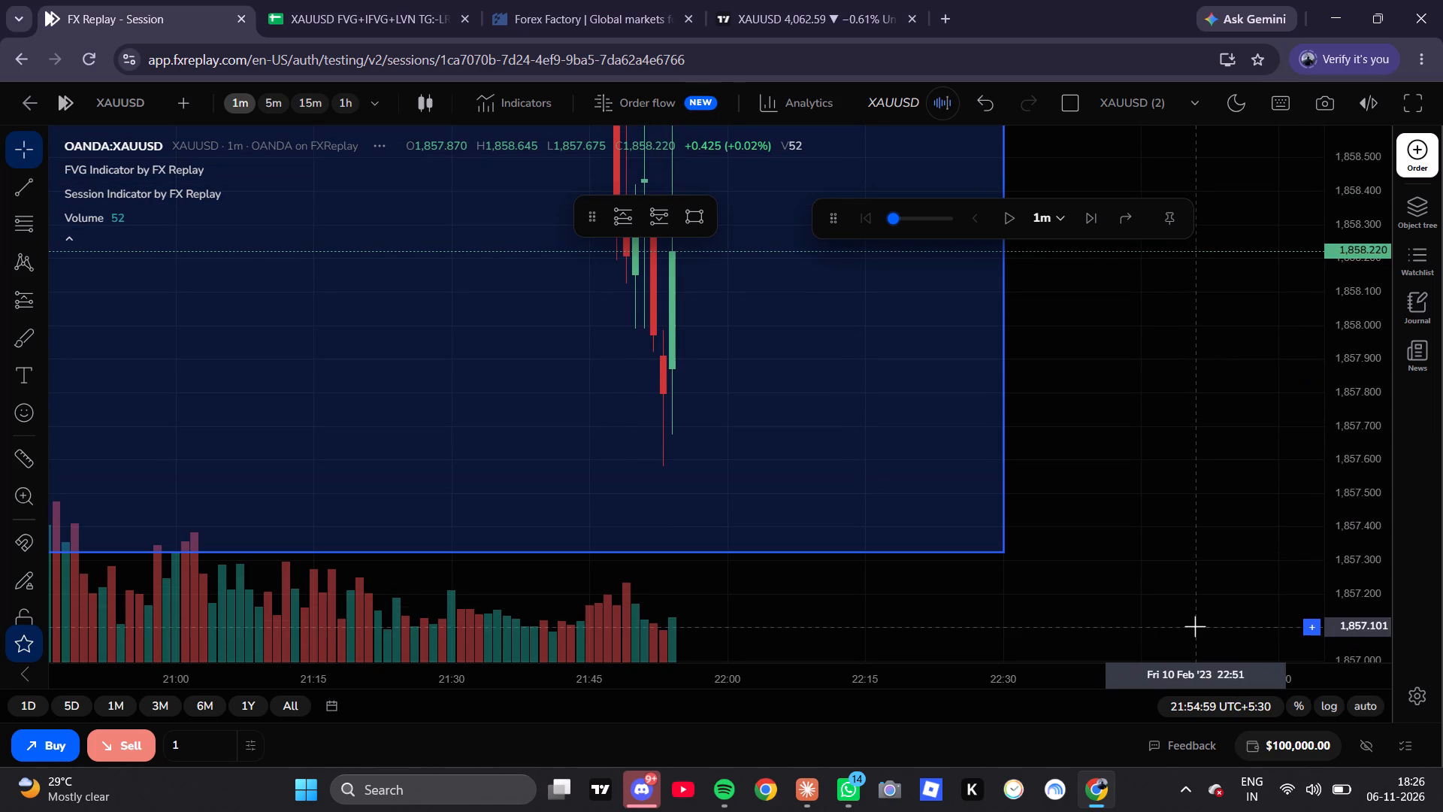
pyautogui.scroll(10, 1363, 451)
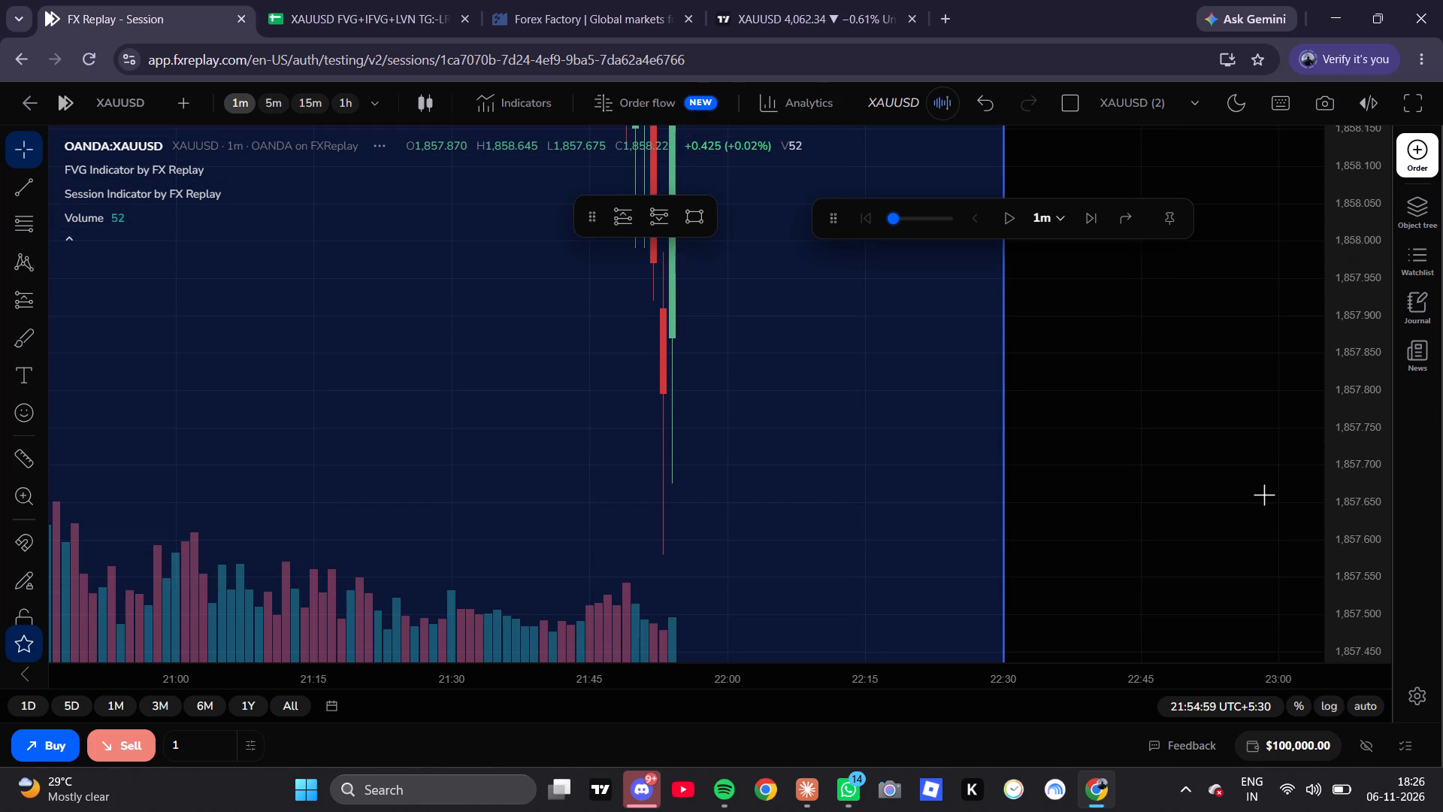
pyautogui.moveTo(1177, 473); pyautogui.dragTo(1179, 546)
pyautogui.moveTo(1162, 511); pyautogui.dragTo(1159, 525)
# Draw a thin rectangle over the small gap between about 1,857.983 and 1,857.991, from 21:49 to about 22:06.
pyautogui.click(688, 210)
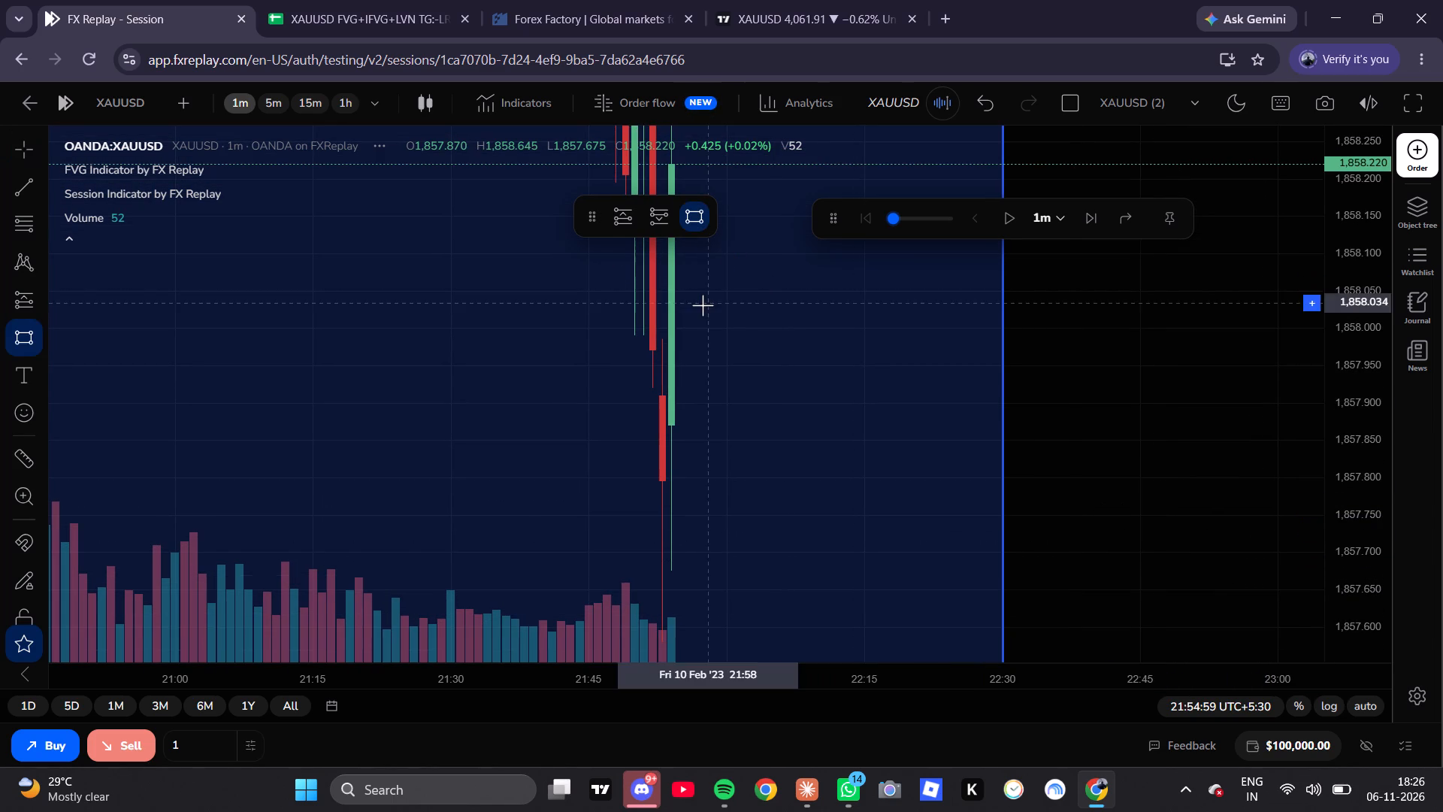
pyautogui.click(625, 341)
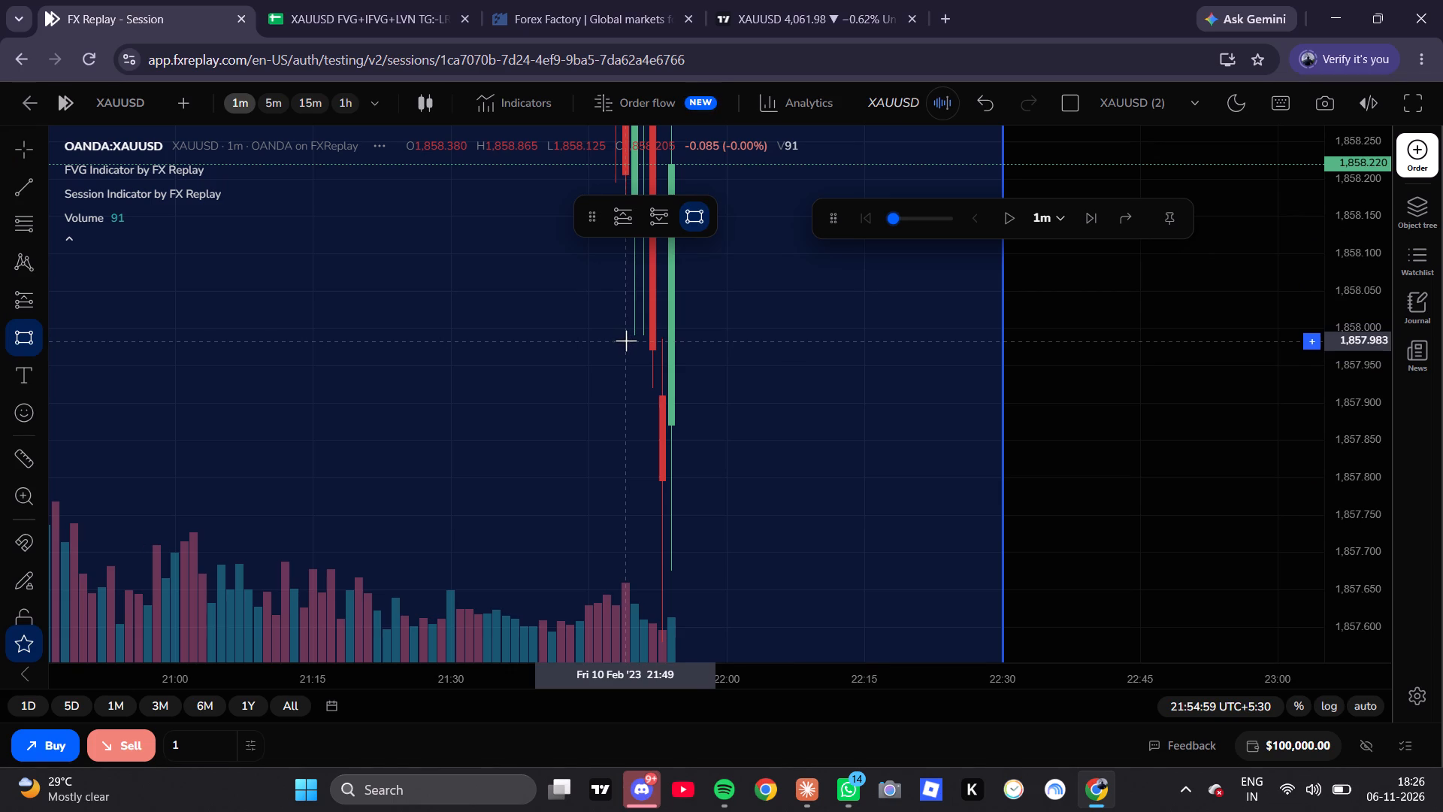
pyautogui.click(782, 335)
pyautogui.scroll(-5, 1078, 386)
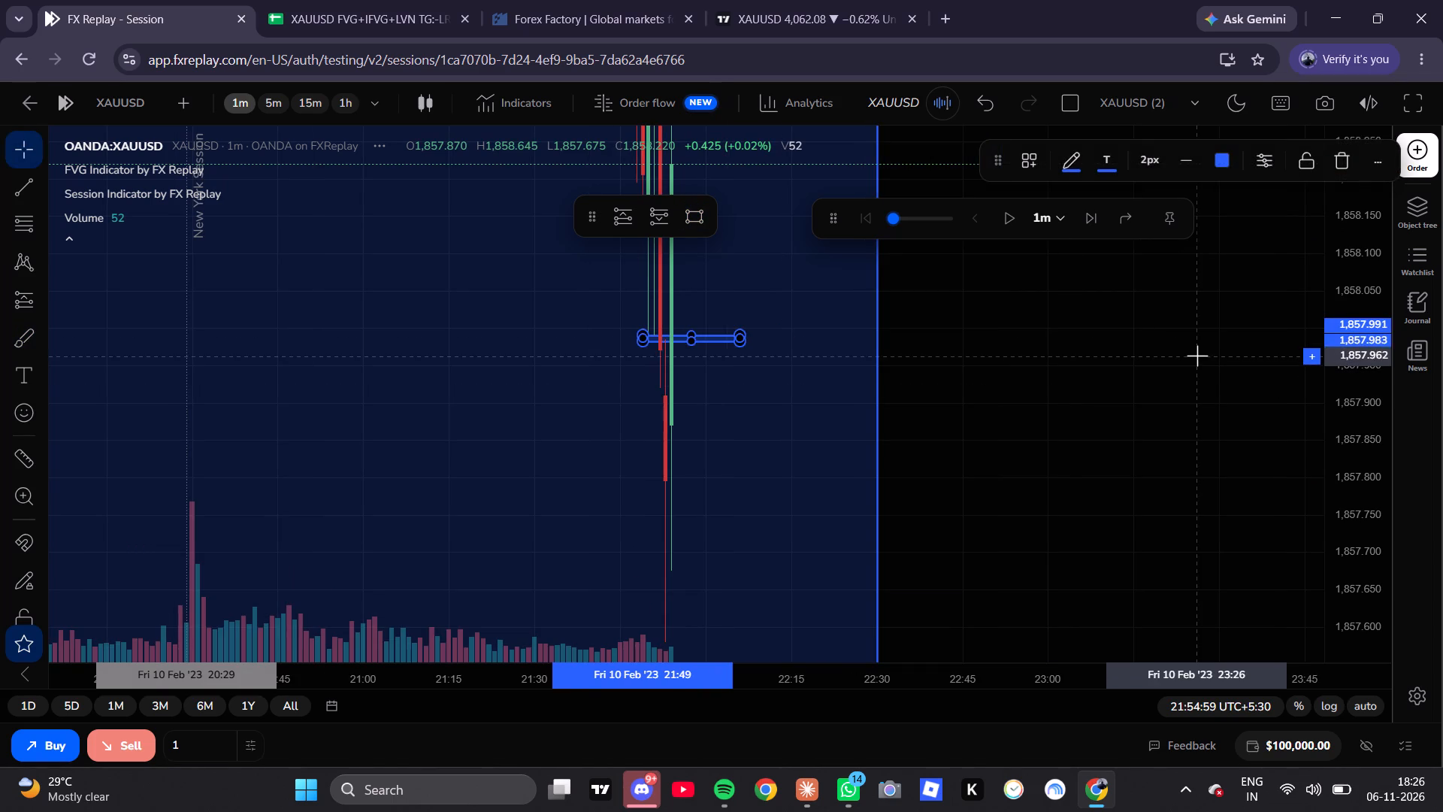
pyautogui.click(1197, 356)
# Place a long position at the 21:54 candle with entry at about 1,858.216 and its stop at about 1,856.676.
pyautogui.scroll(-18, 1369, 423)
pyautogui.moveTo(1181, 417); pyautogui.dragTo(1127, 380)
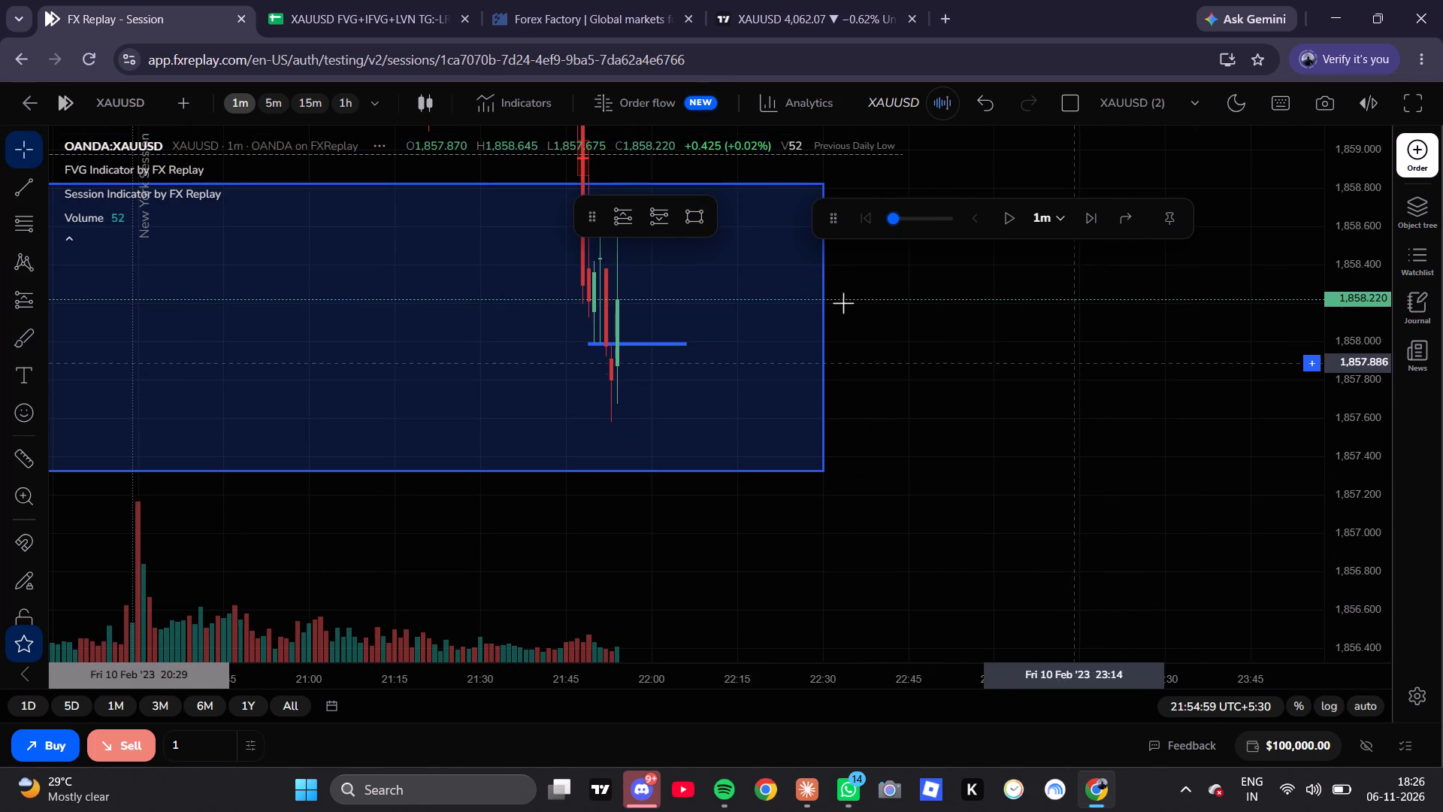
pyautogui.click(616, 218)
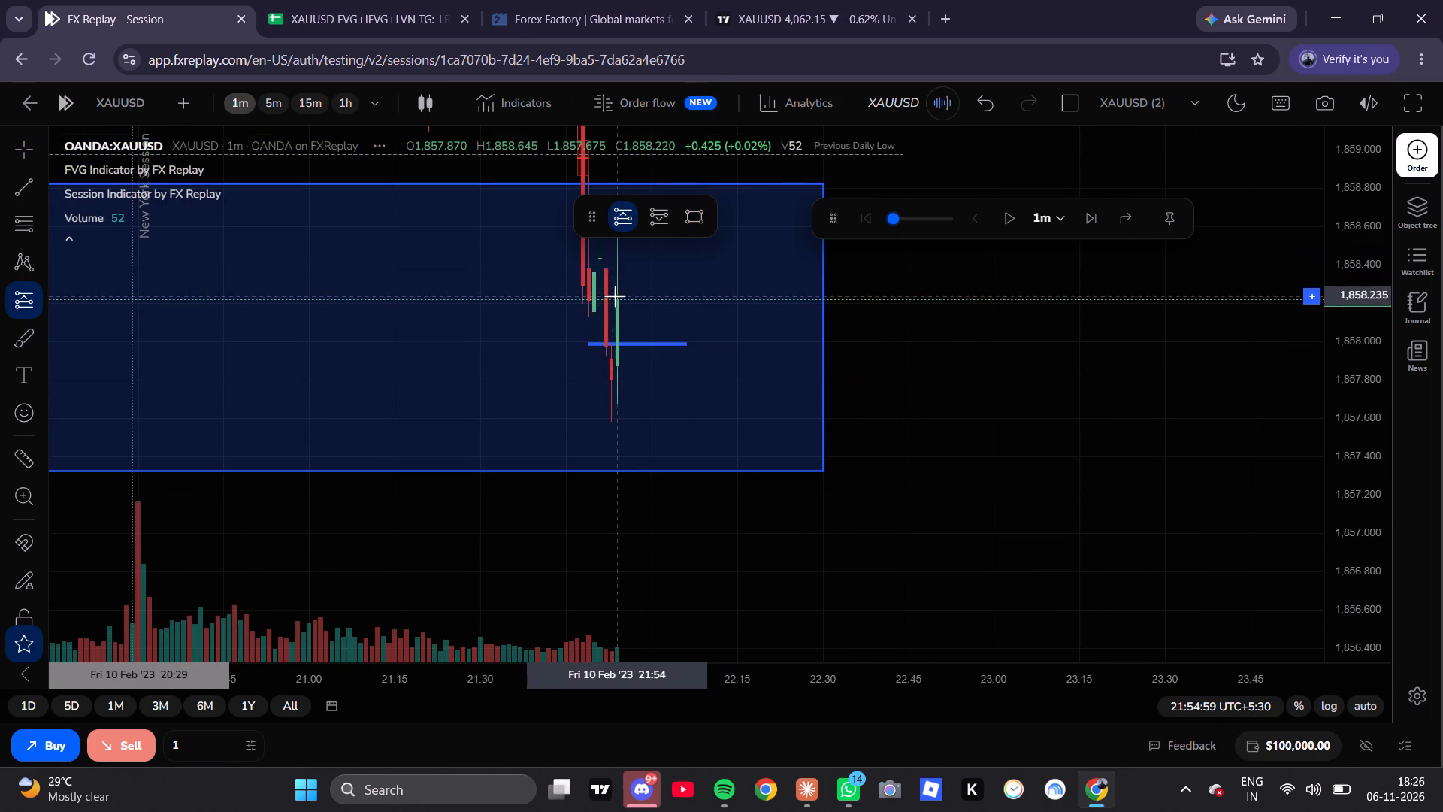
pyautogui.click(616, 299)
pyautogui.moveTo(959, 462); pyautogui.dragTo(970, 377)
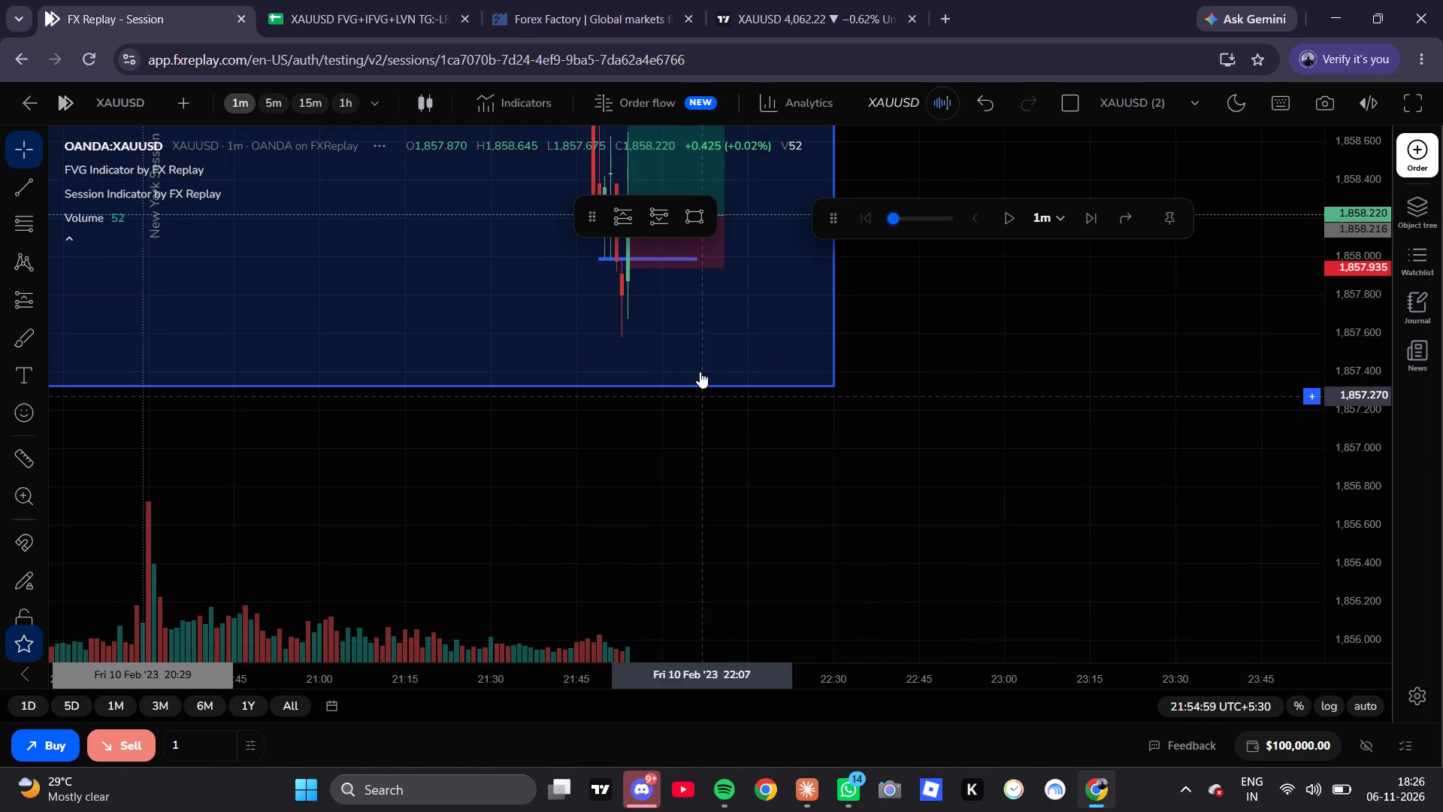
pyautogui.moveTo(676, 268); pyautogui.dragTo(685, 333)
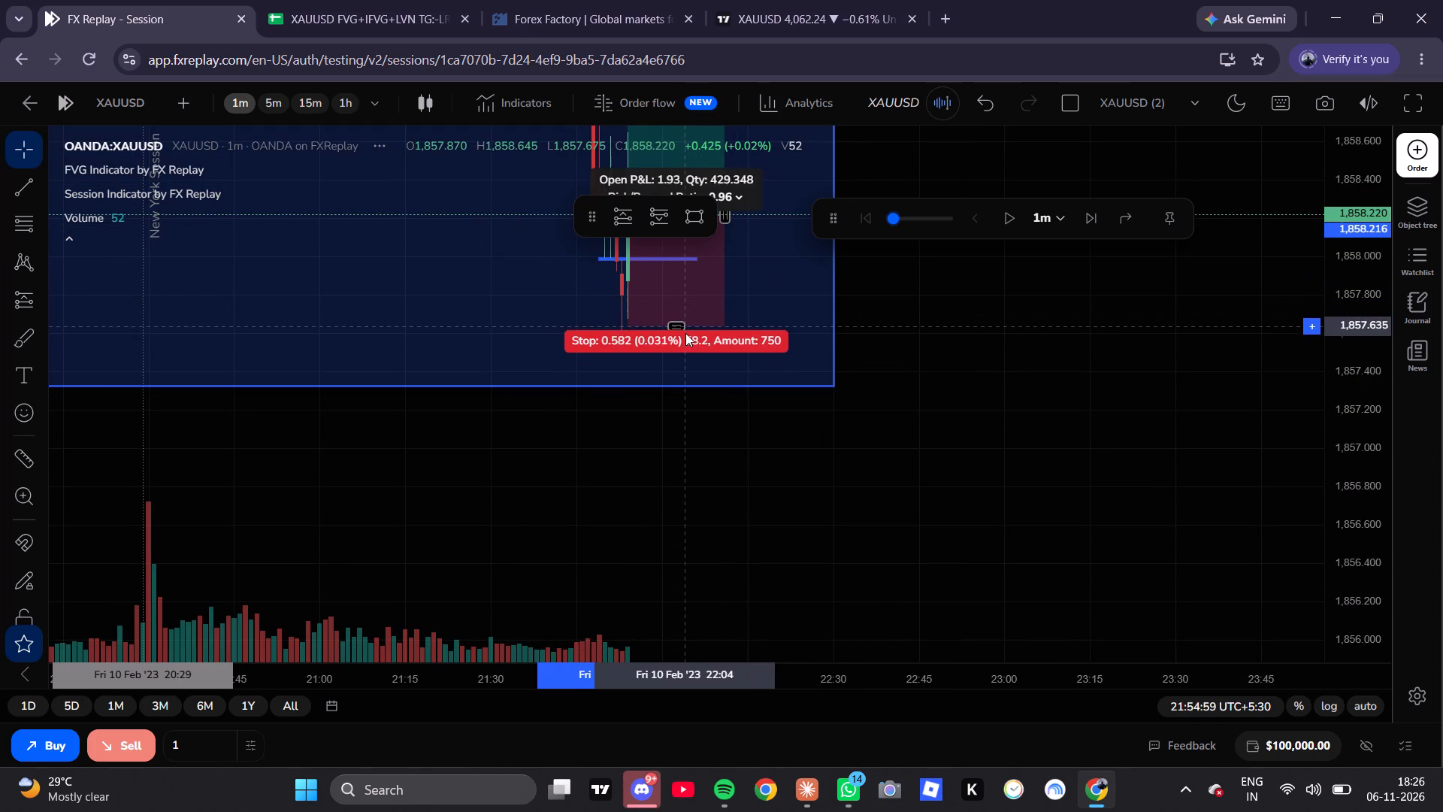
pyautogui.moveTo(685, 333); pyautogui.dragTo(692, 337)
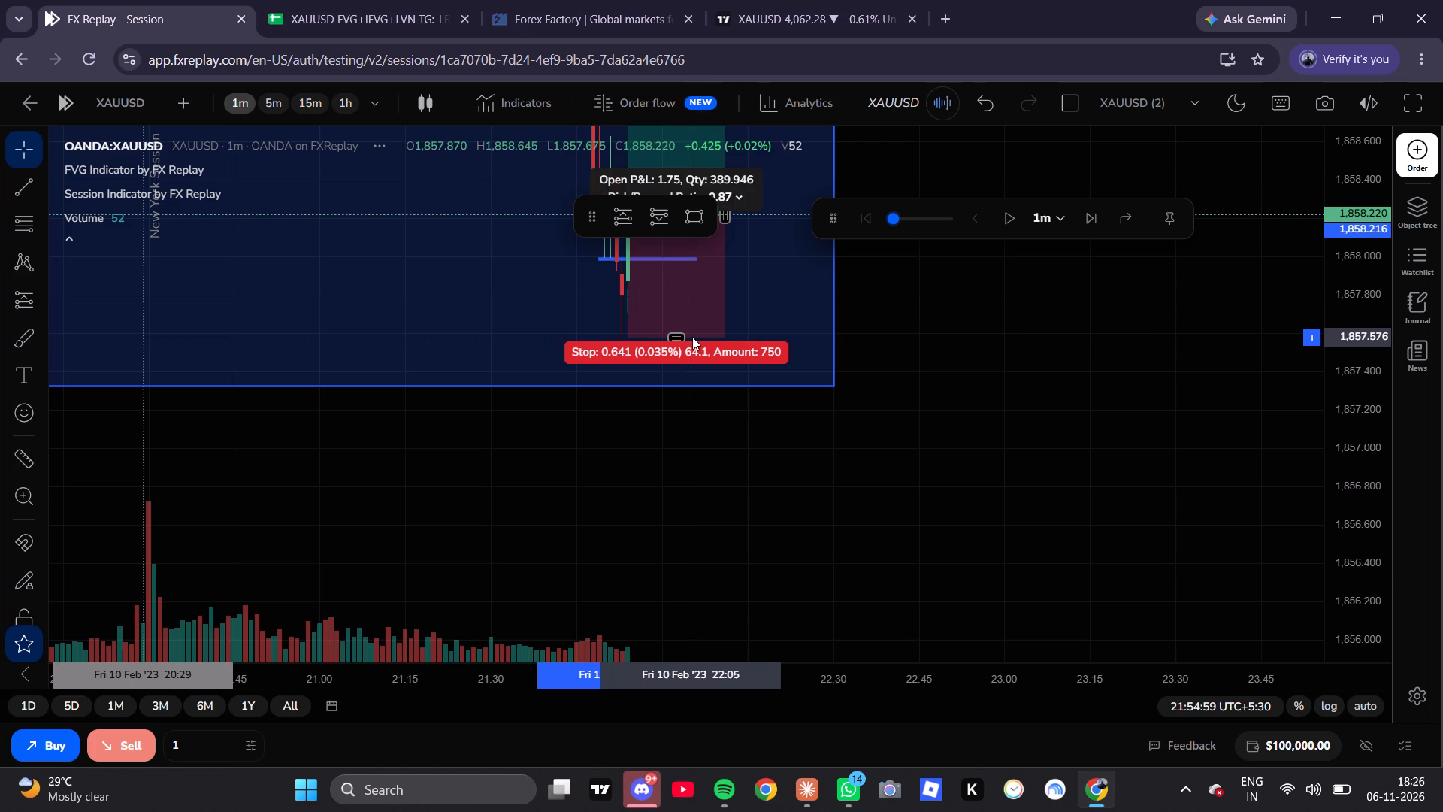
pyautogui.moveTo(692, 337); pyautogui.dragTo(717, 438)
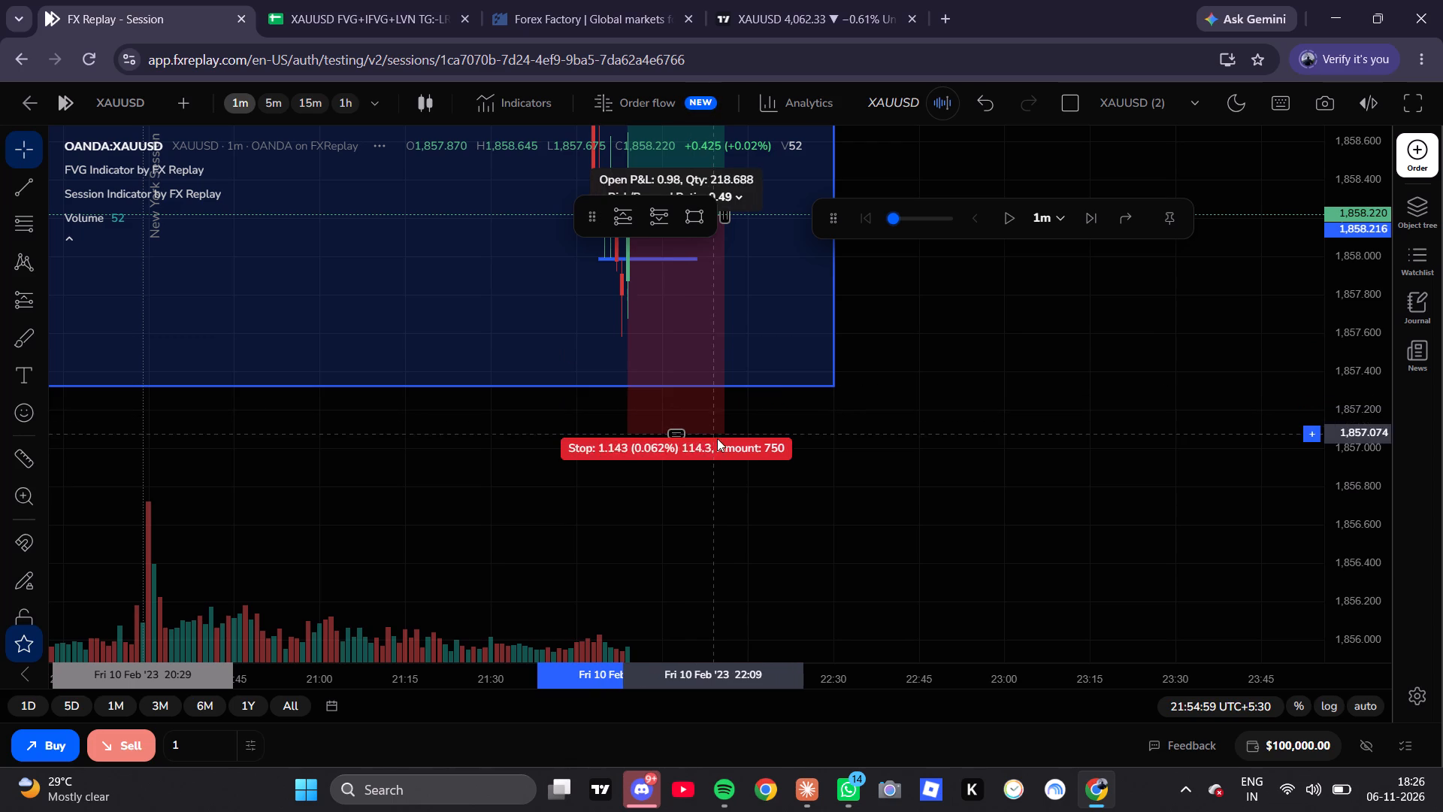
pyautogui.moveTo(717, 438); pyautogui.dragTo(735, 512)
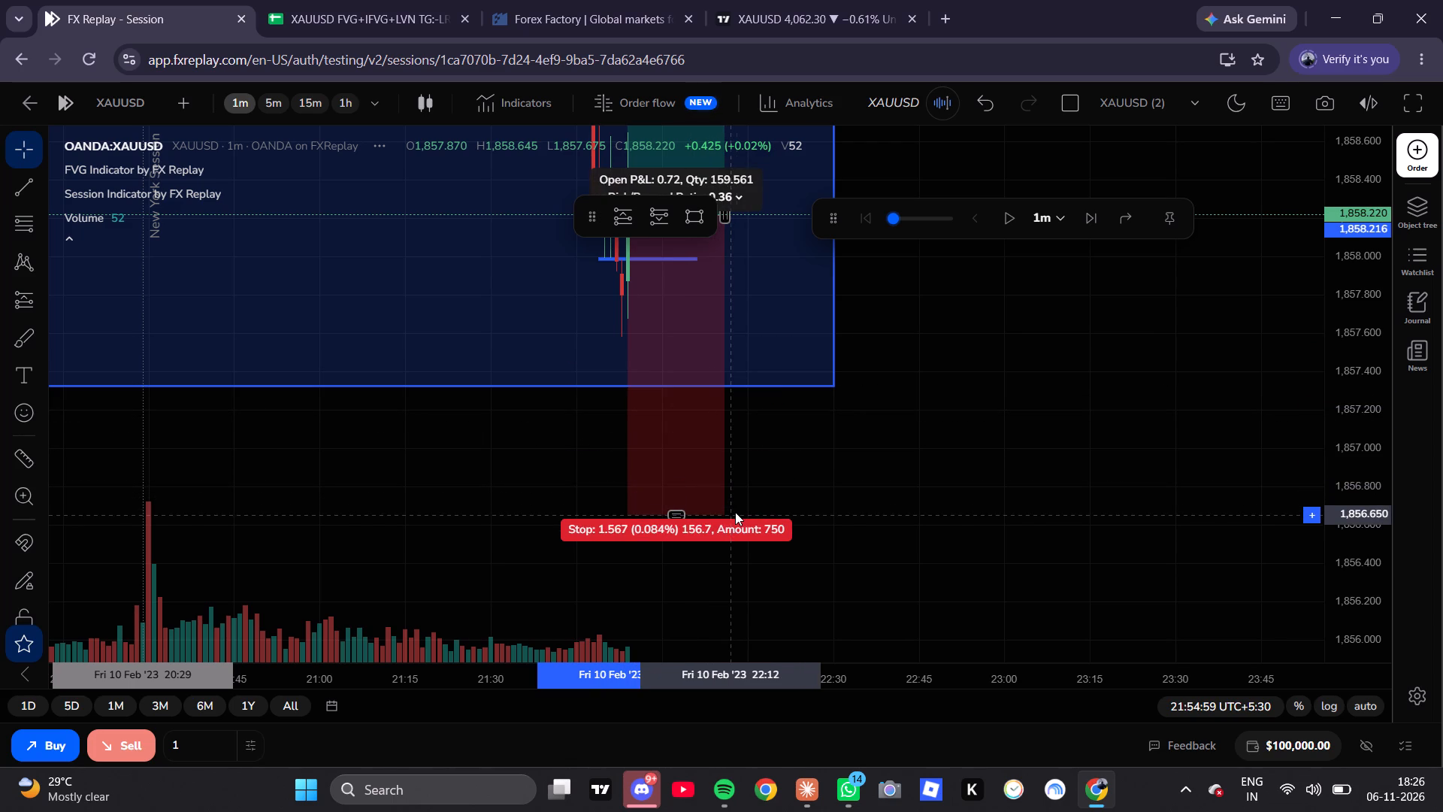
pyautogui.moveTo(735, 512); pyautogui.dragTo(736, 509)
pyautogui.click(1130, 498)
# Advance the replay by two 1-minute candles to about 21:57.
pyautogui.moveTo(1000, 471); pyautogui.dragTo(887, 483)
pyautogui.scroll(-8, 841, 527)
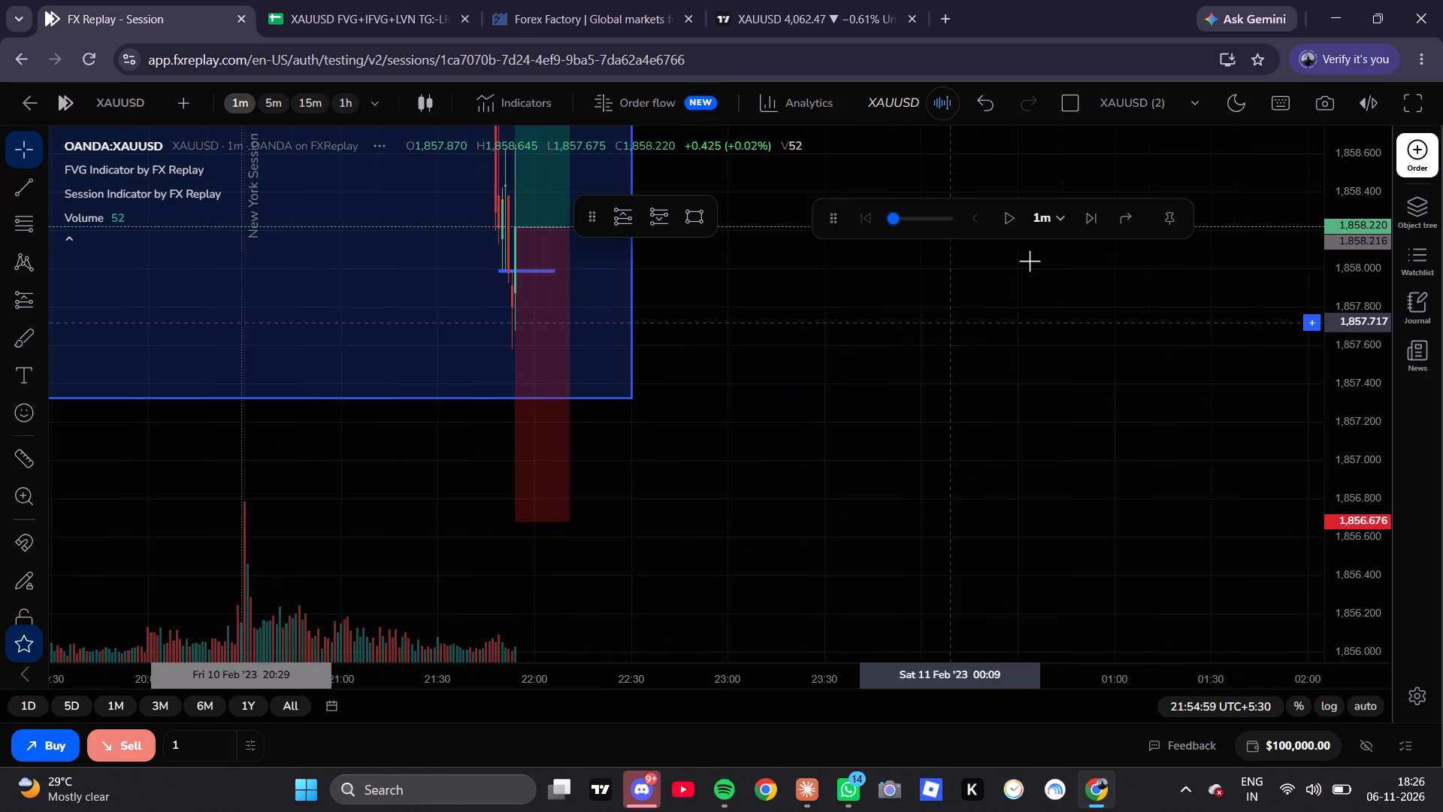
pyautogui.click(1088, 223)
pyautogui.click(1088, 223)
# Raise the long position's target to about 1,861.289 for a 2.00 risk/reward ratio and extend the position to about 00:39 on 11 Feb '23.
pyautogui.moveTo(909, 430); pyautogui.dragTo(910, 607)
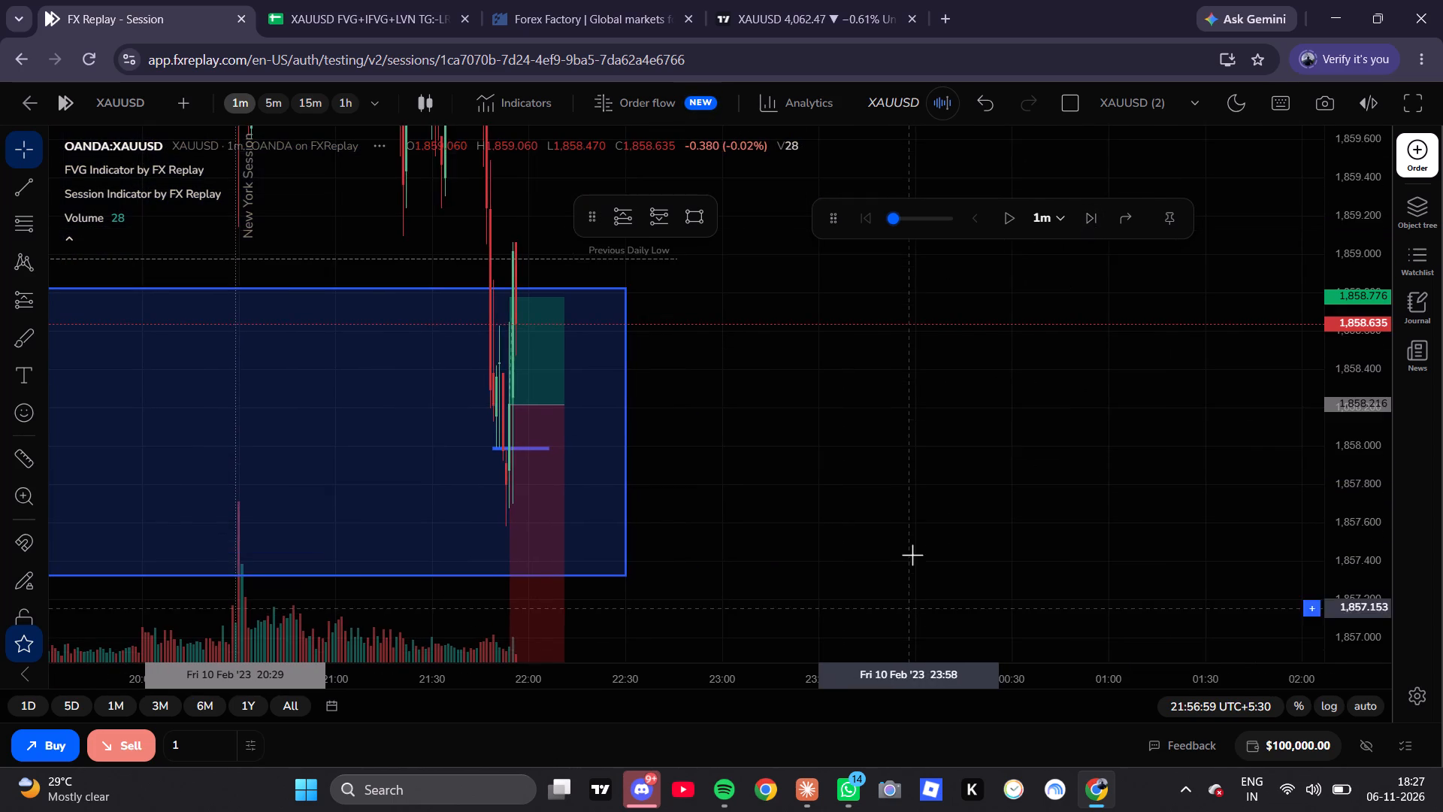
pyautogui.scroll(-8, 938, 496)
pyautogui.scroll(1, 927, 489)
pyautogui.scroll(-10, 1330, 491)
pyautogui.scroll(1, 1371, 561)
pyautogui.scroll(-6, 1372, 564)
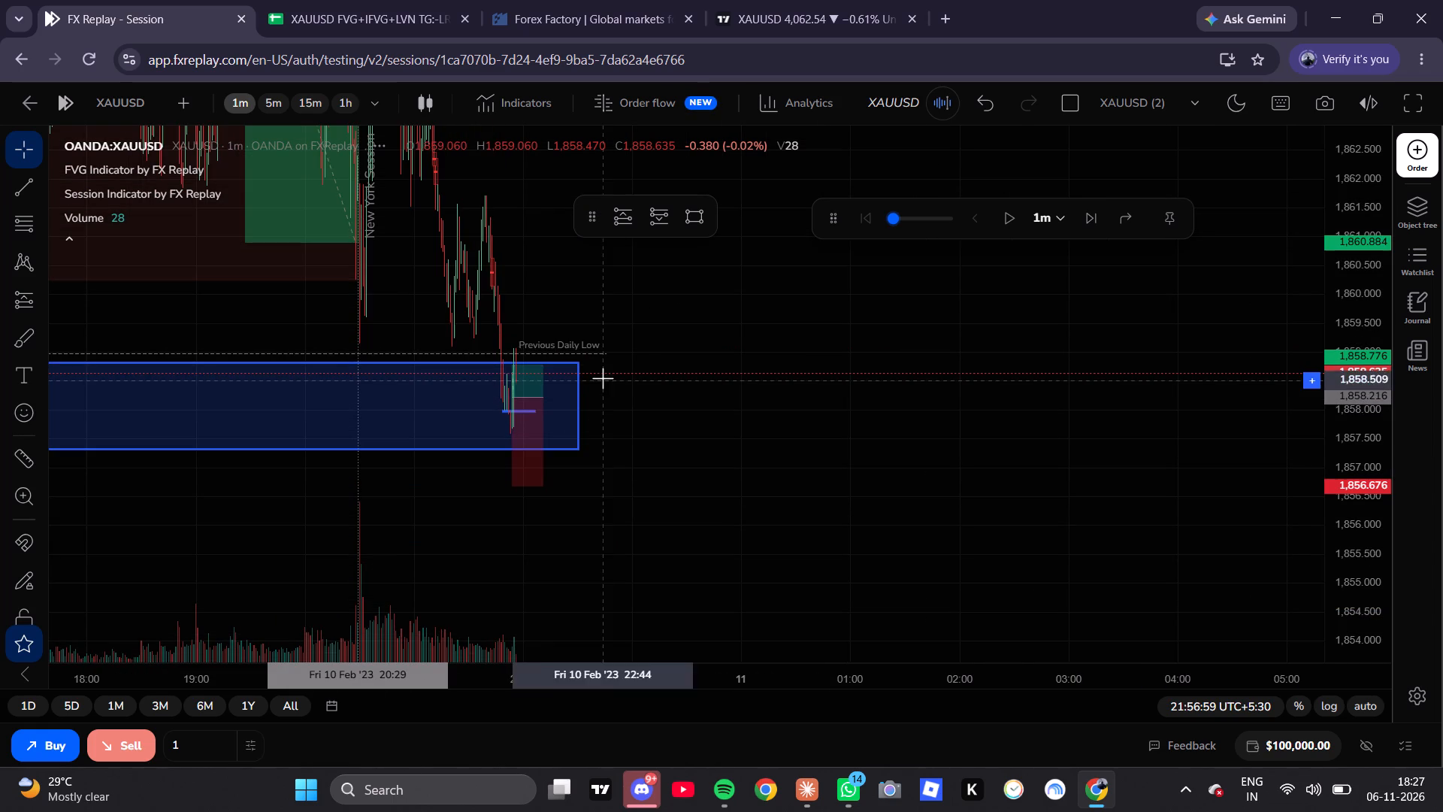
pyautogui.moveTo(527, 362); pyautogui.dragTo(621, 247)
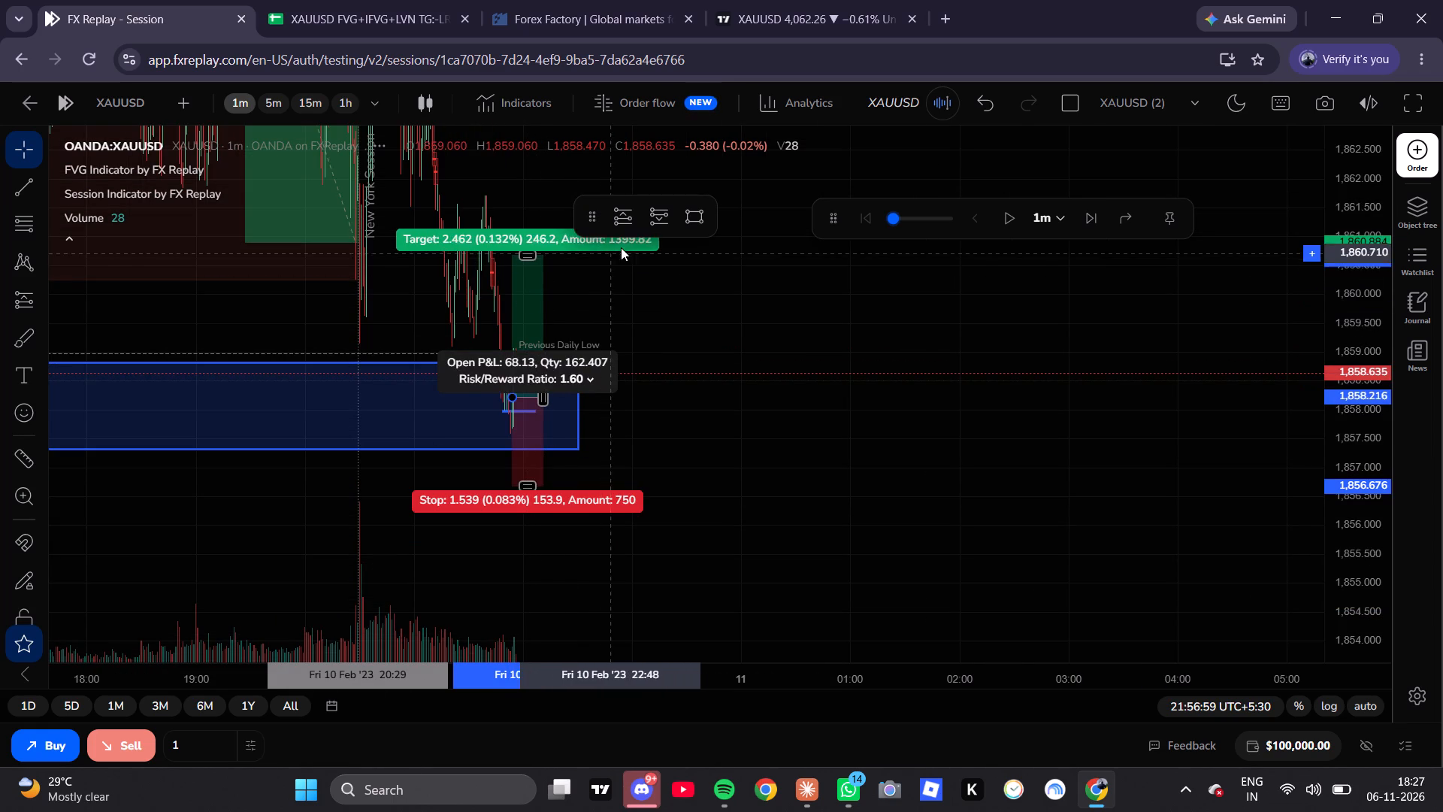
pyautogui.moveTo(621, 247); pyautogui.dragTo(688, 217)
pyautogui.moveTo(543, 394); pyautogui.dragTo(812, 438)
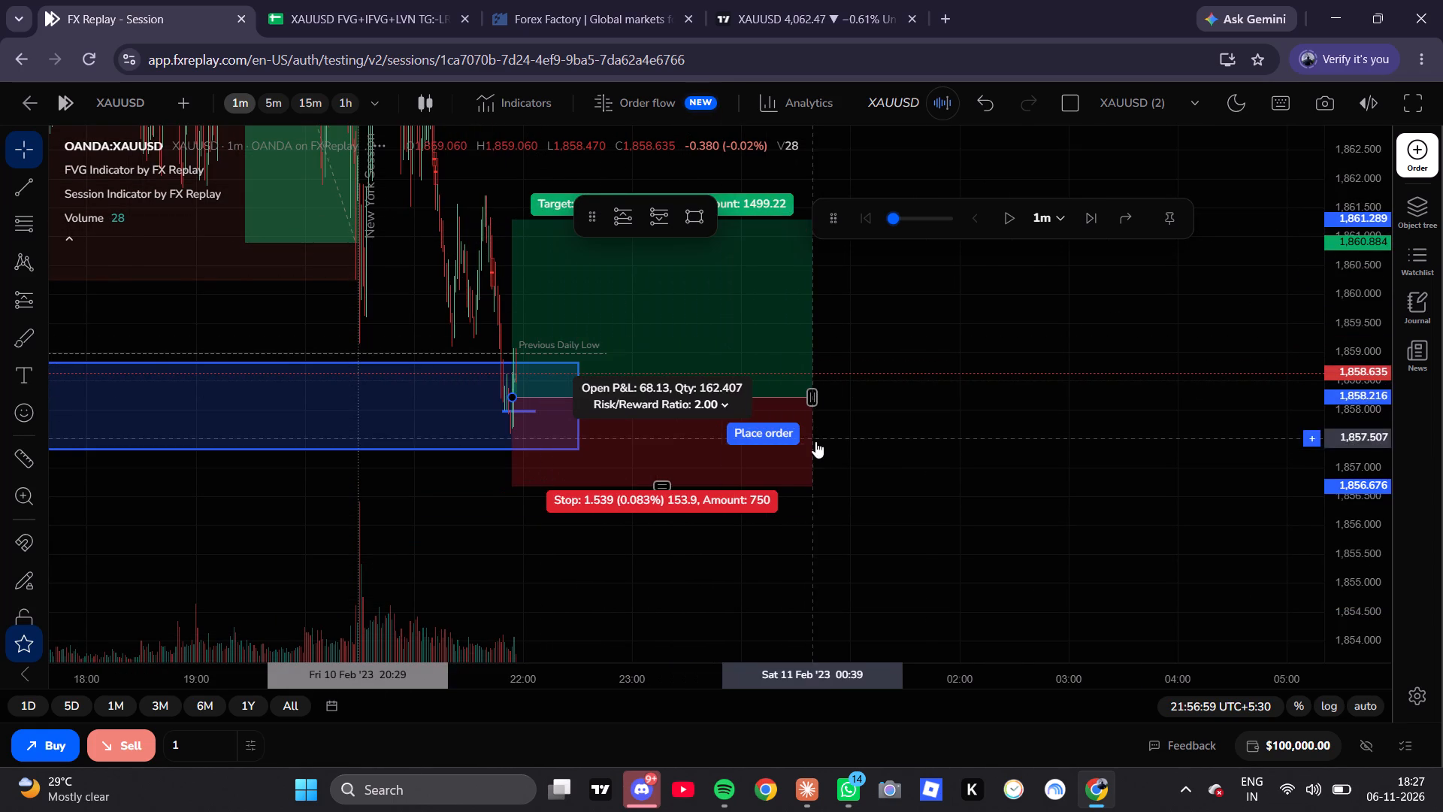
pyautogui.click(920, 462)
# Play the replay automatically on 1-minute candles and increase the playback speed to follow the long position's outcome.
pyautogui.click(1015, 210)
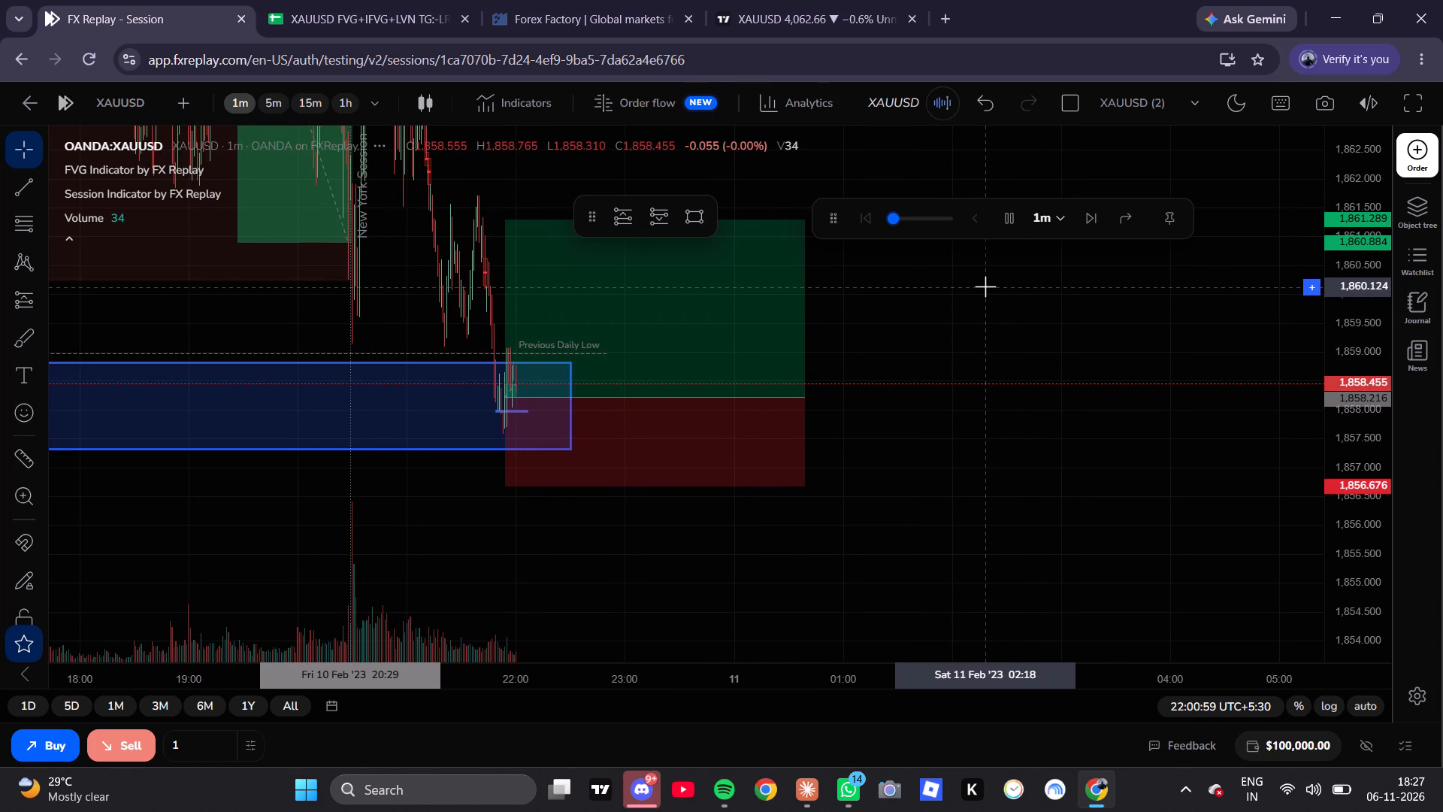
pyautogui.scroll(4, 923, 373)
pyautogui.moveTo(1069, 411); pyautogui.dragTo(992, 398)
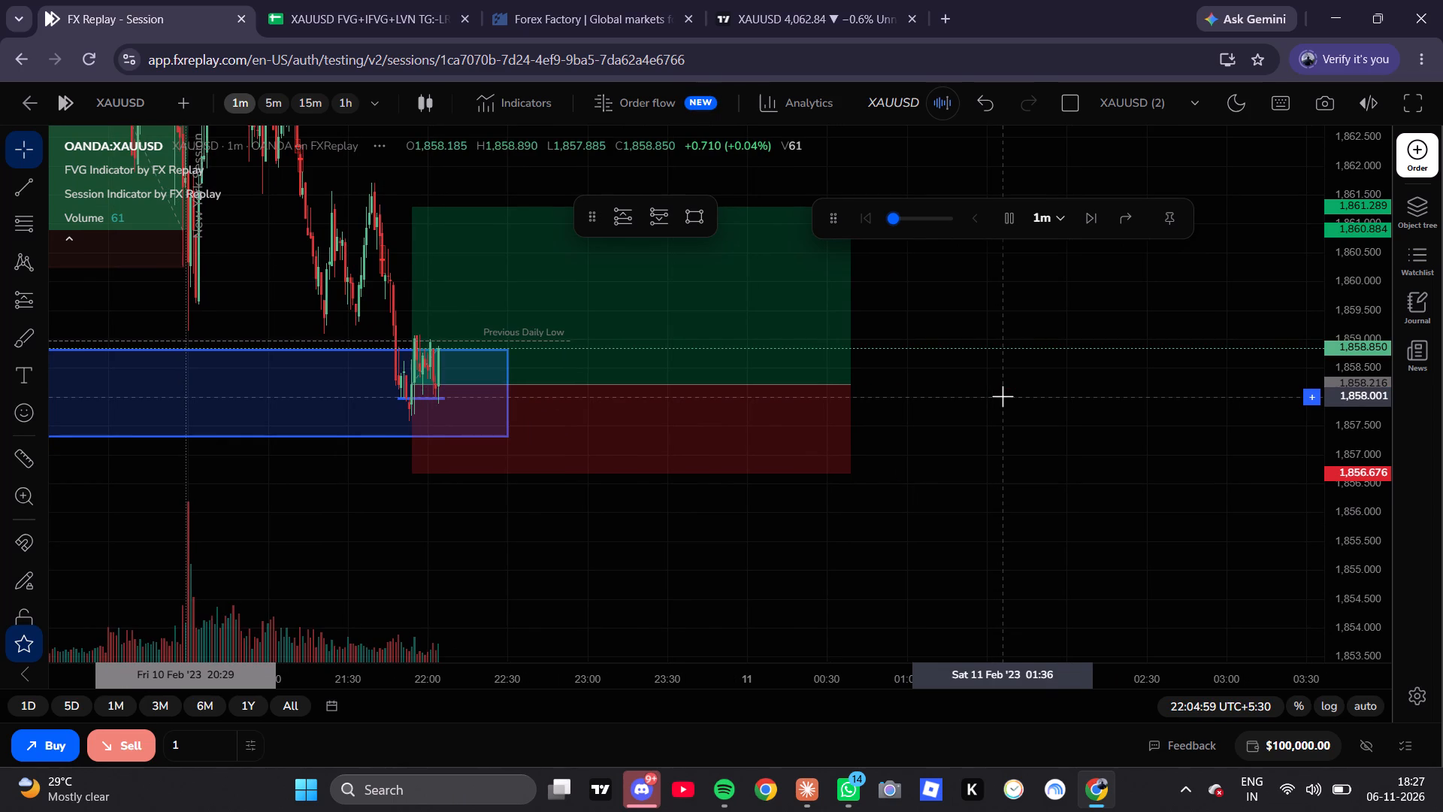
pyautogui.click(907, 220)
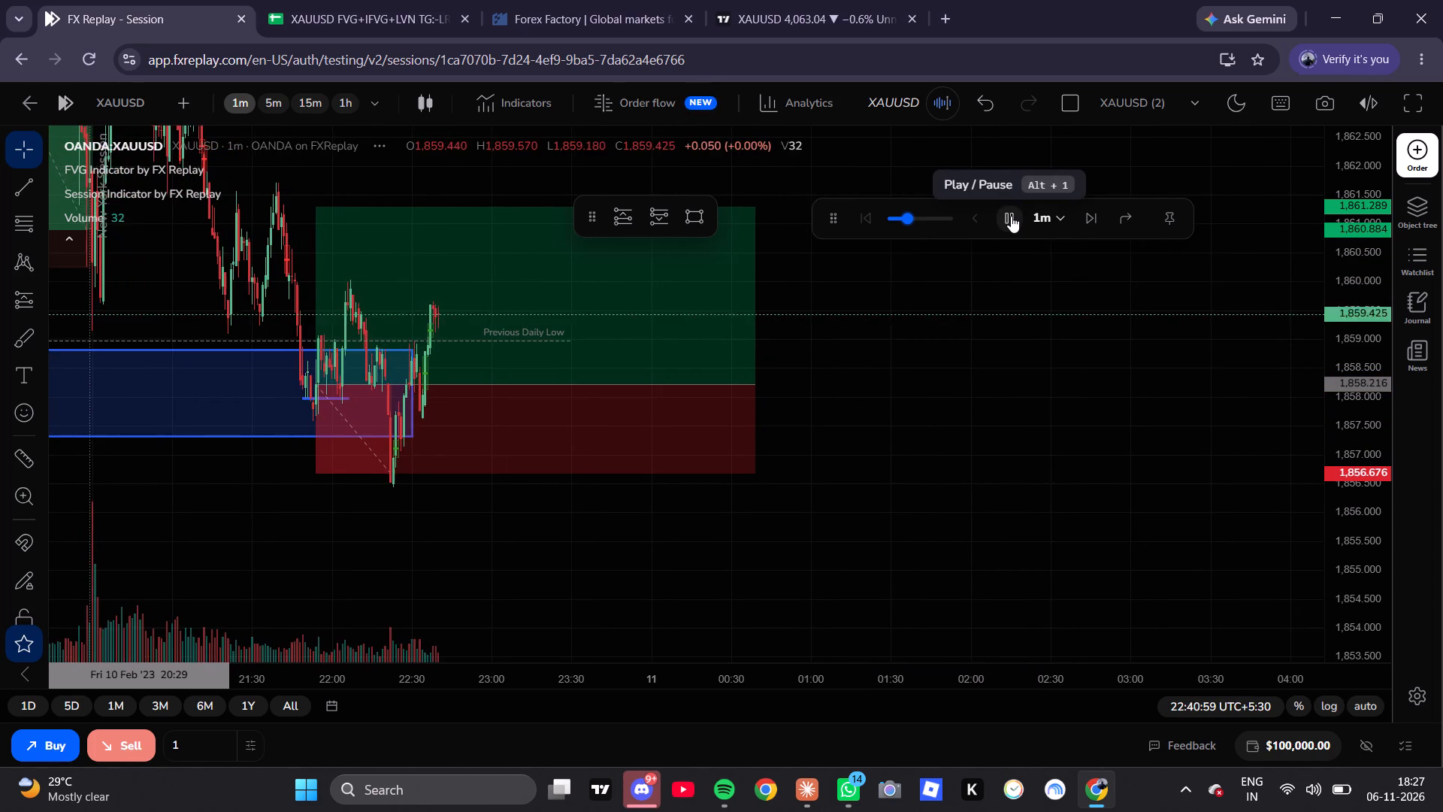
# Raise the playback speed to 9x per second and pause the replay at about 22:59.
pyautogui.click(915, 224)
pyautogui.click(923, 222)
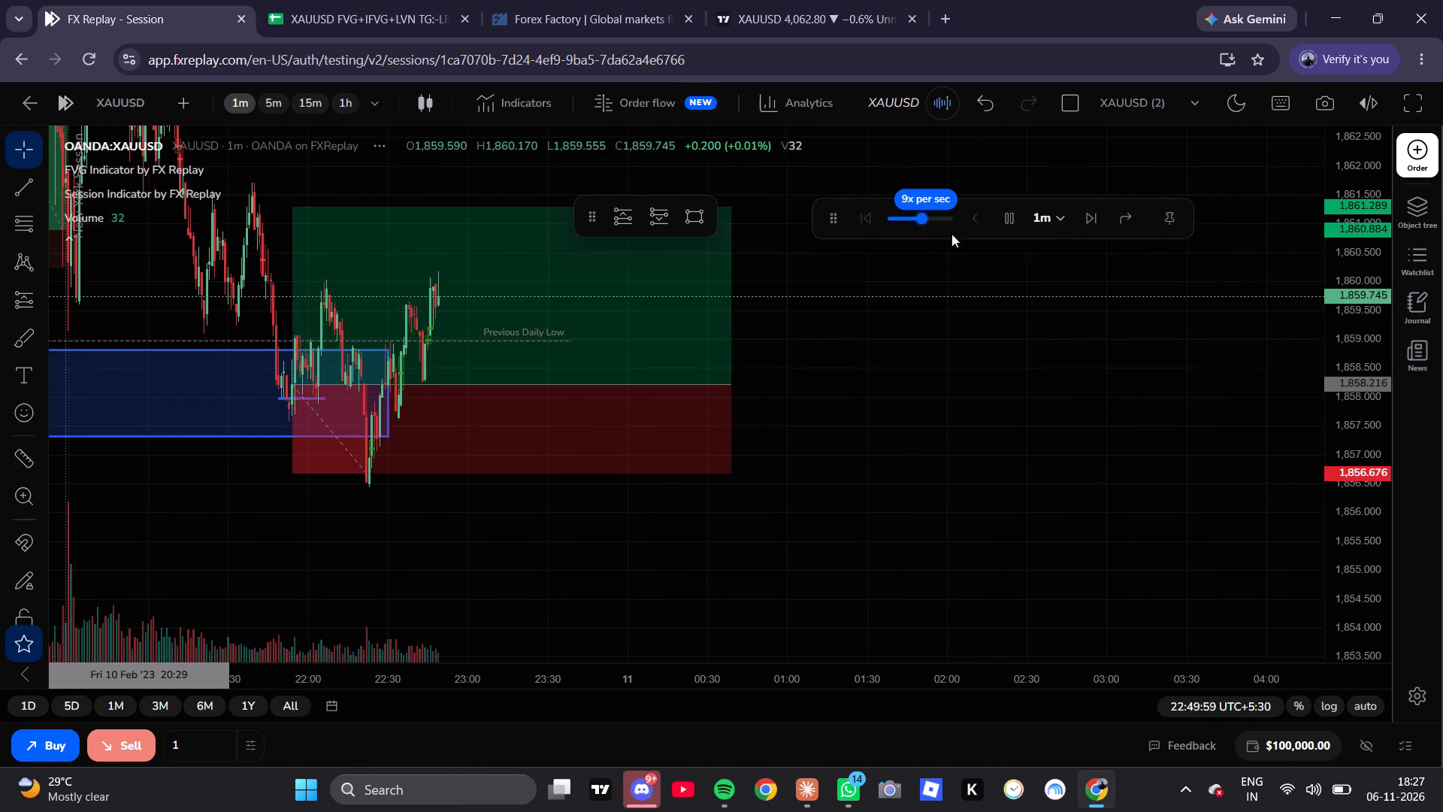
pyautogui.click(1015, 214)
# Examine the long position's price path on the 1-minute chart, especially around its stop at the 22:22 candle.
pyautogui.scroll(-3, 937, 404)
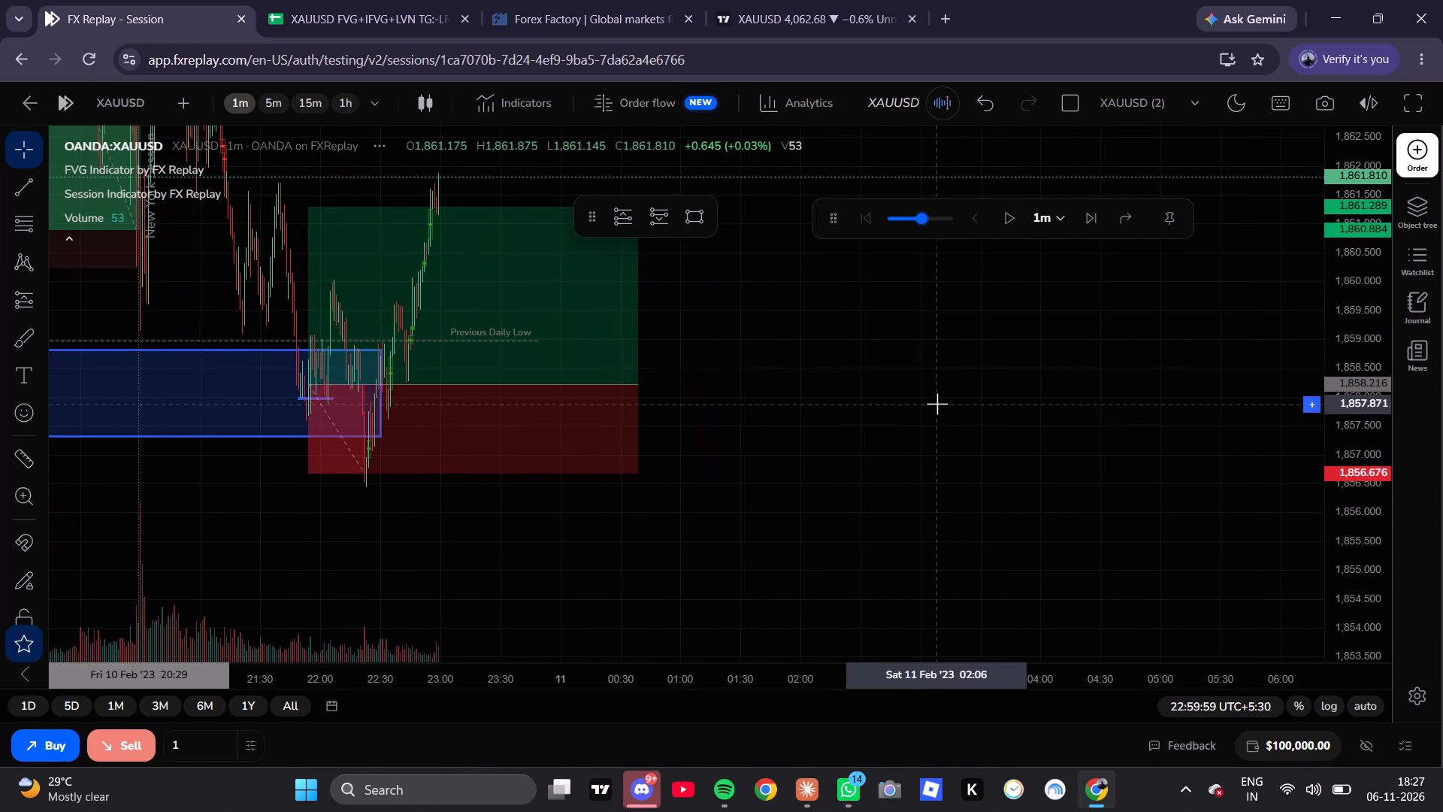
pyautogui.moveTo(869, 451); pyautogui.dragTo(1093, 388)
pyautogui.scroll(-3, 676, 420)
pyautogui.scroll(3, 633, 446)
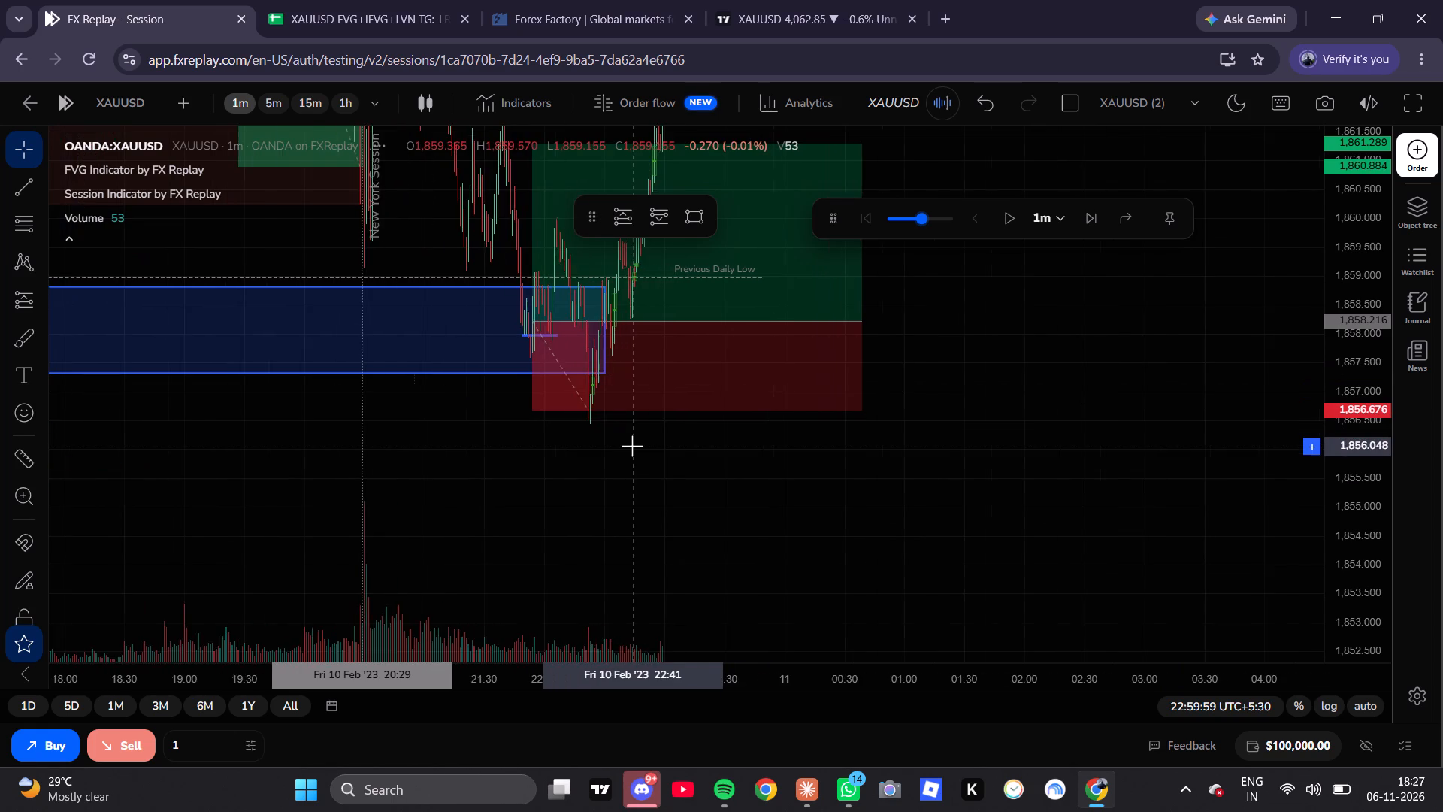
pyautogui.scroll(10, 632, 446)
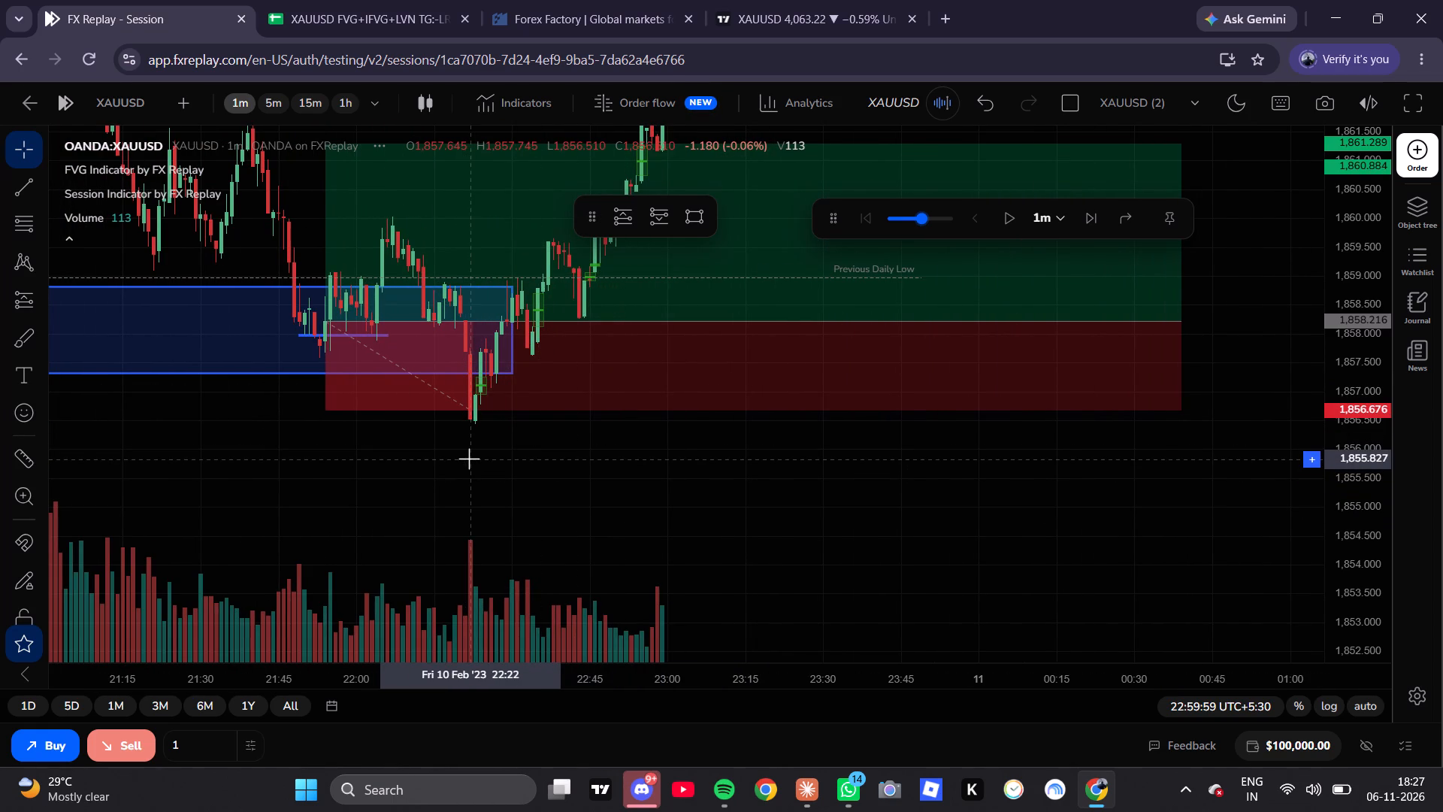
pyautogui.scroll(-12, 469, 459)
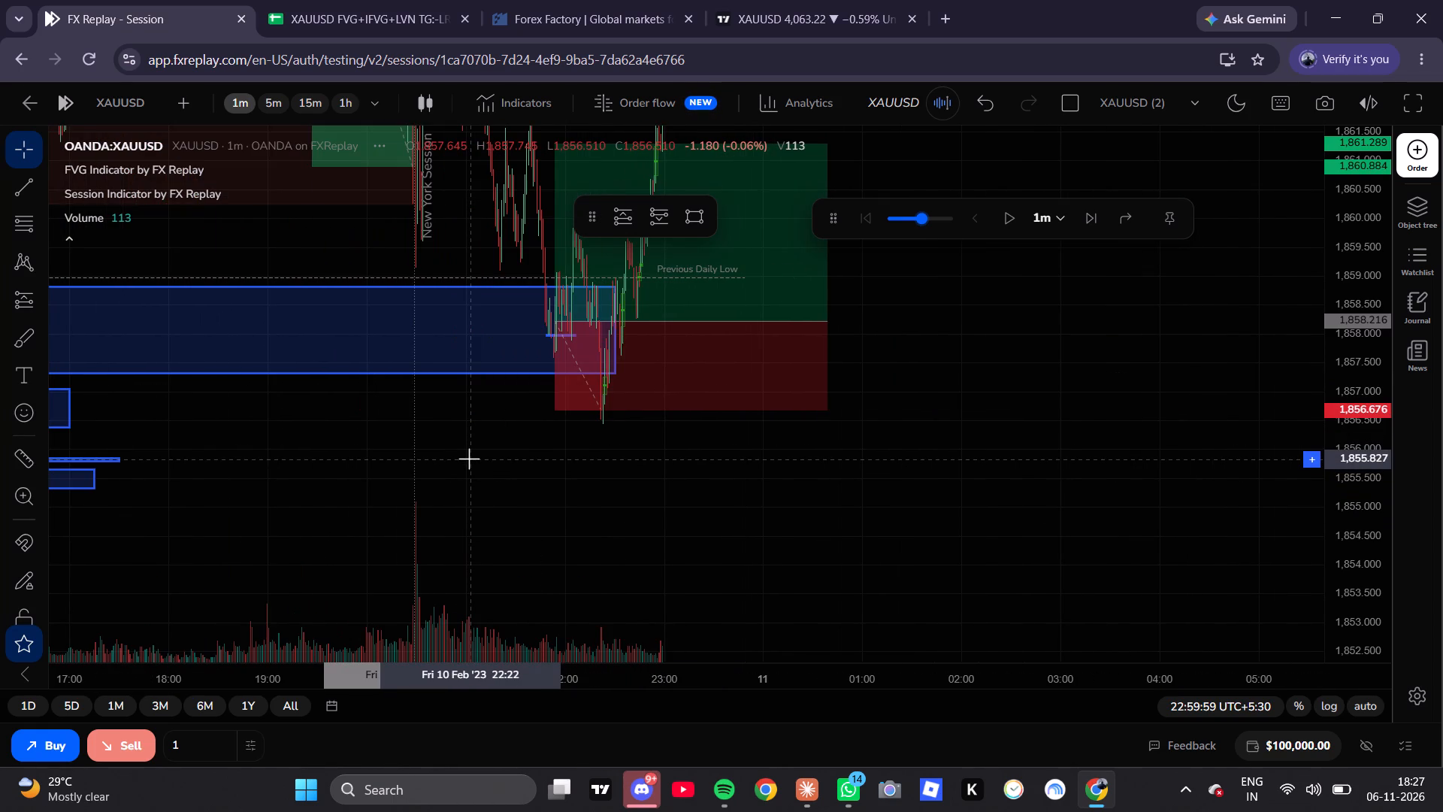
pyautogui.scroll(12, 469, 459)
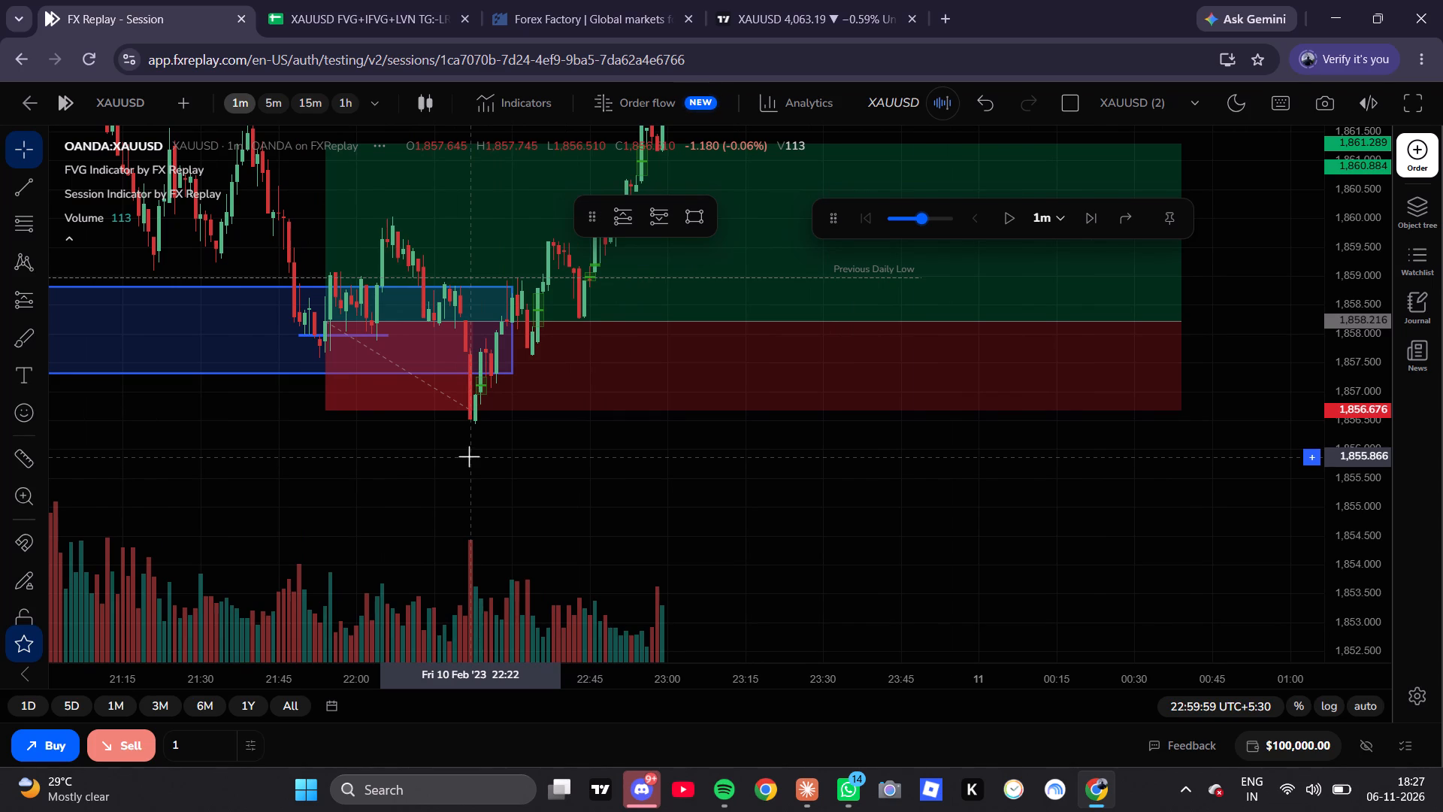
# Examine the long position and the marked fair value gaps on the 5-minute chart.
pyautogui.click(276, 106)
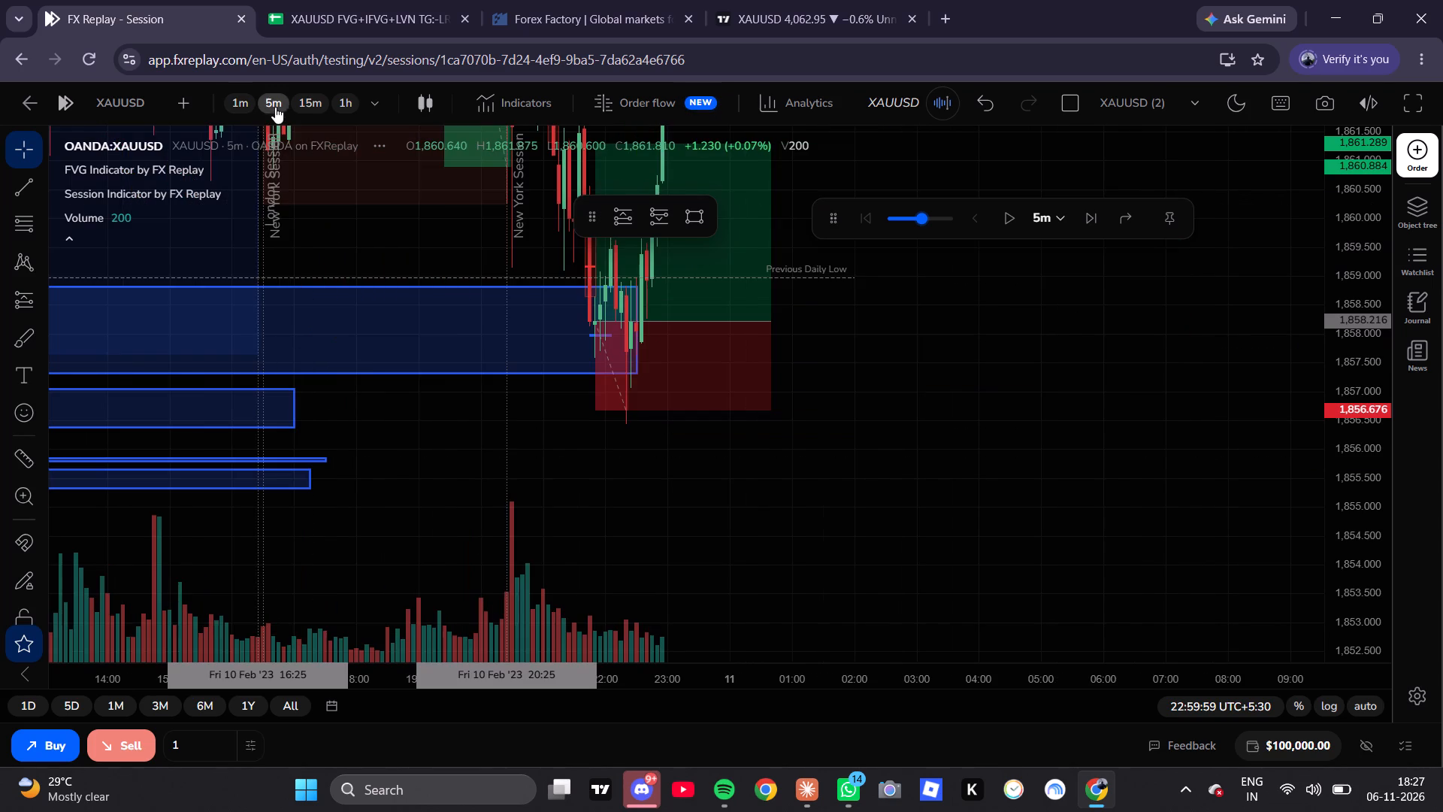
pyautogui.scroll(-6, 449, 356)
pyautogui.moveTo(539, 480); pyautogui.dragTo(750, 466)
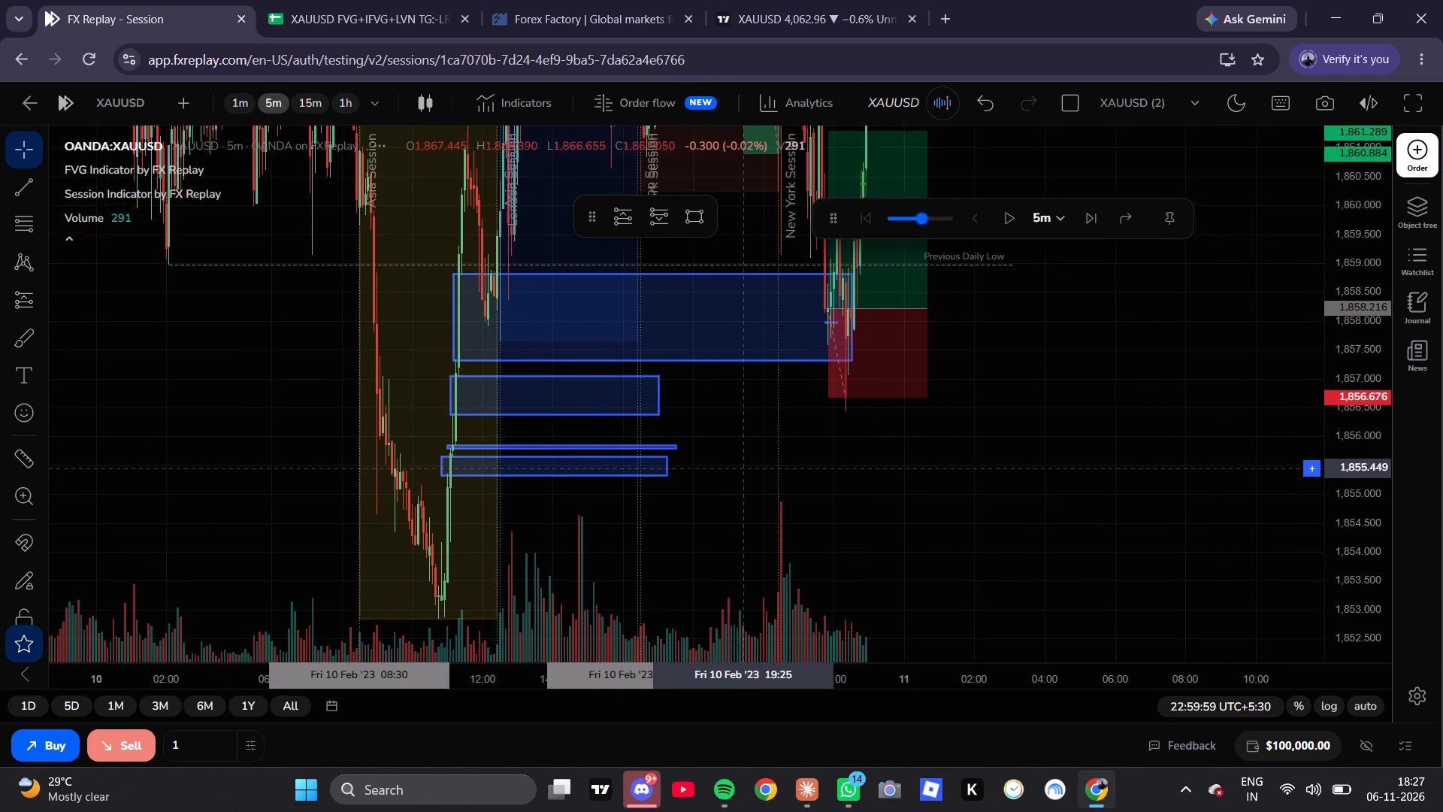
pyautogui.moveTo(750, 466); pyautogui.dragTo(752, 465)
pyautogui.tripleClick(752, 465)
pyautogui.doubleClick(752, 465)
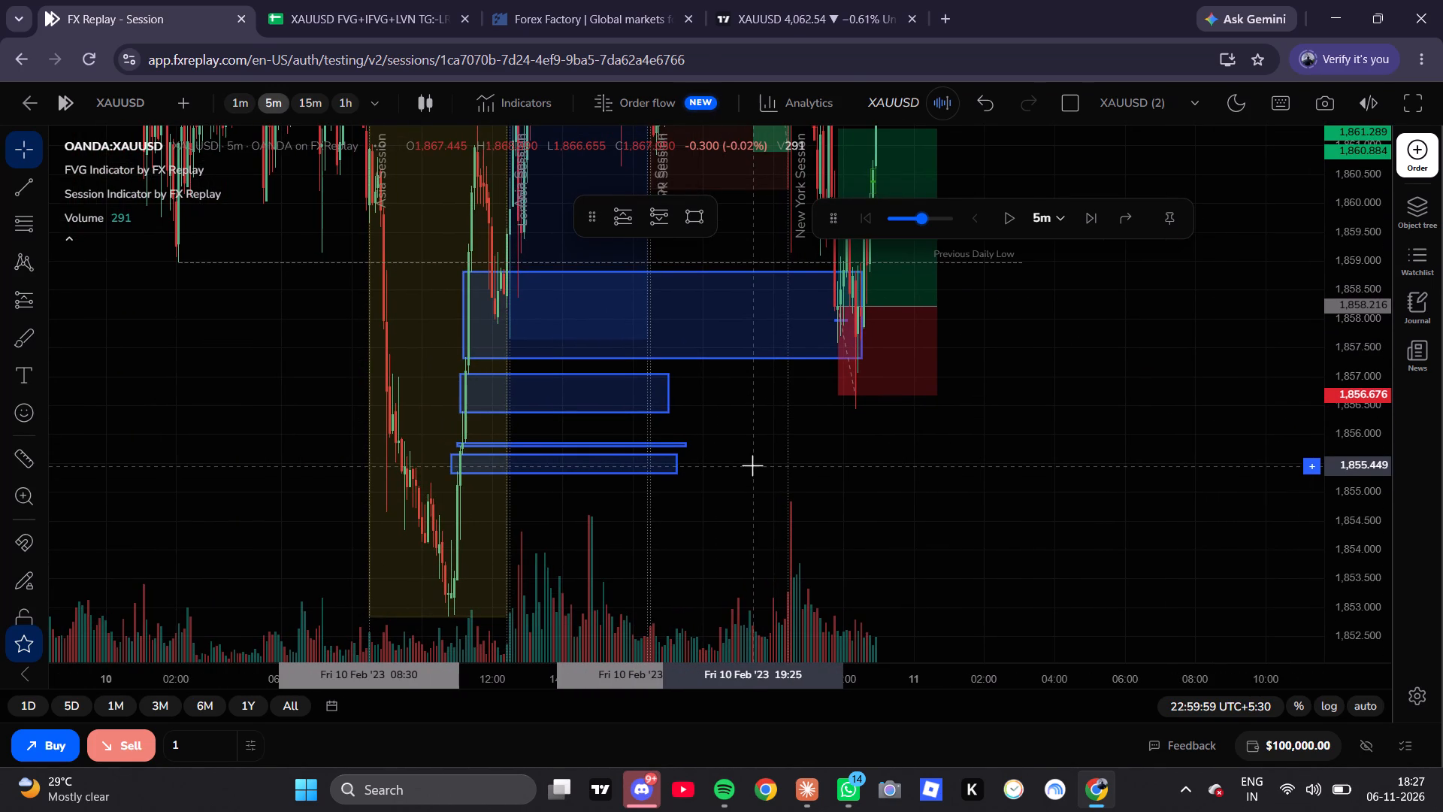
pyautogui.scroll(1, 734, 413)
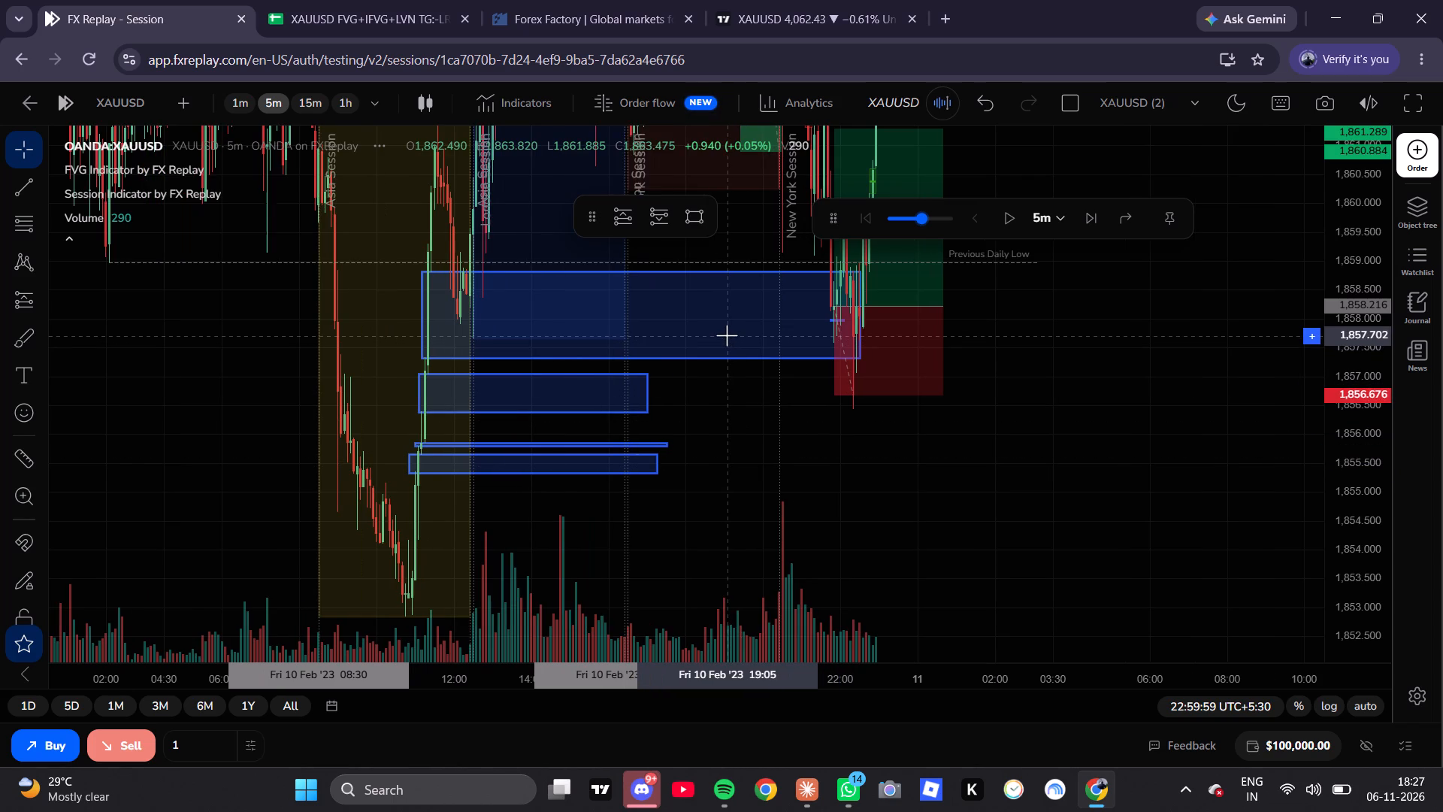
pyautogui.scroll(9, 752, 453)
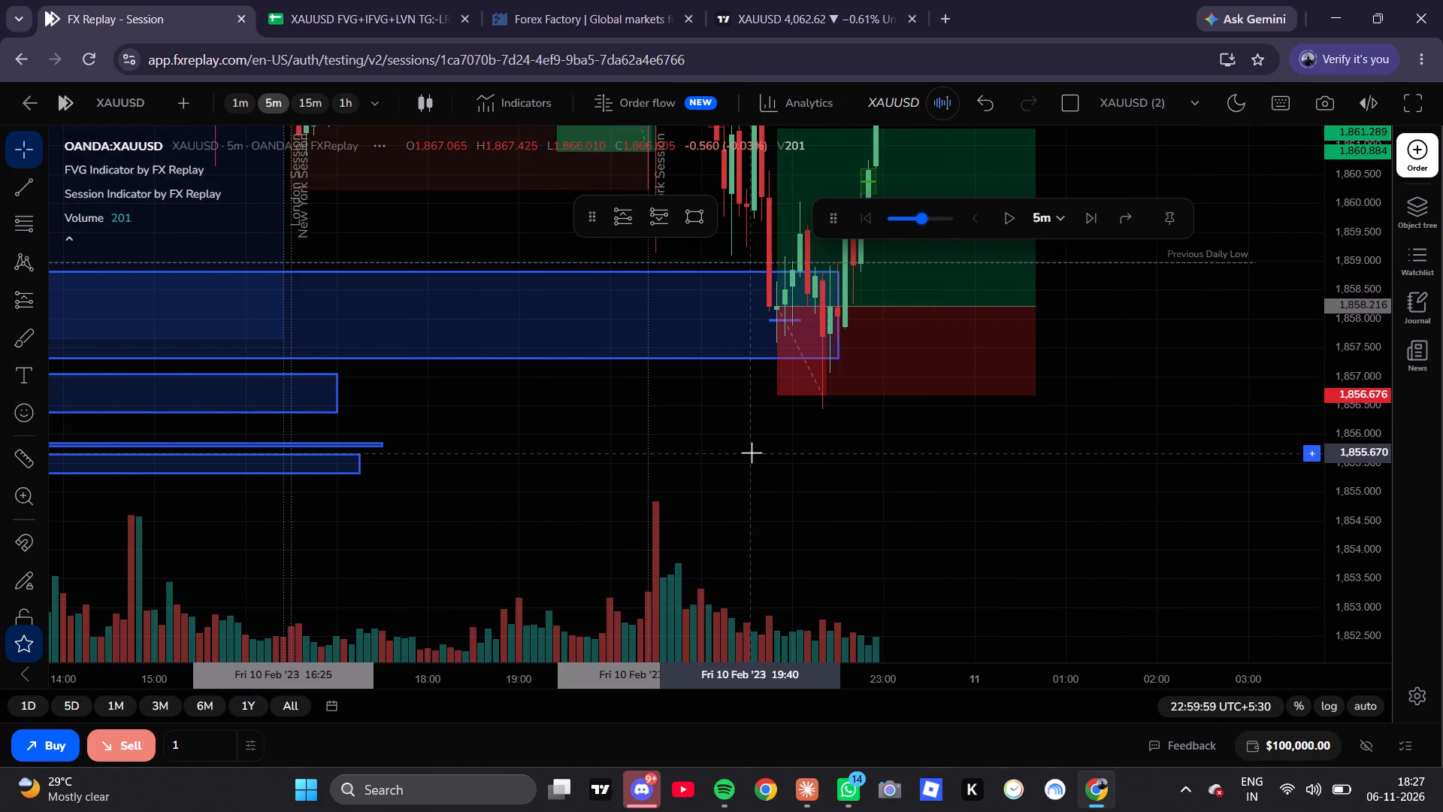
pyautogui.moveTo(979, 474); pyautogui.dragTo(887, 572)
pyautogui.click(887, 572)
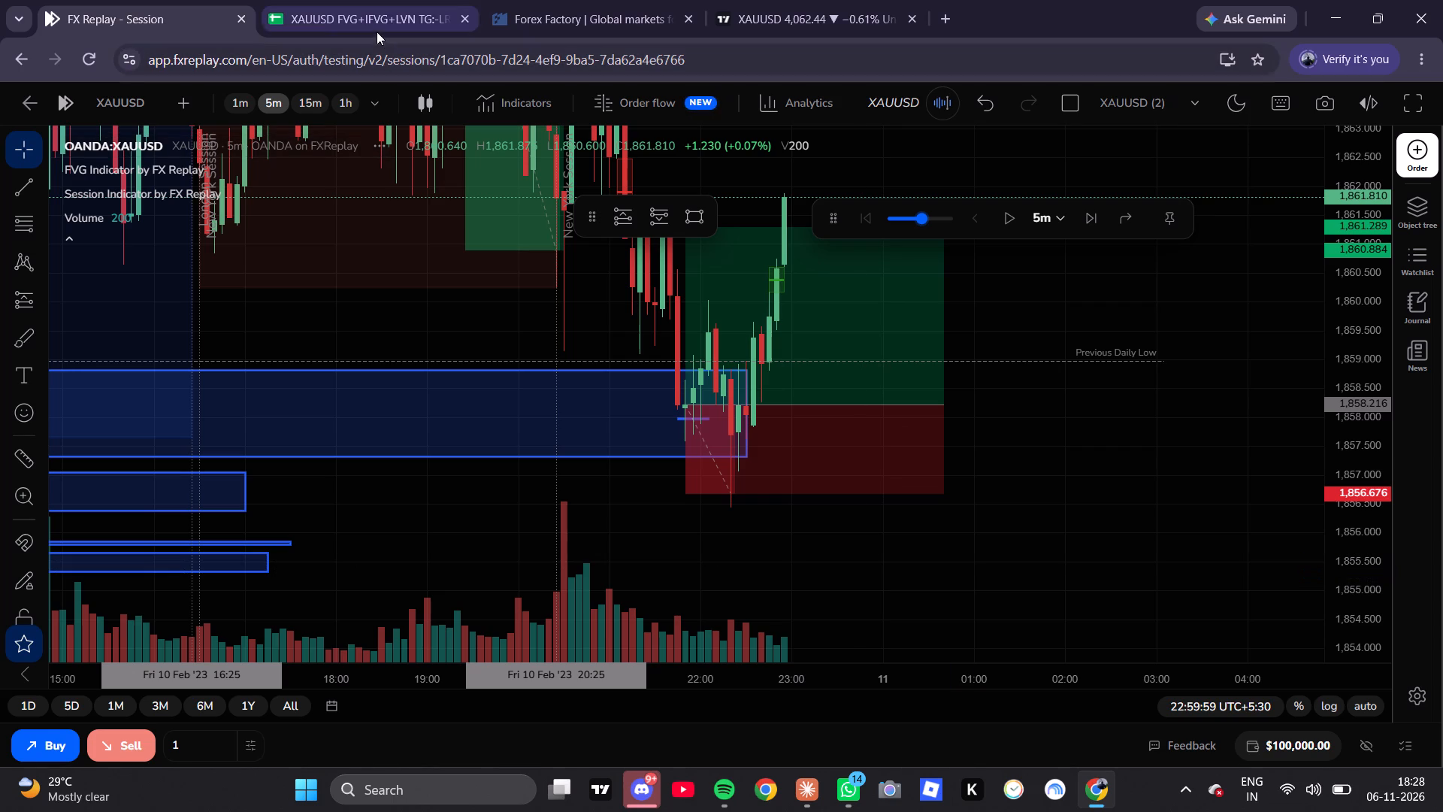
# Check the incomplete row 28 of the trade log sheet, and locate the earlier short position's exit candle on the 1-minute chart.
pyautogui.click(366, 15)
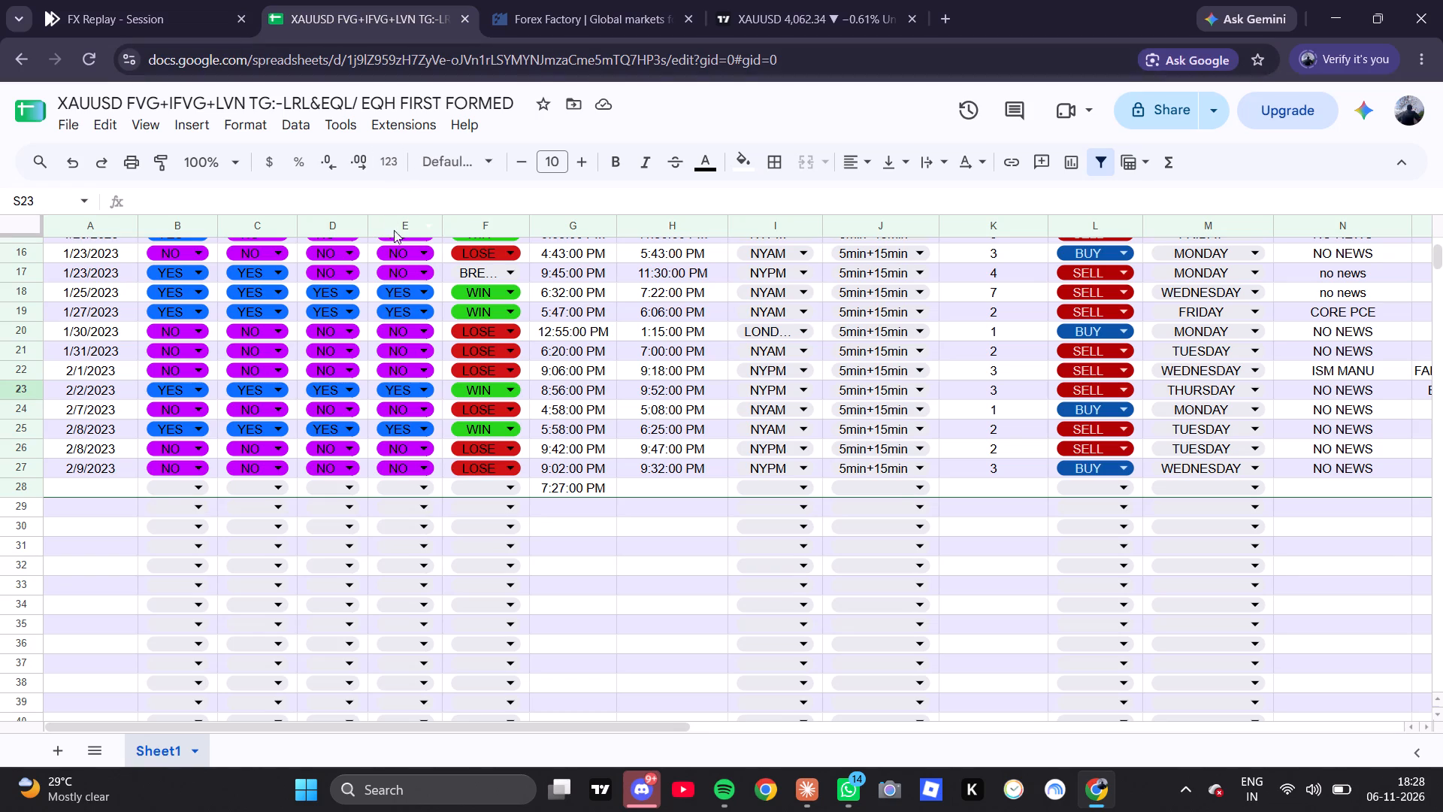
pyautogui.click(193, 0)
pyautogui.scroll(-4, 457, 289)
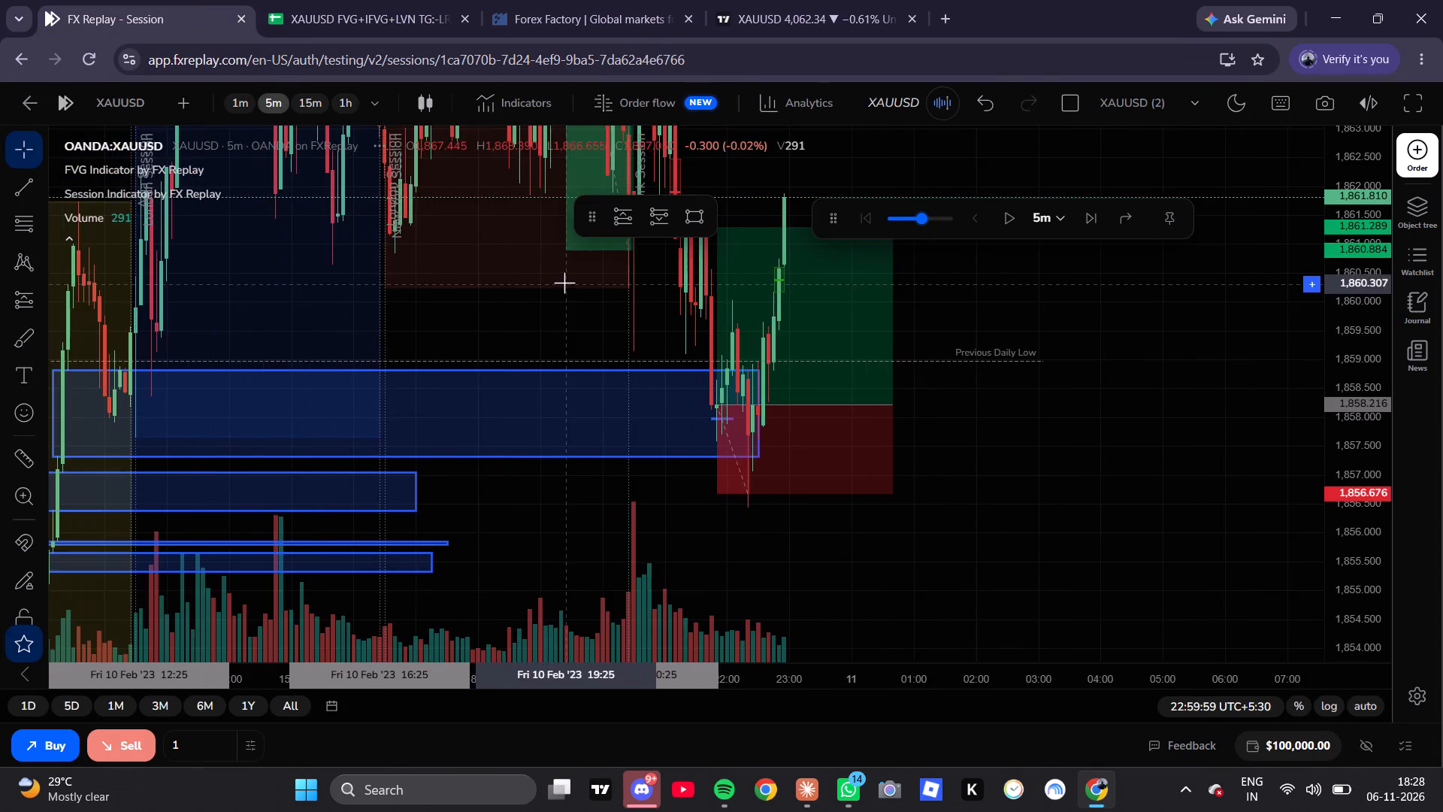
pyautogui.moveTo(564, 283); pyautogui.dragTo(528, 477)
pyautogui.moveTo(759, 265); pyautogui.dragTo(774, 368)
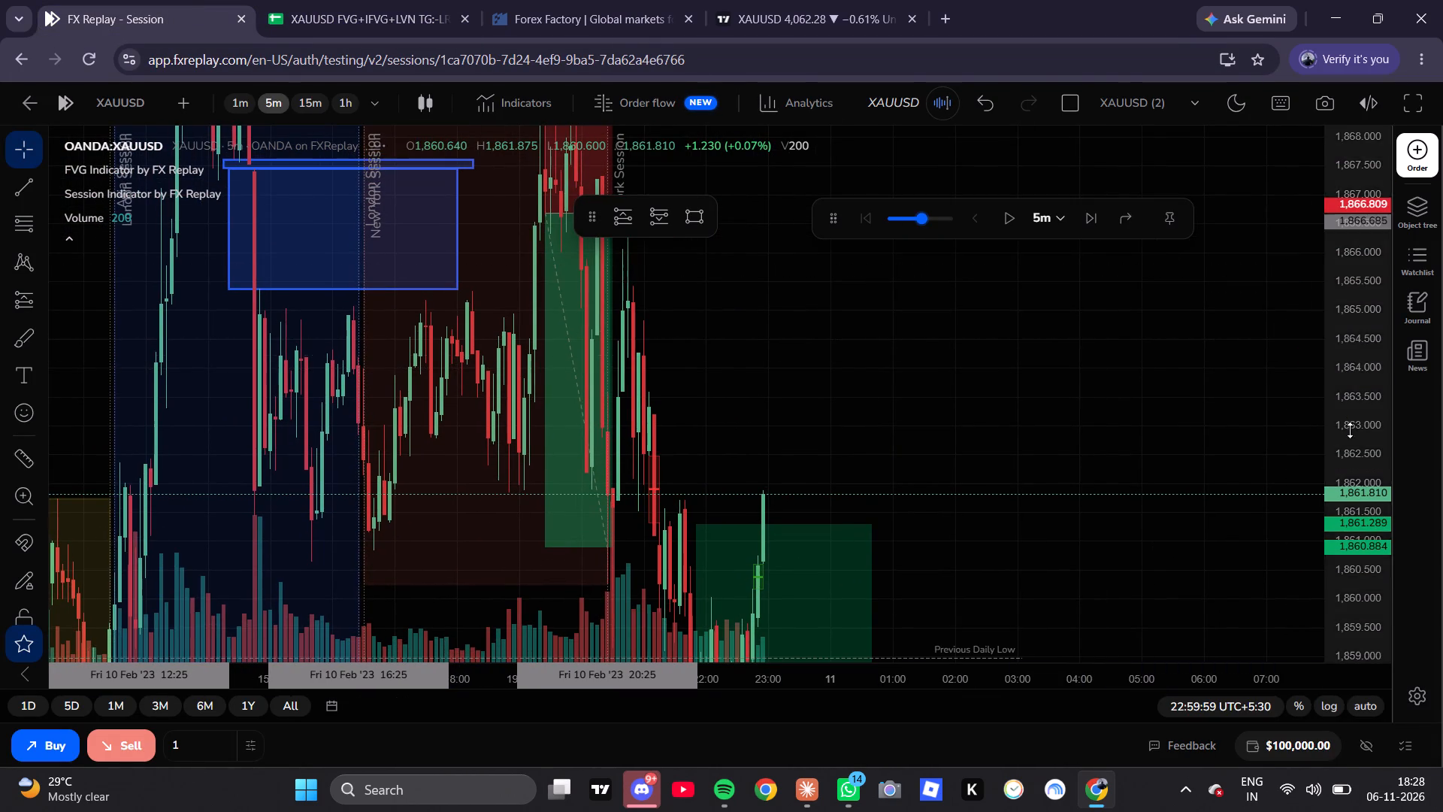
pyautogui.scroll(-9, 1354, 453)
pyautogui.moveTo(923, 360); pyautogui.dragTo(982, 393)
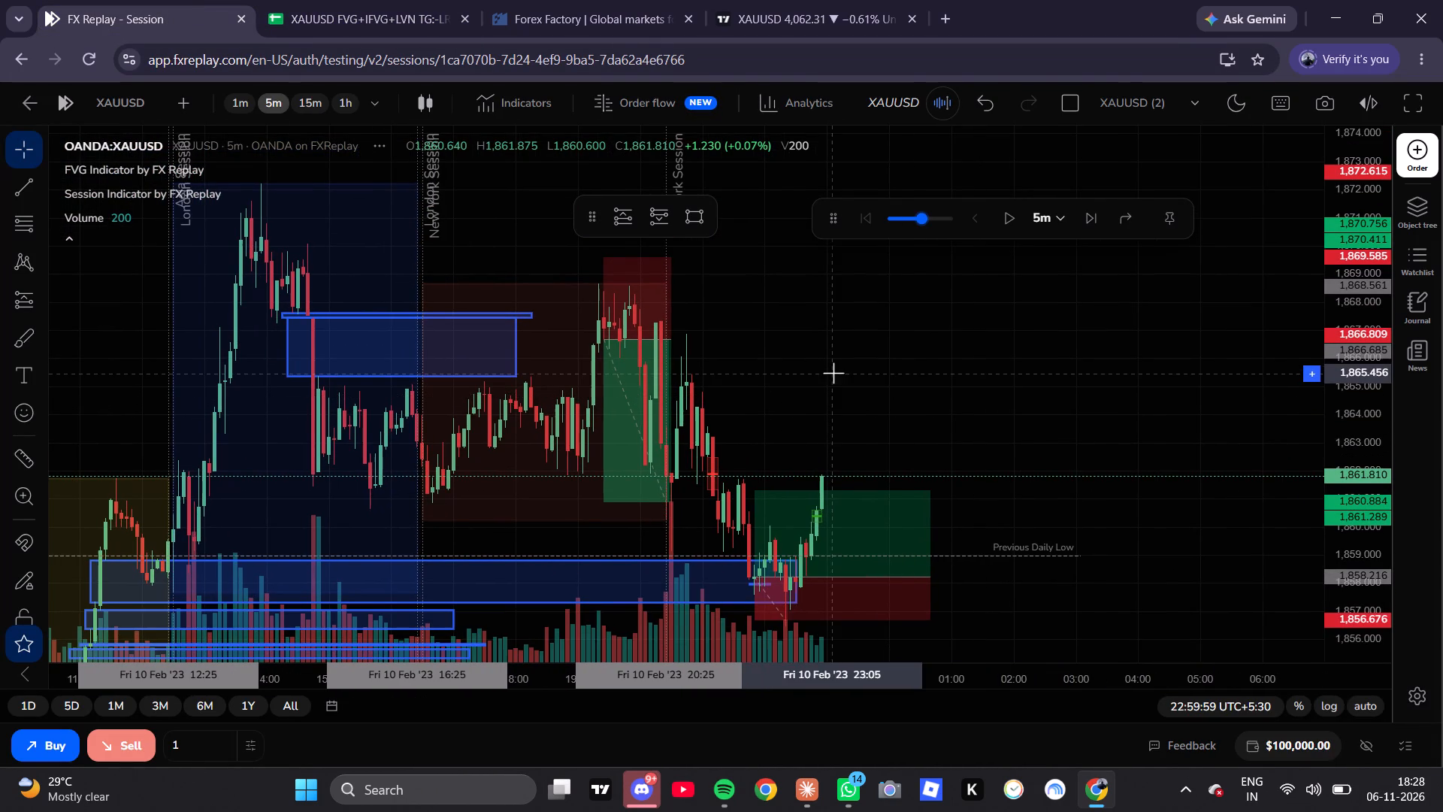
pyautogui.click(240, 101)
pyautogui.scroll(-9, 335, 334)
pyautogui.moveTo(631, 360); pyautogui.dragTo(933, 299)
pyautogui.scroll(7, 646, 356)
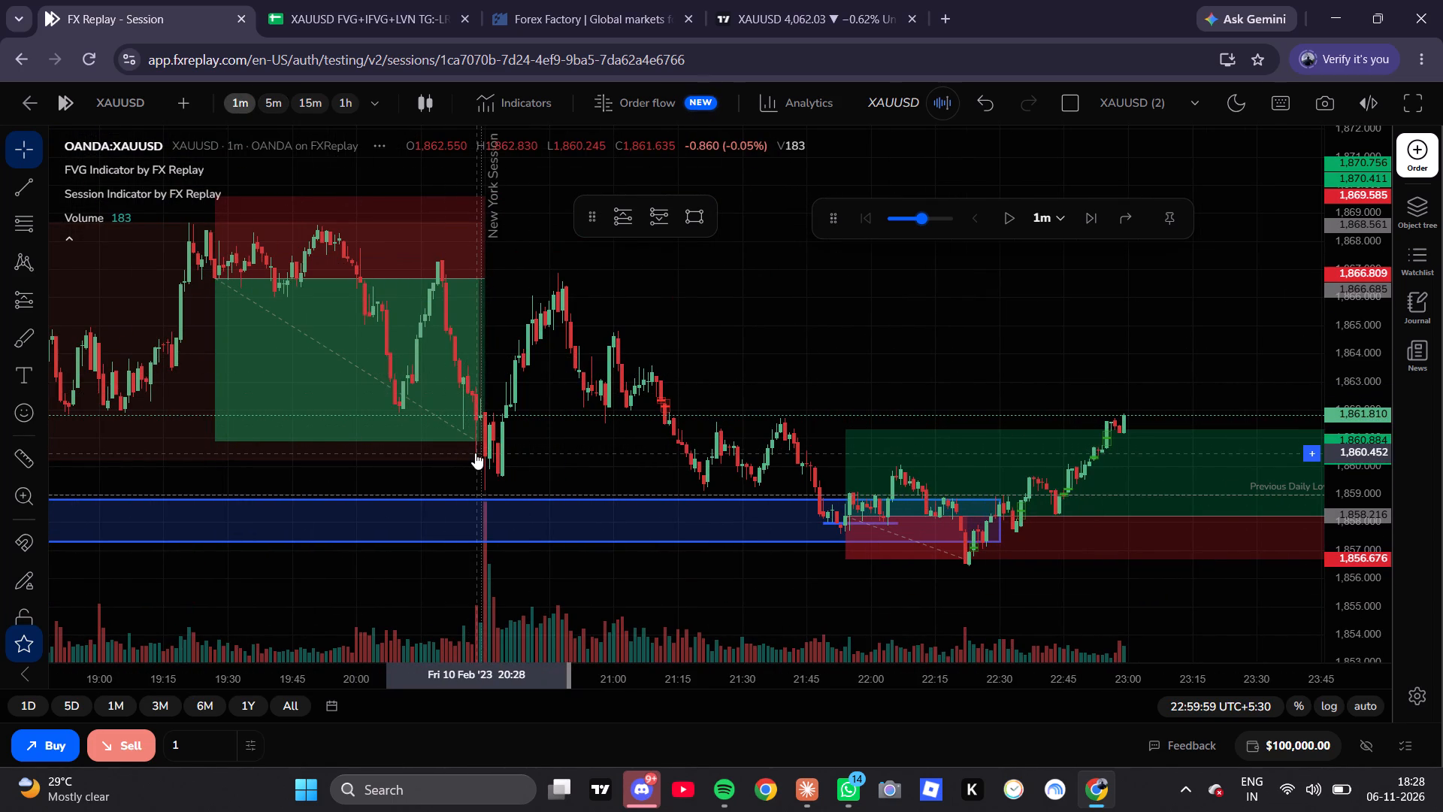
# Enter 20:28 as the short trade's exit time in column H, row 28 of the trade log sheet.
pyautogui.click(349, 0)
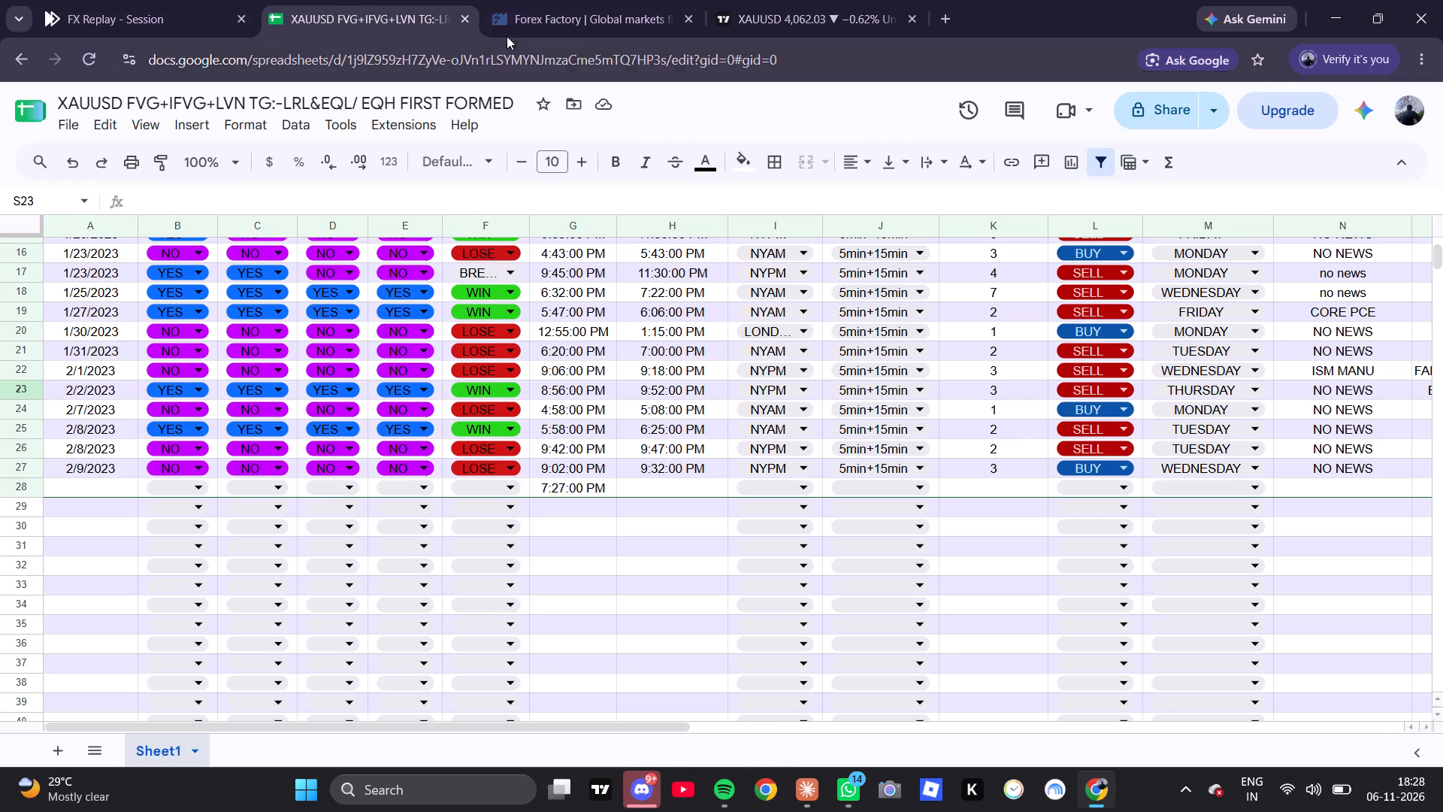
pyautogui.click(635, 480)
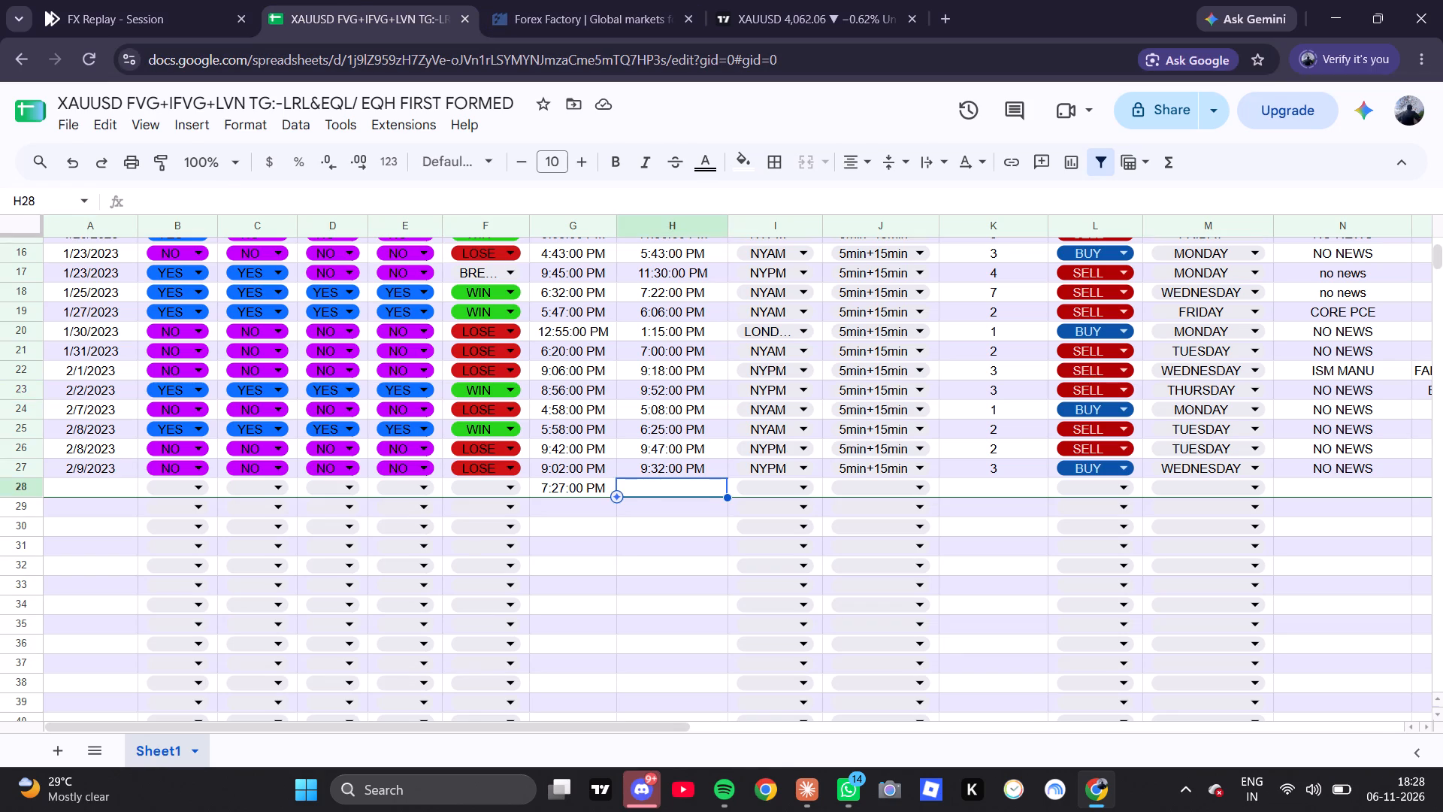
pyautogui.press('2')
pyautogui.hotkey('shift', ')')
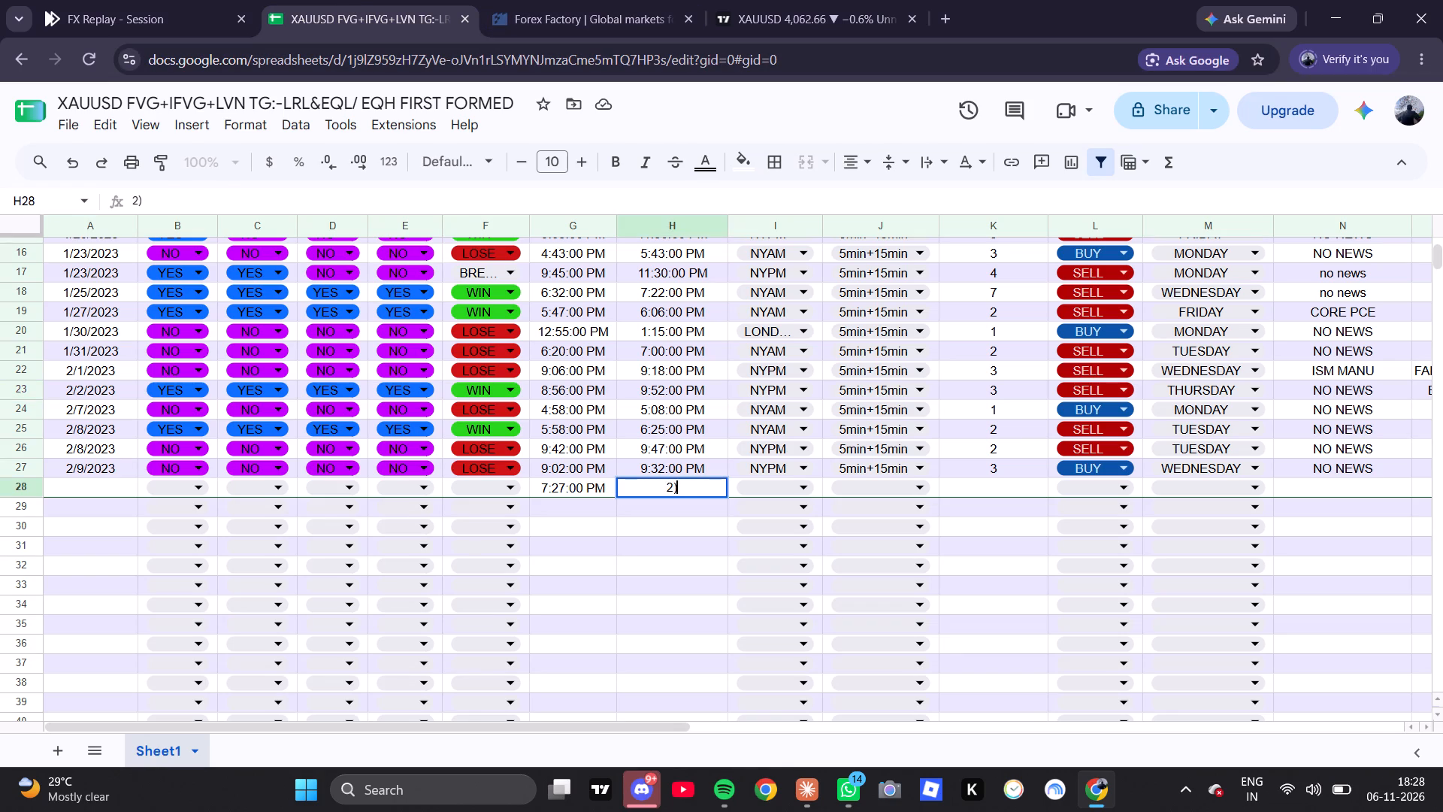
pyautogui.write(':28')
pyautogui.click(667, 484)
pyautogui.click(671, 484)
pyautogui.click(667, 486)
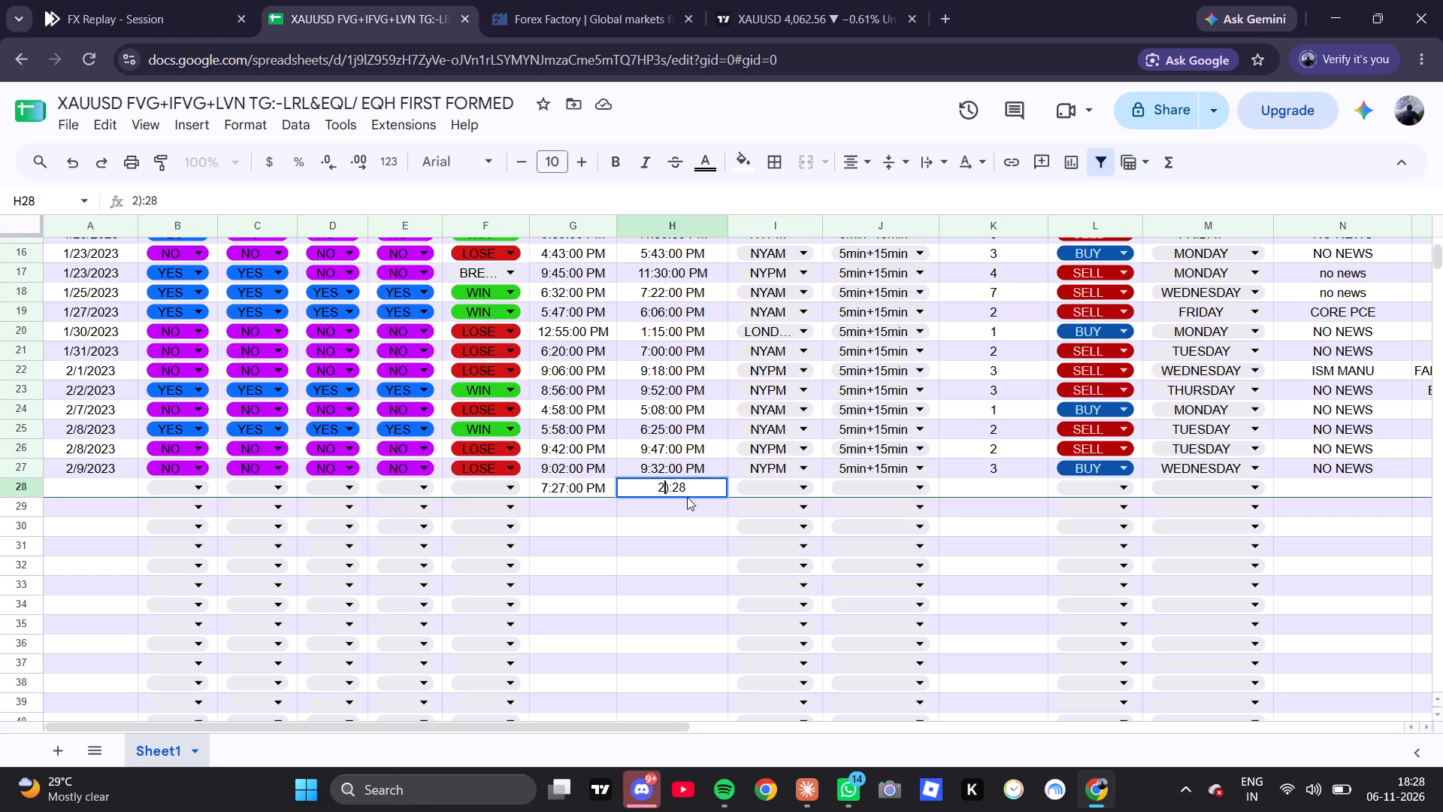
pyautogui.click(663, 487)
pyautogui.click(668, 487)
pyautogui.press('BackSpace')
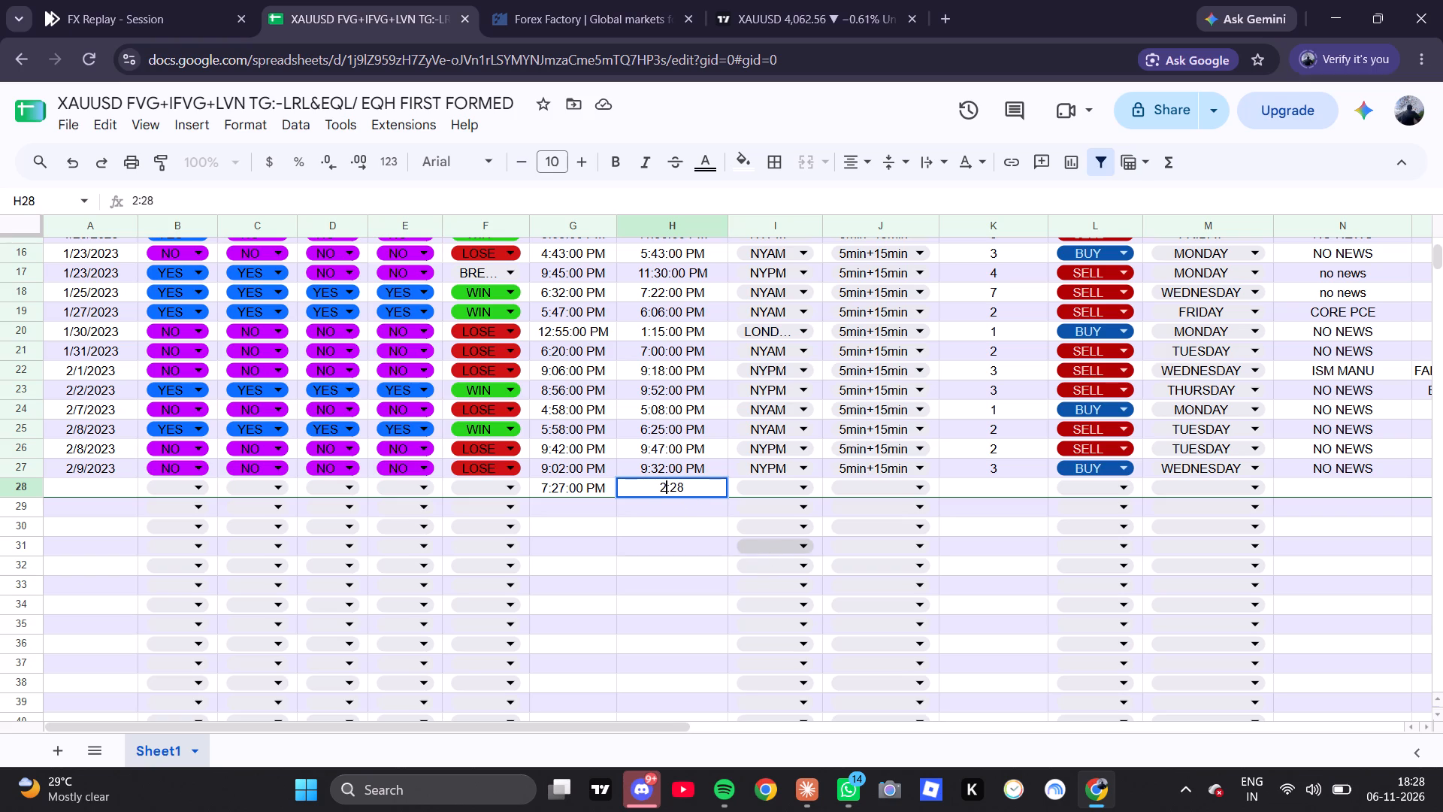
pyautogui.press('0')
# Set the session in column I of row 28 to NYAM.
pyautogui.click(782, 493)
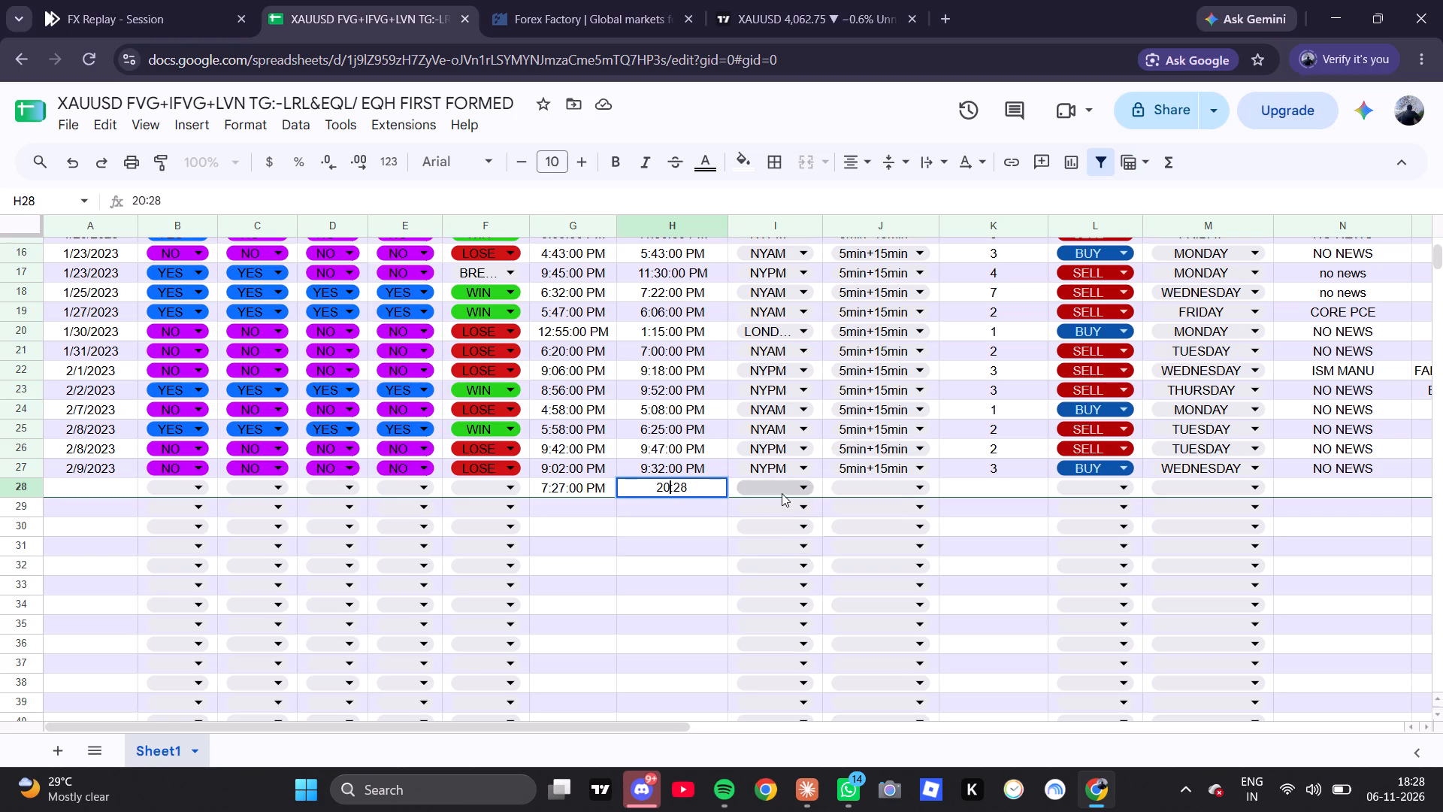
pyautogui.click(777, 537)
# Set the result in column F of row 28 to WIN and mark columns B through E as YES.
pyautogui.click(497, 489)
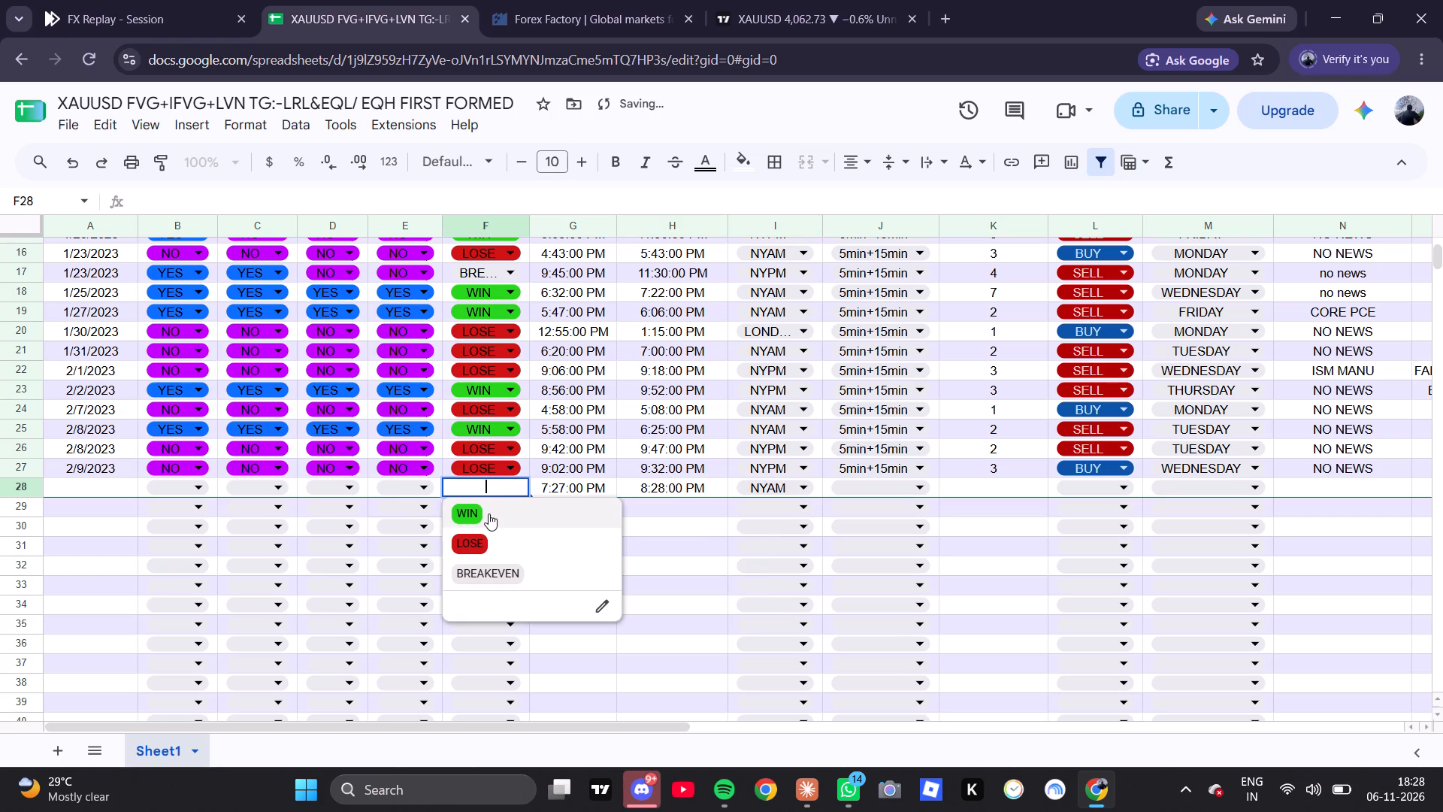
pyautogui.click(489, 514)
pyautogui.click(422, 496)
pyautogui.click(410, 491)
pyautogui.click(386, 519)
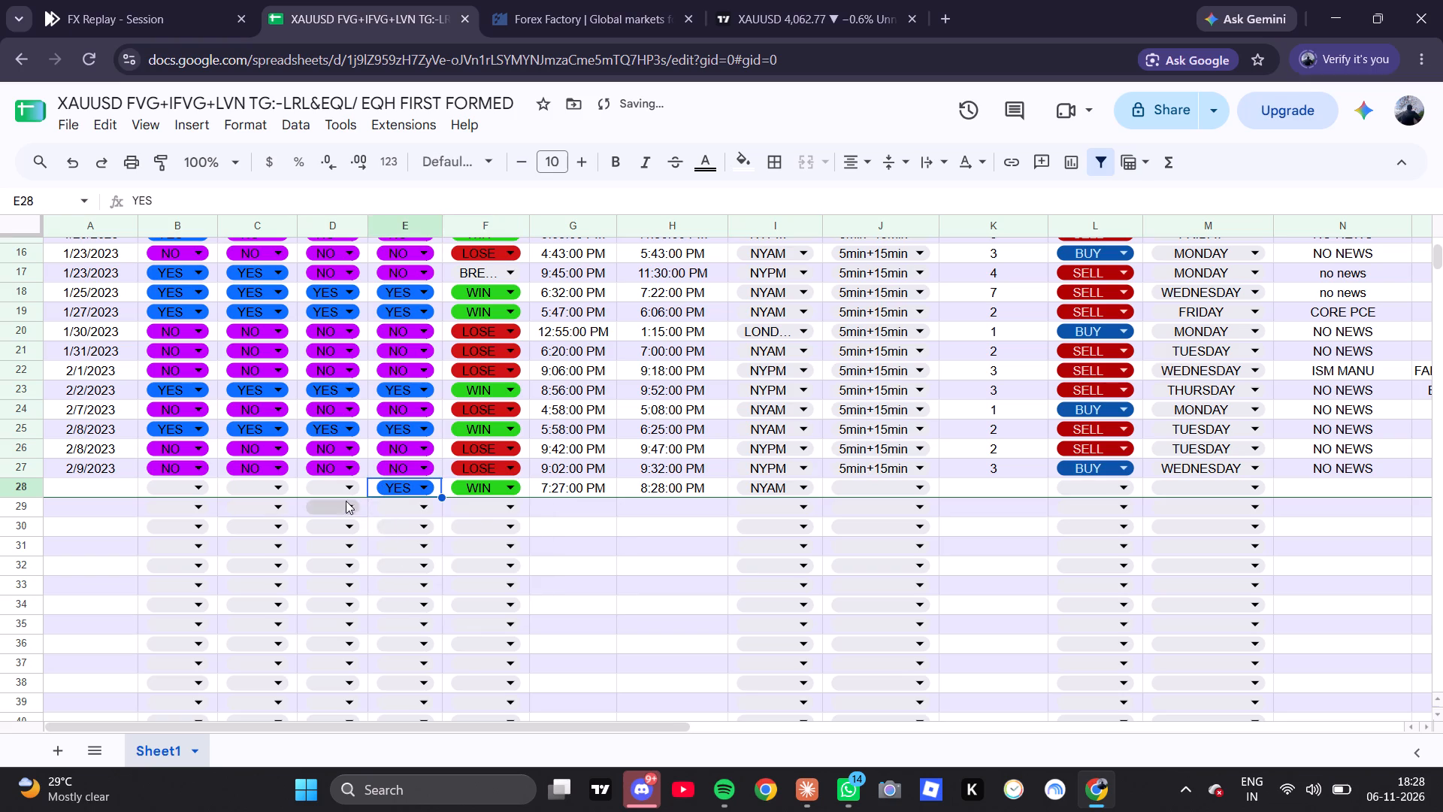
pyautogui.click(343, 495)
pyautogui.click(313, 511)
pyautogui.click(274, 490)
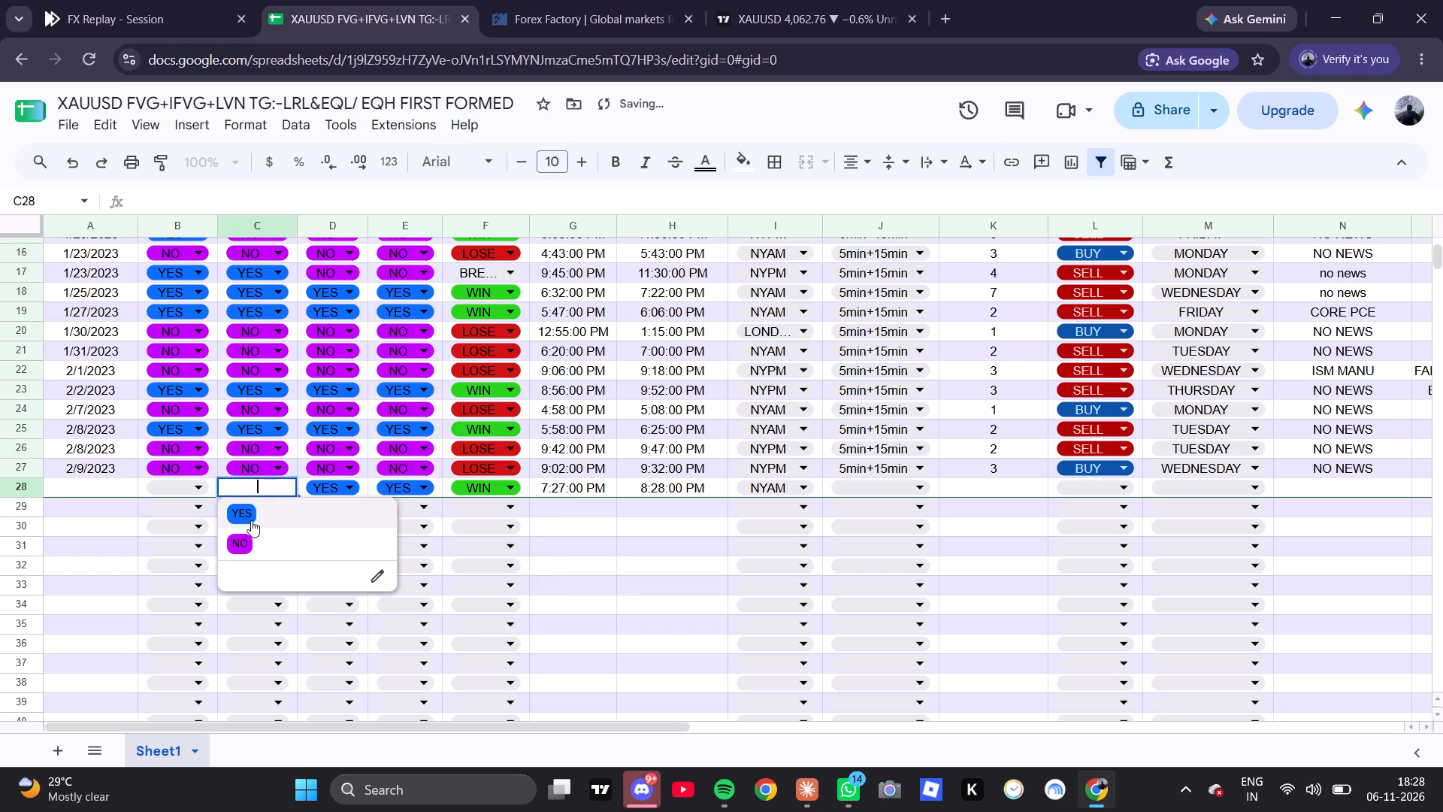
pyautogui.click(251, 521)
pyautogui.click(186, 491)
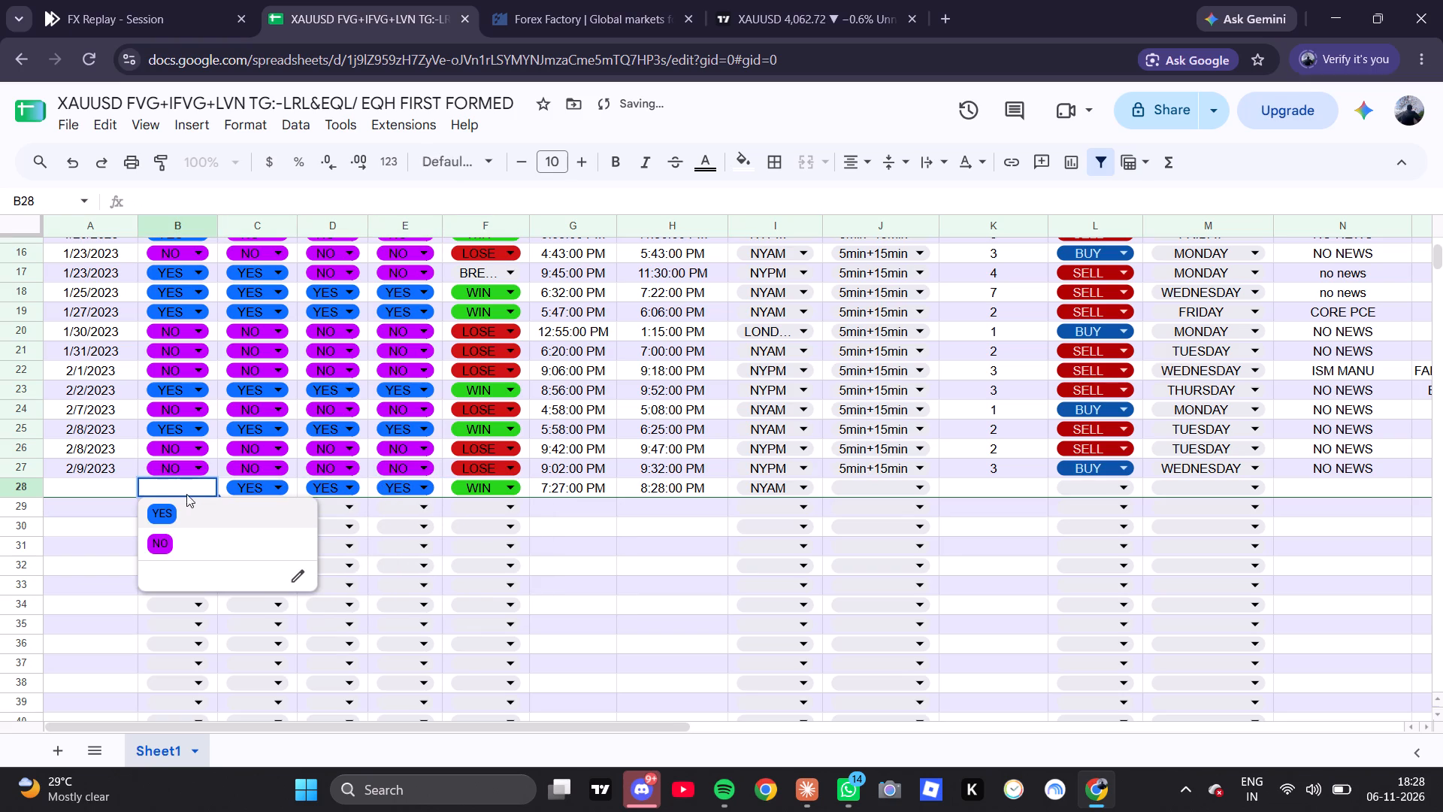
pyautogui.click(186, 520)
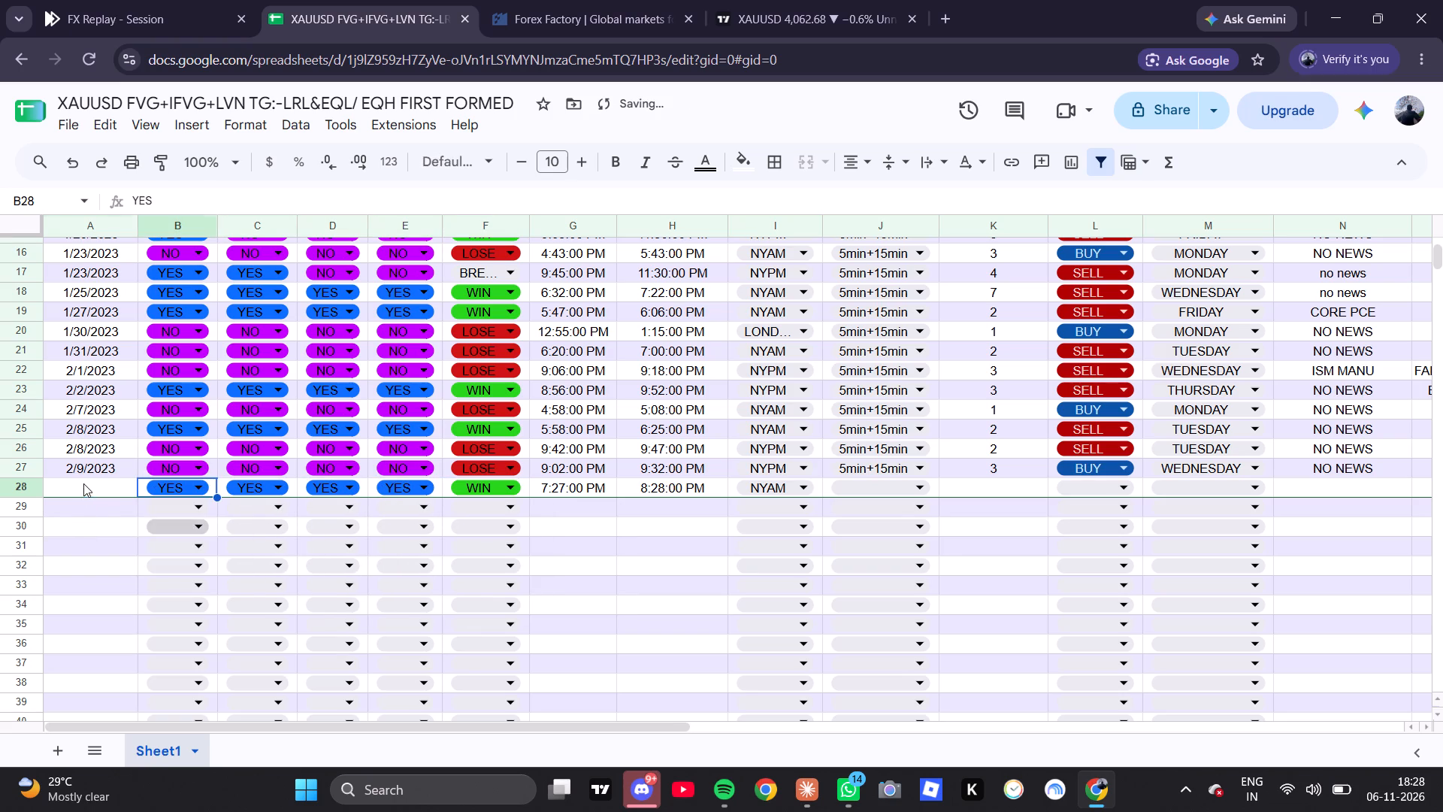
# Check the short trade's date on the replay chart and enter 2/10/2023 in column A of row 28.
pyautogui.click(83, 484)
pyautogui.click(58, 0)
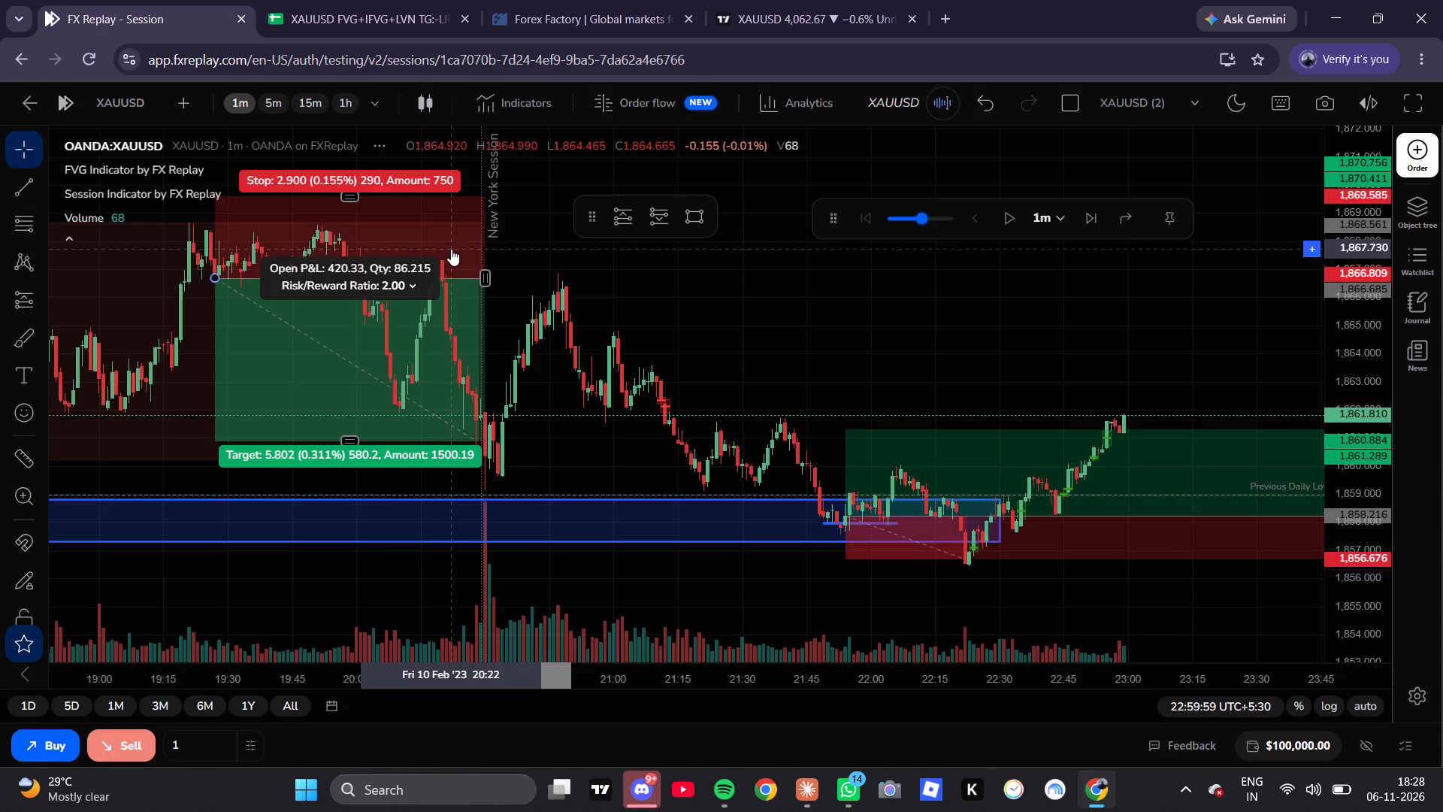
pyautogui.click(410, 0)
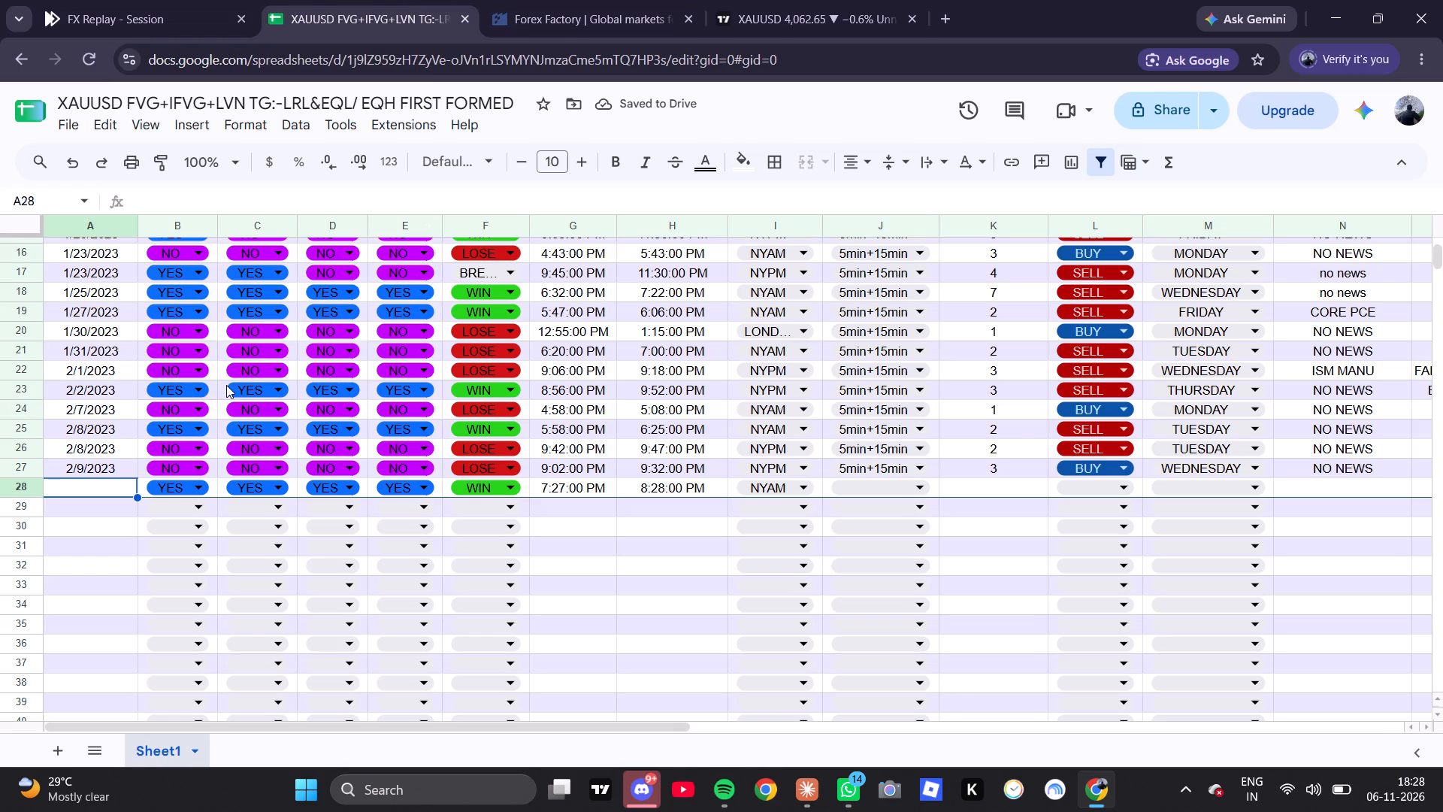
pyautogui.write('2/10/20')
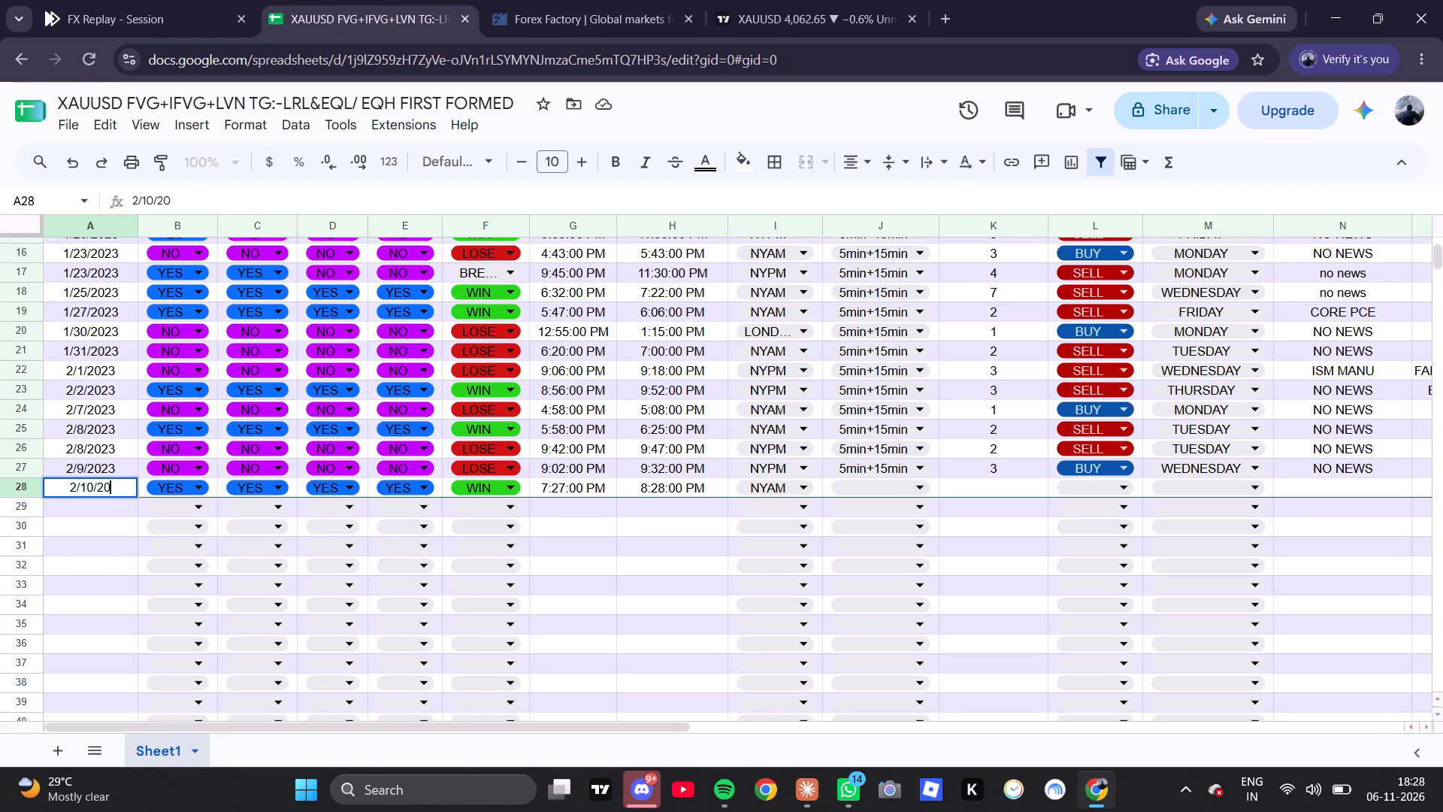
pyautogui.write('23')
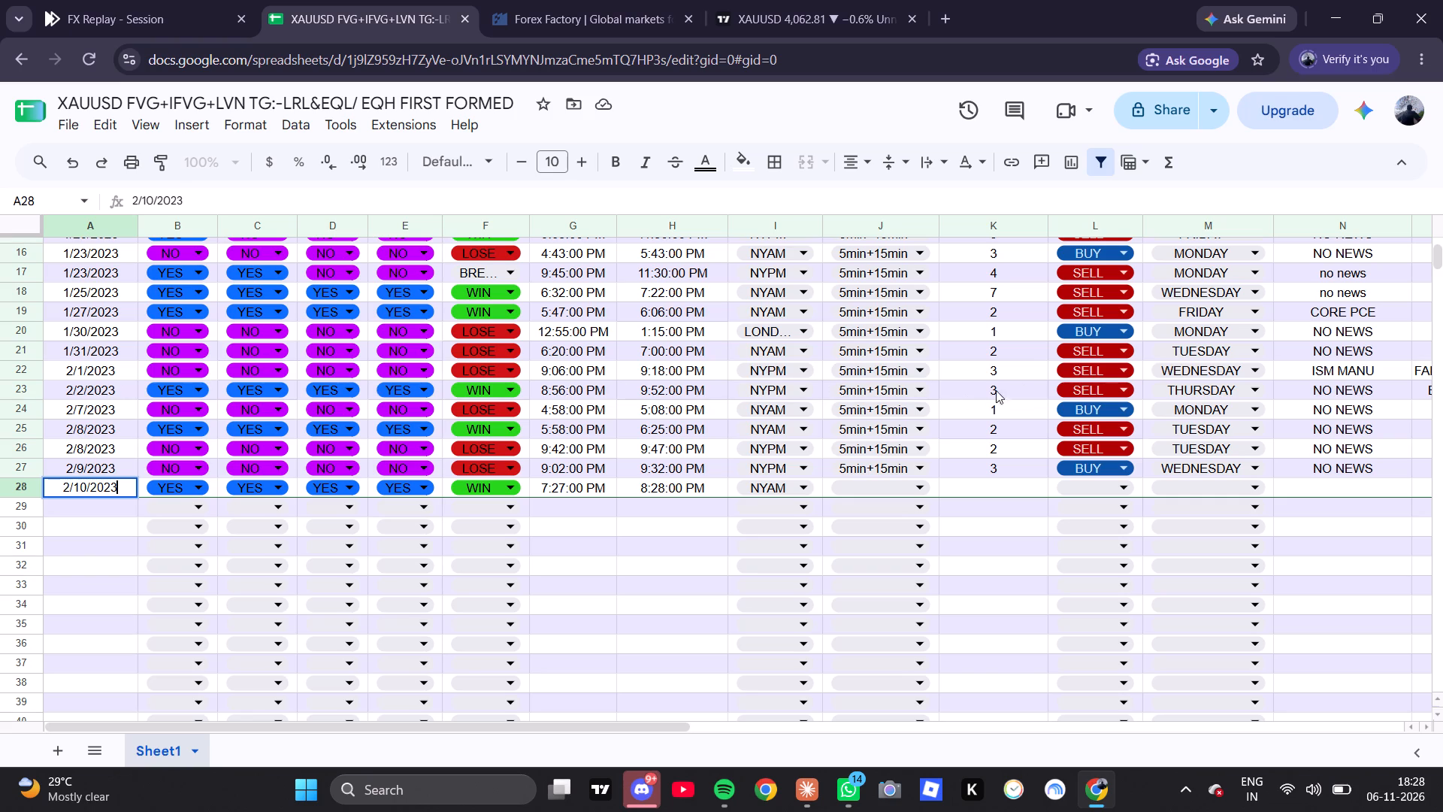
# On Forex Factory, set the economic calendar's date range to Feb 1, 2023 – Feb 28, 2023.
pyautogui.click(579, 0)
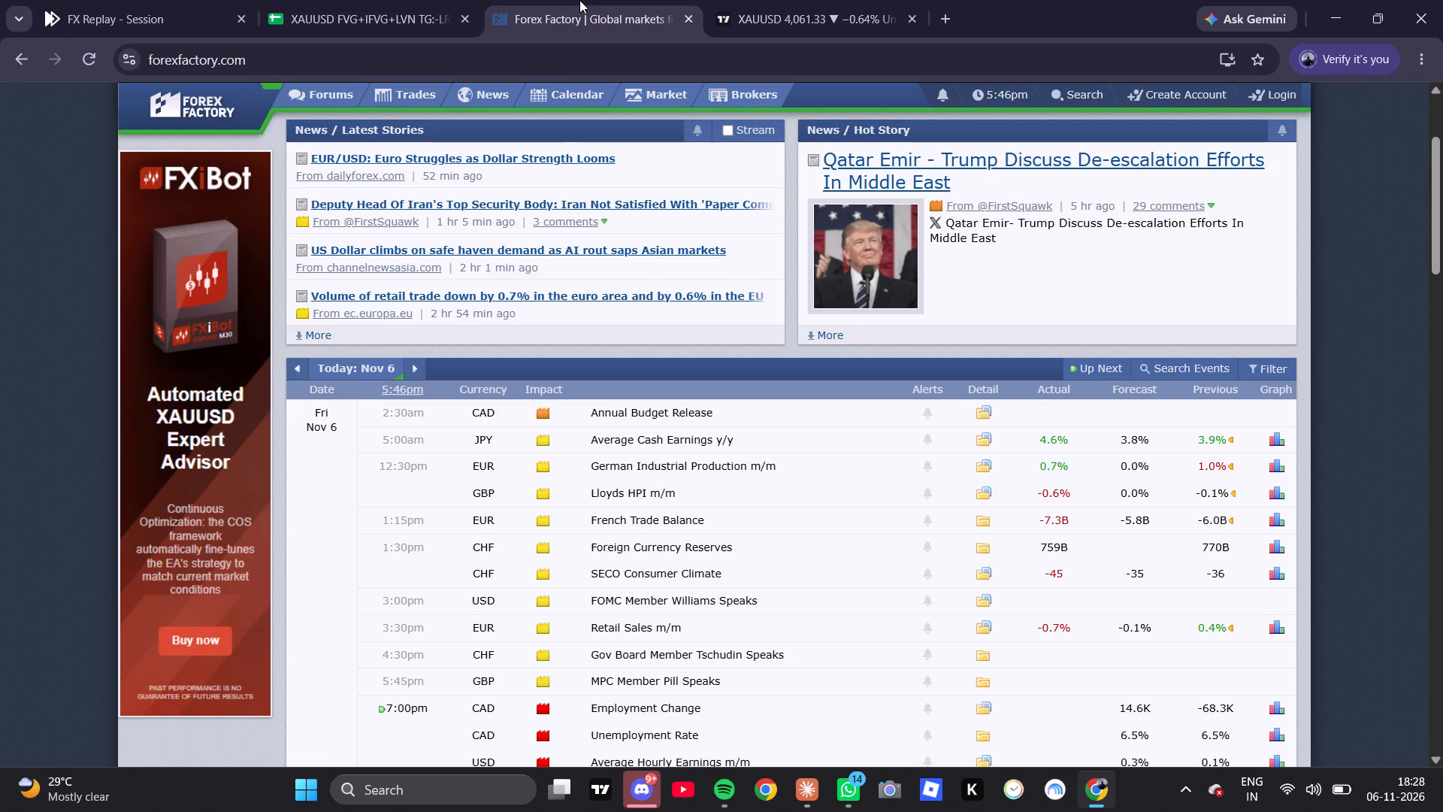
pyautogui.click(350, 359)
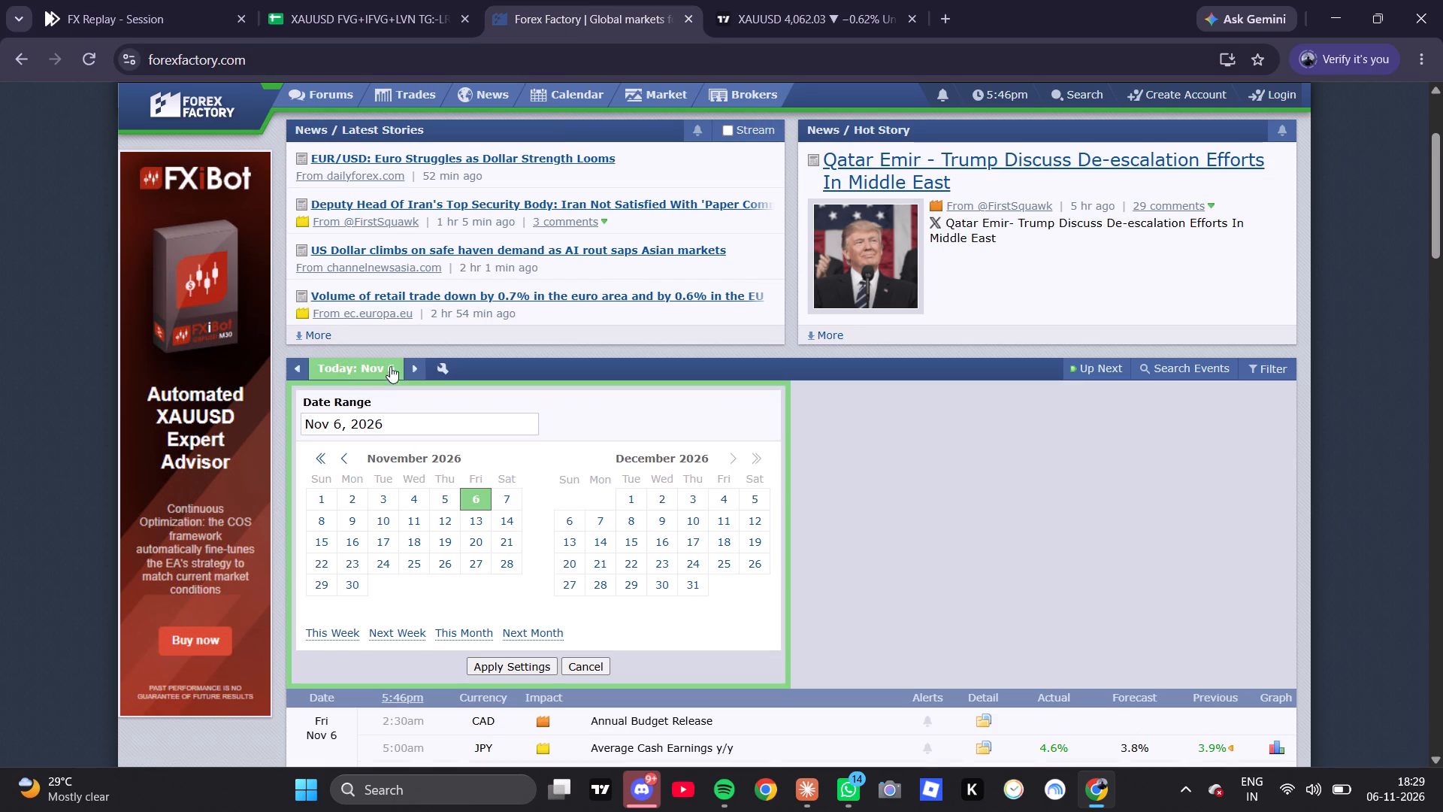
pyautogui.tripleClick(321, 456)
pyautogui.click(321, 456)
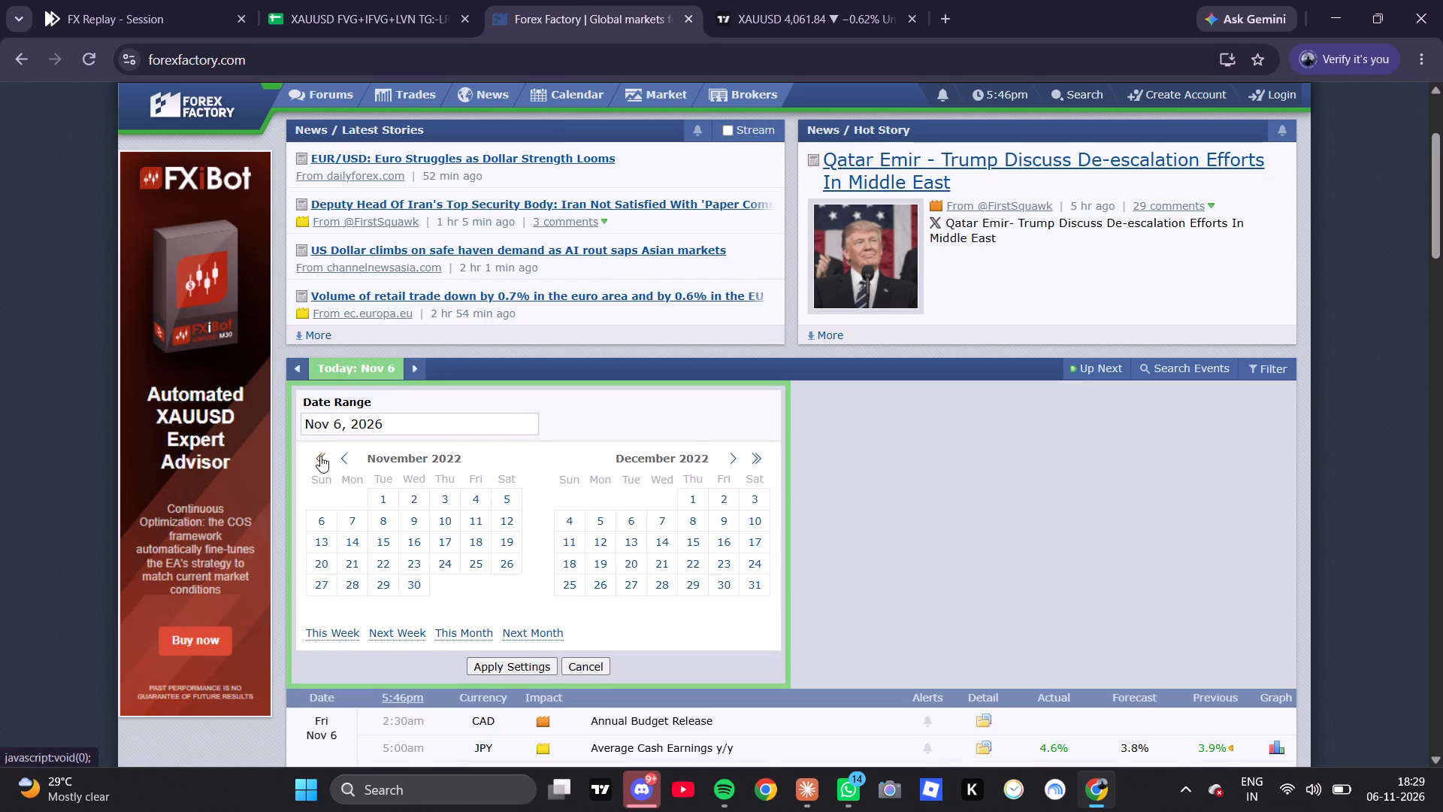
pyautogui.click(740, 459)
pyautogui.click(721, 462)
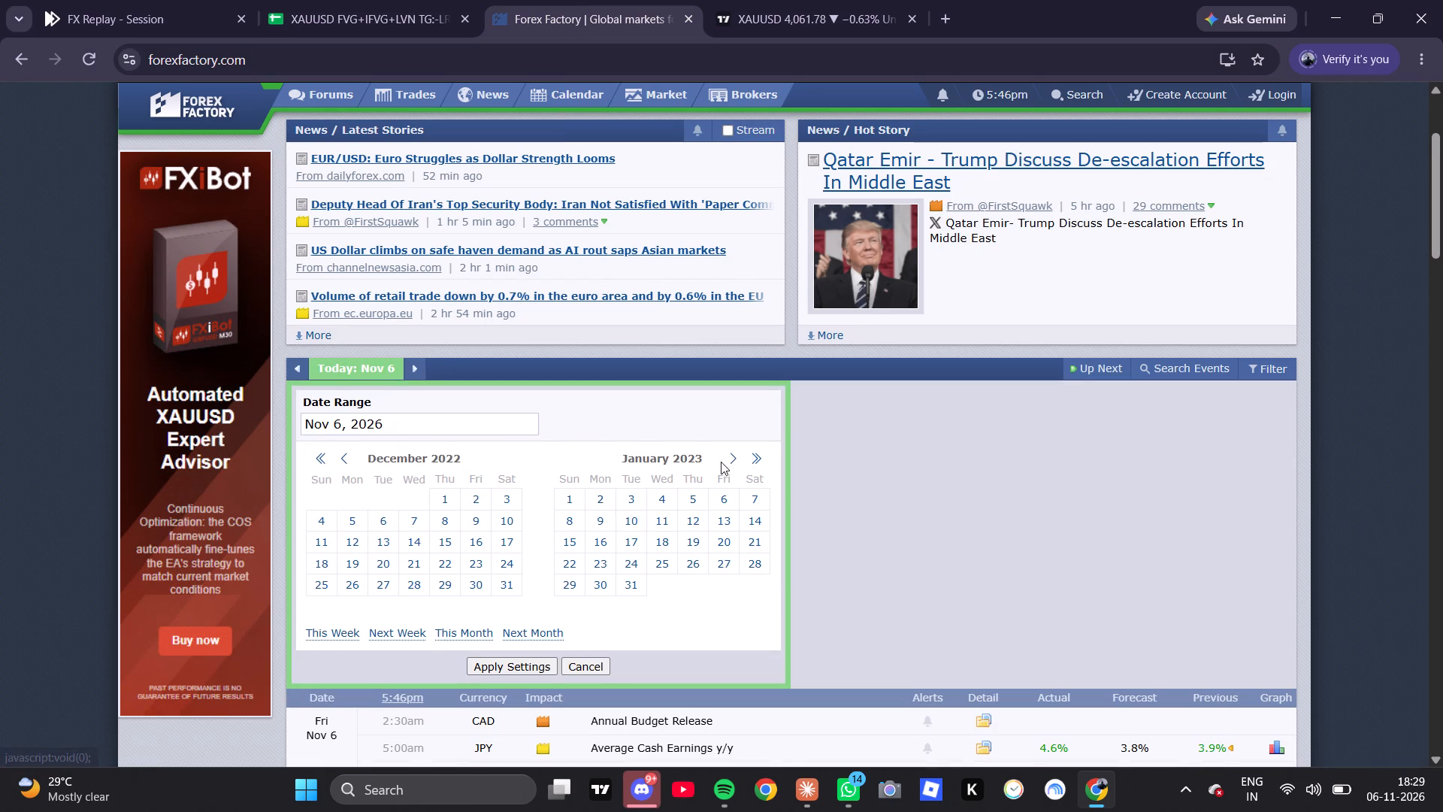
pyautogui.click(727, 462)
pyautogui.click(658, 501)
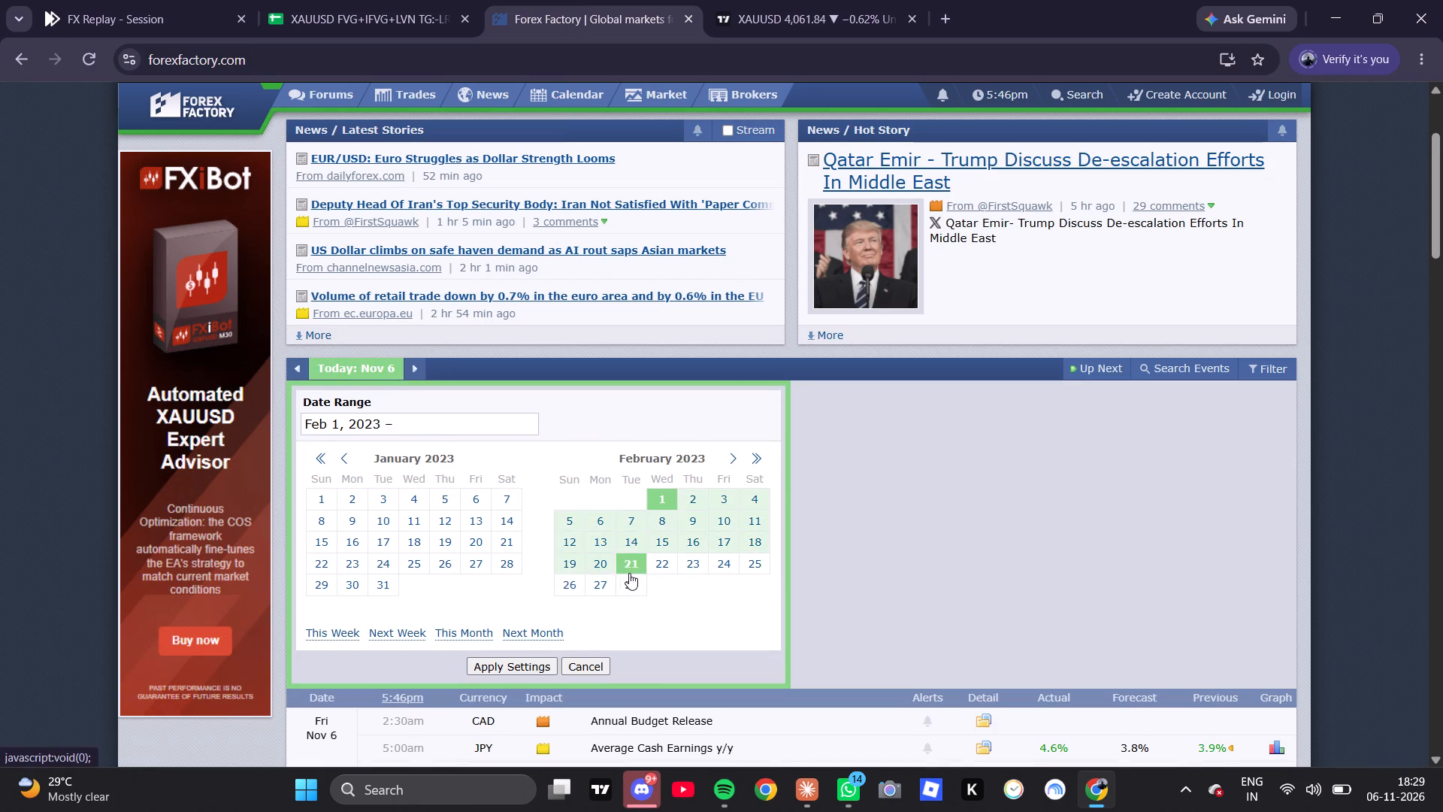
pyautogui.click(637, 578)
pyautogui.click(638, 584)
pyautogui.click(531, 669)
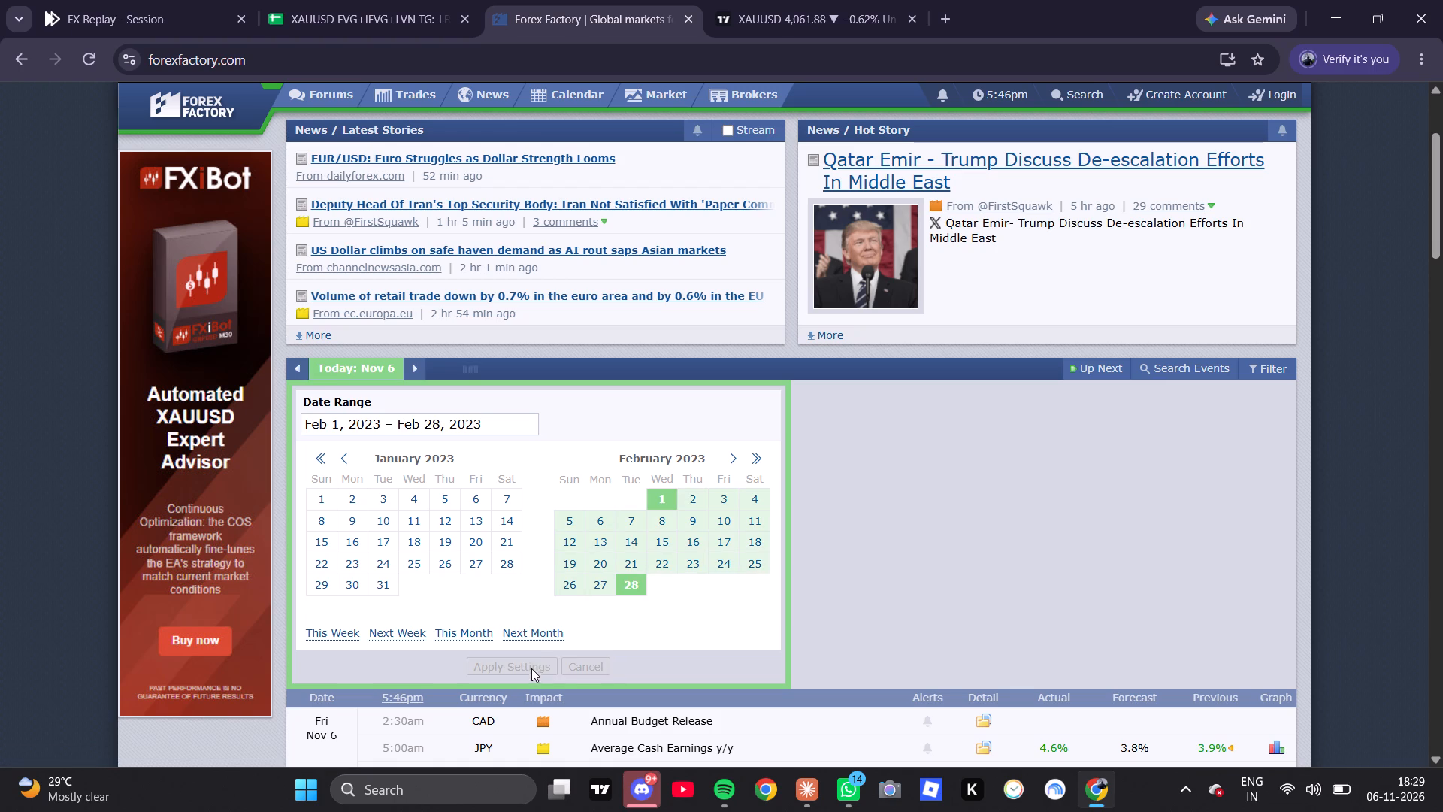
# Look through the early February 2023 calendar events for news relevant to the XAUUSD trade.
pyautogui.scroll(-7, 576, 507)
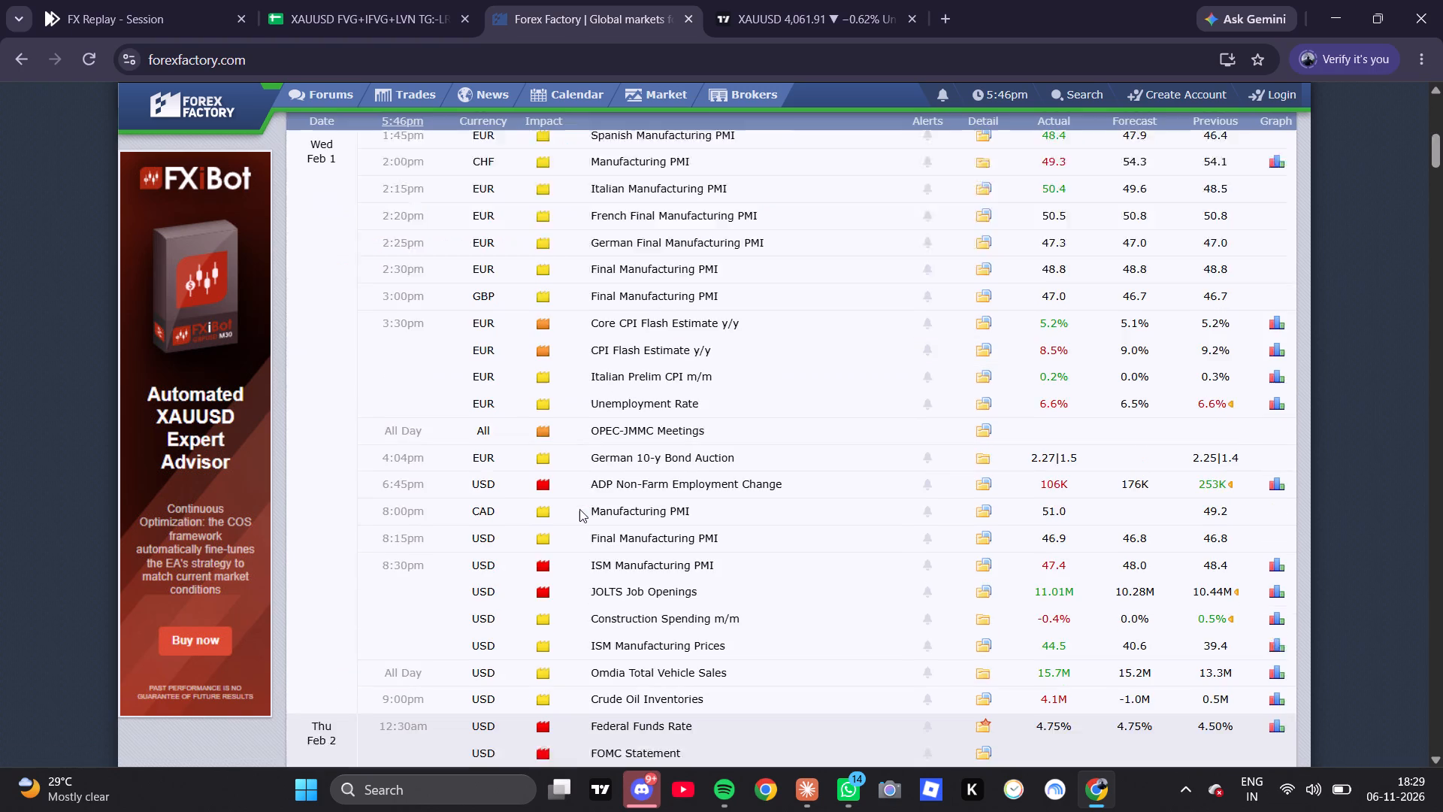
pyautogui.scroll(-4, 579, 509)
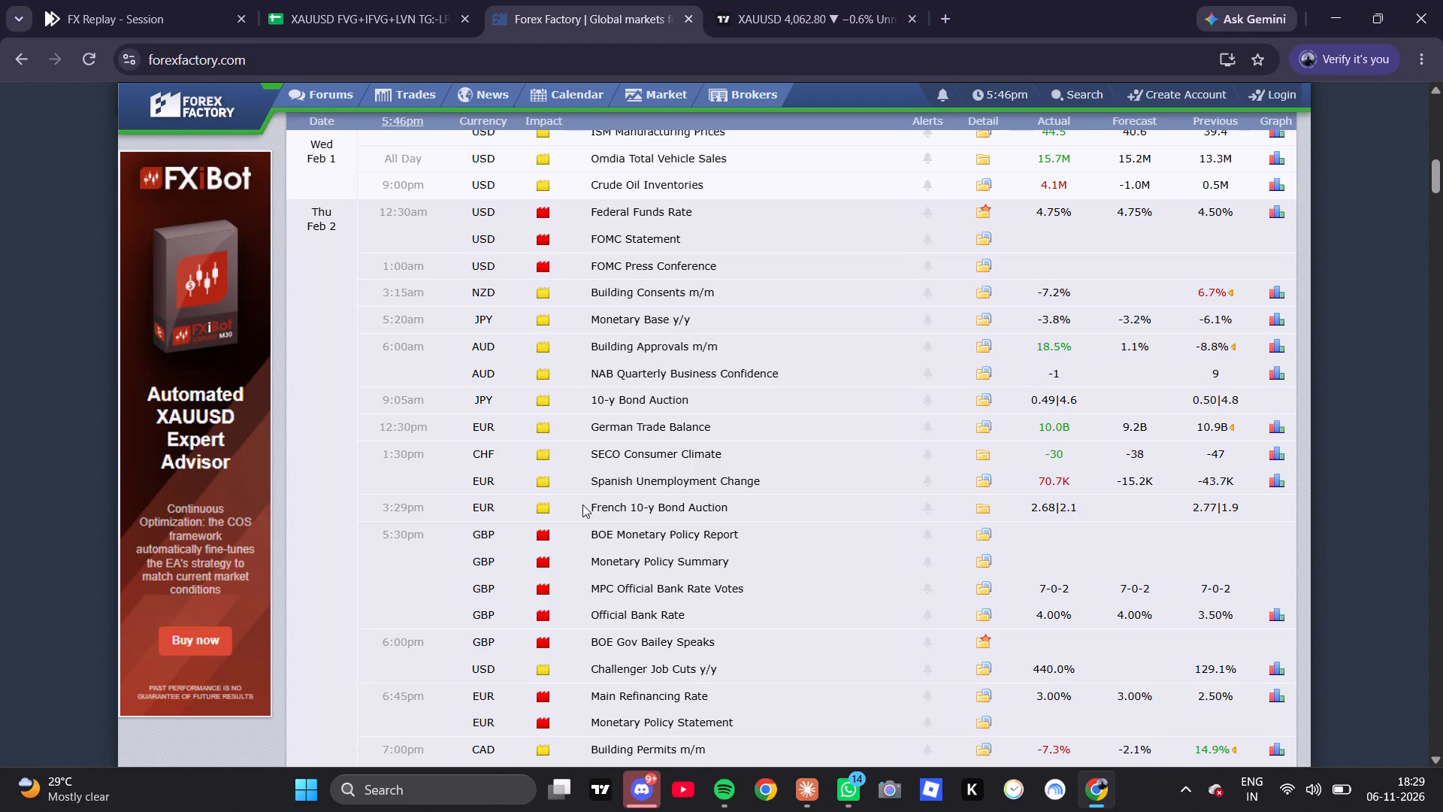
pyautogui.scroll(-1, 645, 362)
pyautogui.click(833, 0)
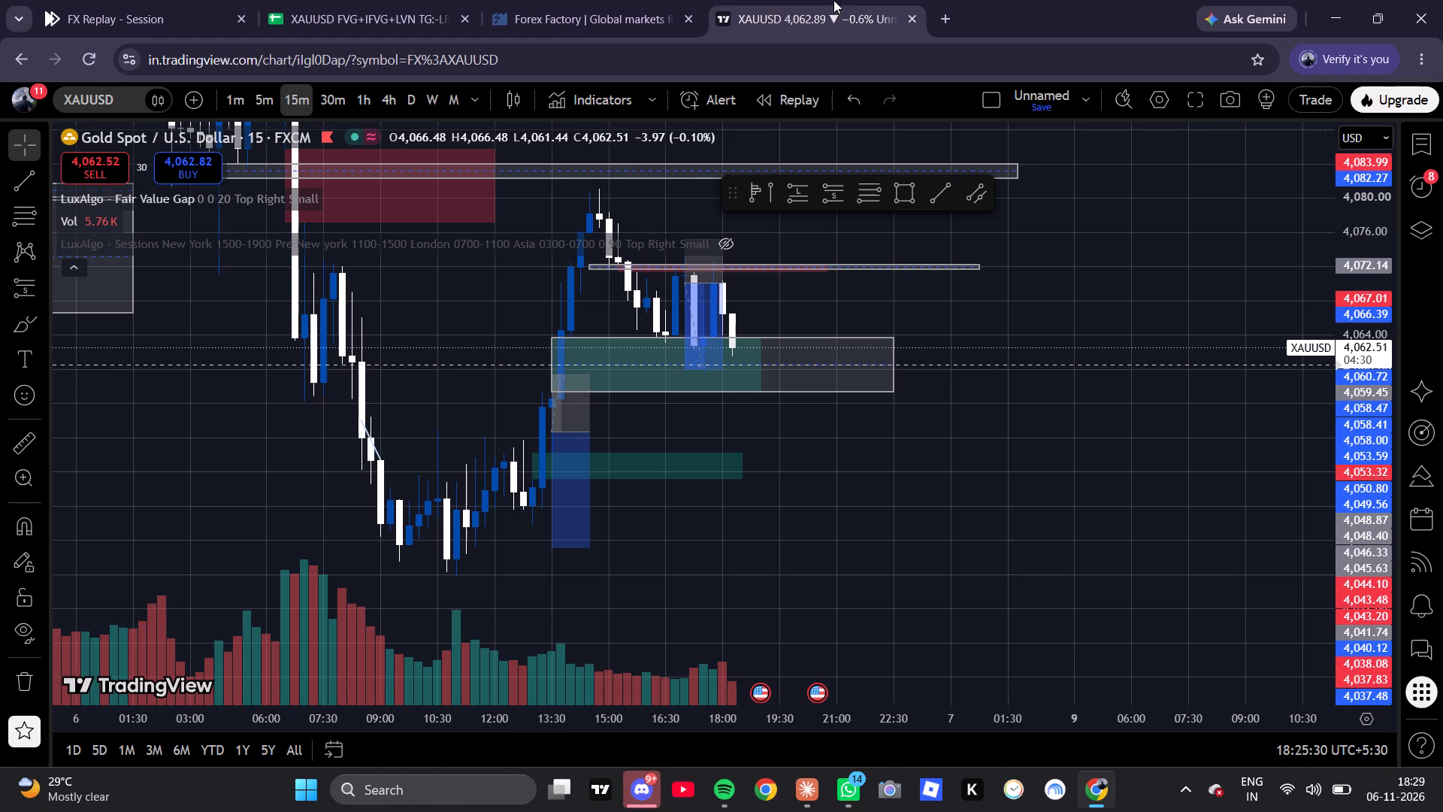
pyautogui.scroll(-3, 861, 450)
pyautogui.click(550, 0)
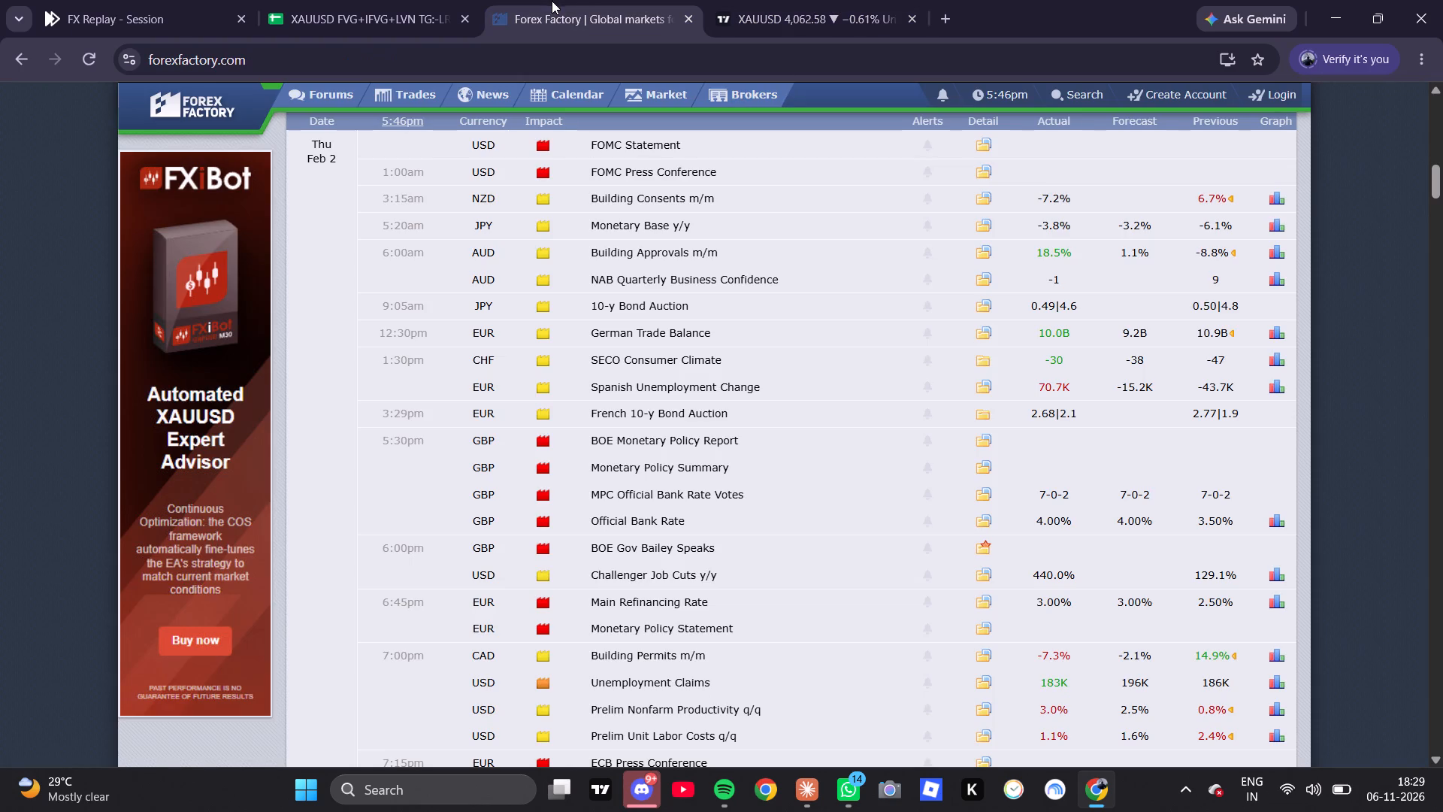
pyautogui.click(420, 0)
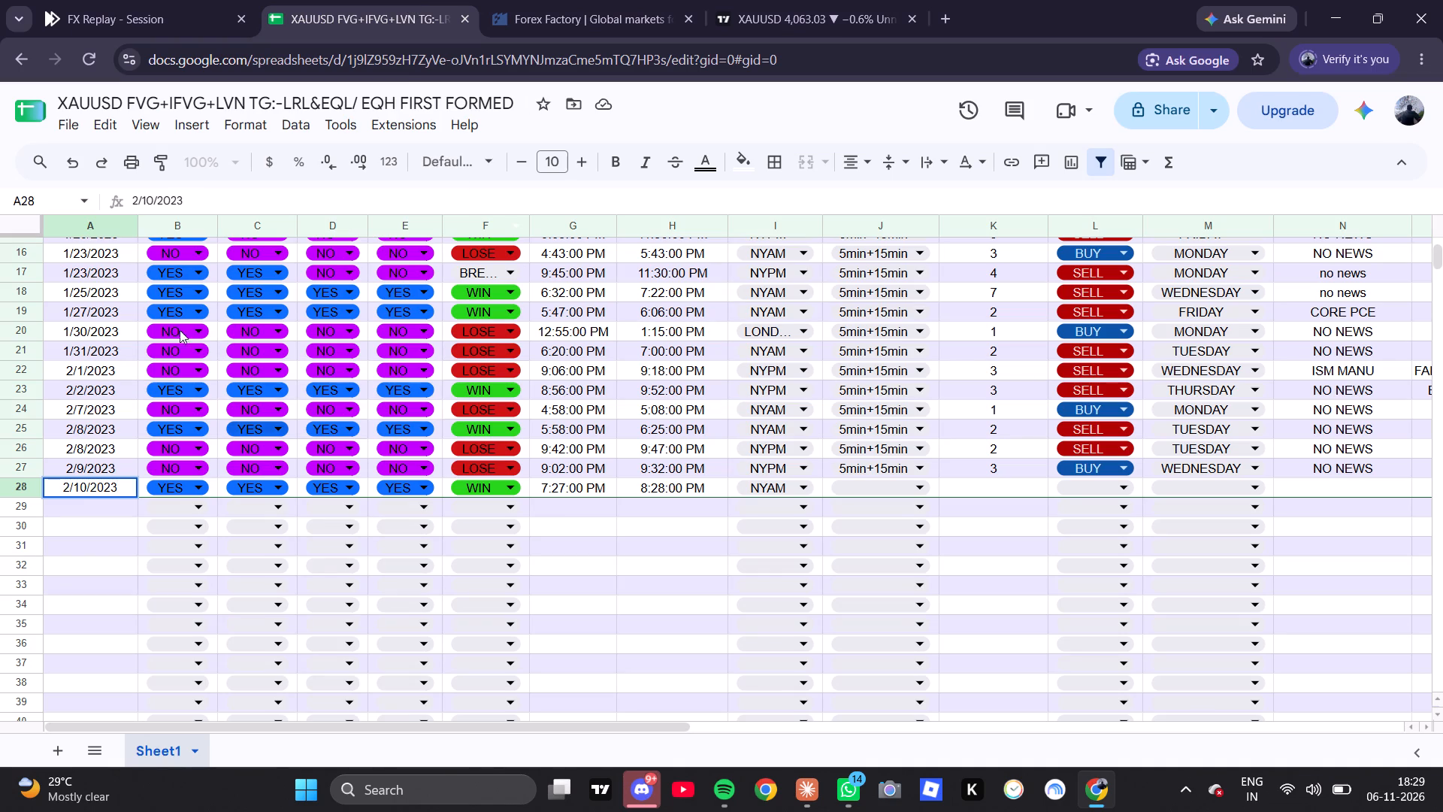
# Examine the 10 Feb 2023 short and long positions on the FX Replay 1-minute chart.
pyautogui.click(176, 0)
pyautogui.scroll(3, 673, 416)
pyautogui.moveTo(843, 347); pyautogui.dragTo(518, 265)
pyautogui.scroll(-6, 501, 254)
pyautogui.scroll(1, 501, 256)
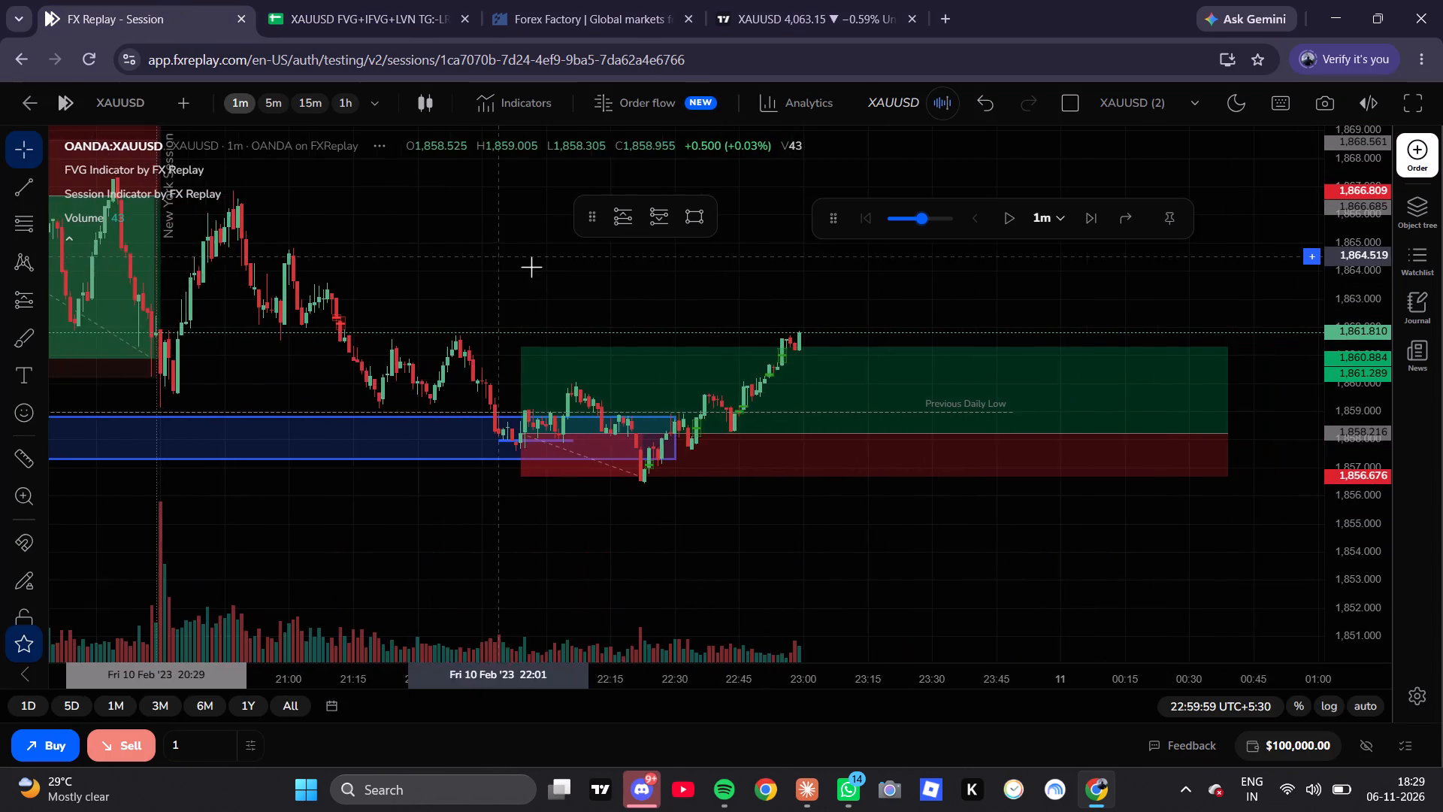
pyautogui.scroll(-3, 573, 275)
pyautogui.scroll(1, 573, 279)
pyautogui.scroll(-2, 573, 280)
pyautogui.scroll(1, 573, 280)
pyautogui.scroll(-8, 573, 280)
pyautogui.scroll(2, 1366, 374)
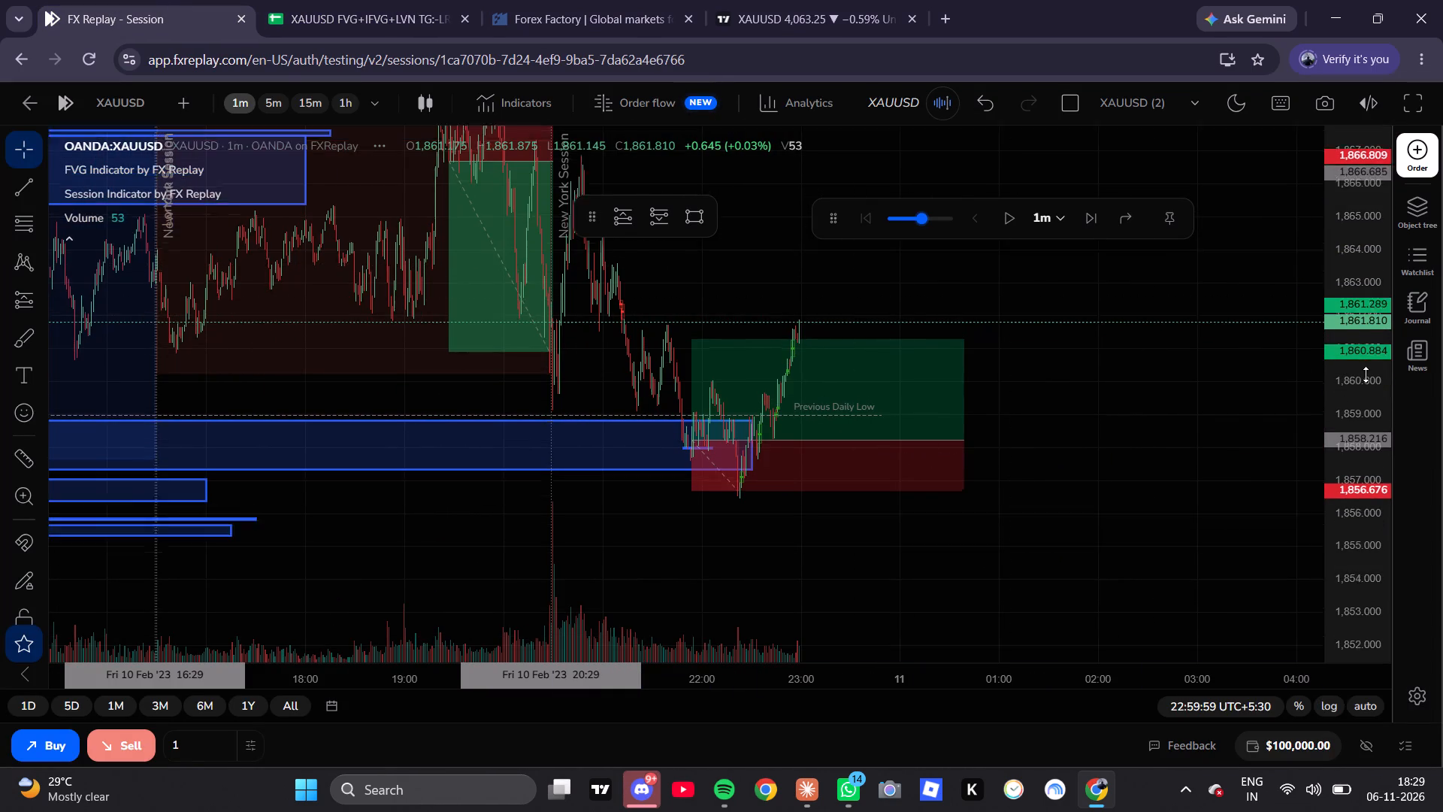
pyautogui.scroll(5, 1366, 374)
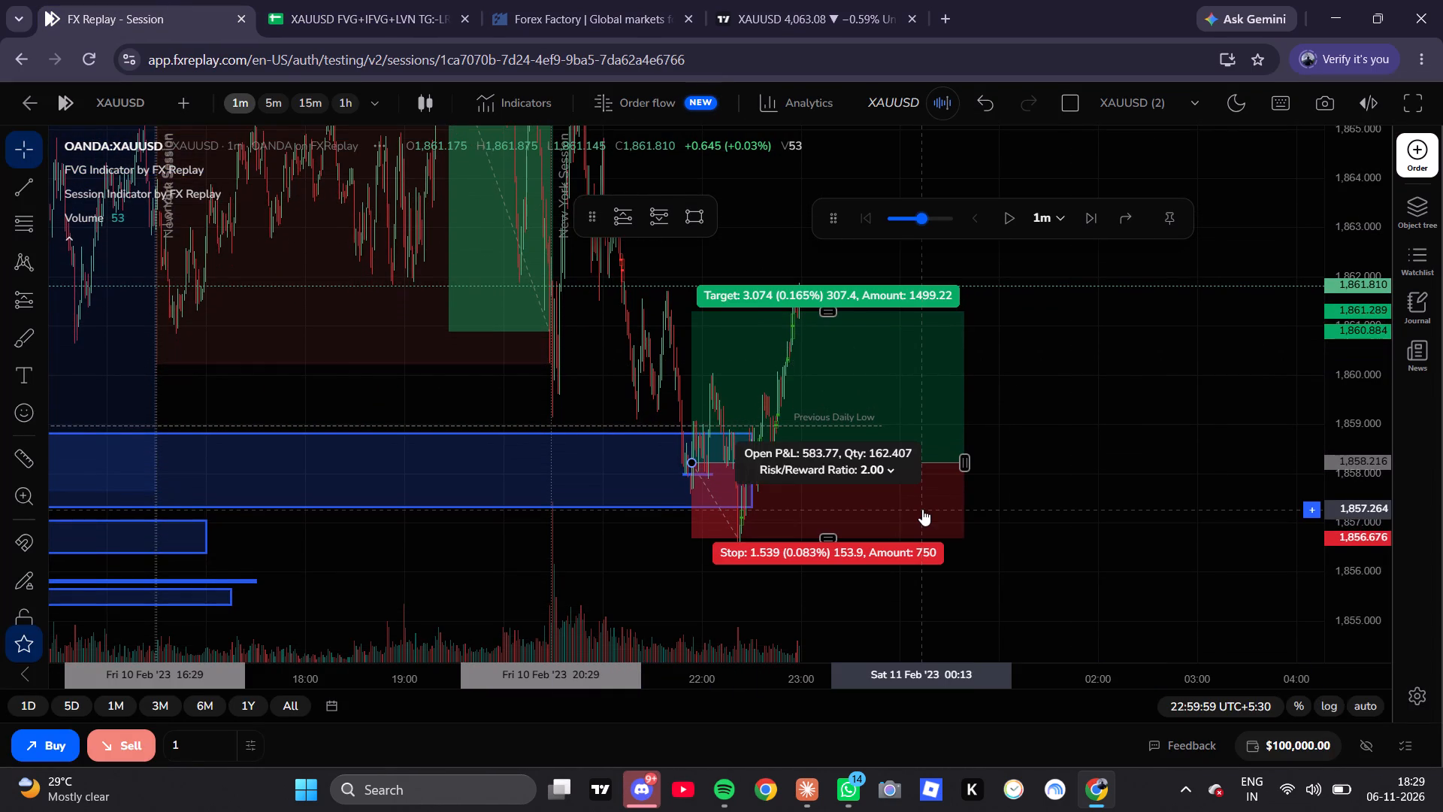
pyautogui.scroll(4, 916, 501)
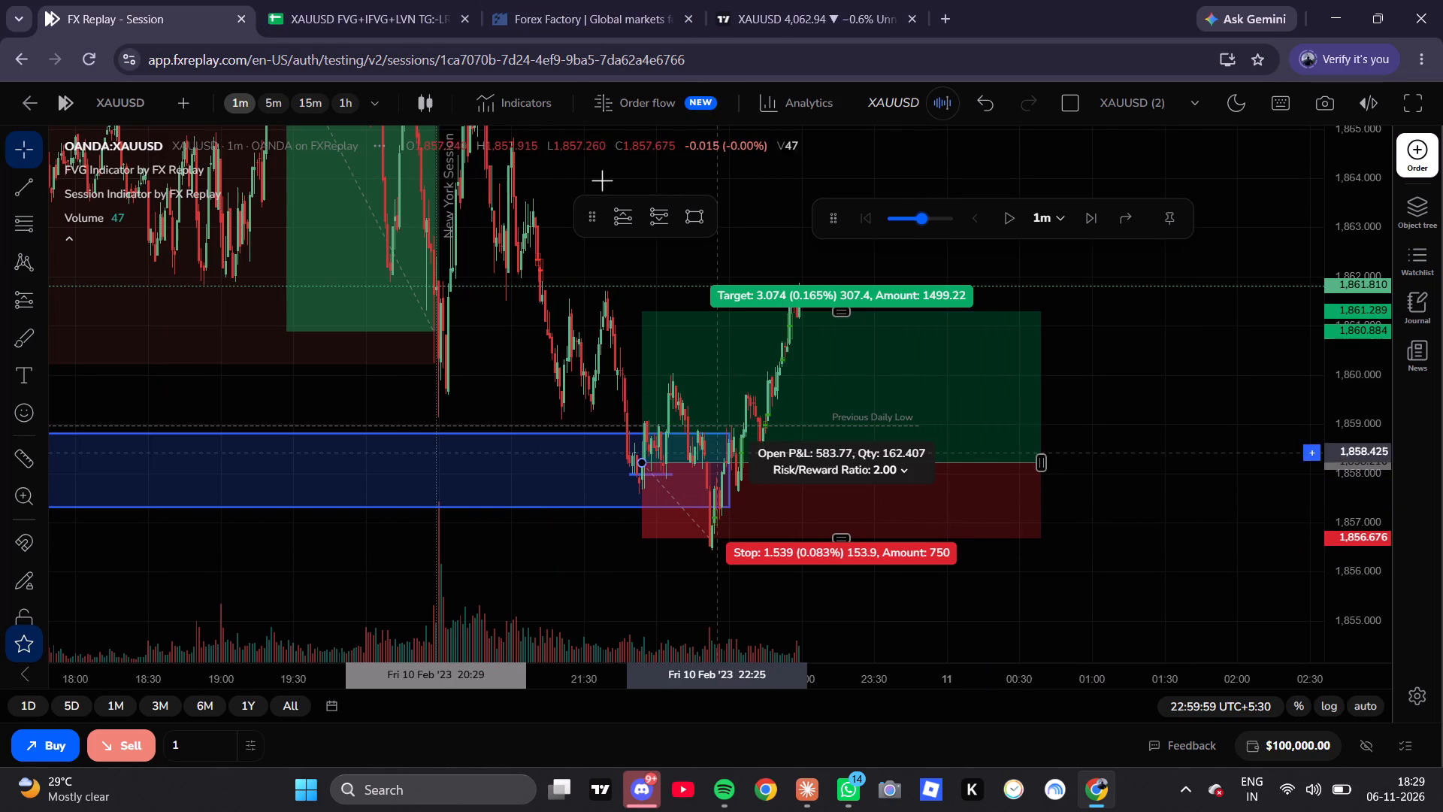
pyautogui.click(582, 6)
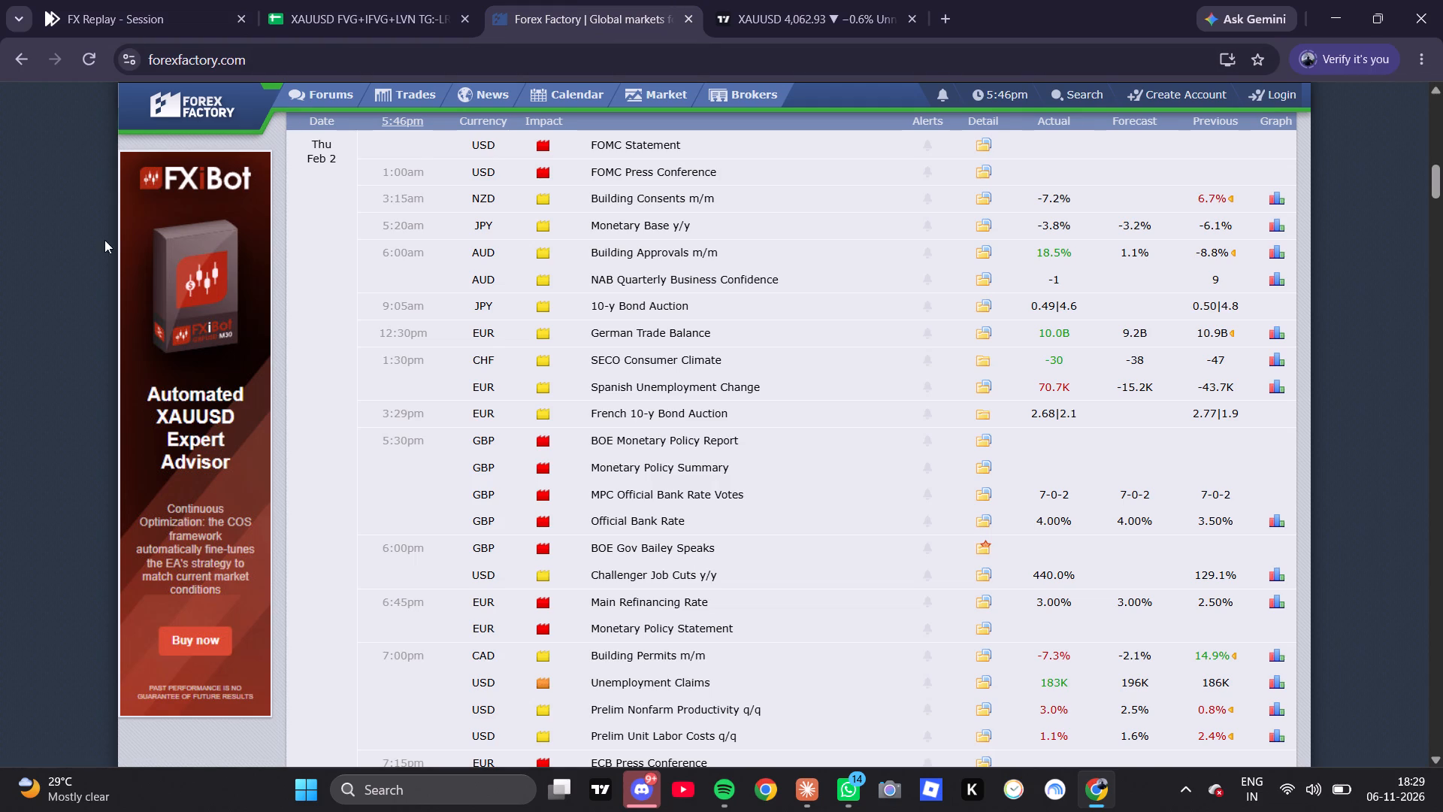
pyautogui.click(313, 0)
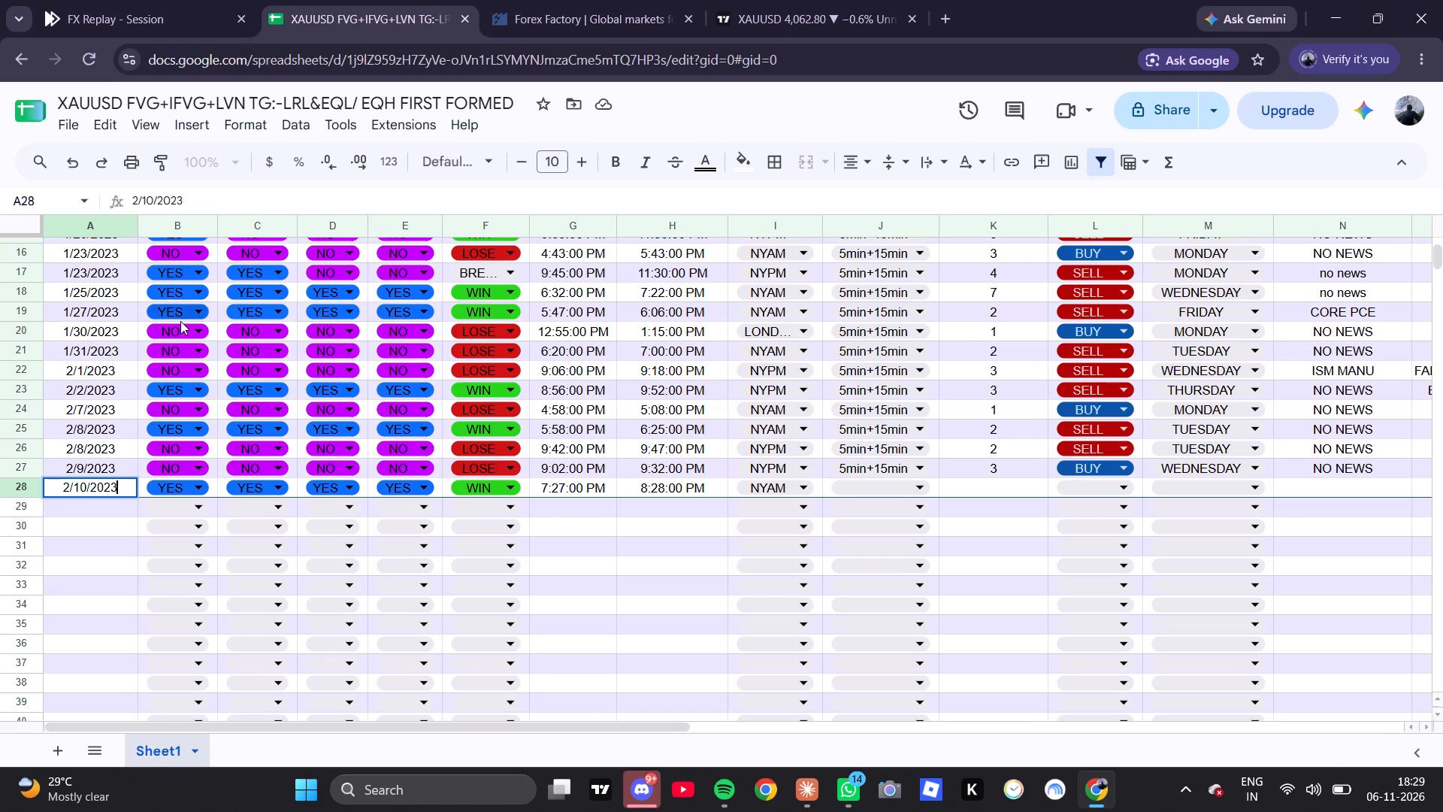
# Set column J of row 28 in the trade log sheet to 5min+15min.
pyautogui.click(891, 498)
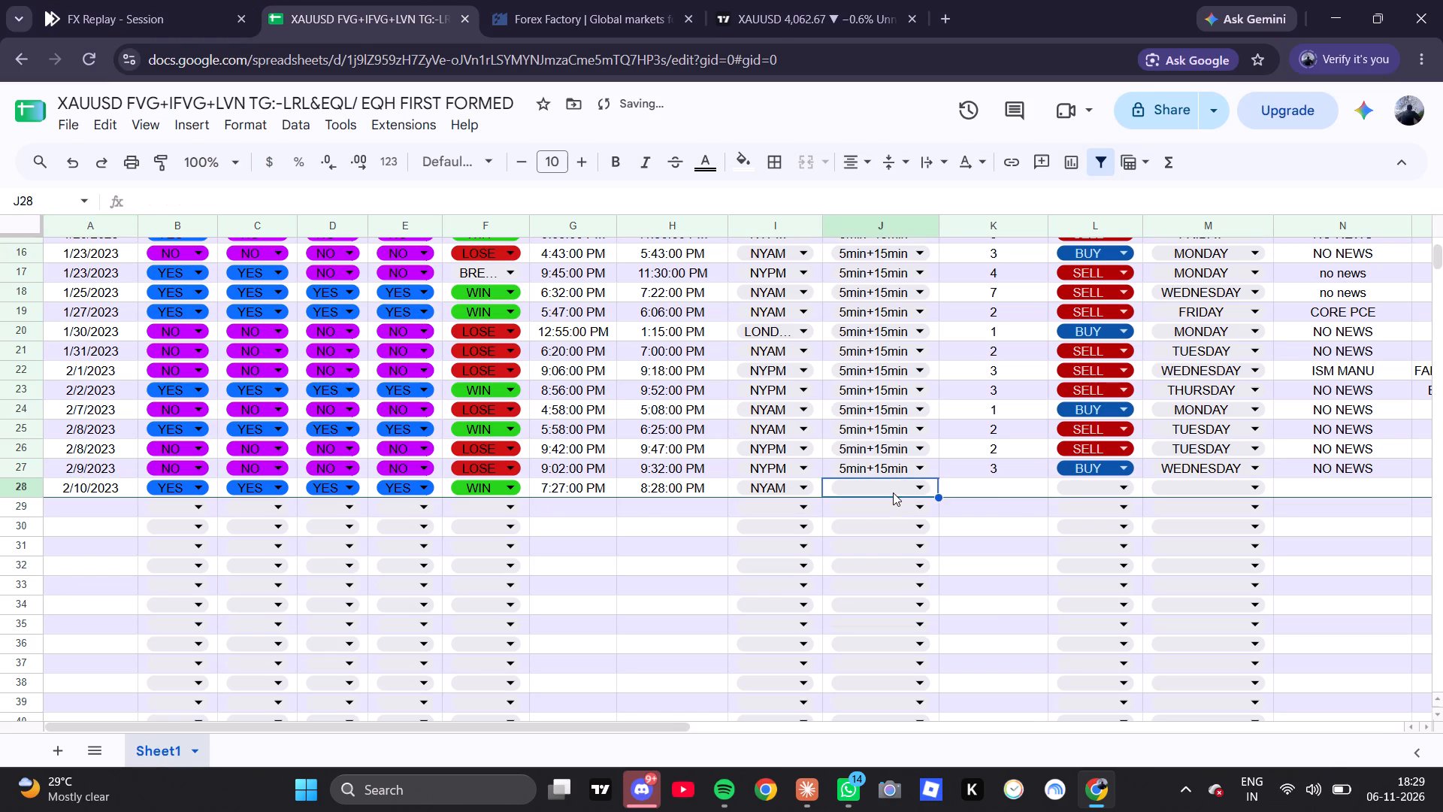
pyautogui.click(893, 492)
pyautogui.click(889, 506)
# Check the 10 Feb short trade on the replay chart and enter 5 in column K of row 28.
pyautogui.moveTo(171, 0); pyautogui.dragTo(156, 0)
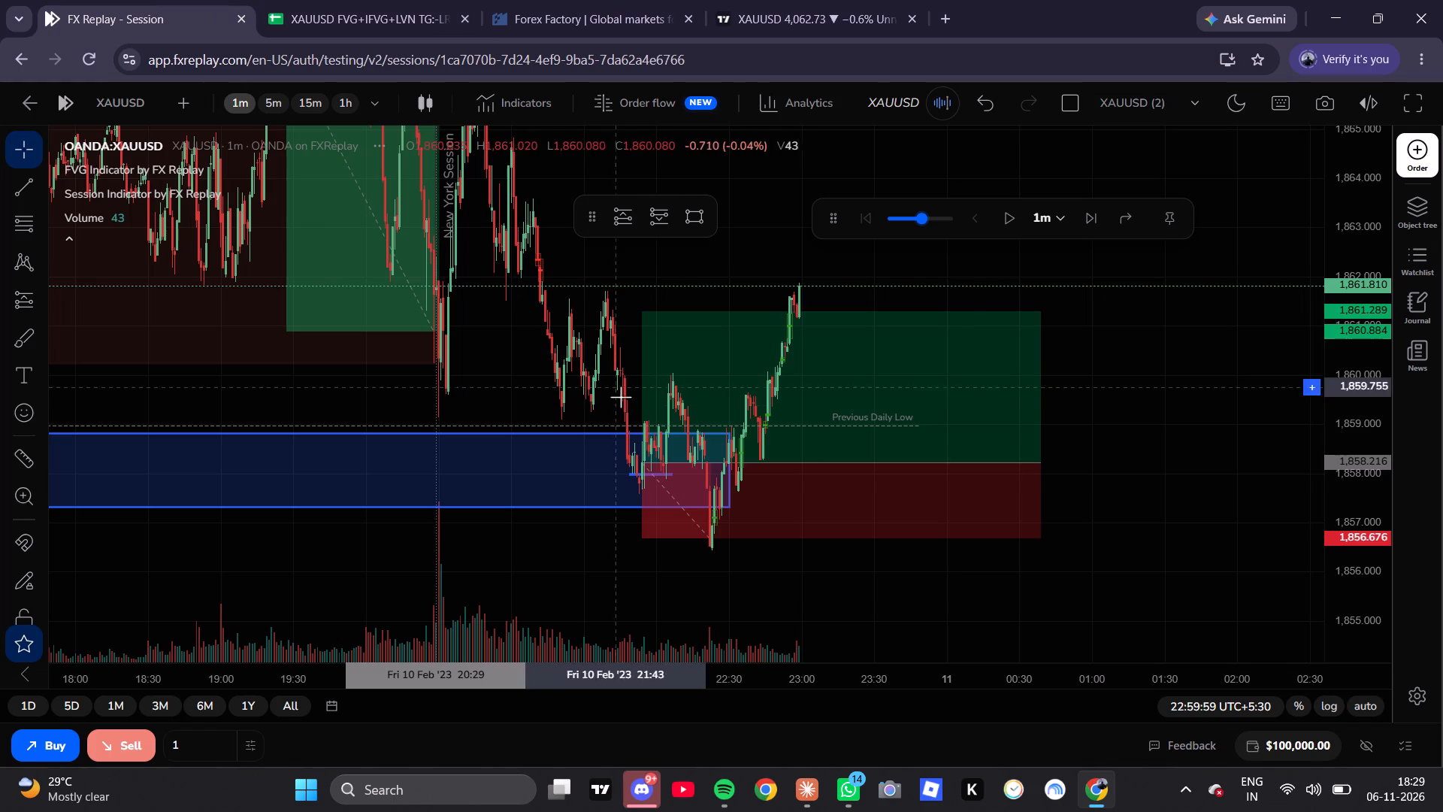
pyautogui.moveTo(1176, 401); pyautogui.dragTo(1227, 350)
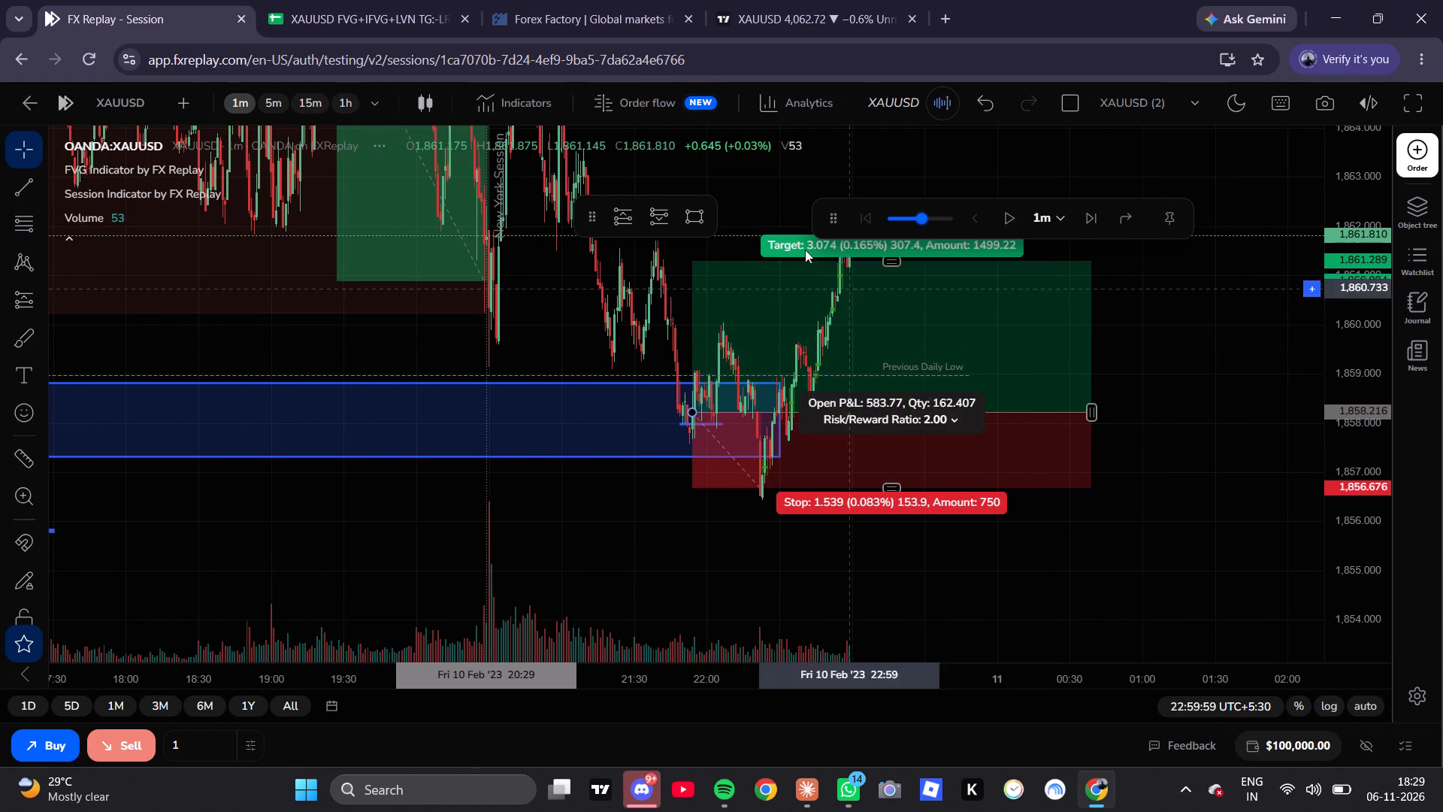
pyautogui.click(583, 0)
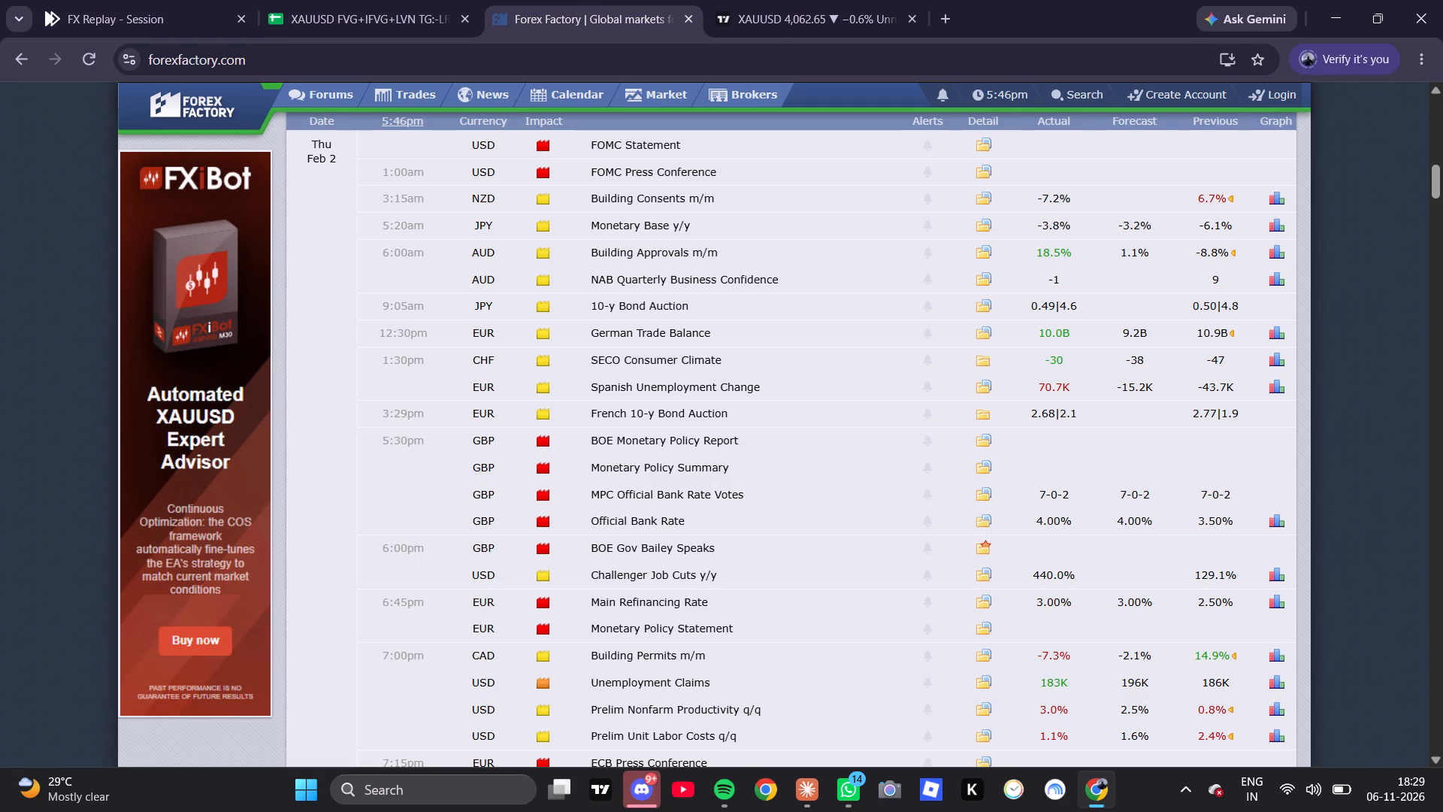
pyautogui.click(313, 0)
pyautogui.click(970, 491)
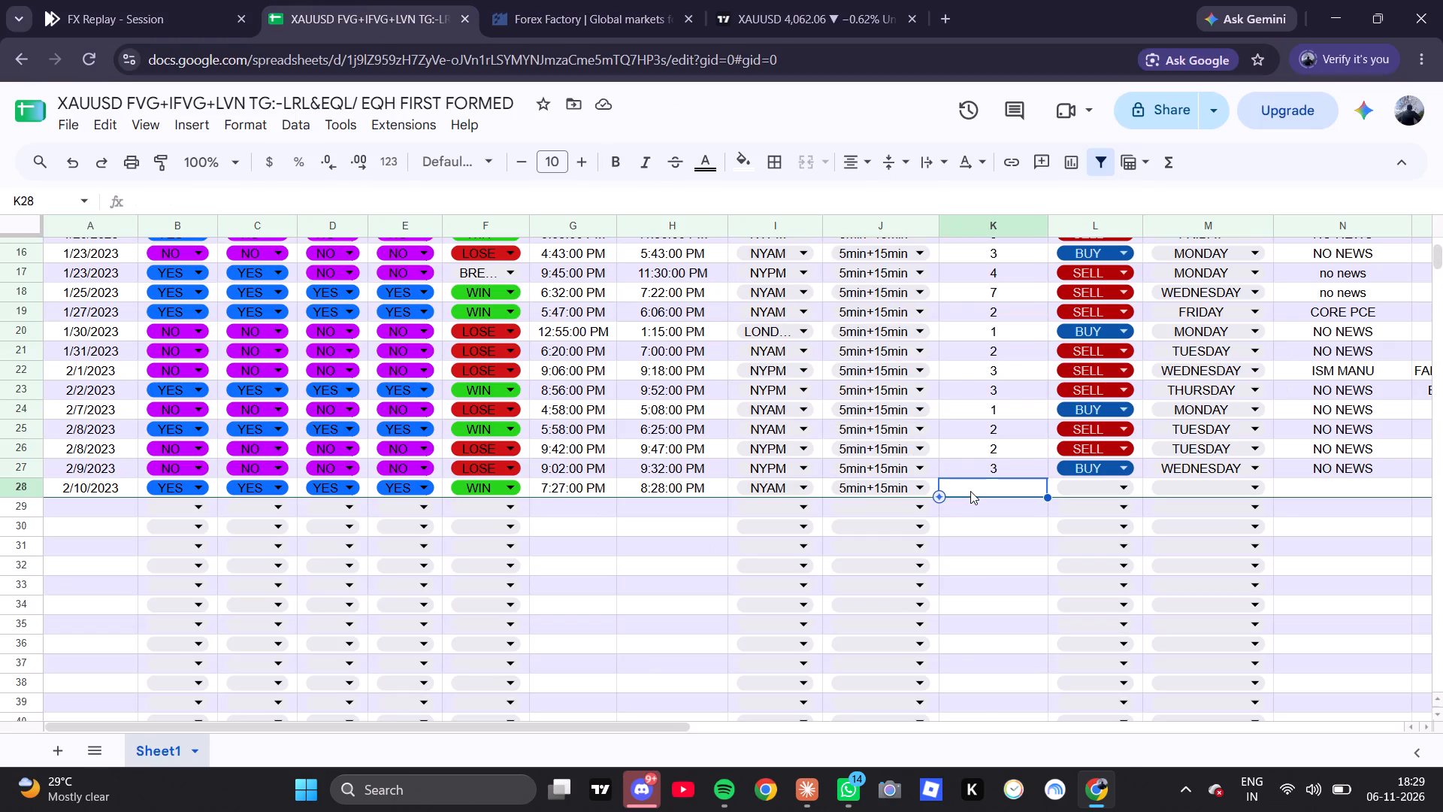
pyautogui.click(155, 0)
pyautogui.moveTo(339, 308); pyautogui.dragTo(785, 709)
pyautogui.scroll(8, 600, 480)
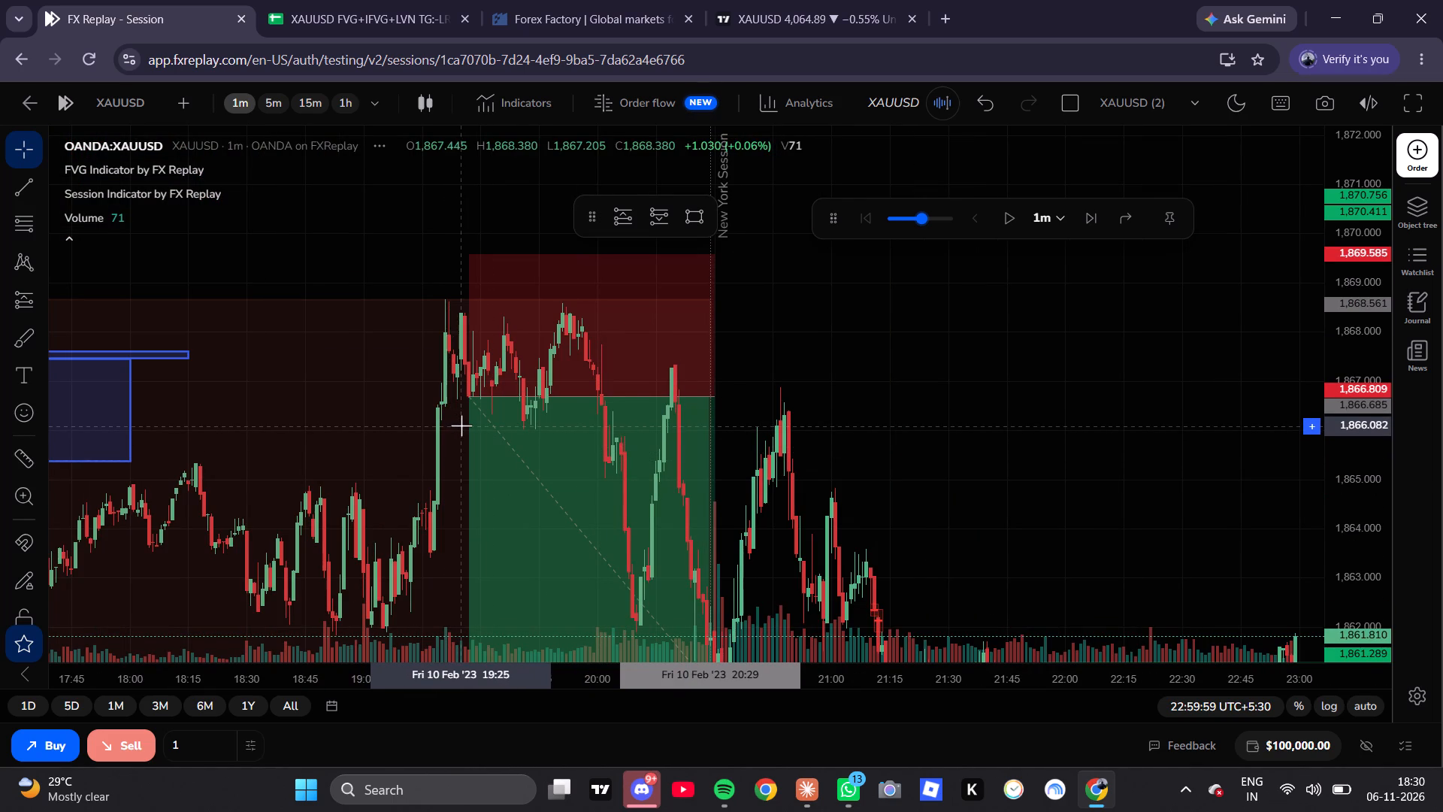
pyautogui.click(564, 0)
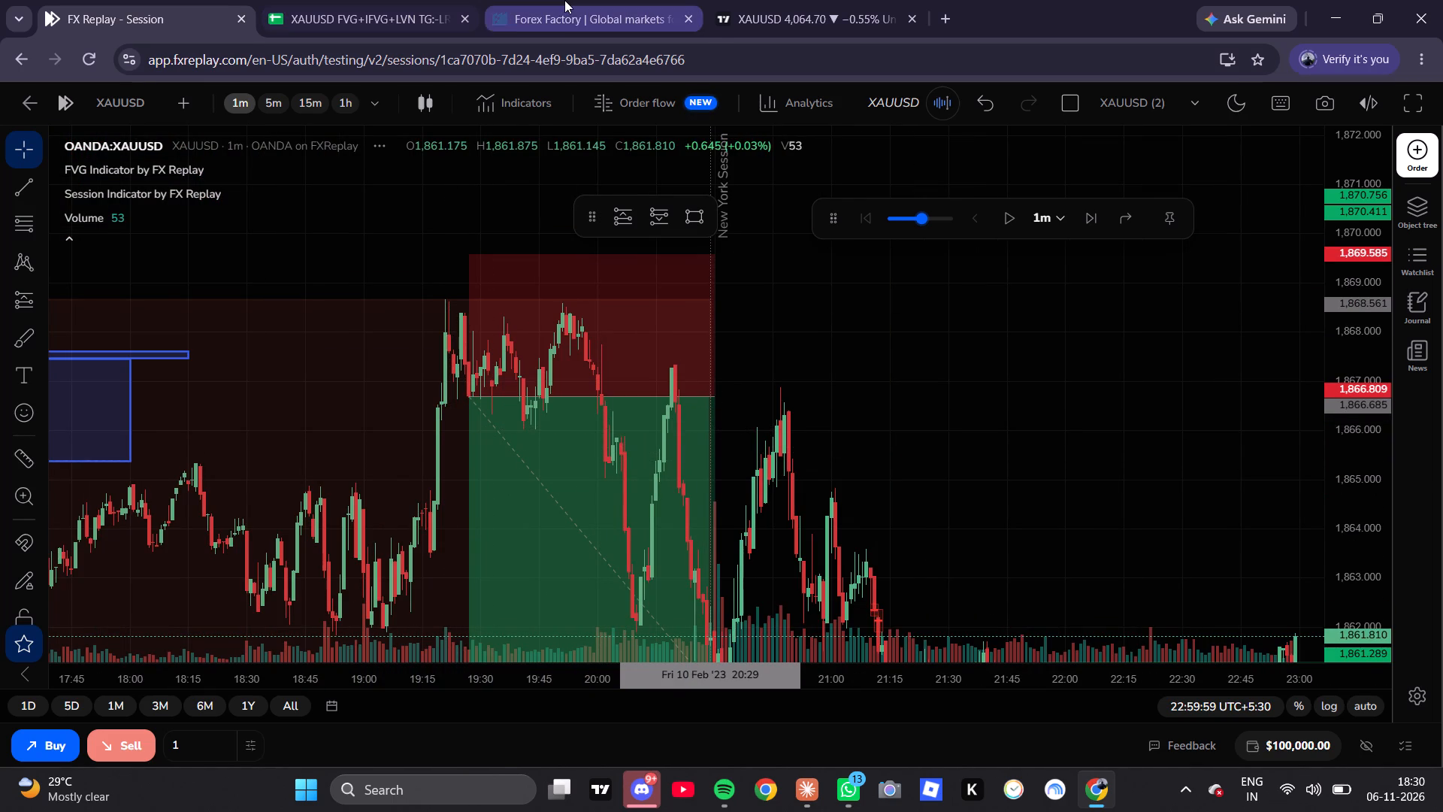
pyautogui.click(348, 0)
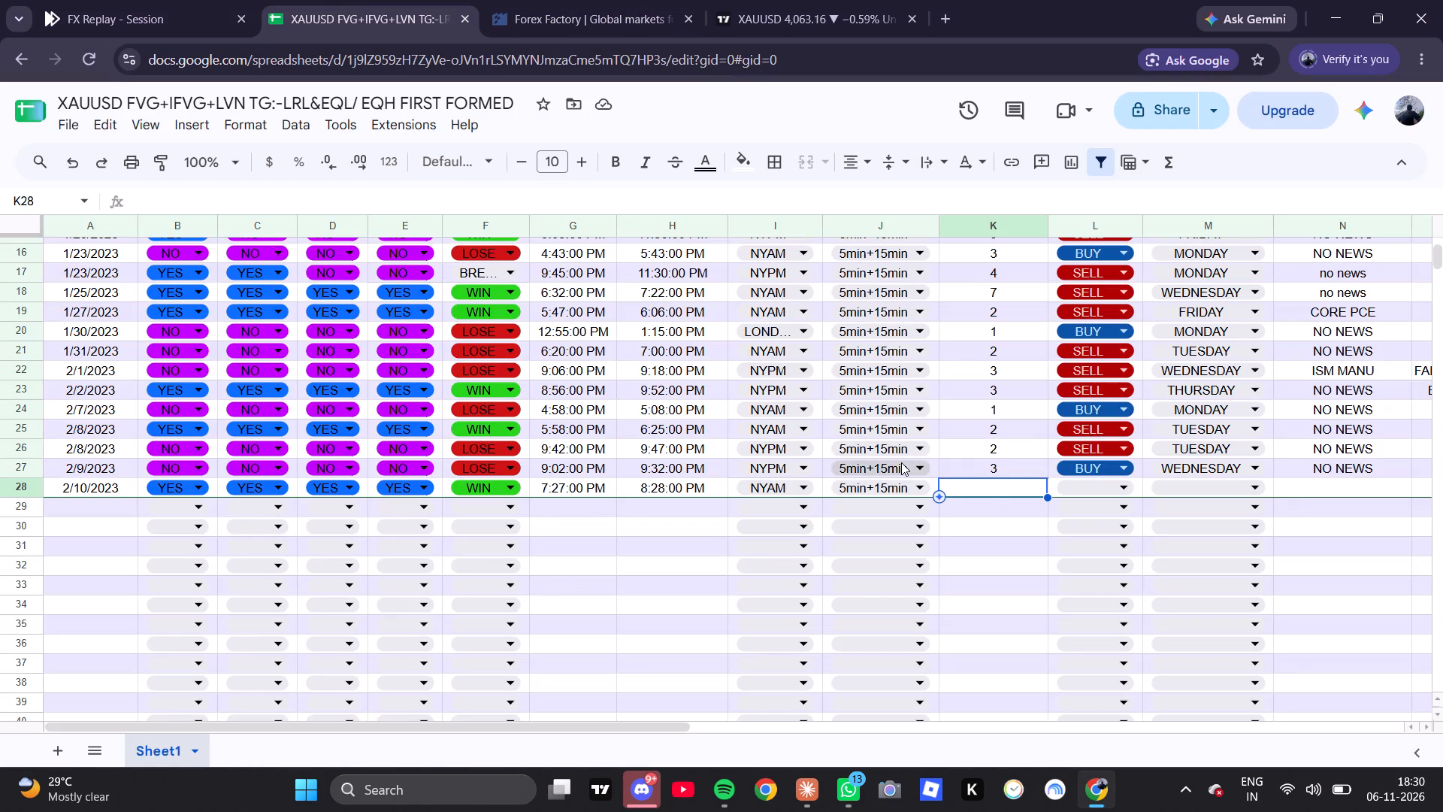
pyautogui.press('5')
# Set the trade direction in column L of row 28 to SELL.
pyautogui.click(1069, 481)
pyautogui.click(1090, 541)
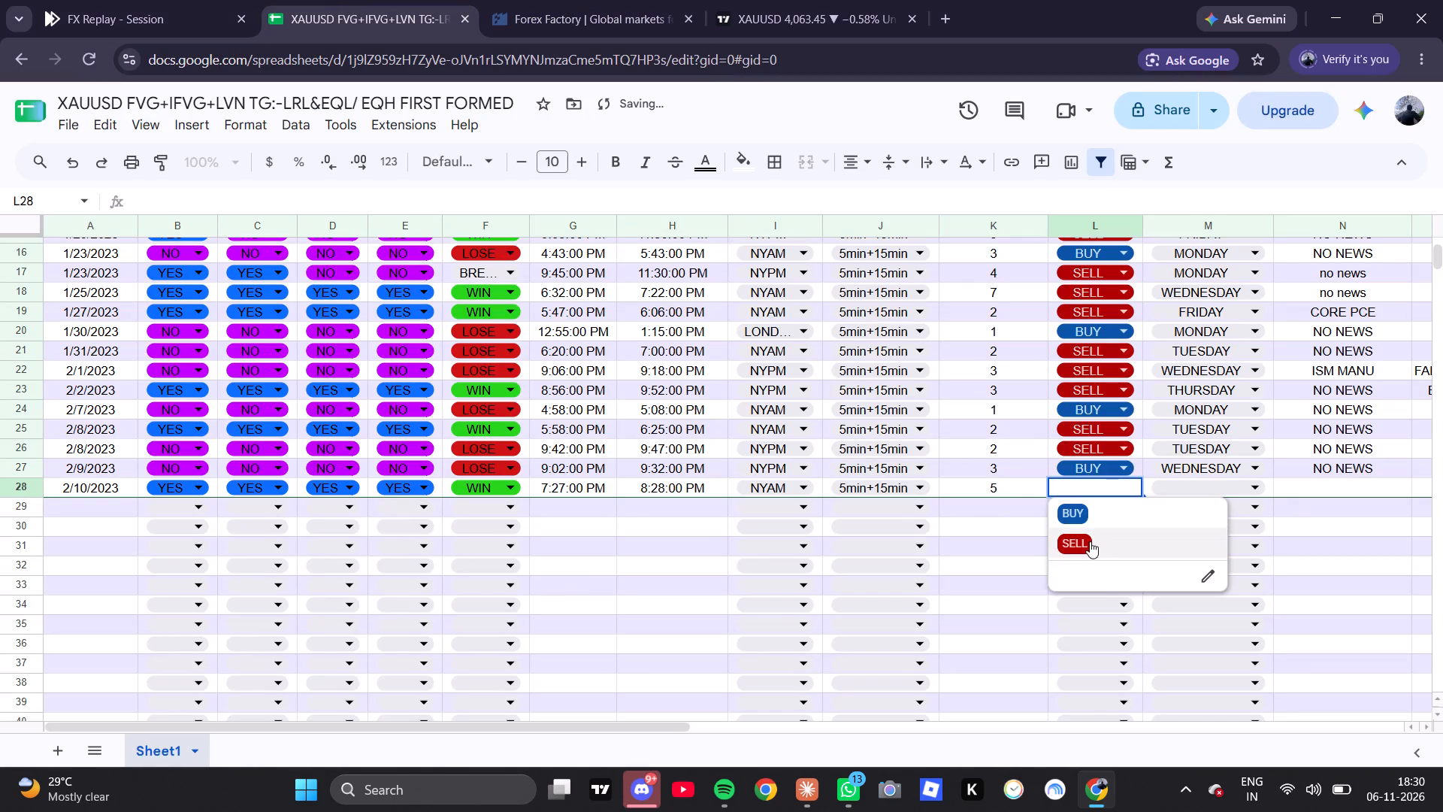
# Start logging the next trade in row 29 with LOSE in column F and NO in columns E and D.
pyautogui.click(501, 511)
pyautogui.click(500, 559)
pyautogui.click(396, 513)
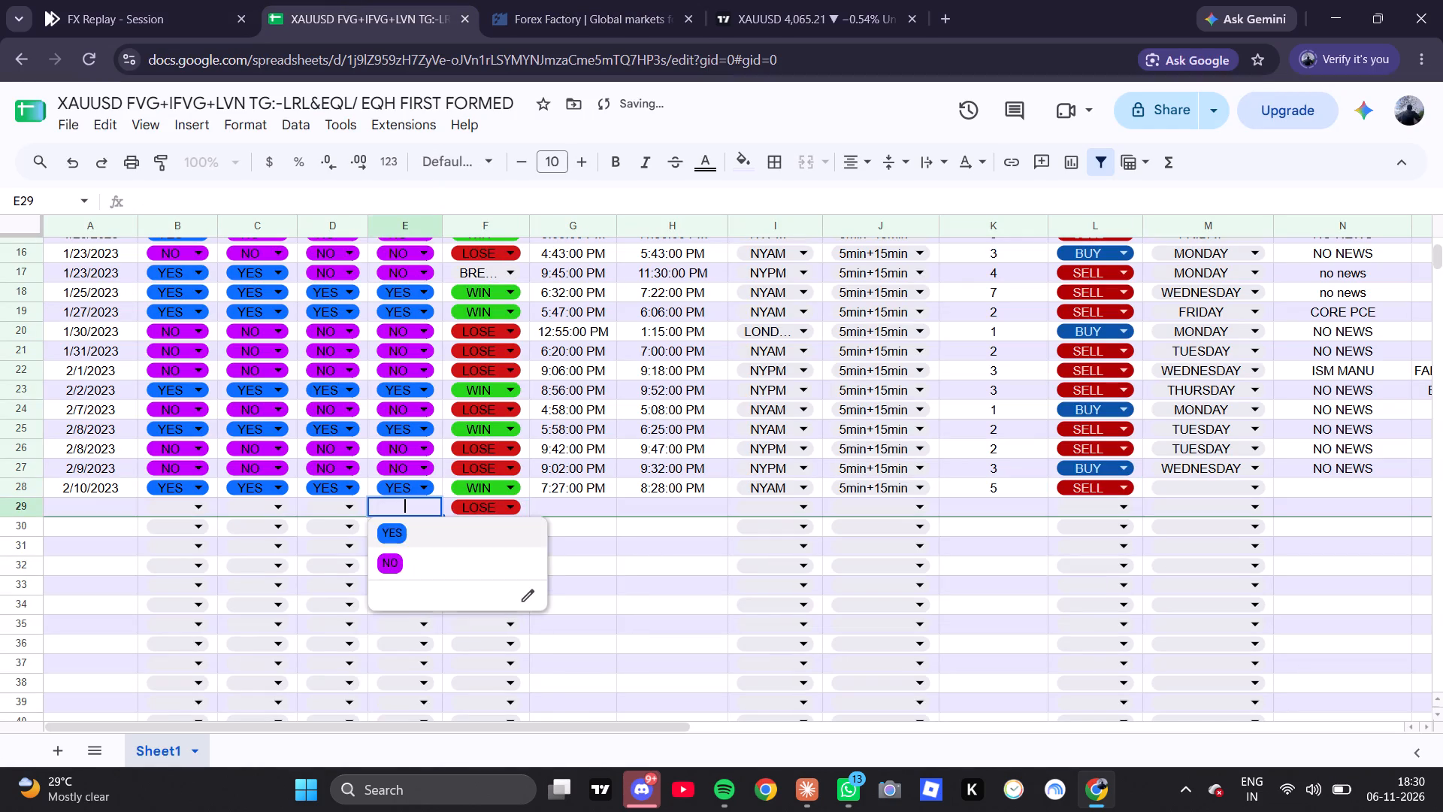
pyautogui.click(401, 559)
pyautogui.click(320, 512)
pyautogui.click(331, 544)
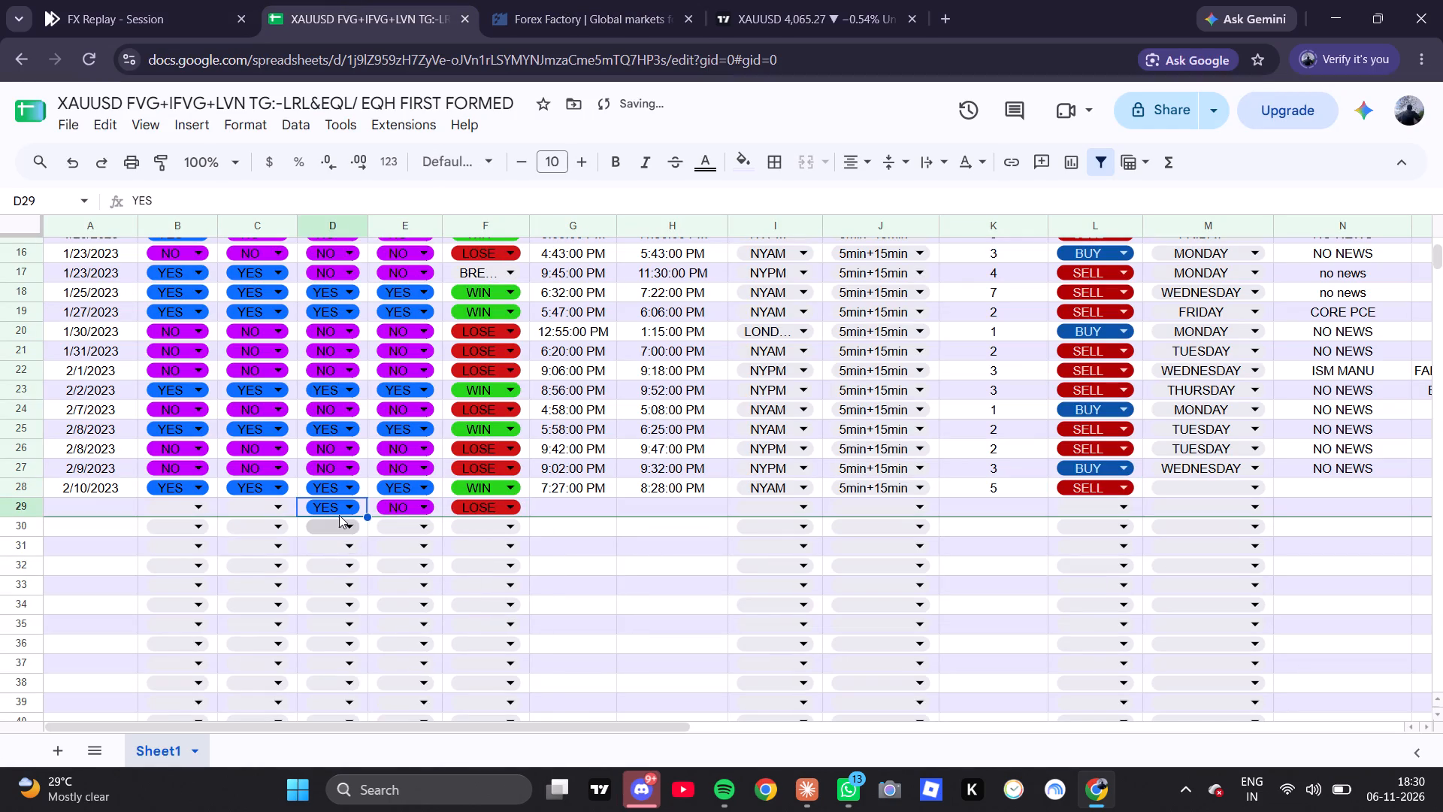
pyautogui.click(339, 515)
pyautogui.click(343, 506)
pyautogui.click(337, 553)
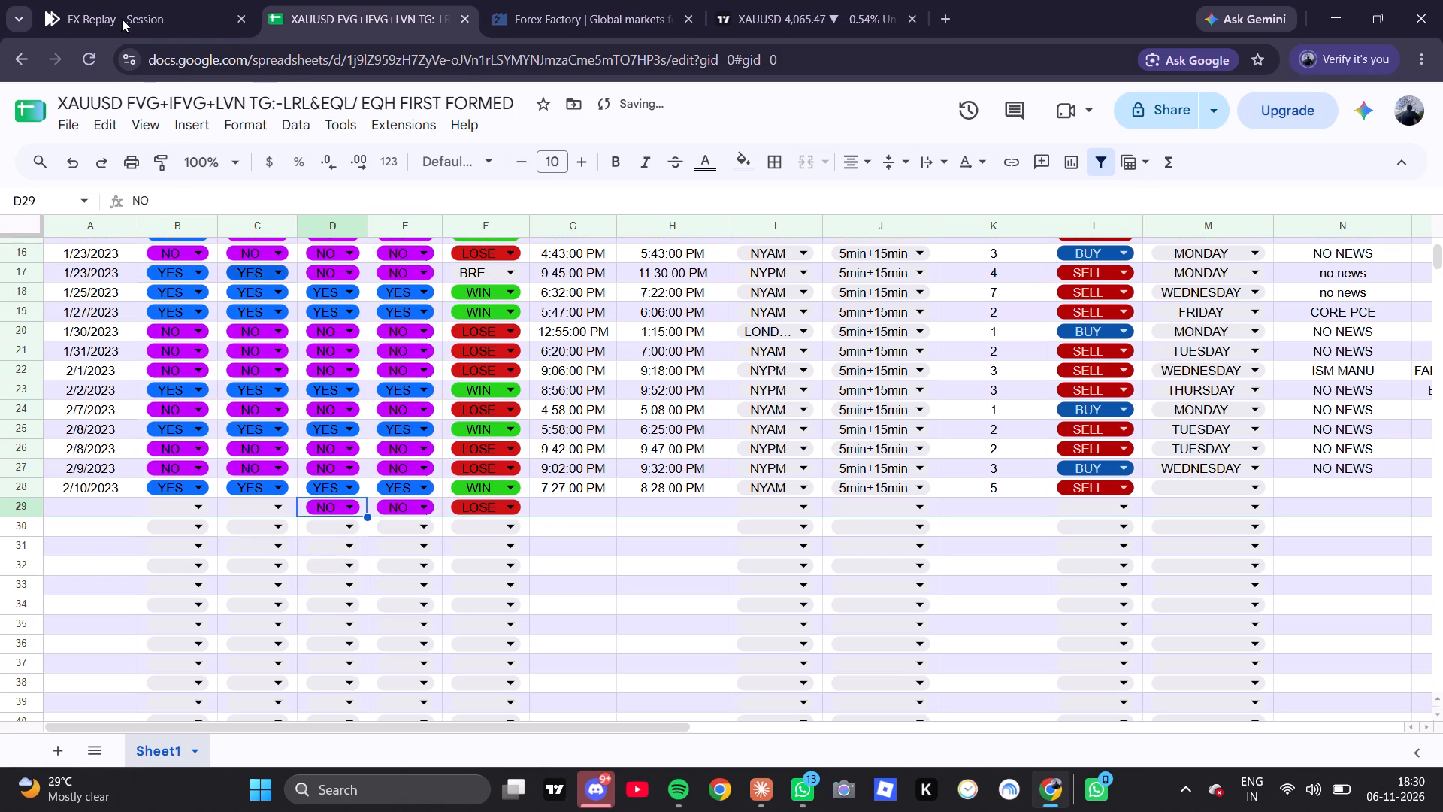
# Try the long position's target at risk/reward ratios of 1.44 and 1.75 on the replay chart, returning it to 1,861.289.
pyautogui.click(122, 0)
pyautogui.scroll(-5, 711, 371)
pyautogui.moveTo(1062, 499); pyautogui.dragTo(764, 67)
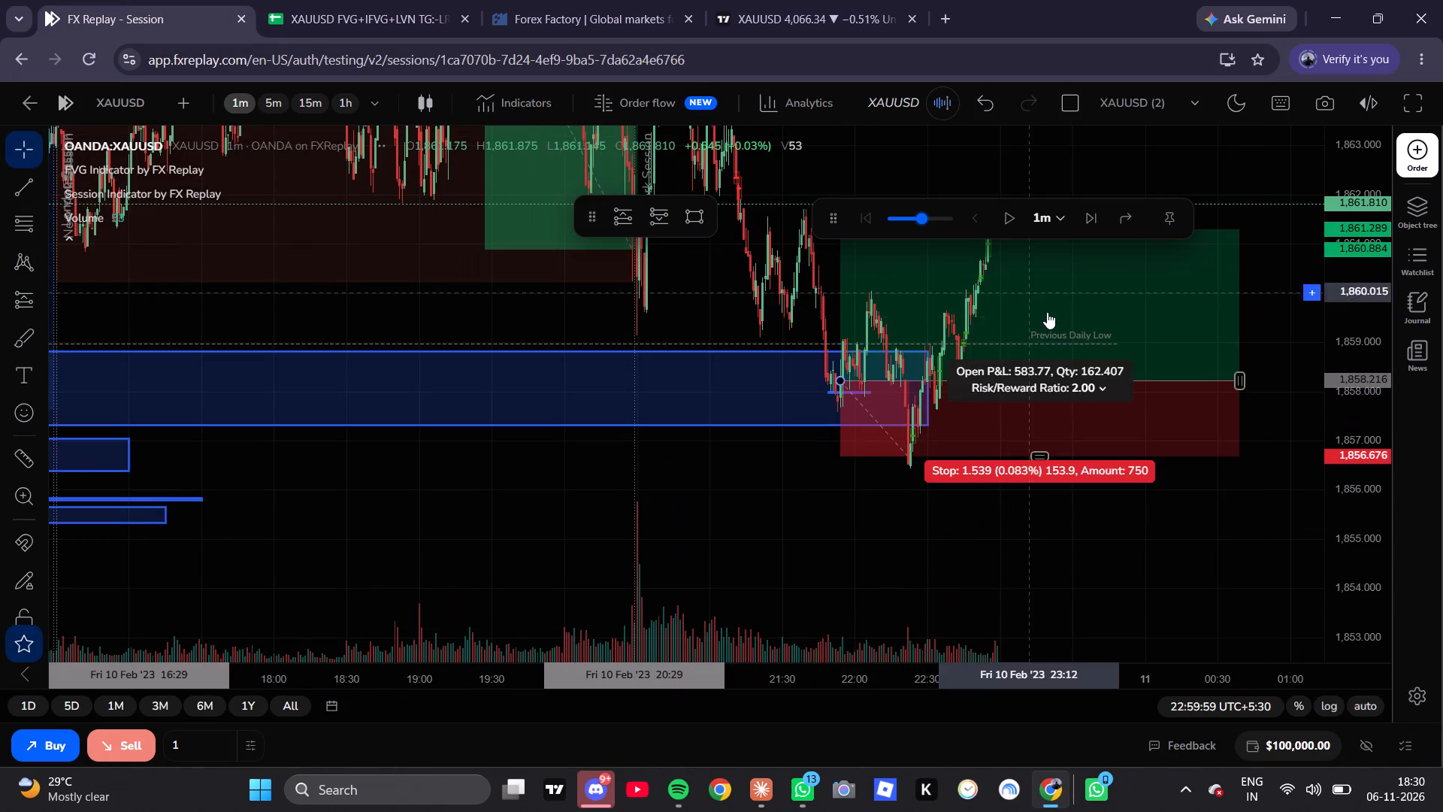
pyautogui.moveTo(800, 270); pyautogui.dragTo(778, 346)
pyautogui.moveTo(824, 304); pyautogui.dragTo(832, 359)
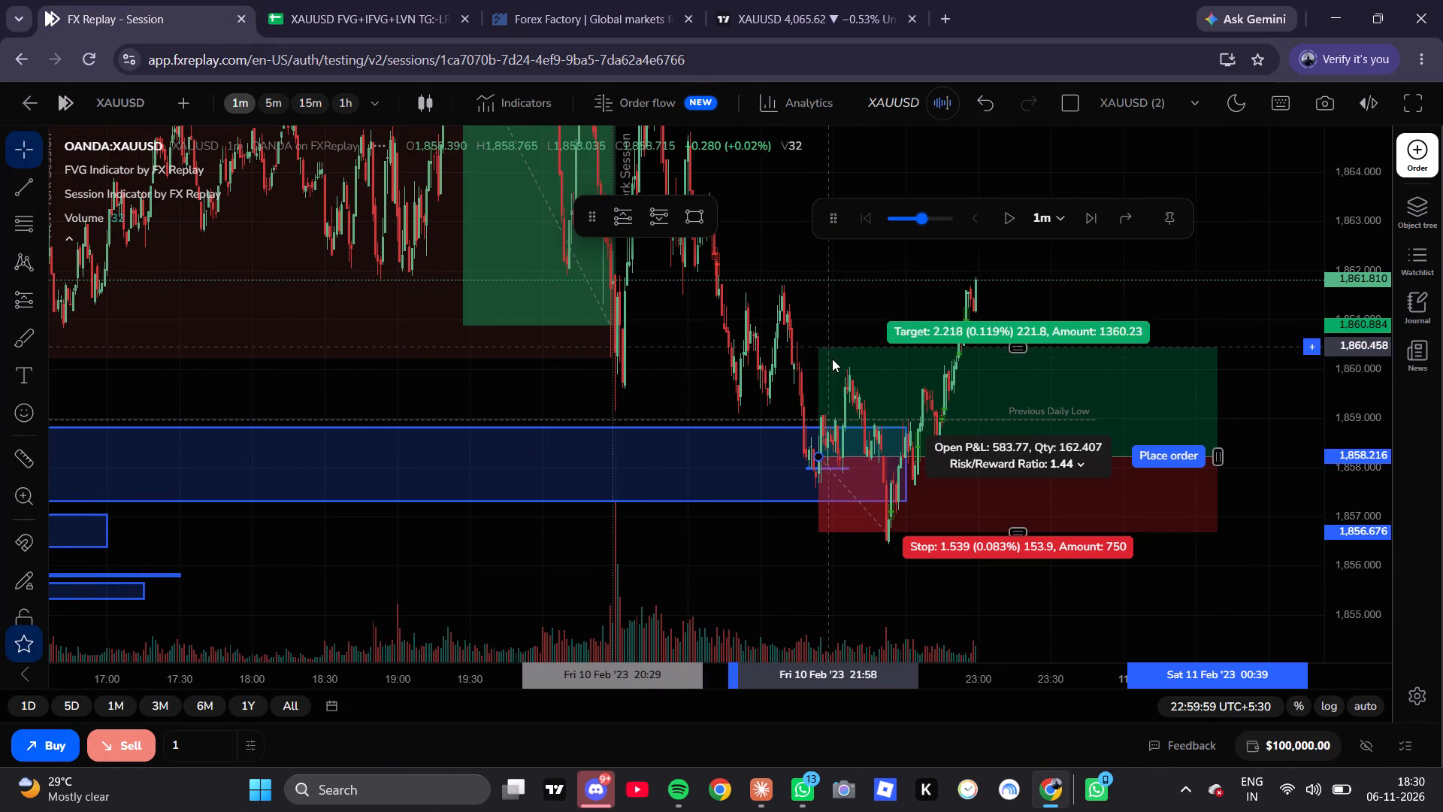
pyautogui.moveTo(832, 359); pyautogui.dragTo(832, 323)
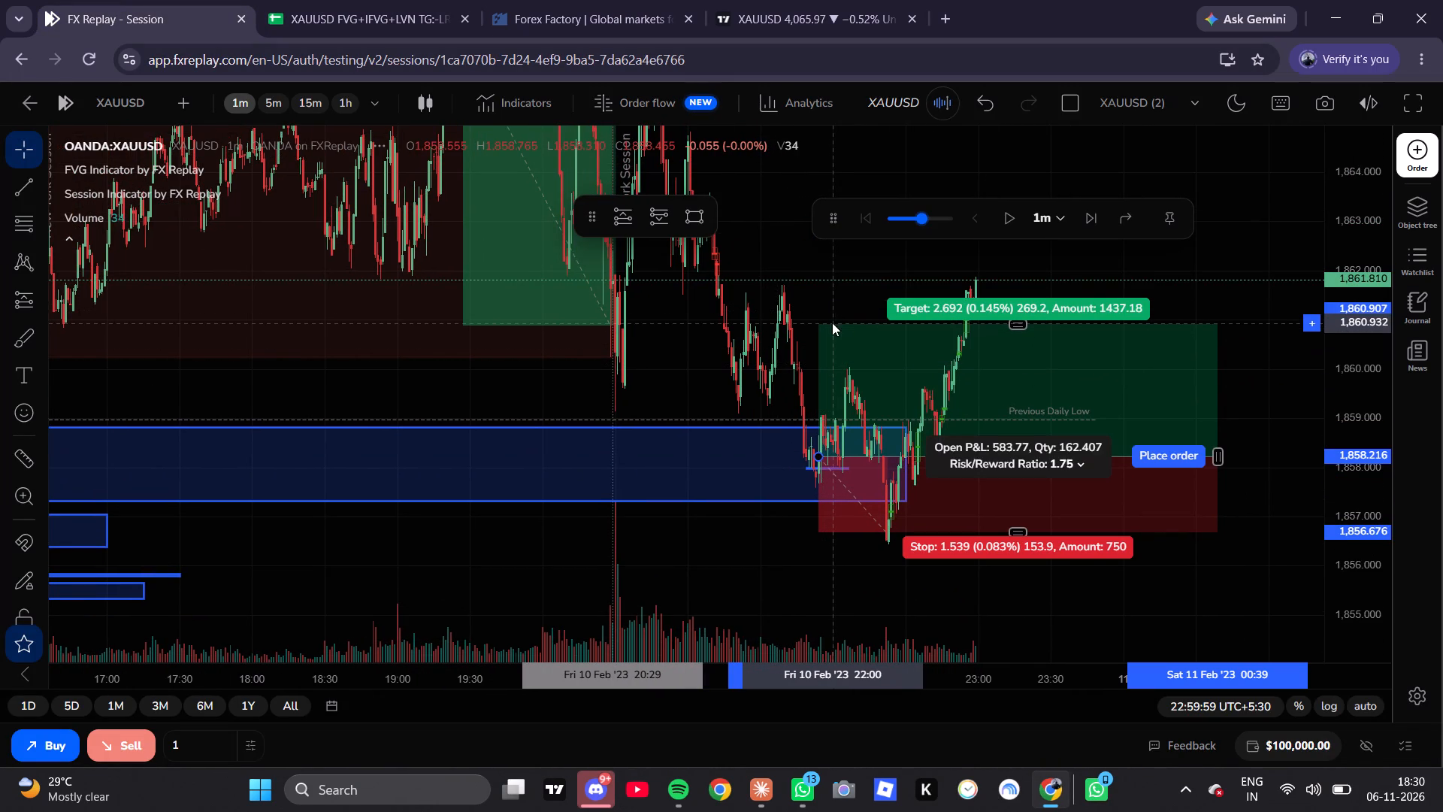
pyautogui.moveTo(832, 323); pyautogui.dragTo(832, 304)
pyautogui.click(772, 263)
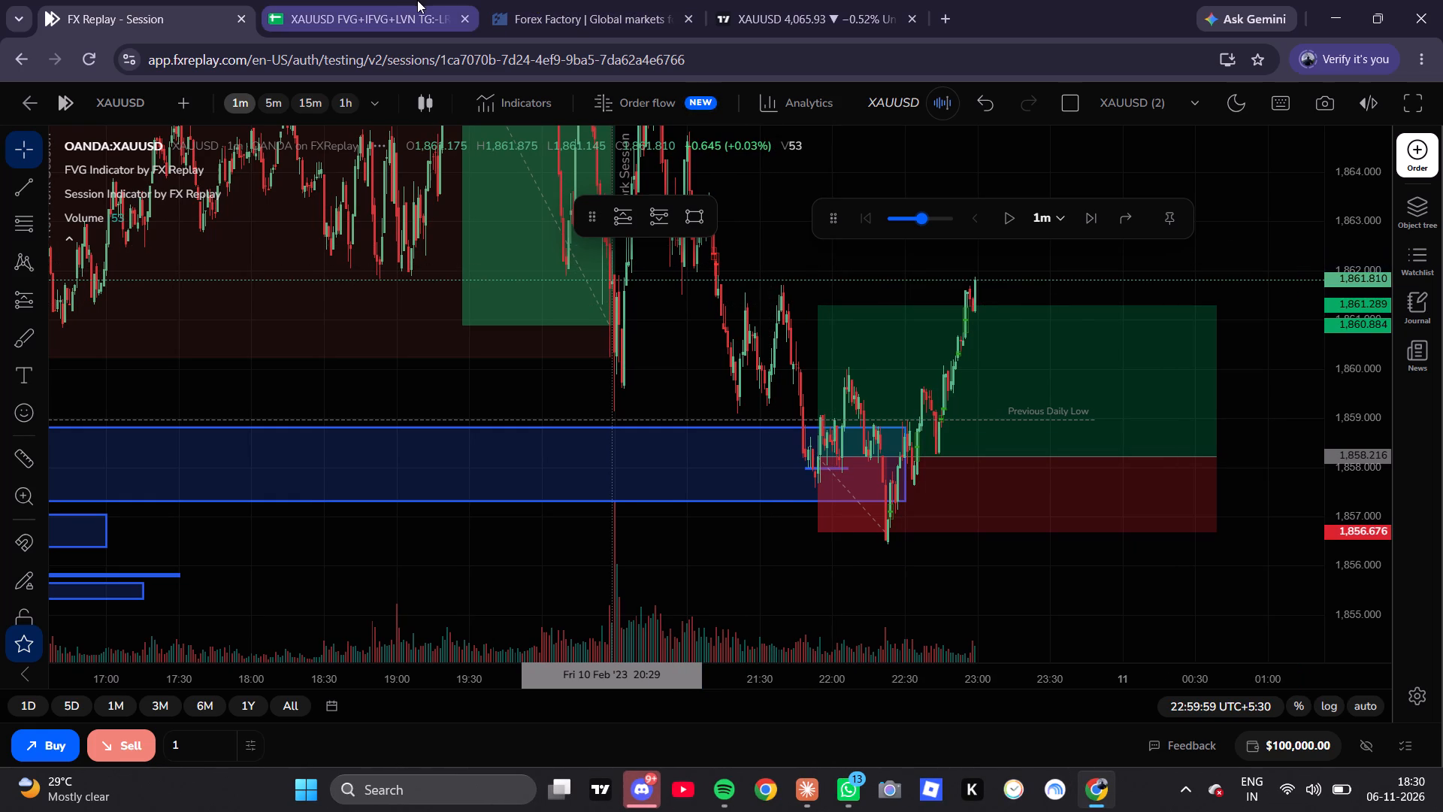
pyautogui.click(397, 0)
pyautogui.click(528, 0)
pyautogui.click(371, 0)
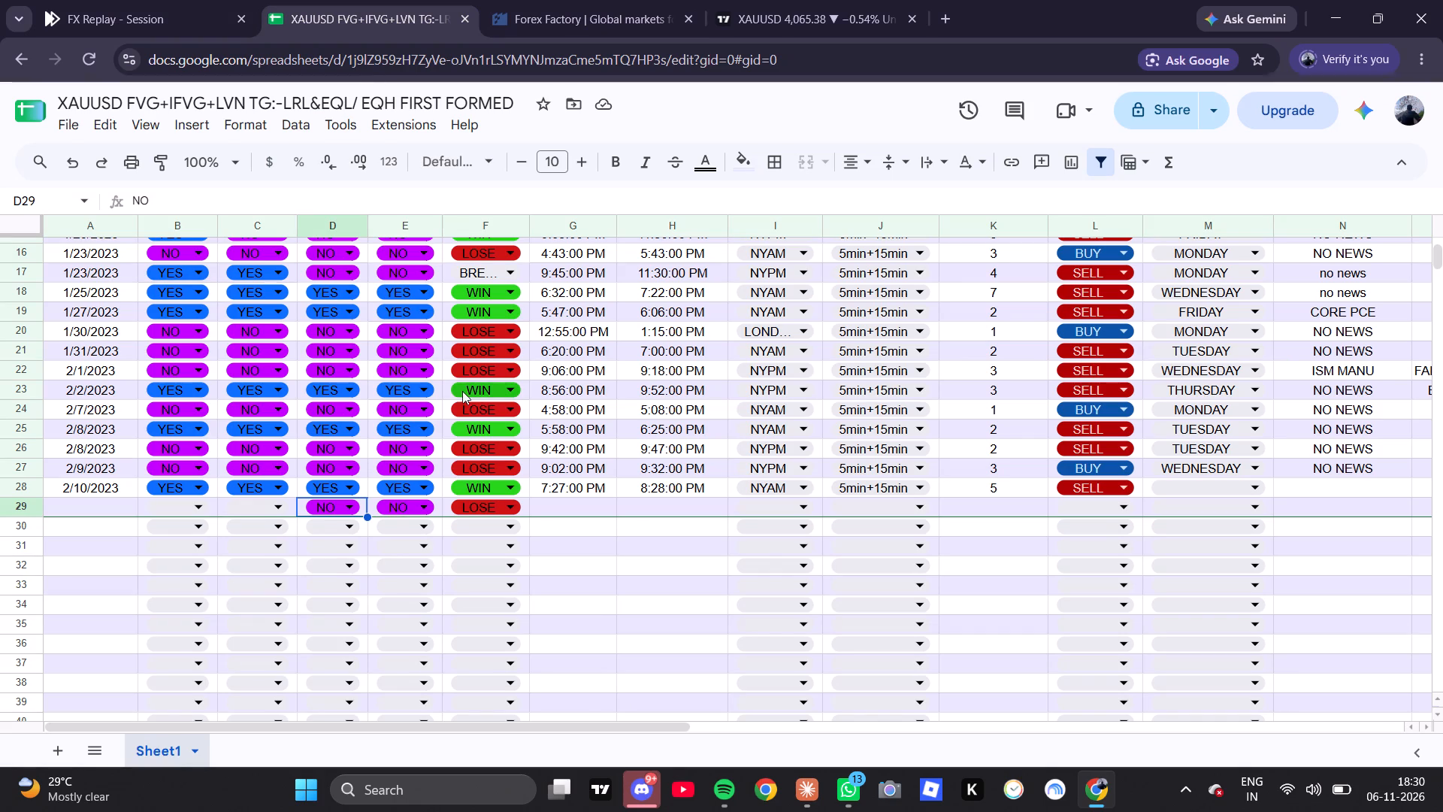
# Set columns C and B of row 29 to NO and enter the date 2/10/2023 in column A.
pyautogui.click(252, 502)
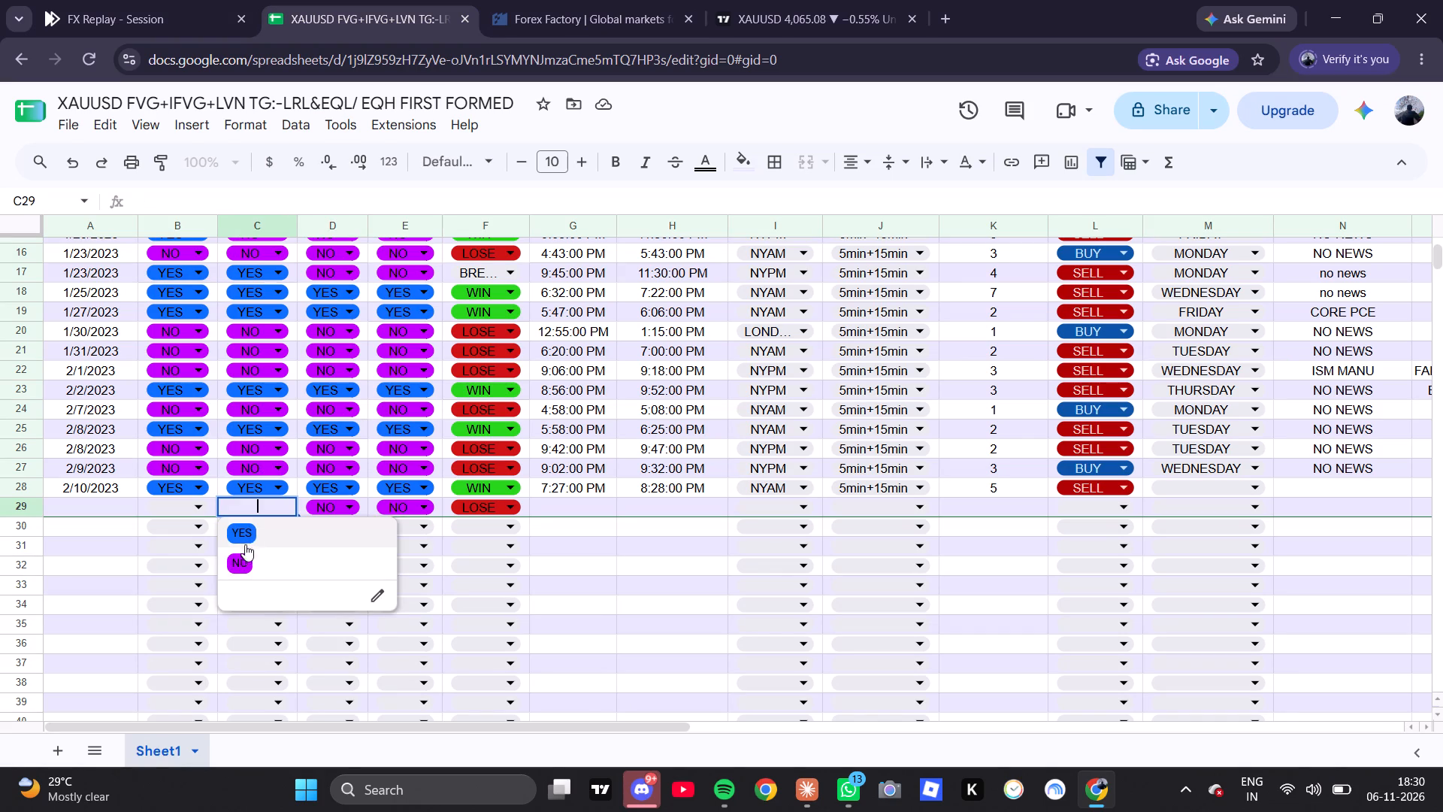
pyautogui.click(247, 554)
pyautogui.click(164, 509)
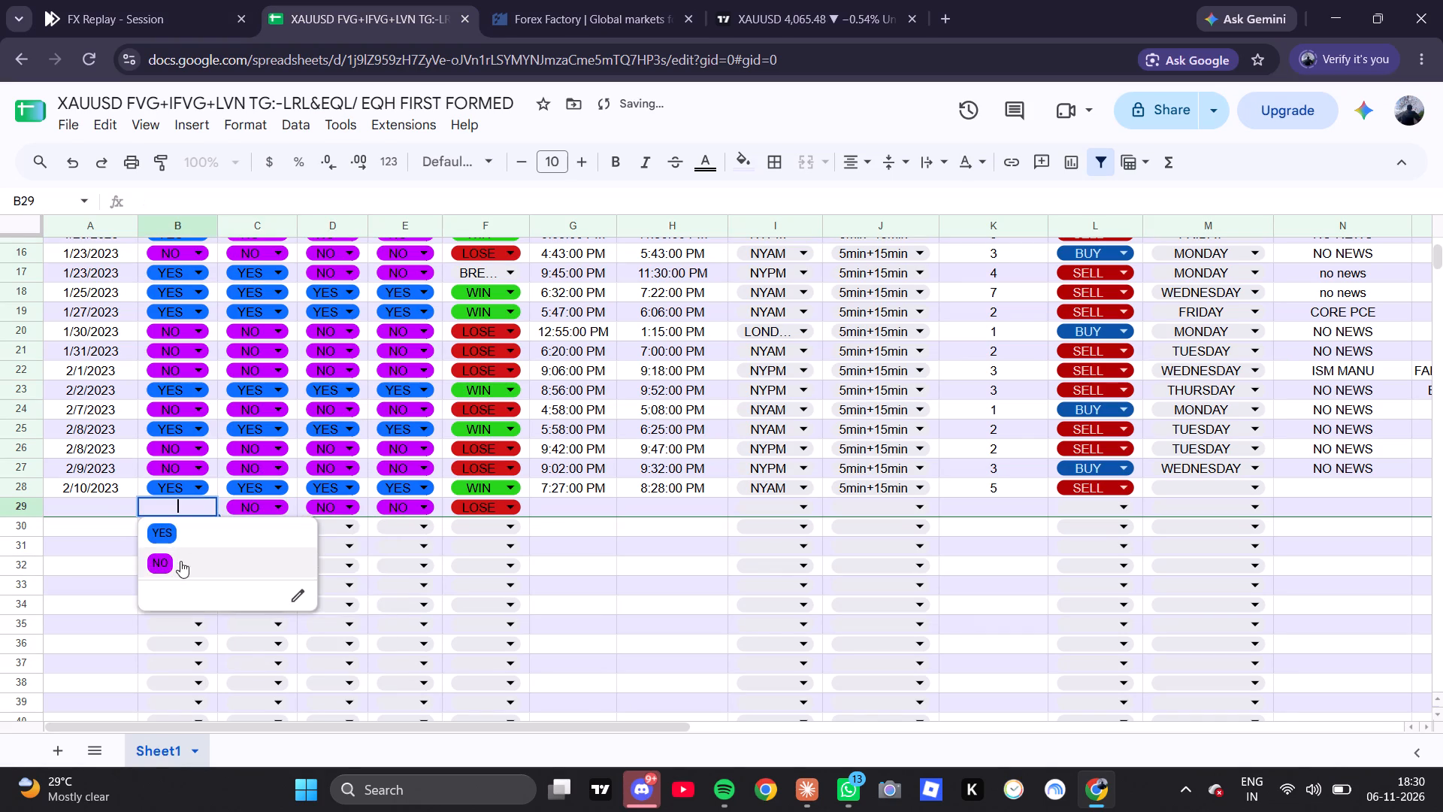
pyautogui.click(180, 561)
pyautogui.click(84, 504)
pyautogui.write('2/10/2023')
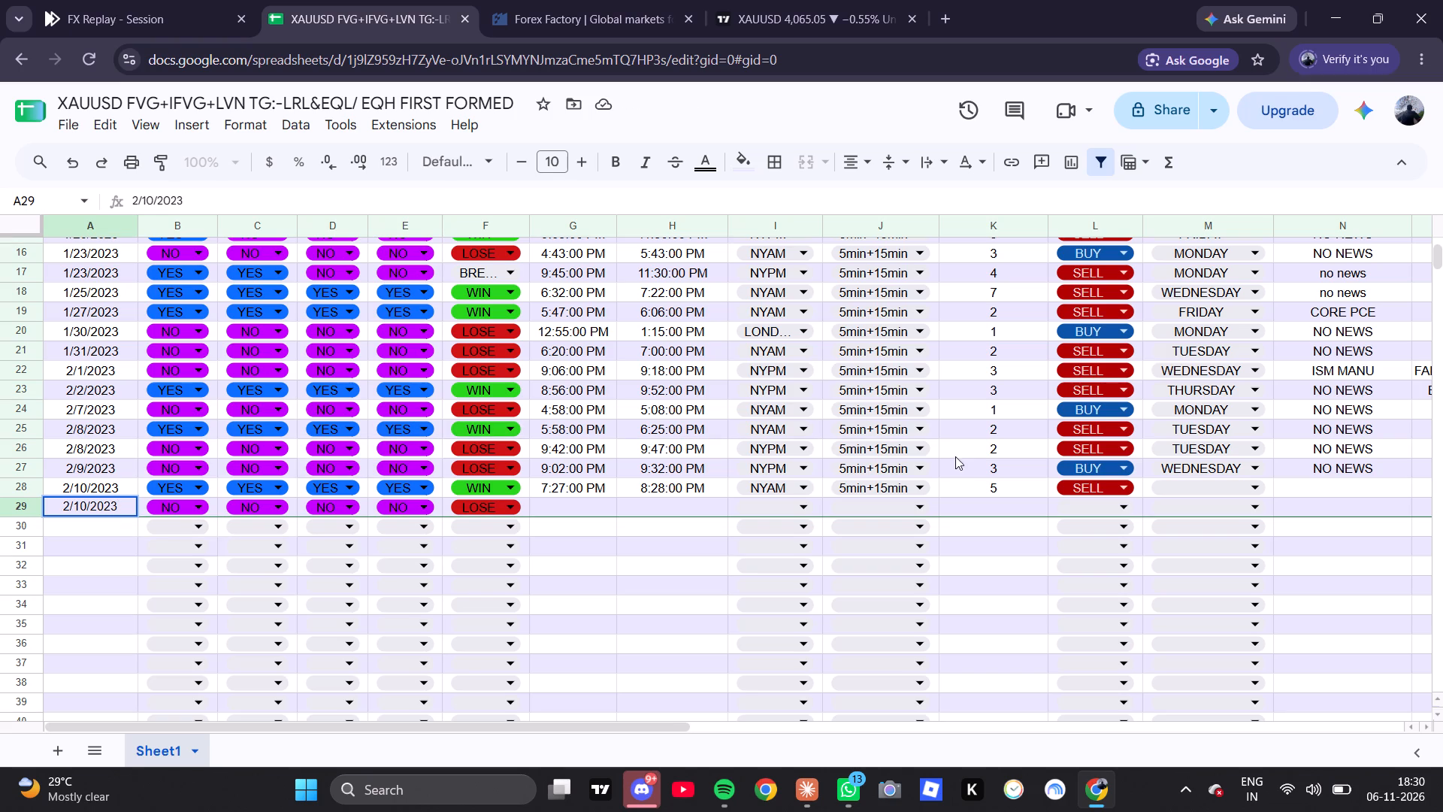
# Enter 1 in column K of row 29.
pyautogui.click(1014, 509)
pyautogui.press('1')
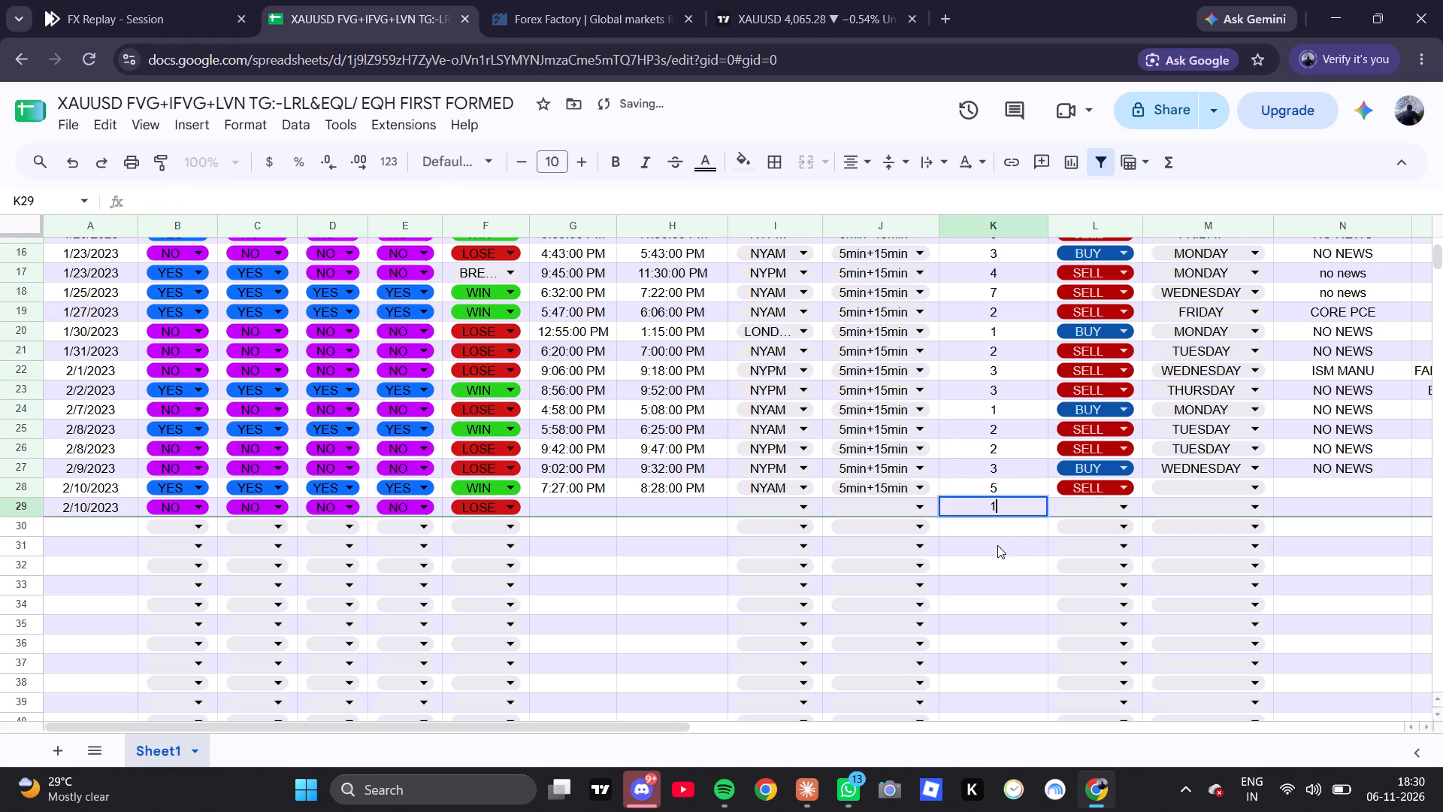
# Switch to the live XAUUSD chart in TradingView and examine recent price action around the short position on the 1-minute timeframe.
pyautogui.click(804, 0)
pyautogui.scroll(3, 829, 397)
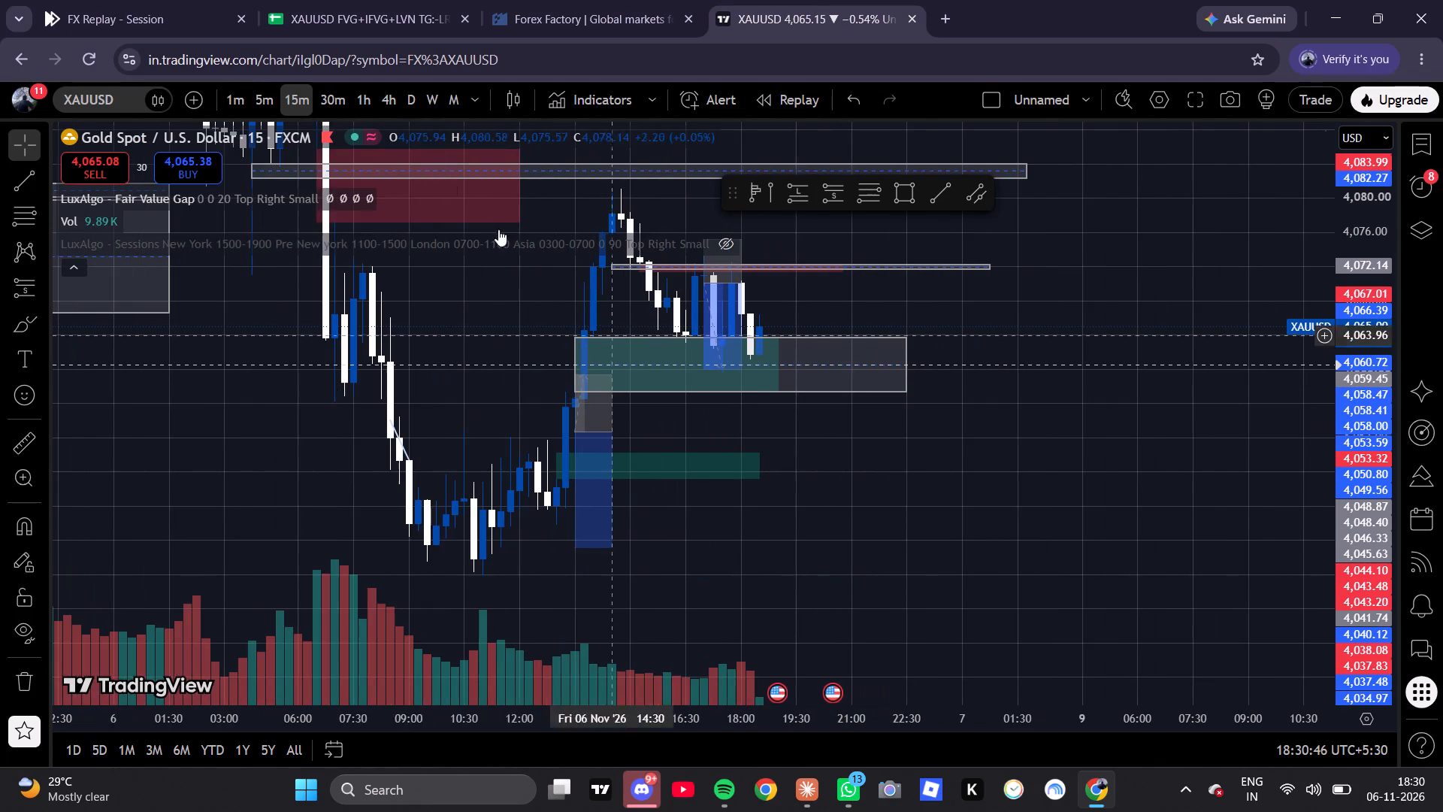
pyautogui.click(255, 107)
pyautogui.click(240, 96)
pyautogui.scroll(1, 689, 385)
pyautogui.scroll(-11, 710, 389)
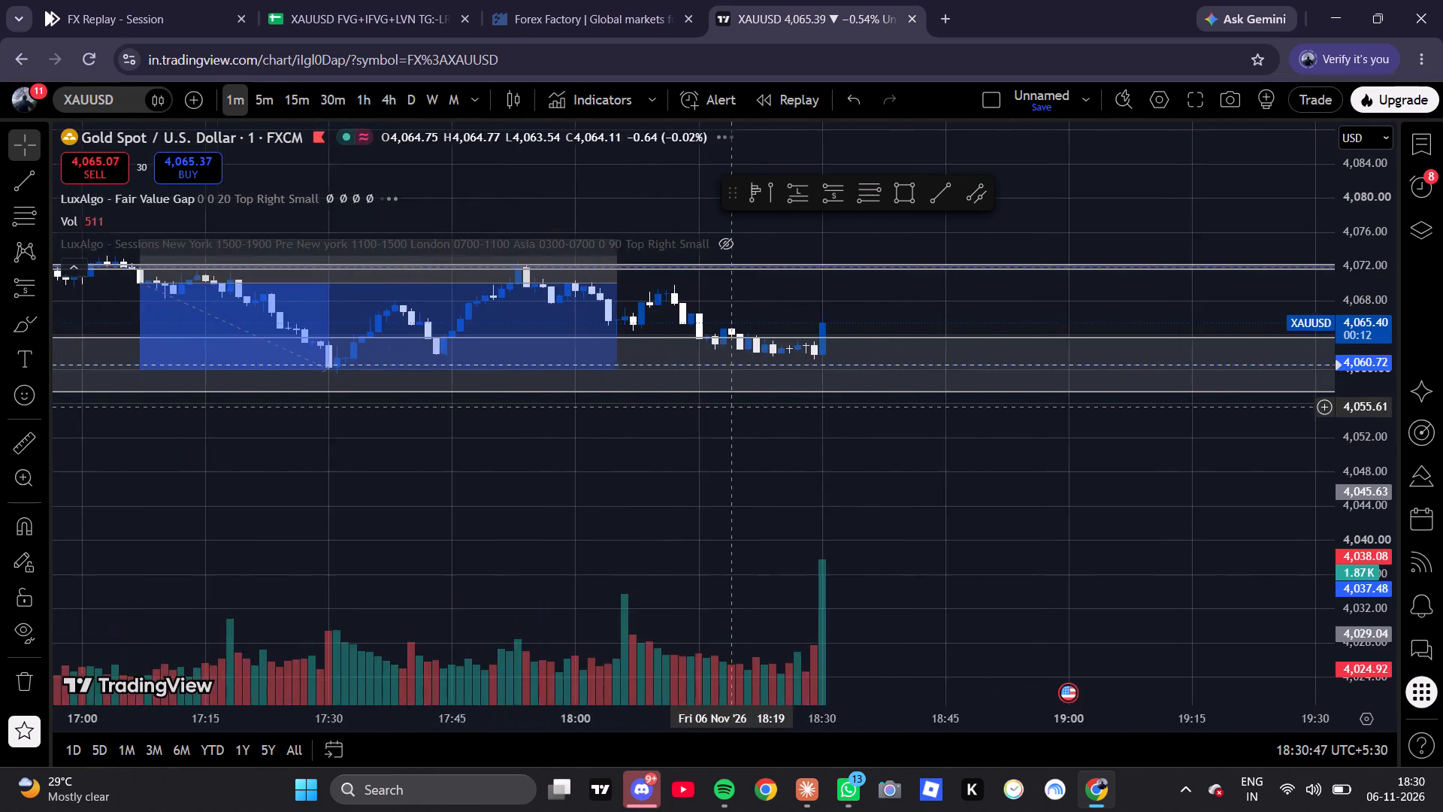
pyautogui.scroll(-19, 782, 437)
pyautogui.scroll(5, 814, 439)
pyautogui.moveTo(914, 460); pyautogui.dragTo(846, 517)
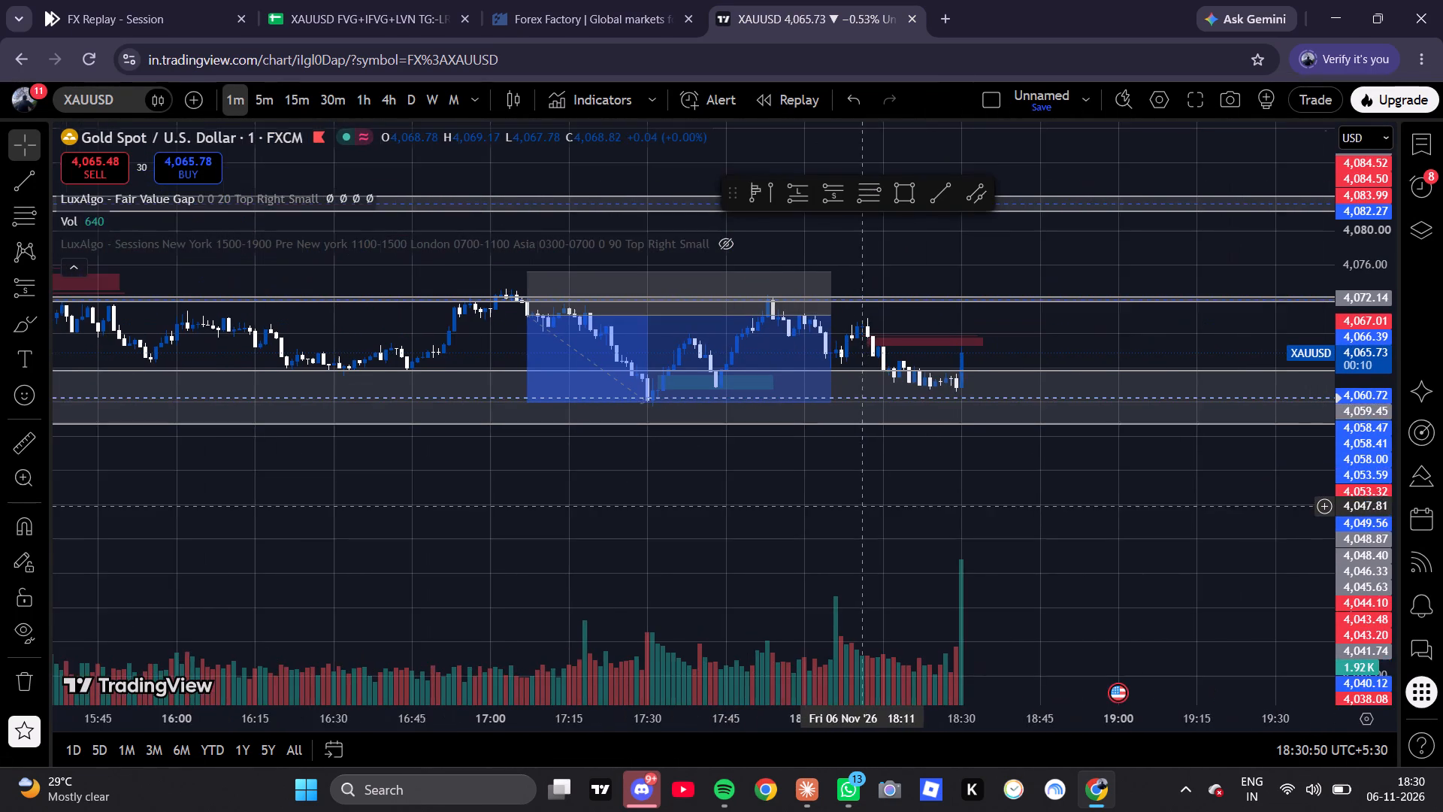
pyautogui.scroll(11, 1357, 392)
pyautogui.scroll(-1, 1357, 392)
pyautogui.scroll(2, 1357, 392)
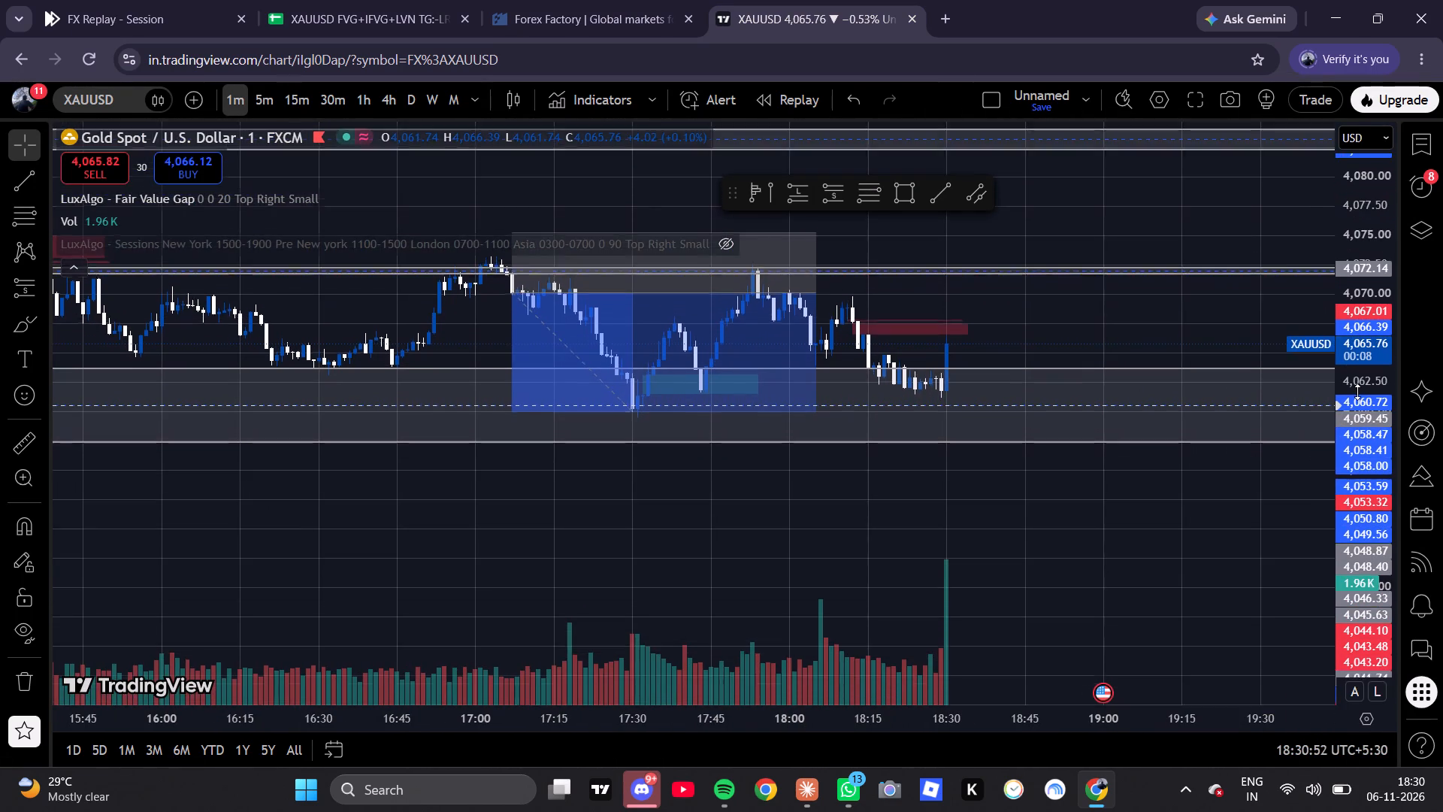
pyautogui.scroll(16, 1357, 392)
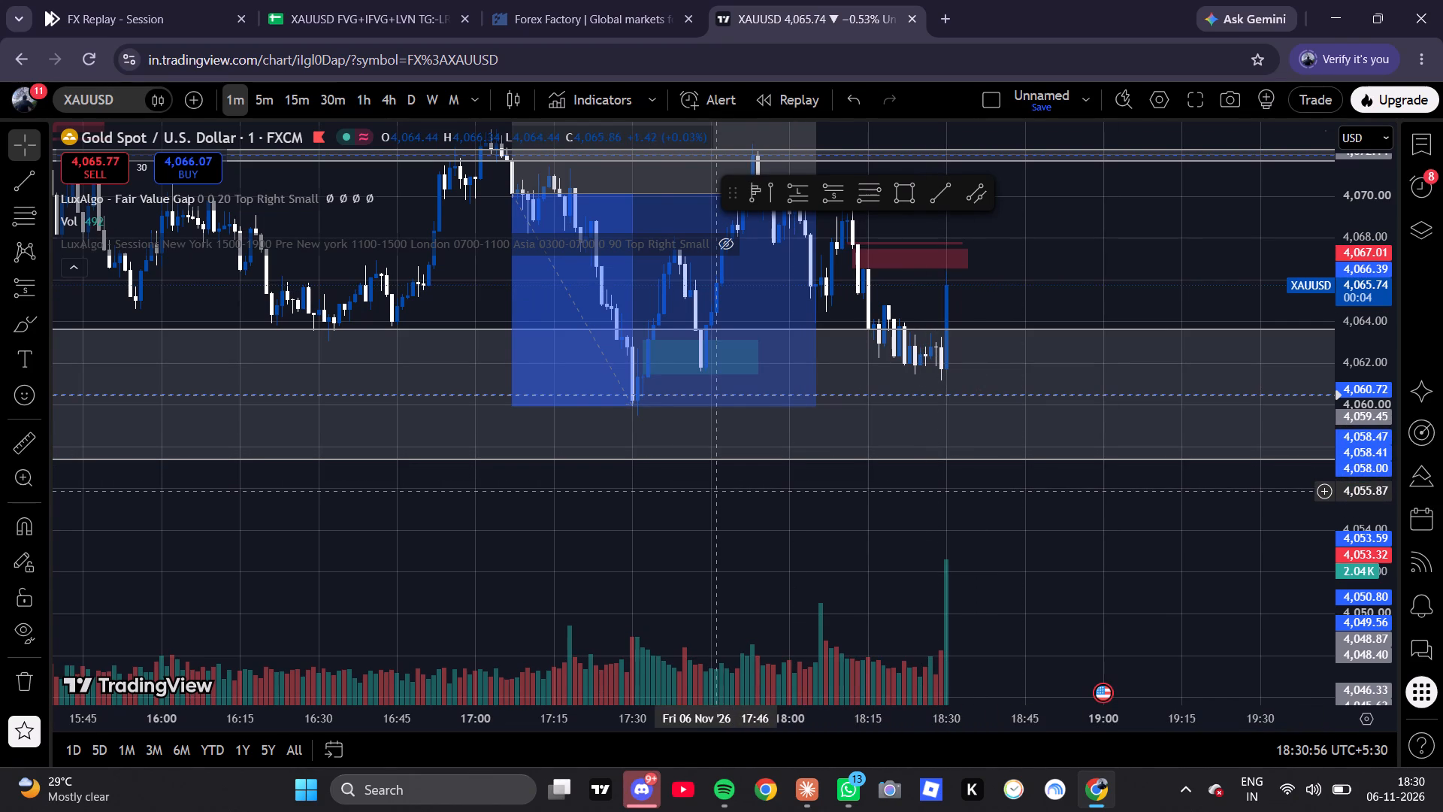
pyautogui.moveTo(633, 496); pyautogui.dragTo(640, 520)
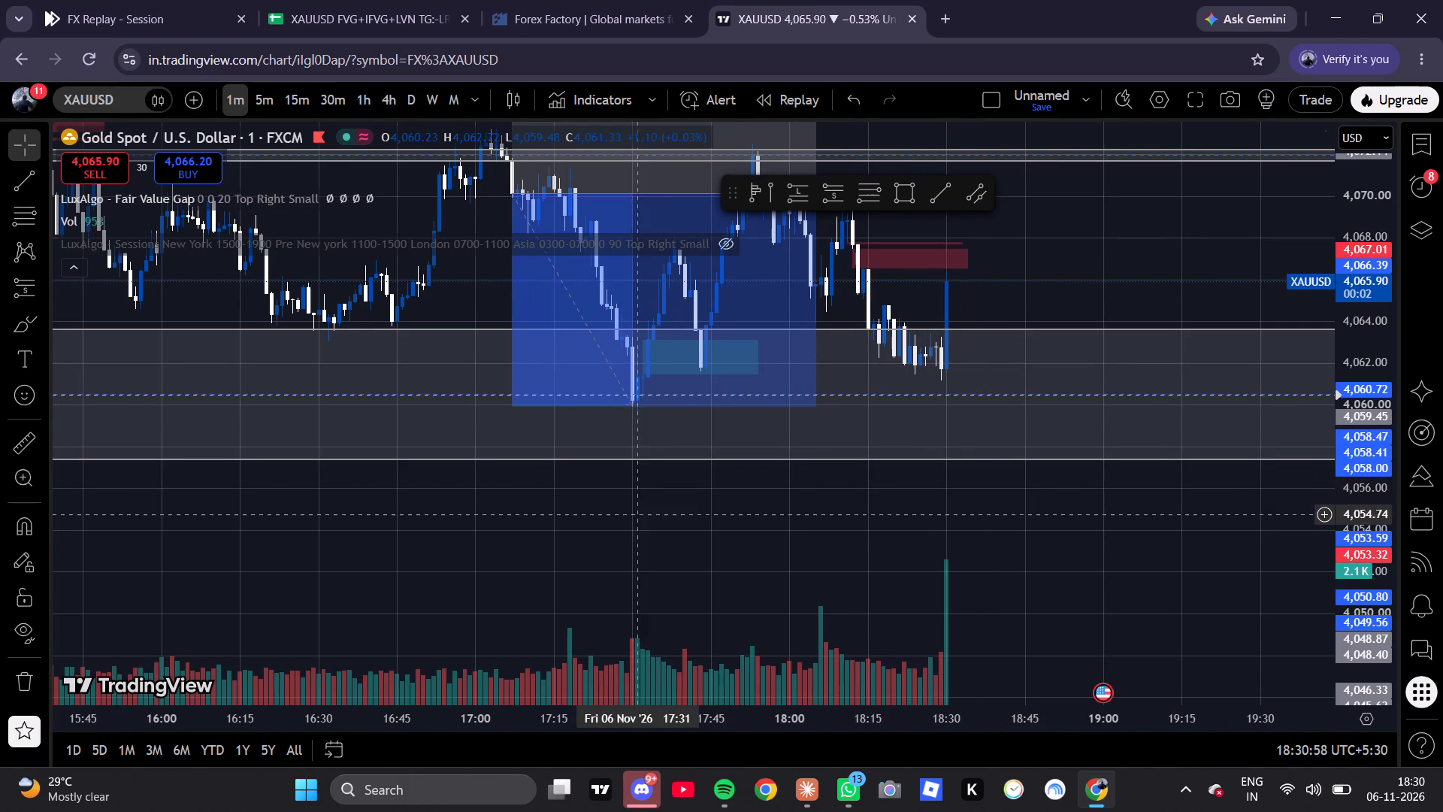
pyautogui.moveTo(640, 520); pyautogui.dragTo(691, 562)
pyautogui.scroll(-2, 809, 562)
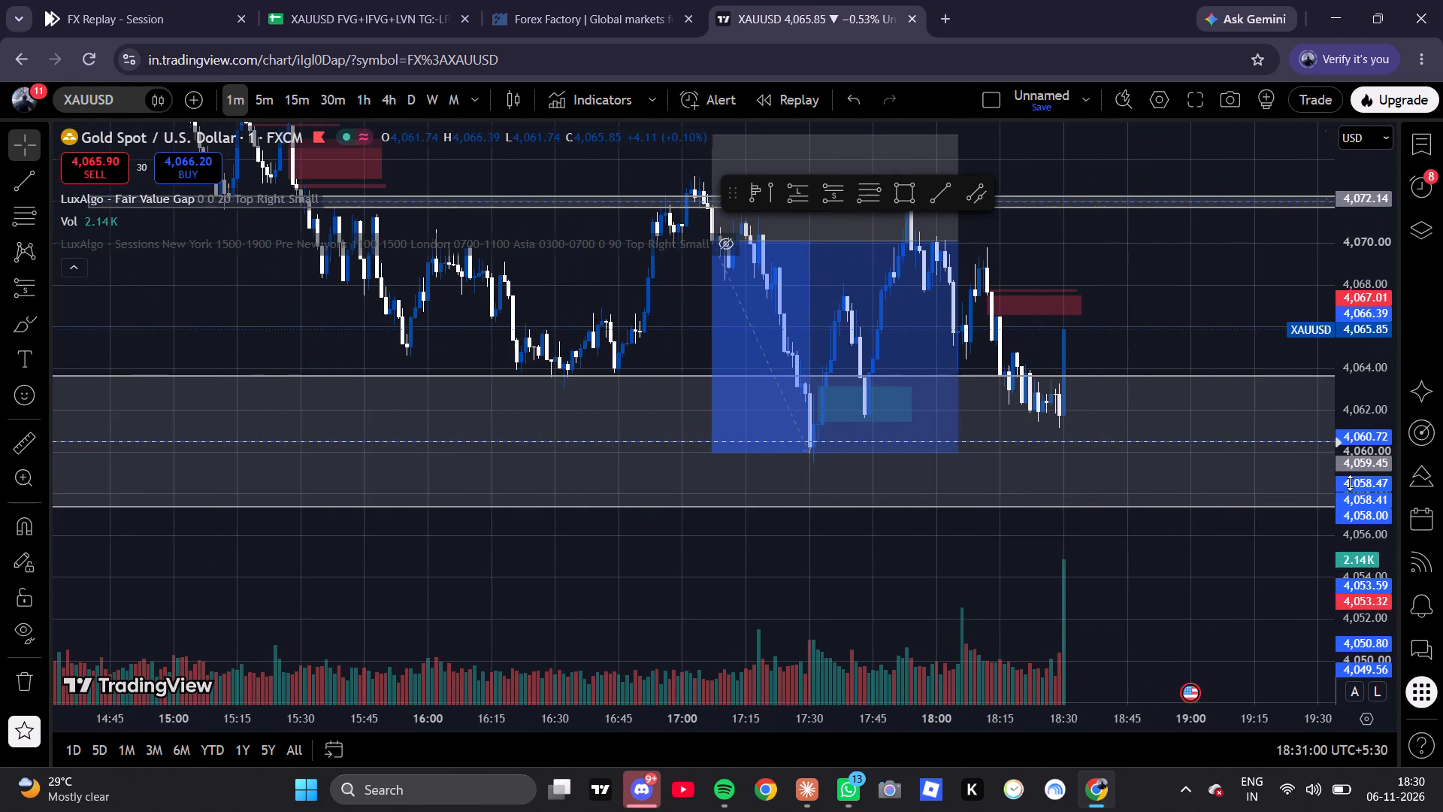
pyautogui.scroll(8, 1357, 474)
pyautogui.scroll(5, 1127, 537)
pyautogui.moveTo(912, 607); pyautogui.dragTo(961, 595)
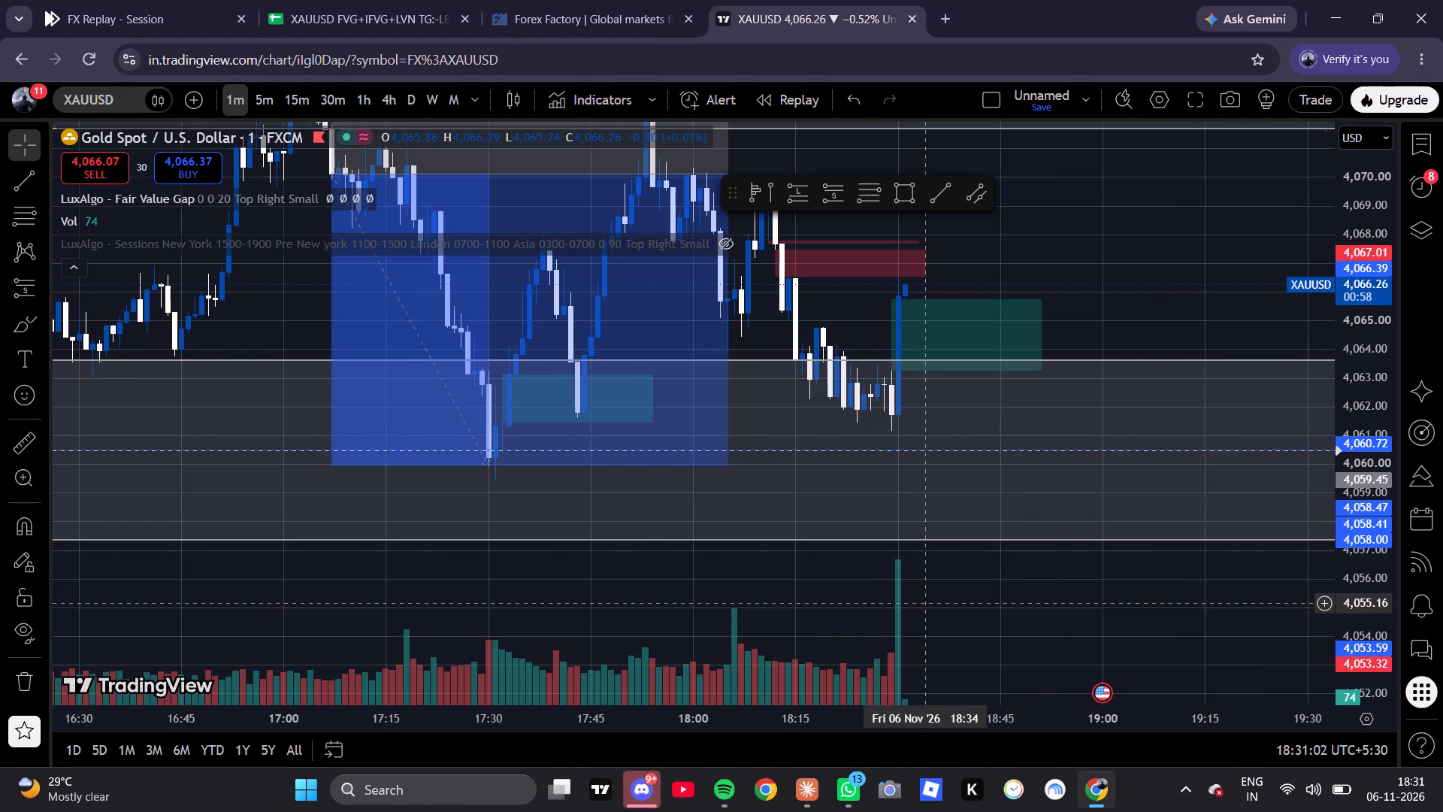
pyautogui.moveTo(961, 595); pyautogui.dragTo(1124, 589)
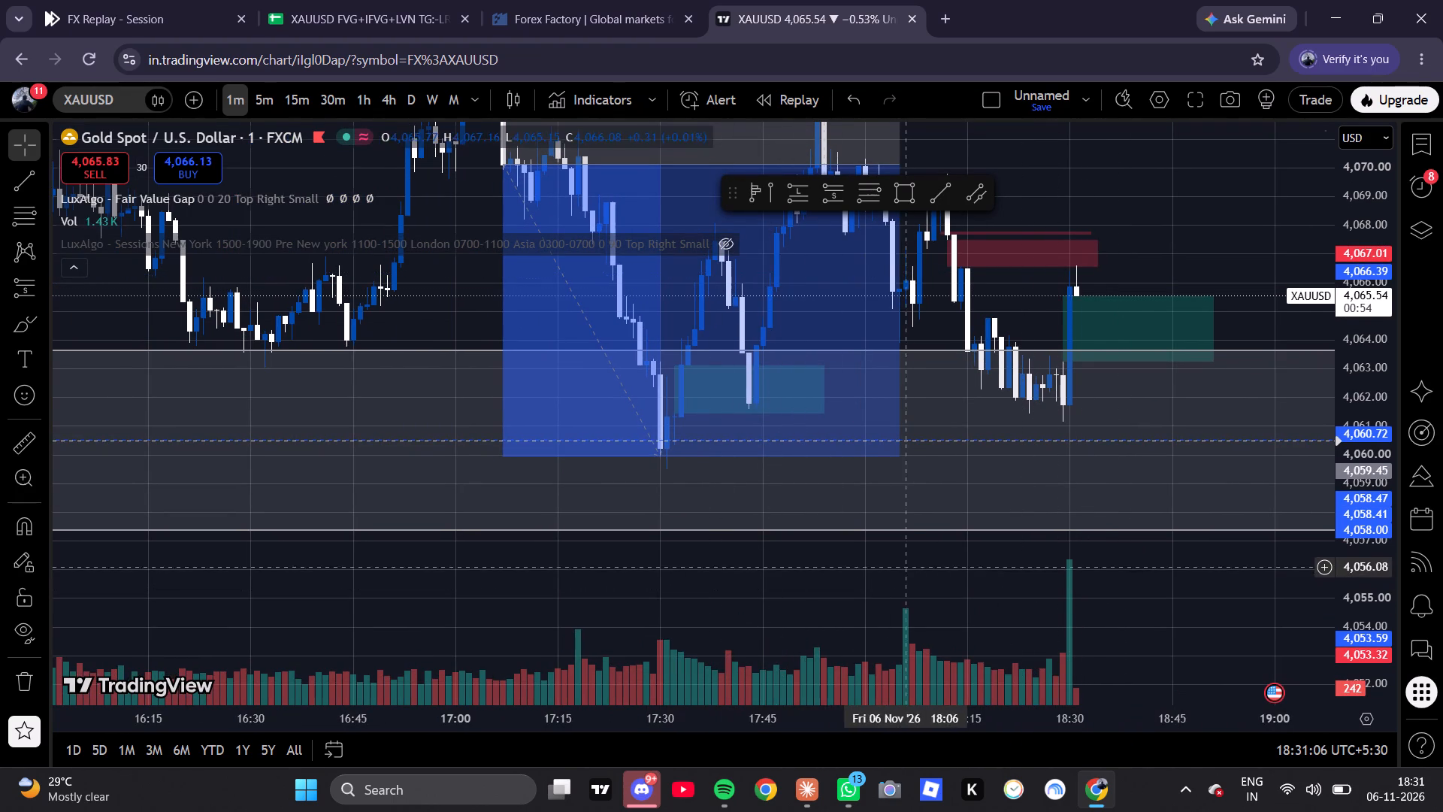
pyautogui.moveTo(775, 561); pyautogui.dragTo(940, 574)
# Examine the wider 1-minute XAUUSD price action from the 13:30 zone up to the latest candles.
pyautogui.scroll(-9, 937, 562)
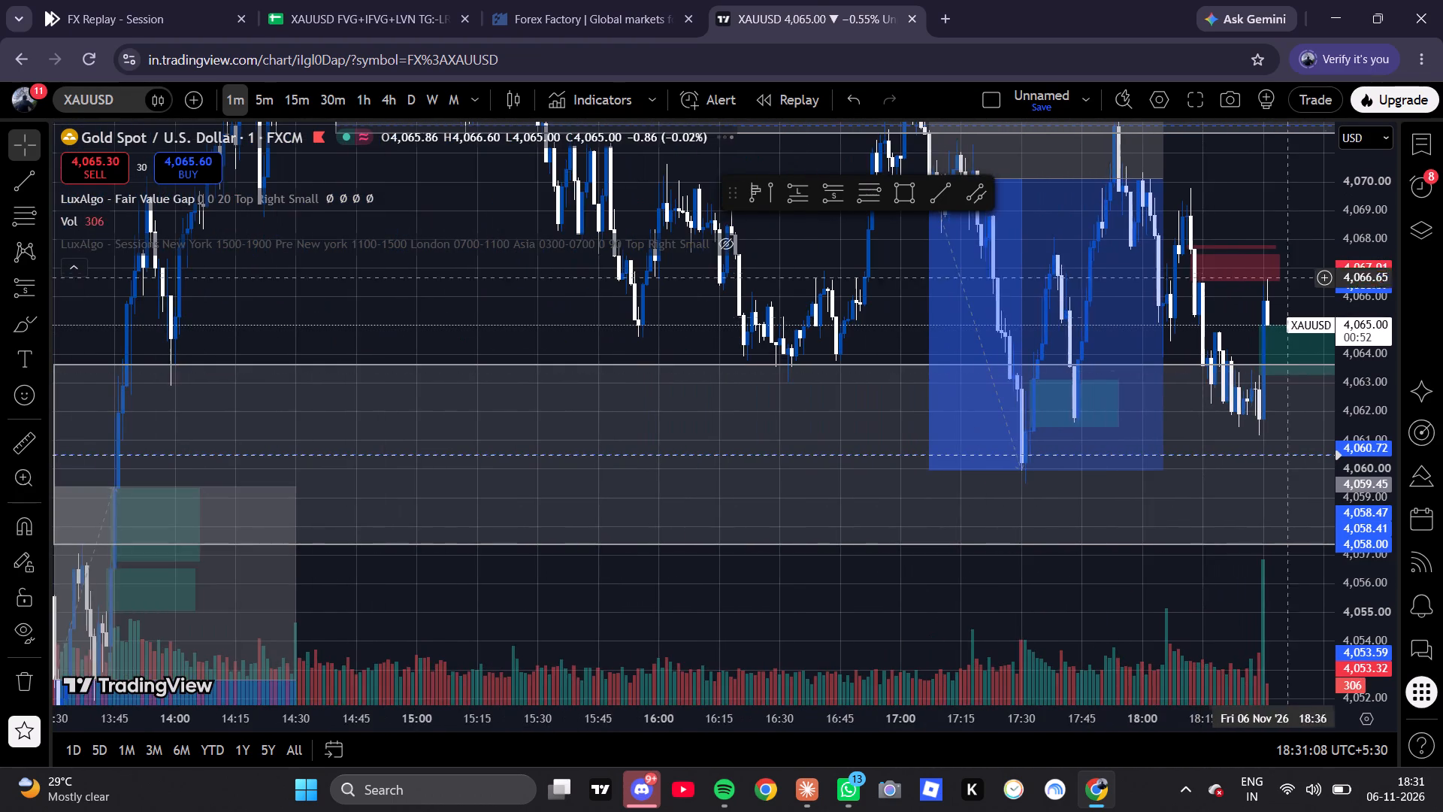
pyautogui.moveTo(1252, 256); pyautogui.dragTo(1095, 405)
pyautogui.scroll(-3, 1140, 378)
pyautogui.moveTo(1202, 344); pyautogui.dragTo(968, 414)
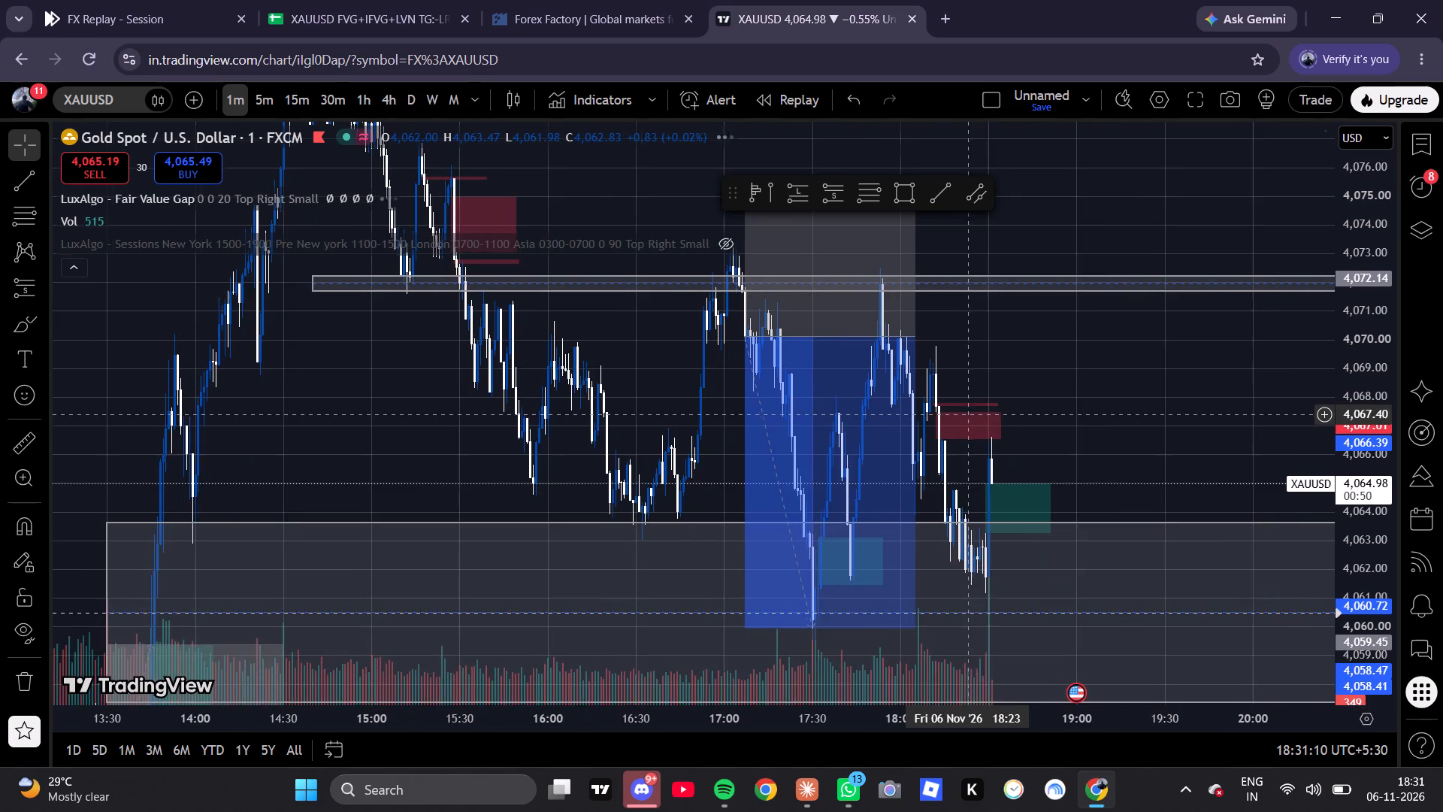
pyautogui.scroll(-3, 983, 392)
pyautogui.scroll(-8, 1380, 443)
pyautogui.scroll(1, 1380, 463)
pyautogui.scroll(-4, 1380, 463)
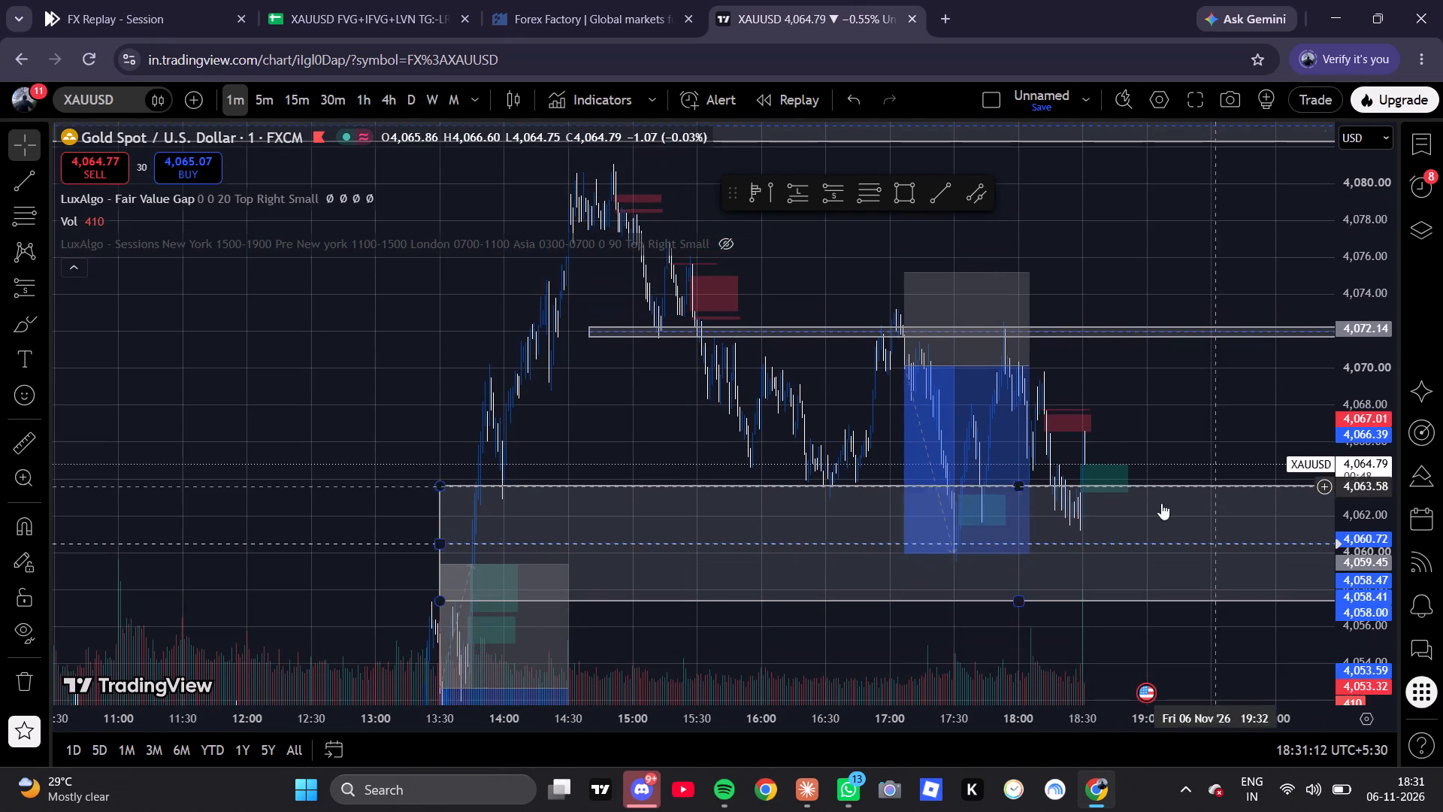
pyautogui.scroll(-1, 1161, 503)
pyautogui.scroll(5, 1140, 510)
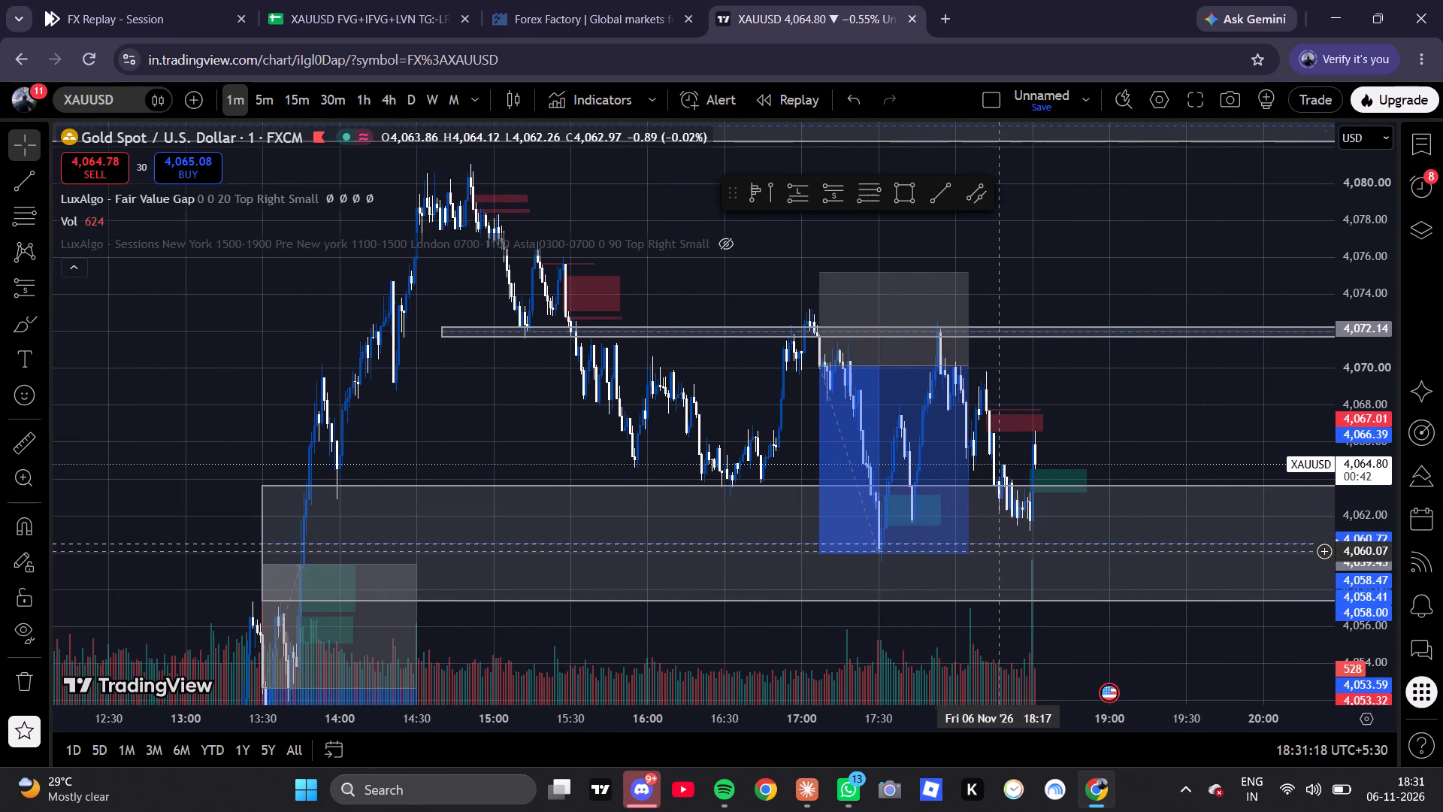
pyautogui.scroll(5, 997, 551)
pyautogui.scroll(2, 834, 544)
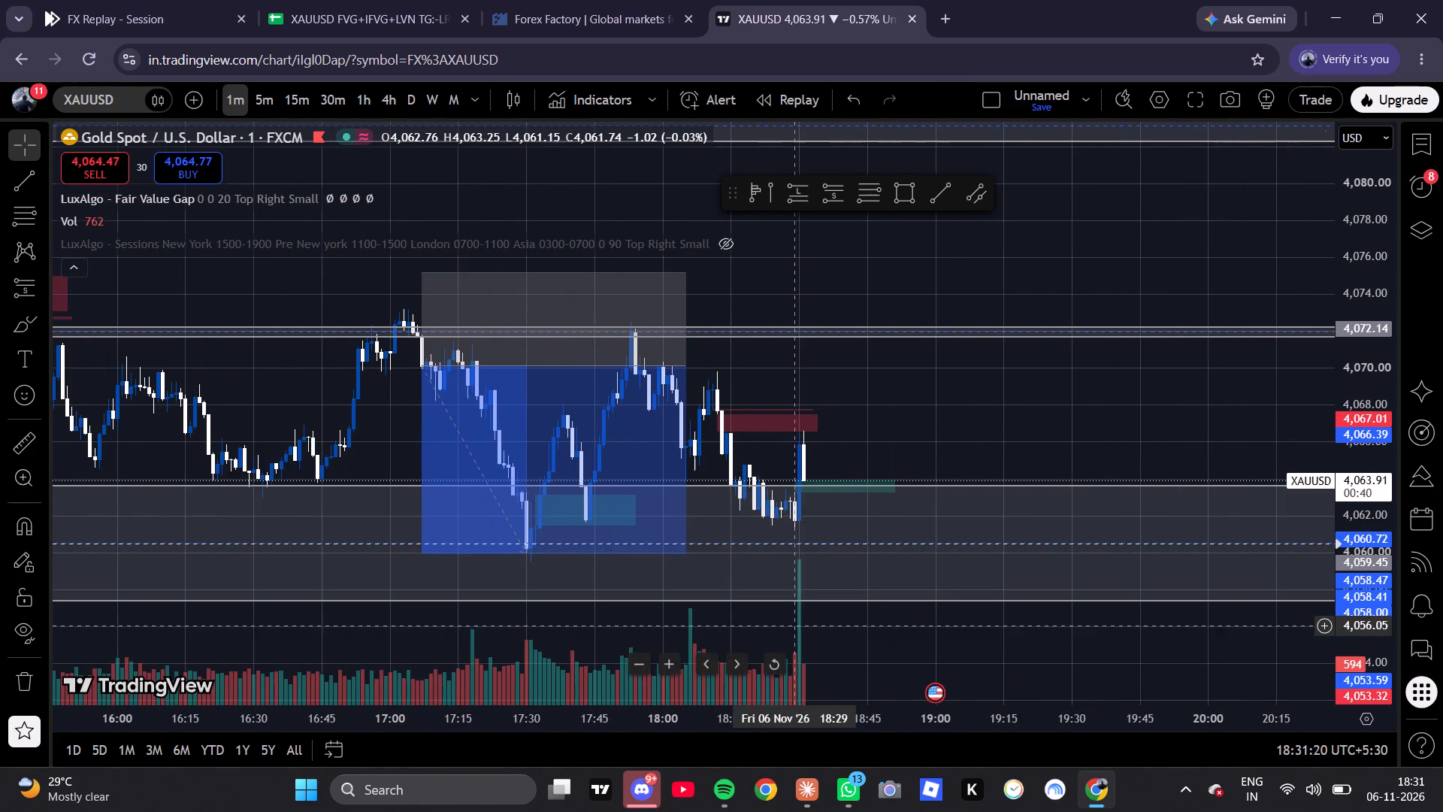
pyautogui.moveTo(800, 631); pyautogui.dragTo(958, 632)
pyautogui.scroll(-3, 939, 629)
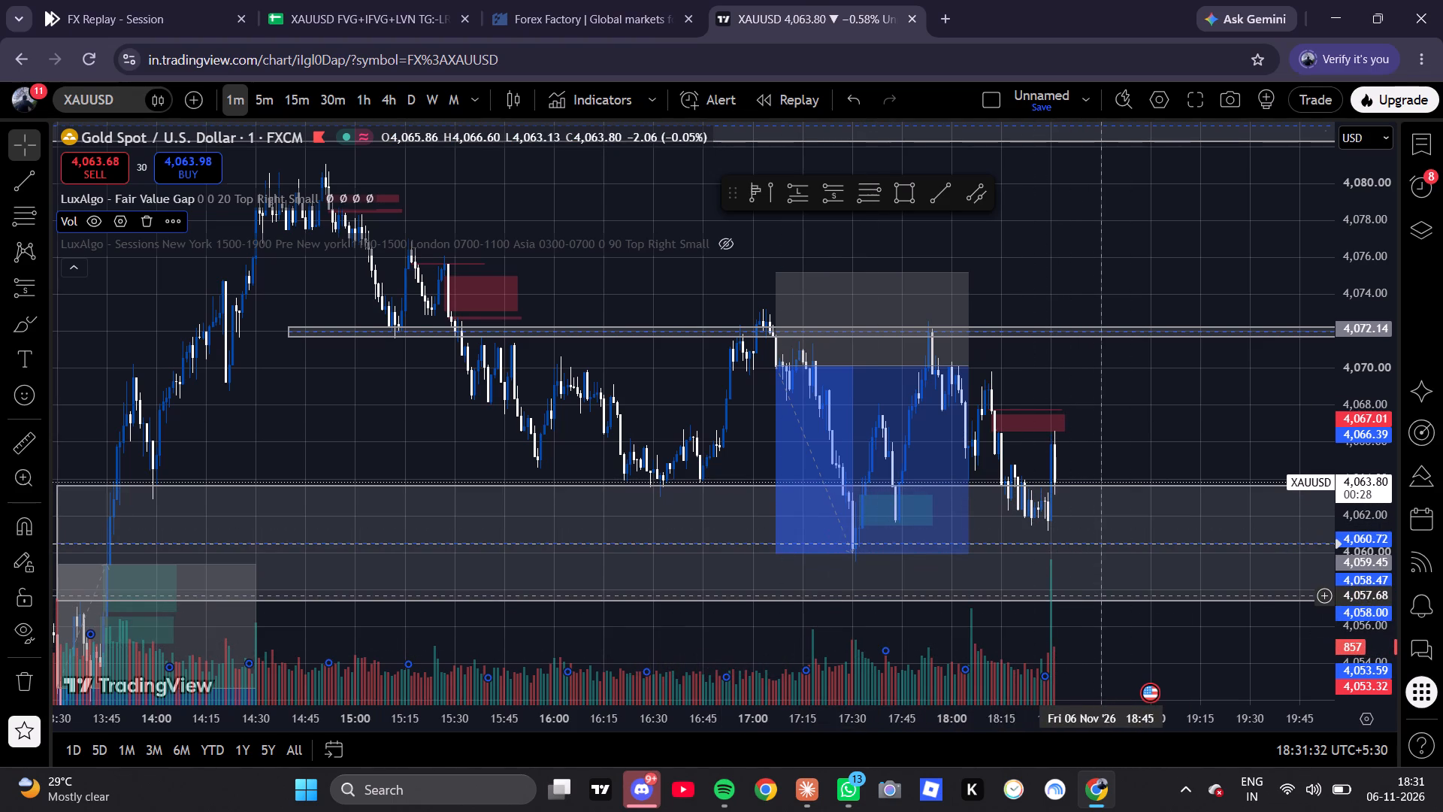
pyautogui.scroll(3, 1018, 526)
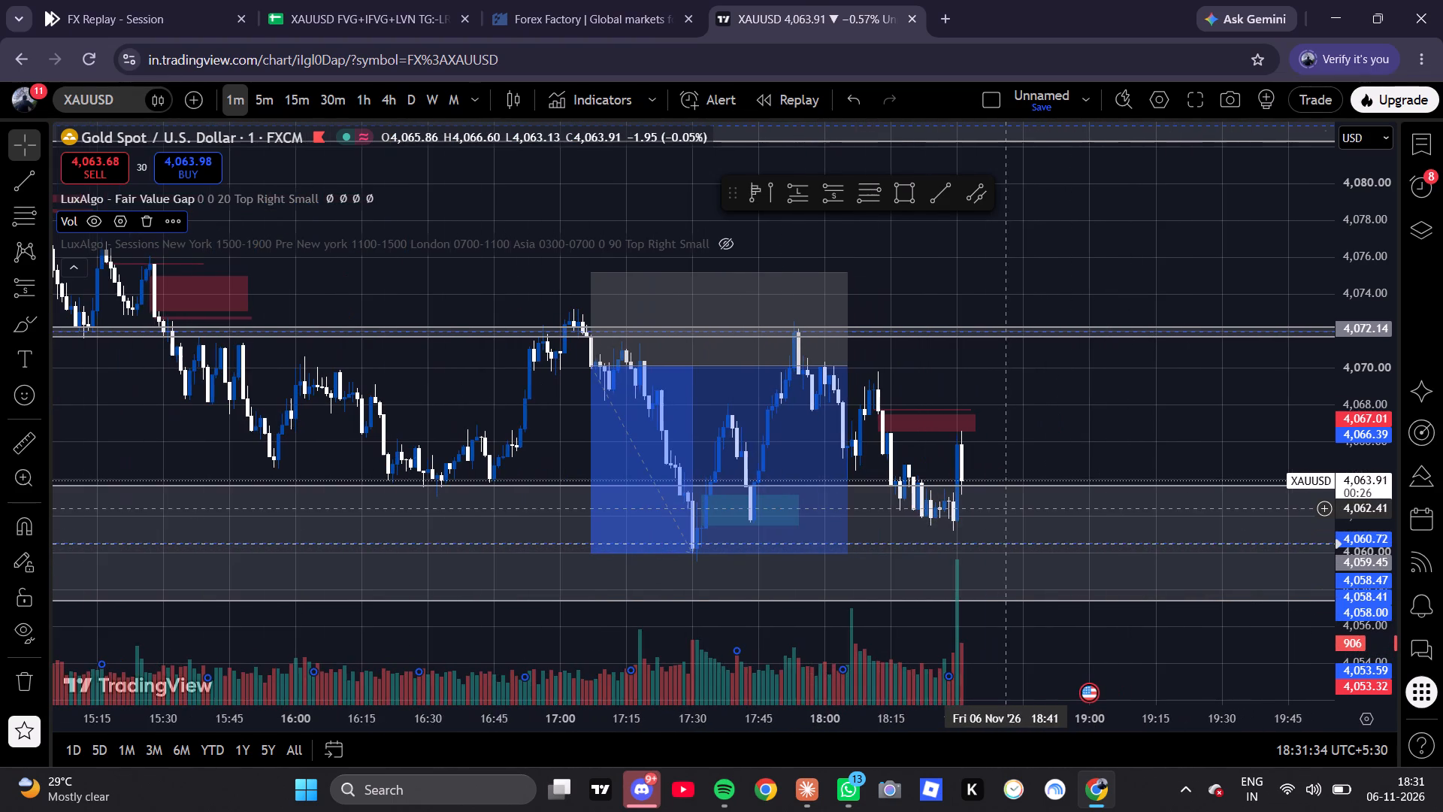
pyautogui.moveTo(1030, 428); pyautogui.dragTo(1081, 439)
pyautogui.scroll(-3, 1076, 438)
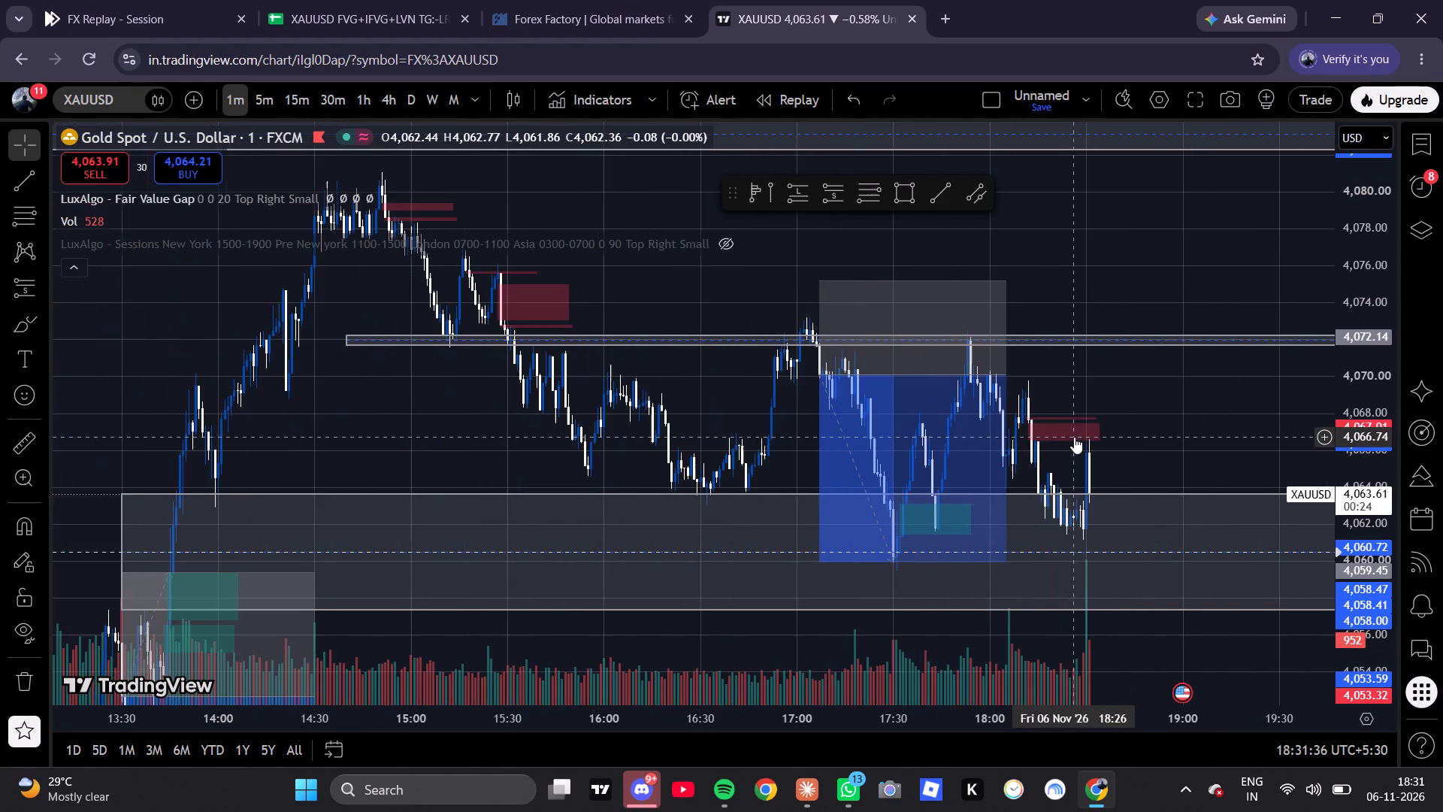
pyautogui.scroll(-3, 1021, 440)
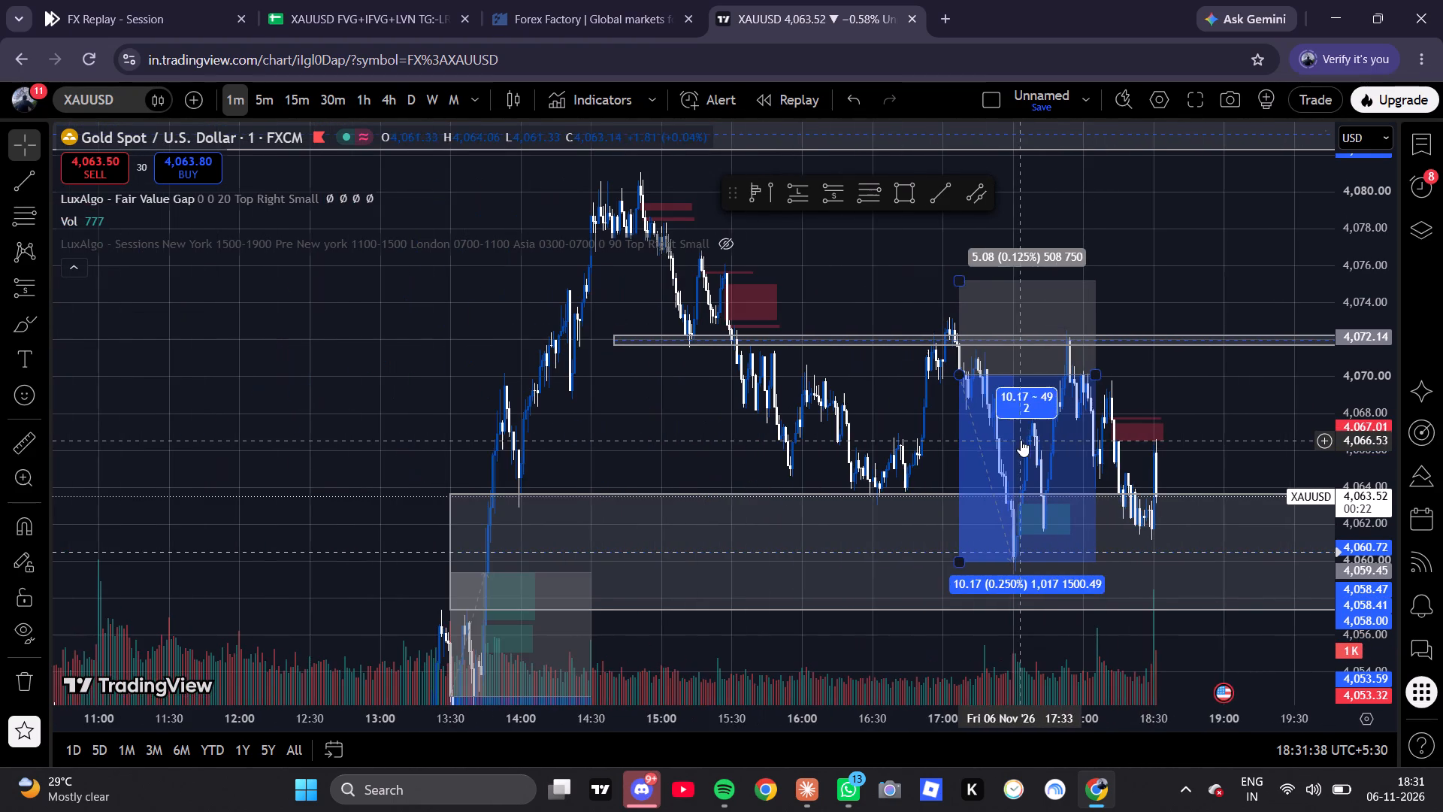
pyautogui.scroll(-2, 770, 429)
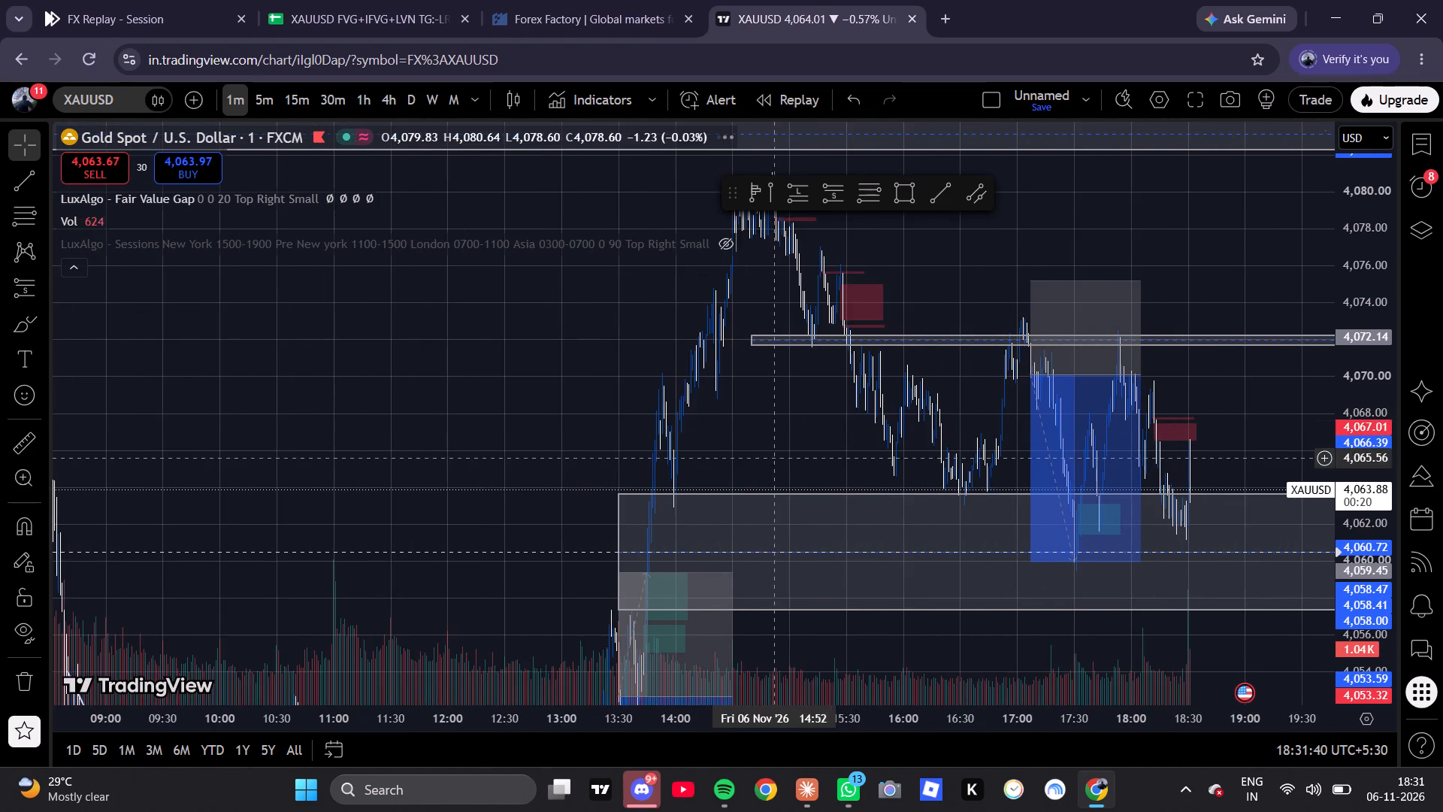
pyautogui.moveTo(779, 459); pyautogui.dragTo(773, 347)
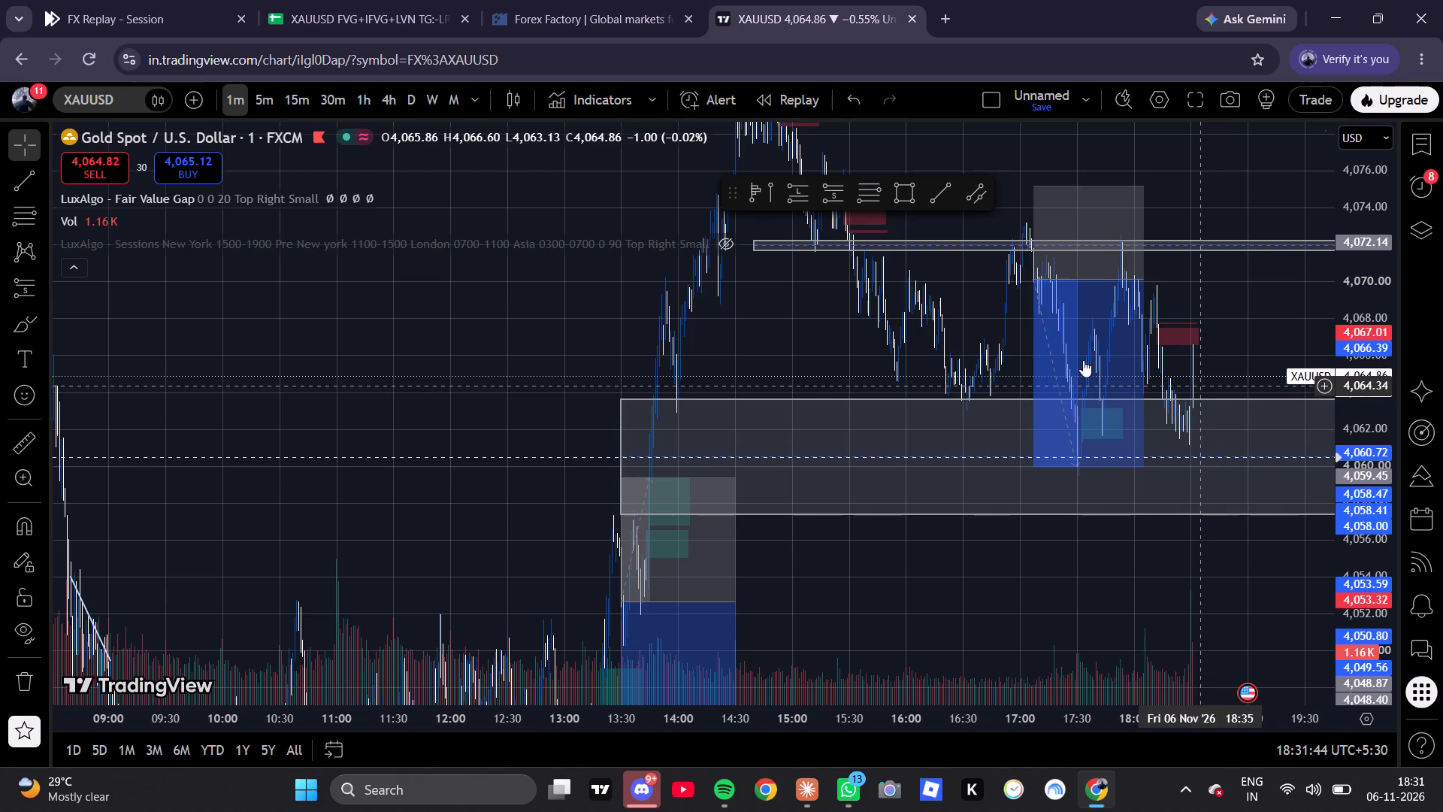
pyautogui.scroll(1, 1045, 356)
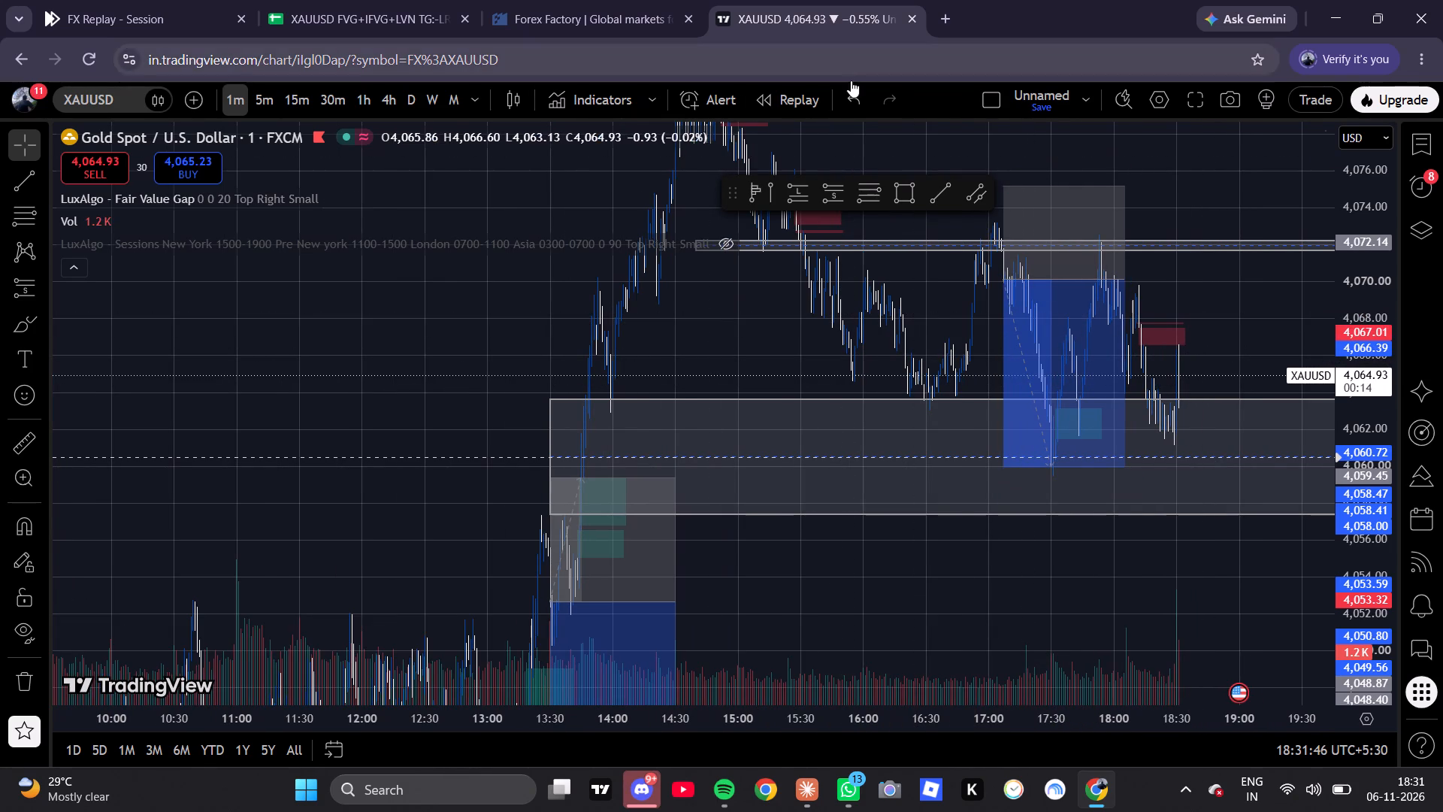
pyautogui.scroll(-2, 854, 341)
pyautogui.moveTo(955, 306); pyautogui.dragTo(805, 353)
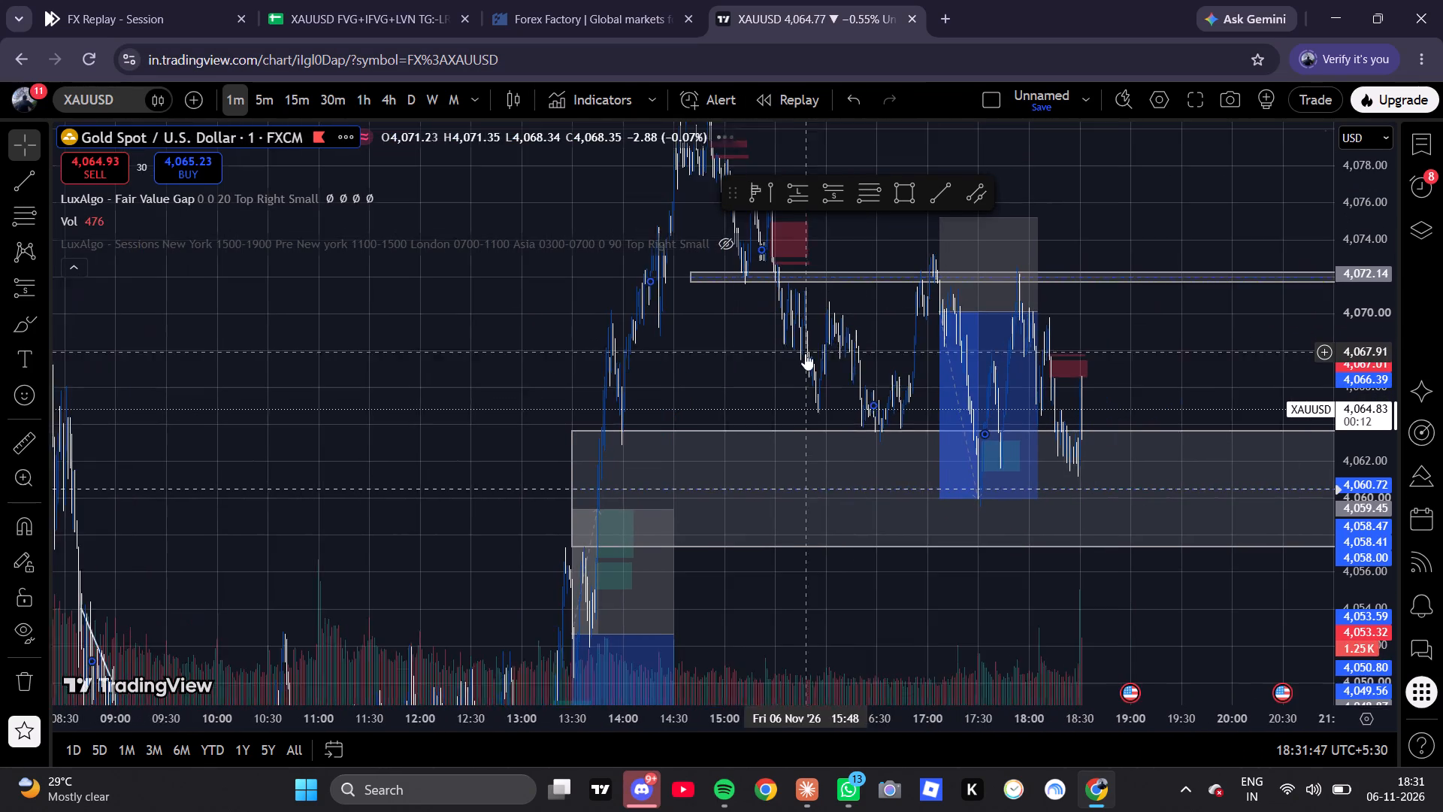
pyautogui.scroll(6, 810, 353)
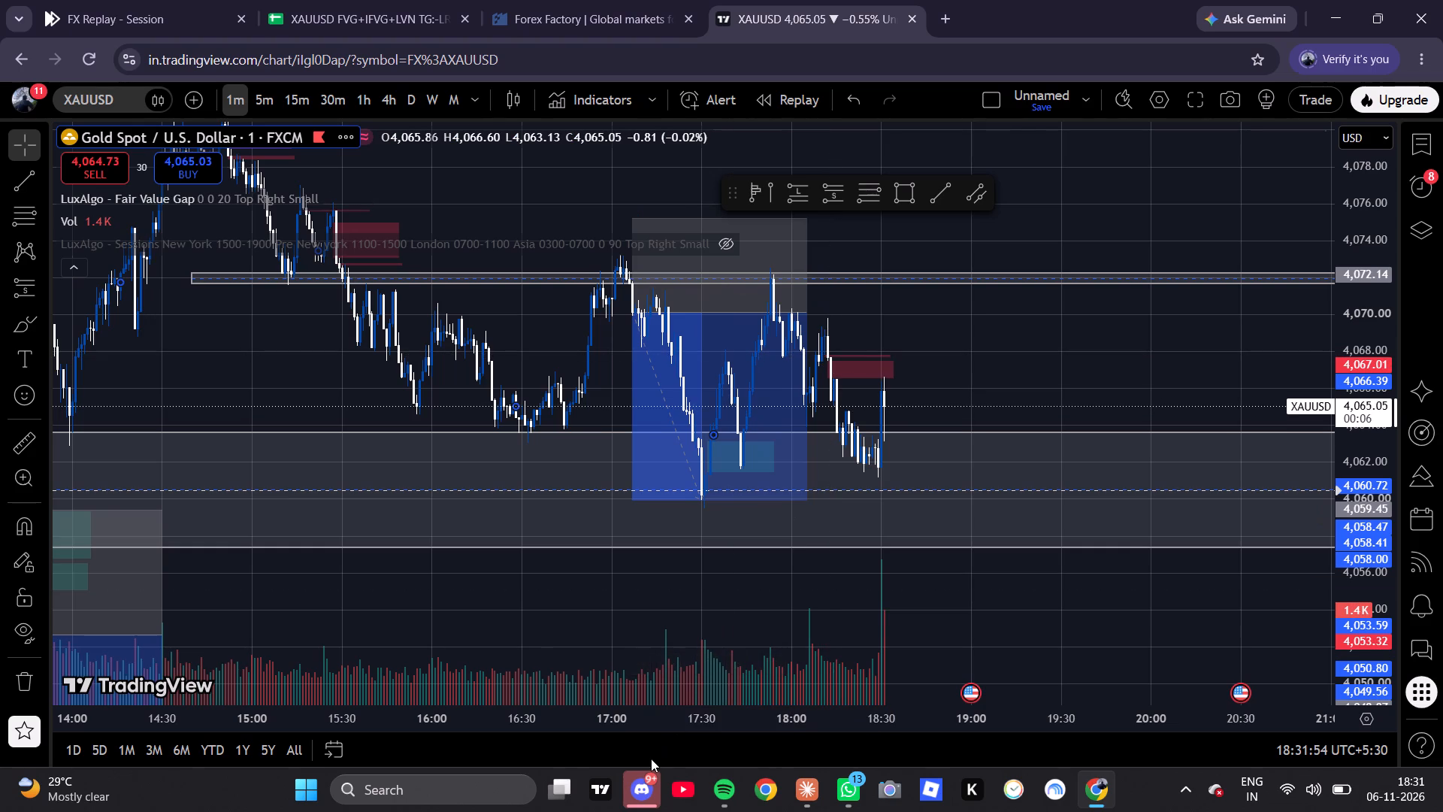
pyautogui.scroll(-3, 724, 471)
pyautogui.moveTo(764, 374); pyautogui.dragTo(764, 373)
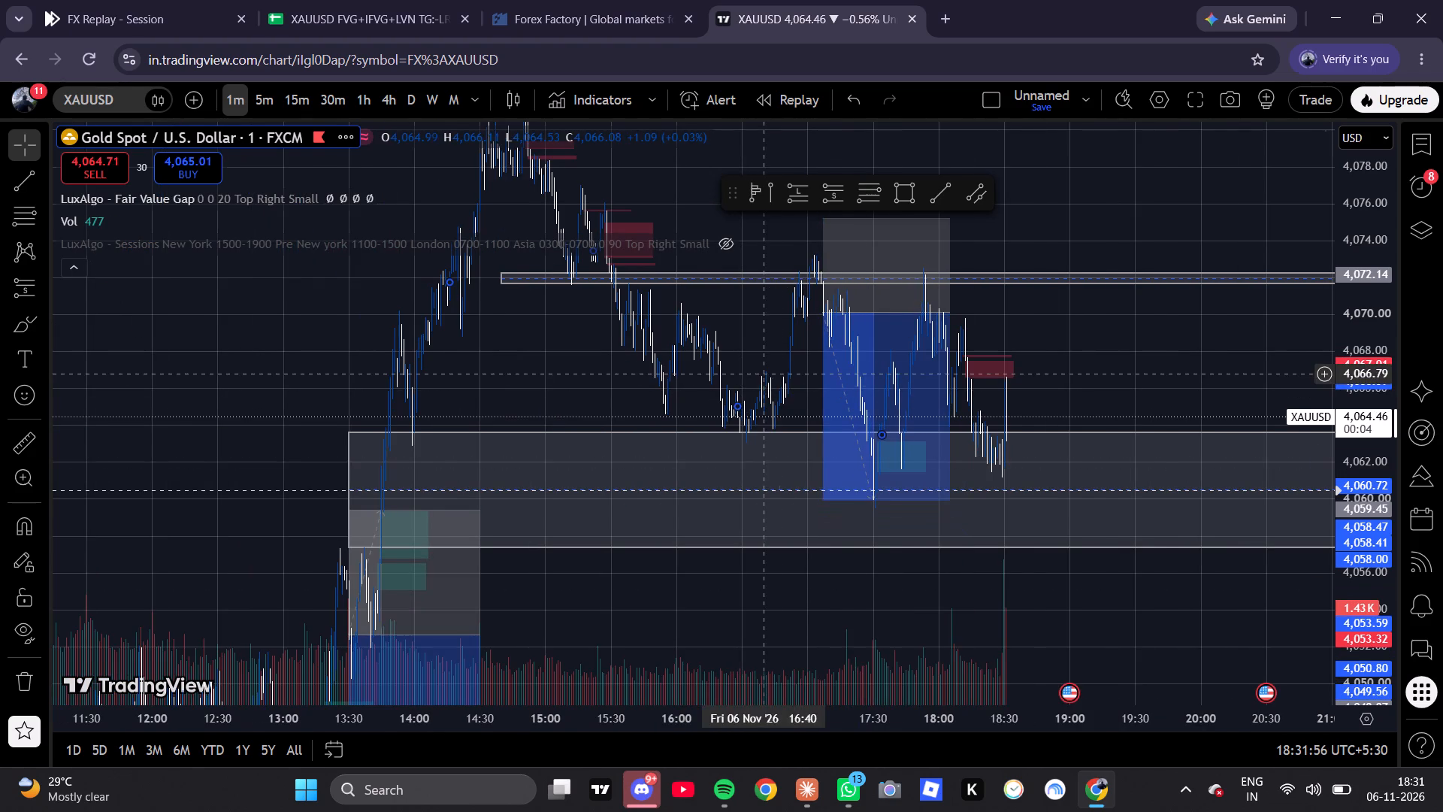
pyautogui.moveTo(764, 373); pyautogui.dragTo(809, 405)
pyautogui.scroll(-1, 799, 353)
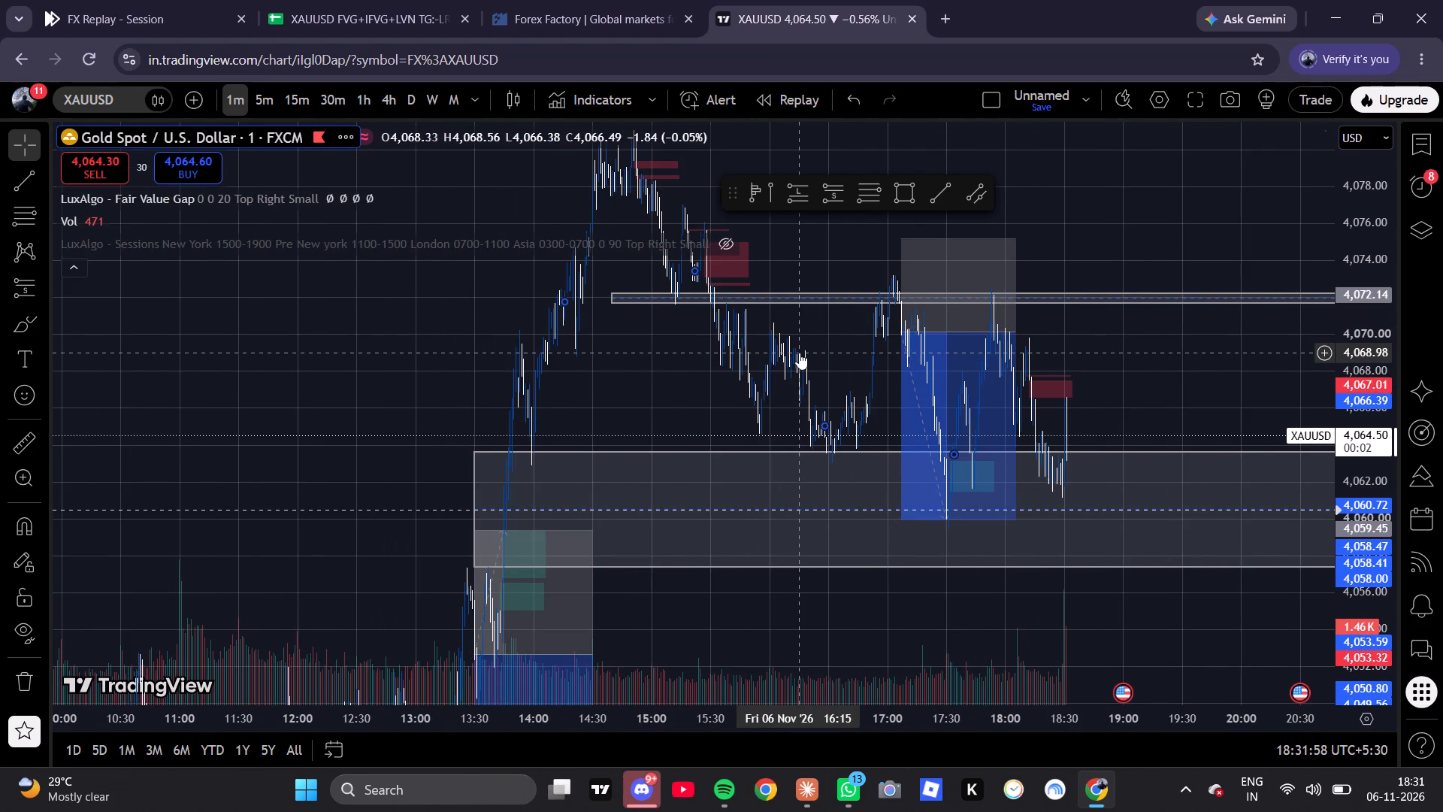
pyautogui.scroll(2, 843, 346)
pyautogui.moveTo(1035, 369); pyautogui.dragTo(979, 357)
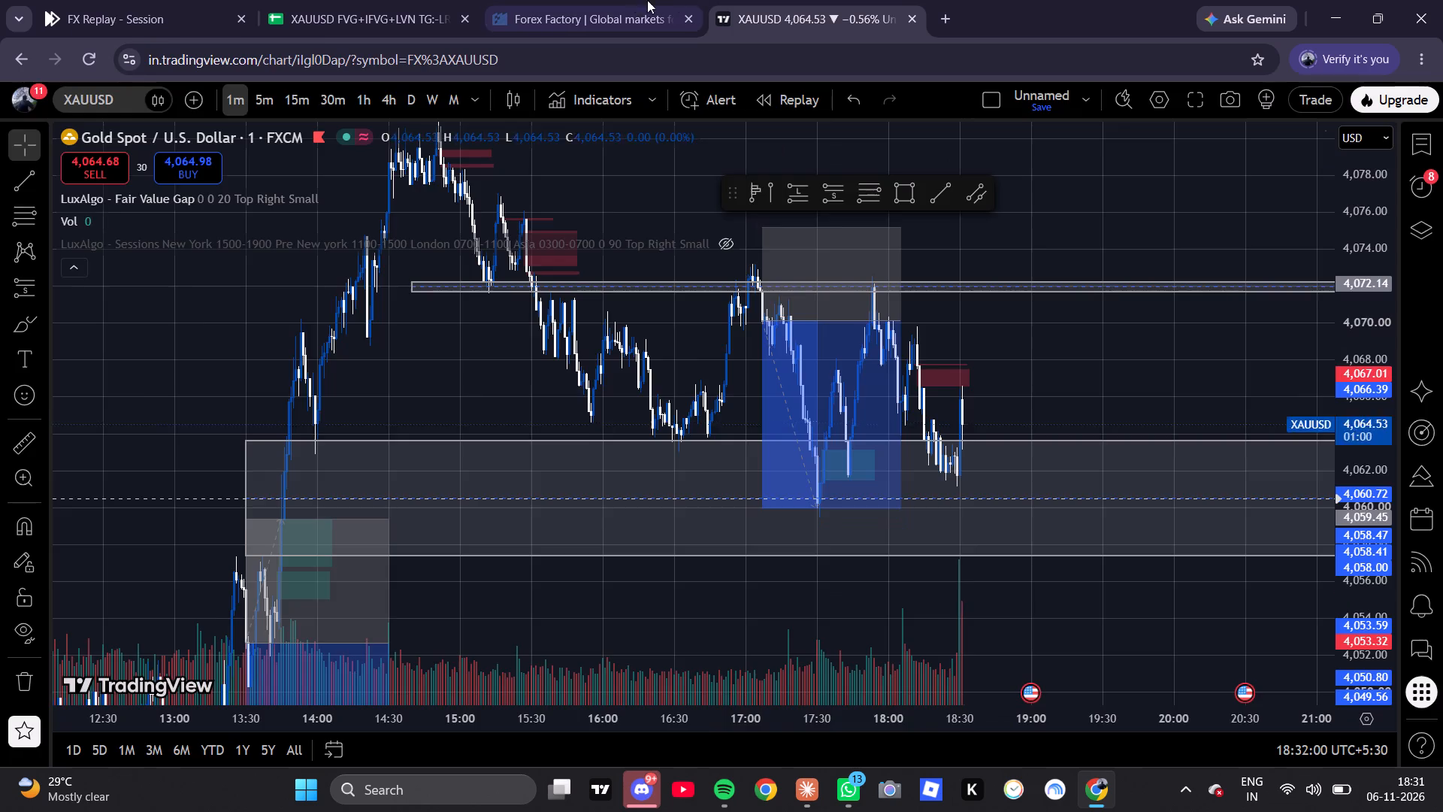
# Scan the live 1-minute XAUUSD chart back from the latest candles through 6 Nov to the evening of 5 Nov.
pyautogui.click(634, 0)
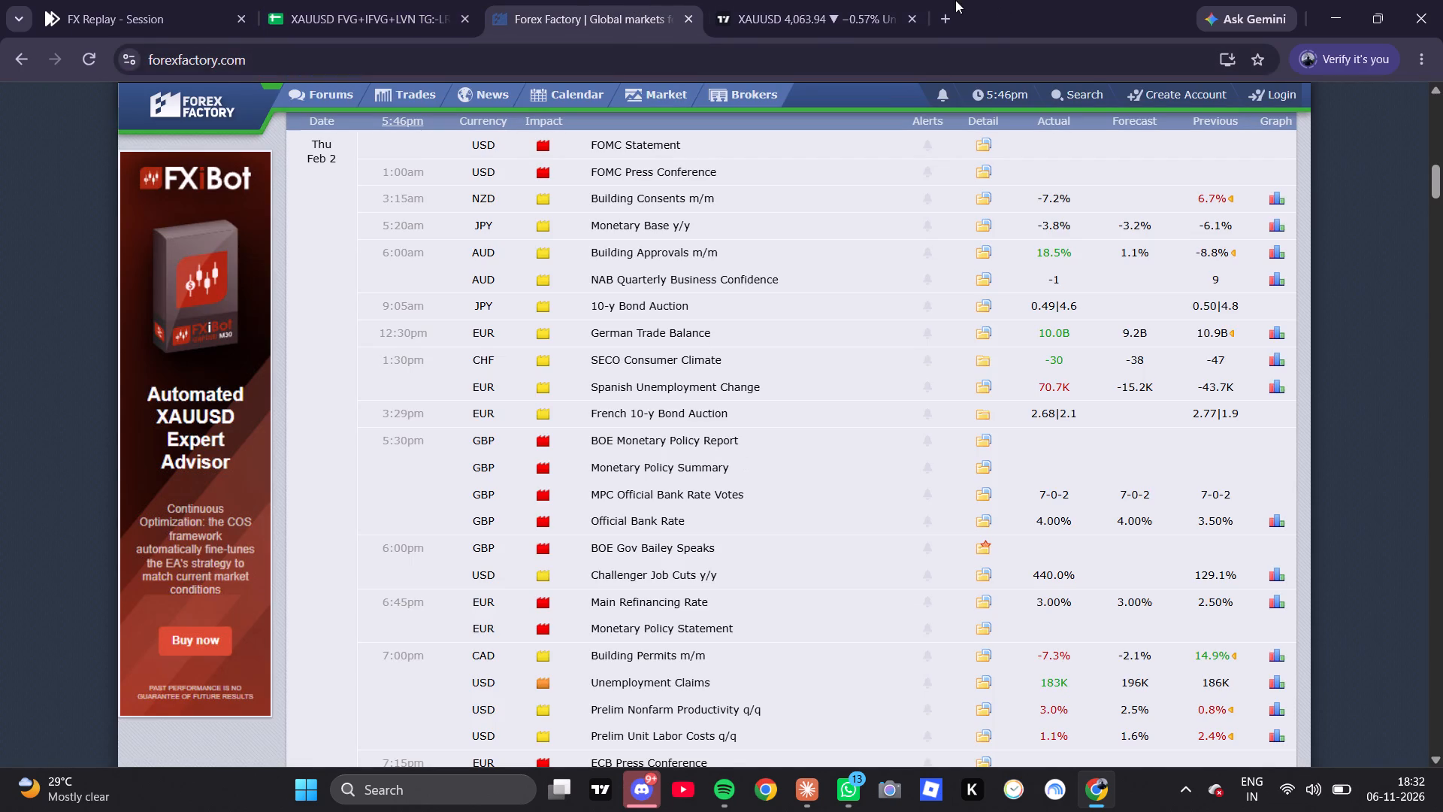
pyautogui.click(806, 0)
pyautogui.scroll(5, 755, 345)
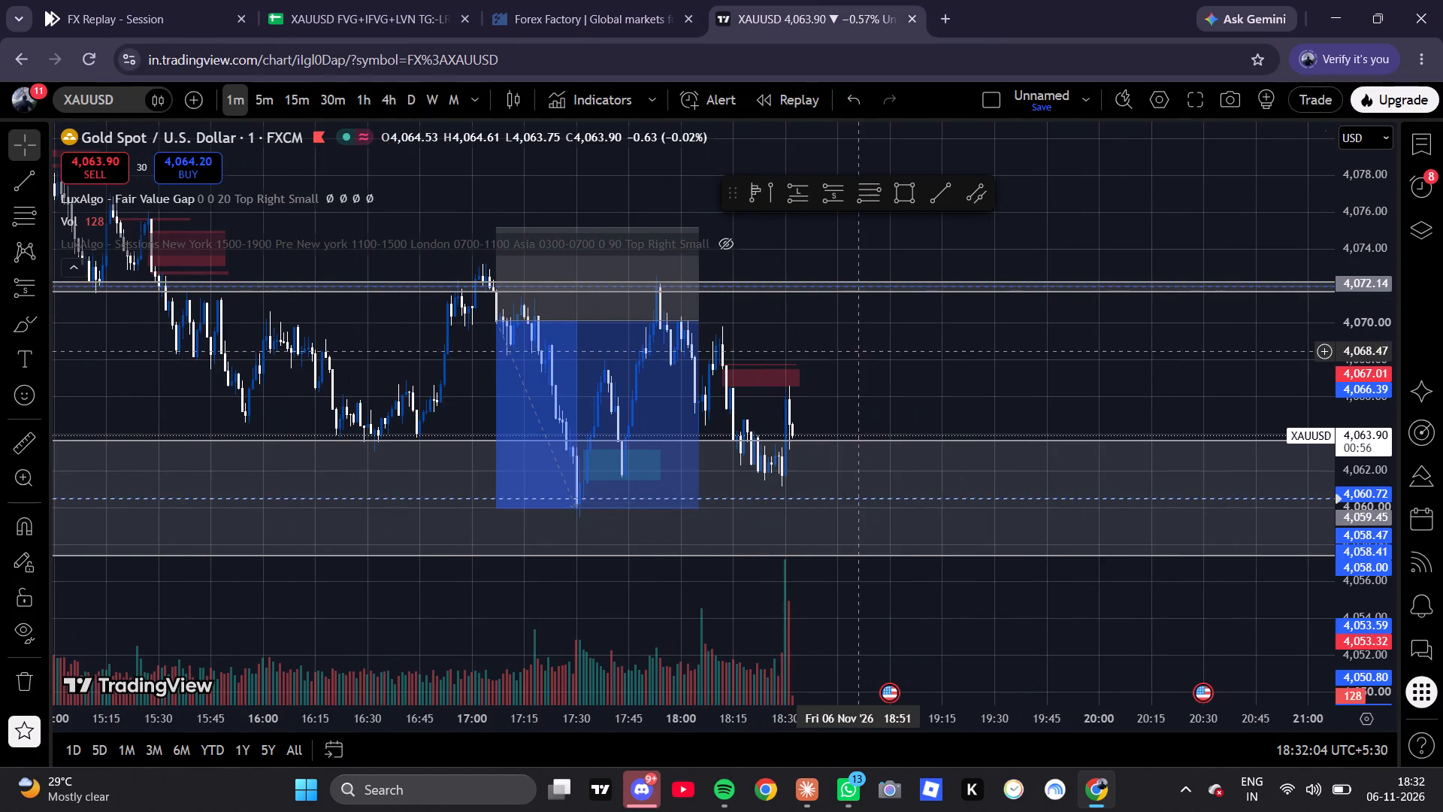
pyautogui.moveTo(874, 343); pyautogui.dragTo(1308, 178)
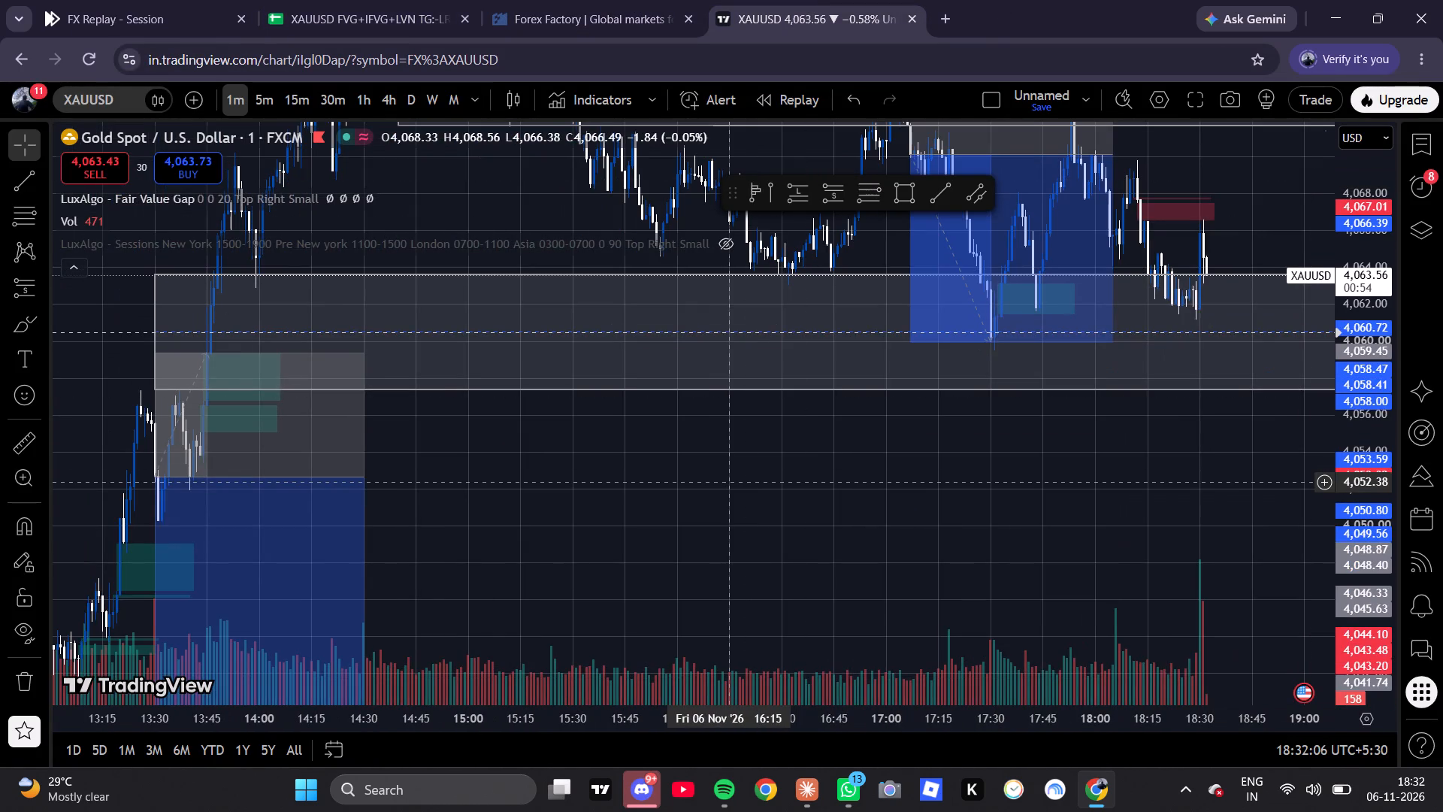
pyautogui.moveTo(709, 496); pyautogui.dragTo(828, 480)
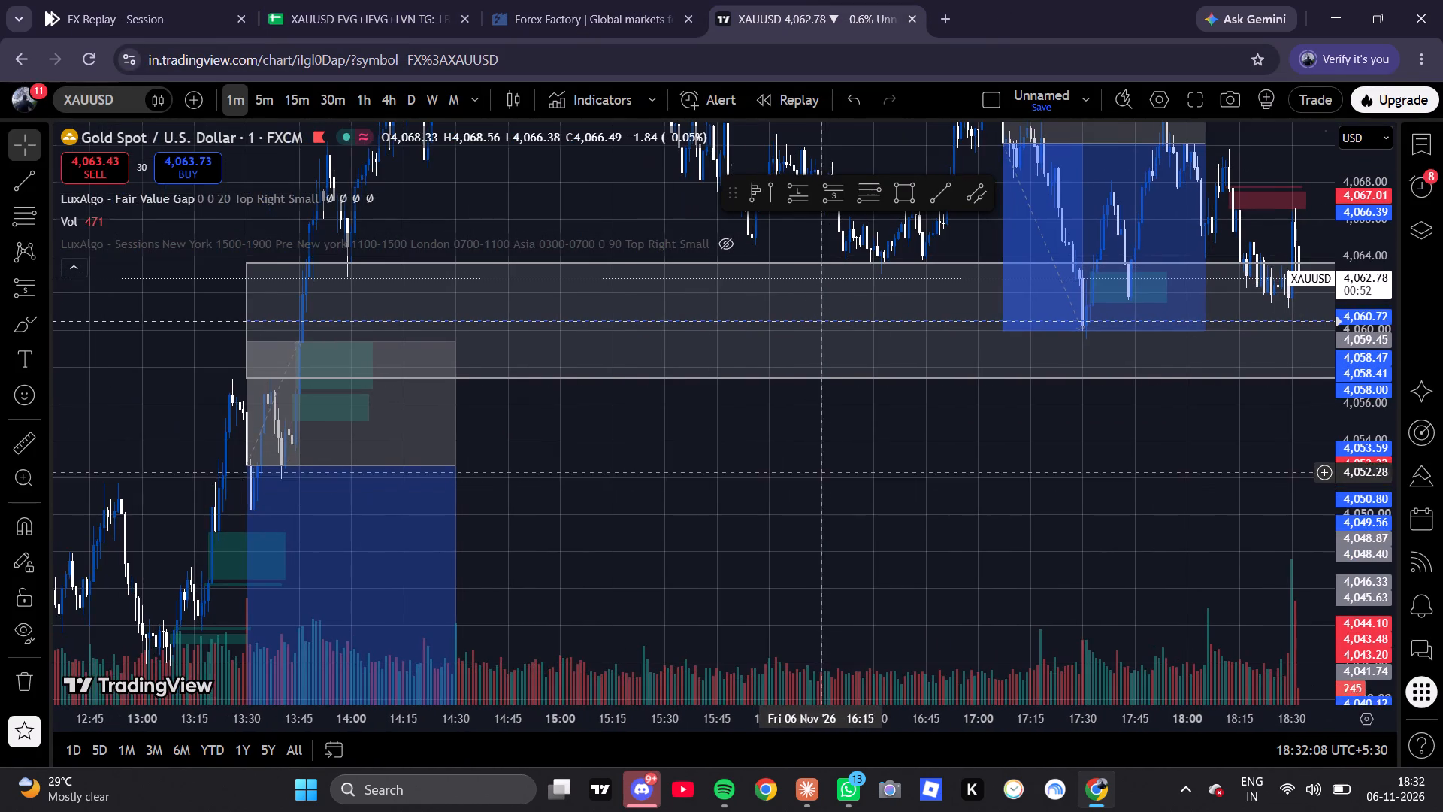
pyautogui.moveTo(824, 471); pyautogui.dragTo(1242, 256)
pyautogui.scroll(-12, 1073, 338)
pyautogui.moveTo(843, 338); pyautogui.dragTo(1309, 593)
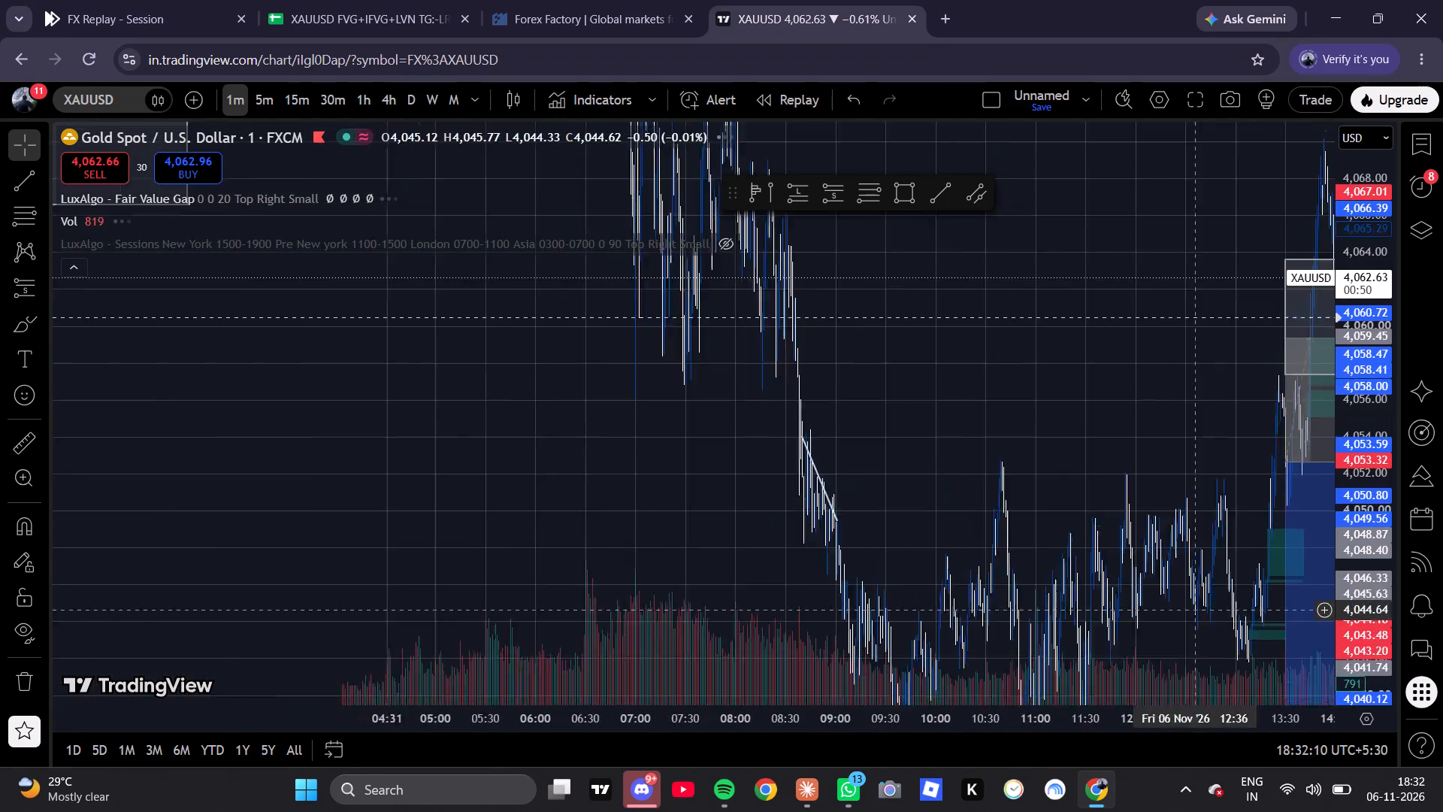
pyautogui.moveTo(1077, 343); pyautogui.dragTo(1240, 674)
pyautogui.scroll(-7, 1338, 399)
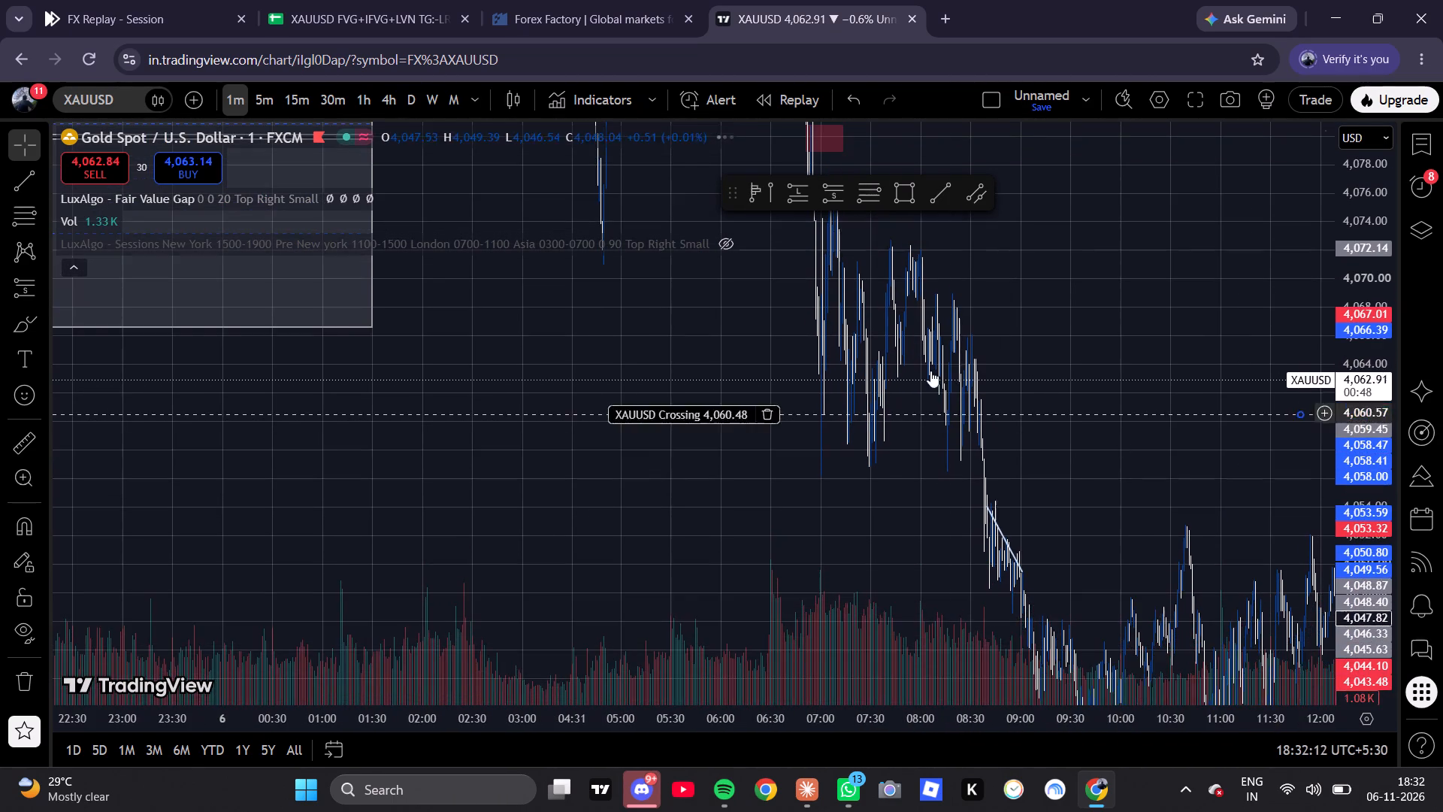
pyautogui.moveTo(785, 315); pyautogui.dragTo(1012, 602)
pyautogui.moveTo(791, 441); pyautogui.dragTo(1135, 667)
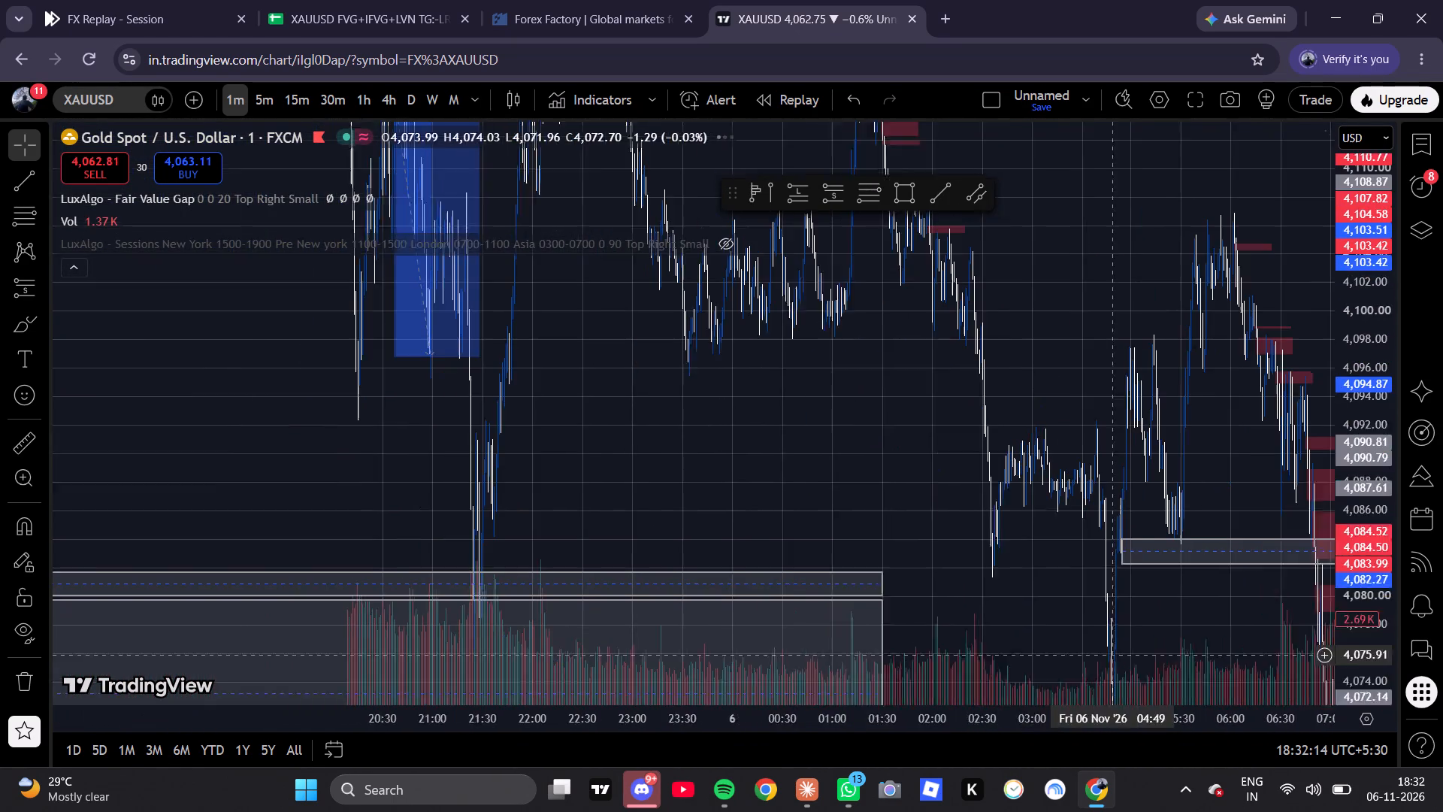
pyautogui.moveTo(715, 396); pyautogui.dragTo(1275, 677)
# Examine the 5 Nov short positions near 20:35 and 17:00 and the zones around them on the 1-minute XAUUSD chart.
pyautogui.scroll(8, 858, 433)
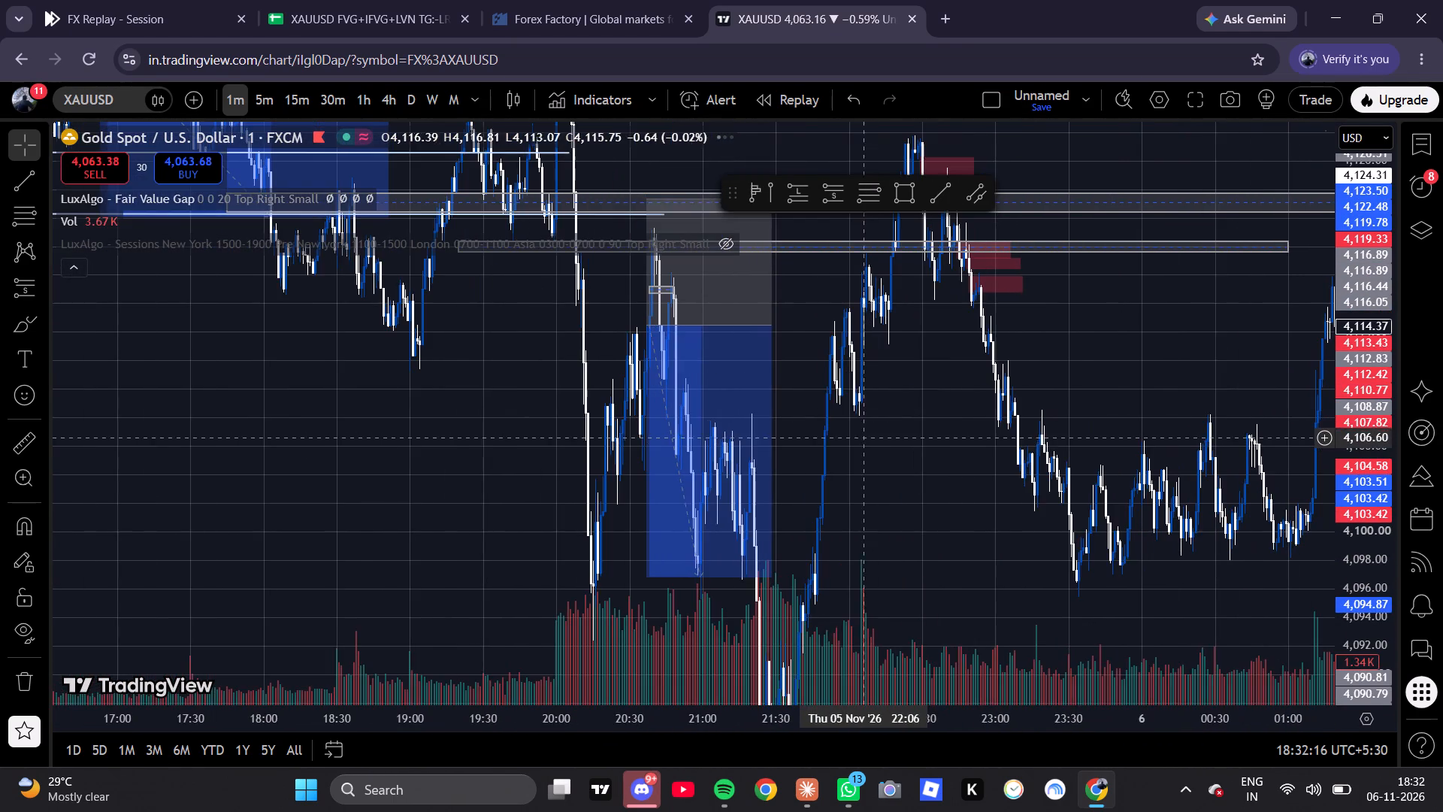
pyautogui.moveTo(859, 433); pyautogui.dragTo(1188, 471)
pyautogui.scroll(4, 906, 404)
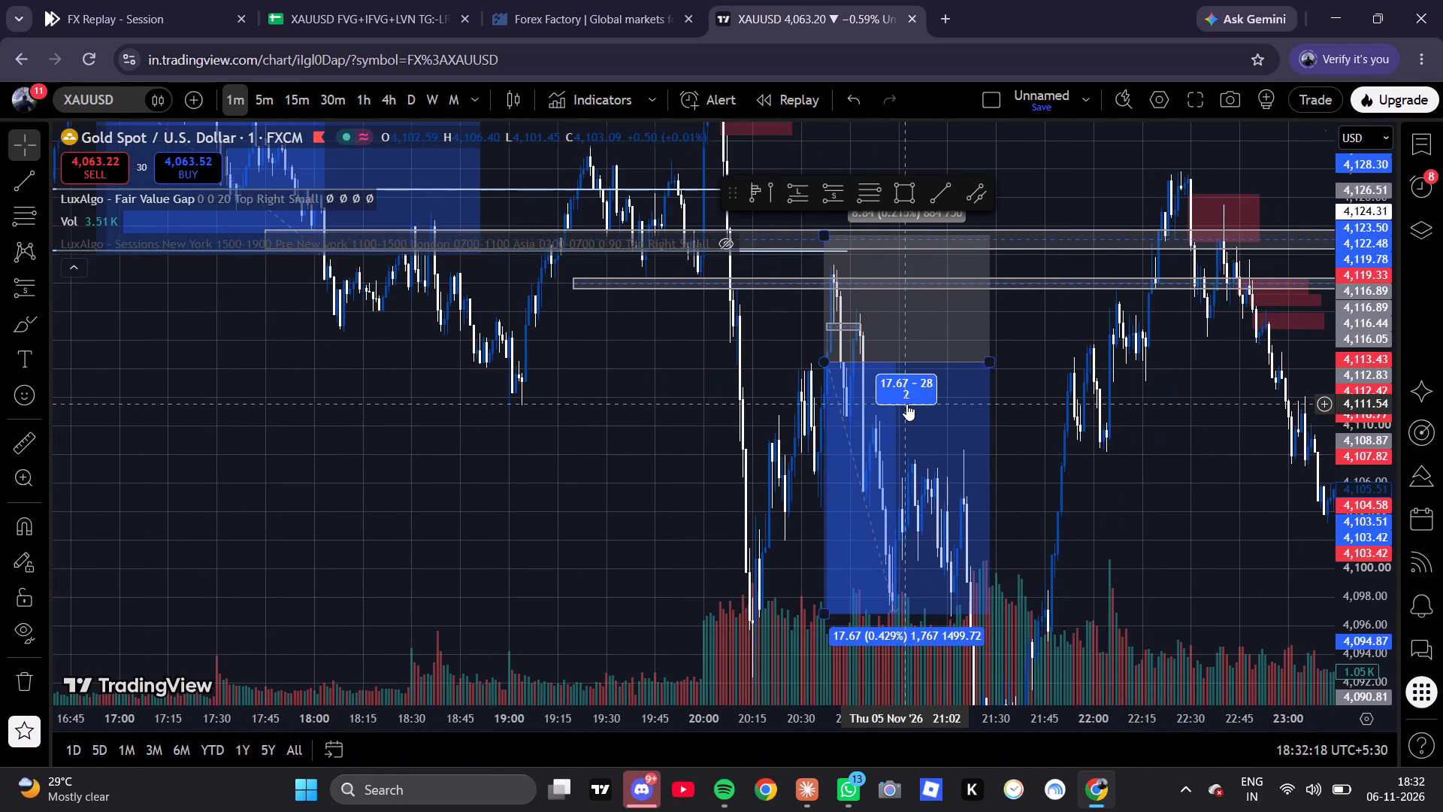
pyautogui.moveTo(696, 350); pyautogui.dragTo(1100, 541)
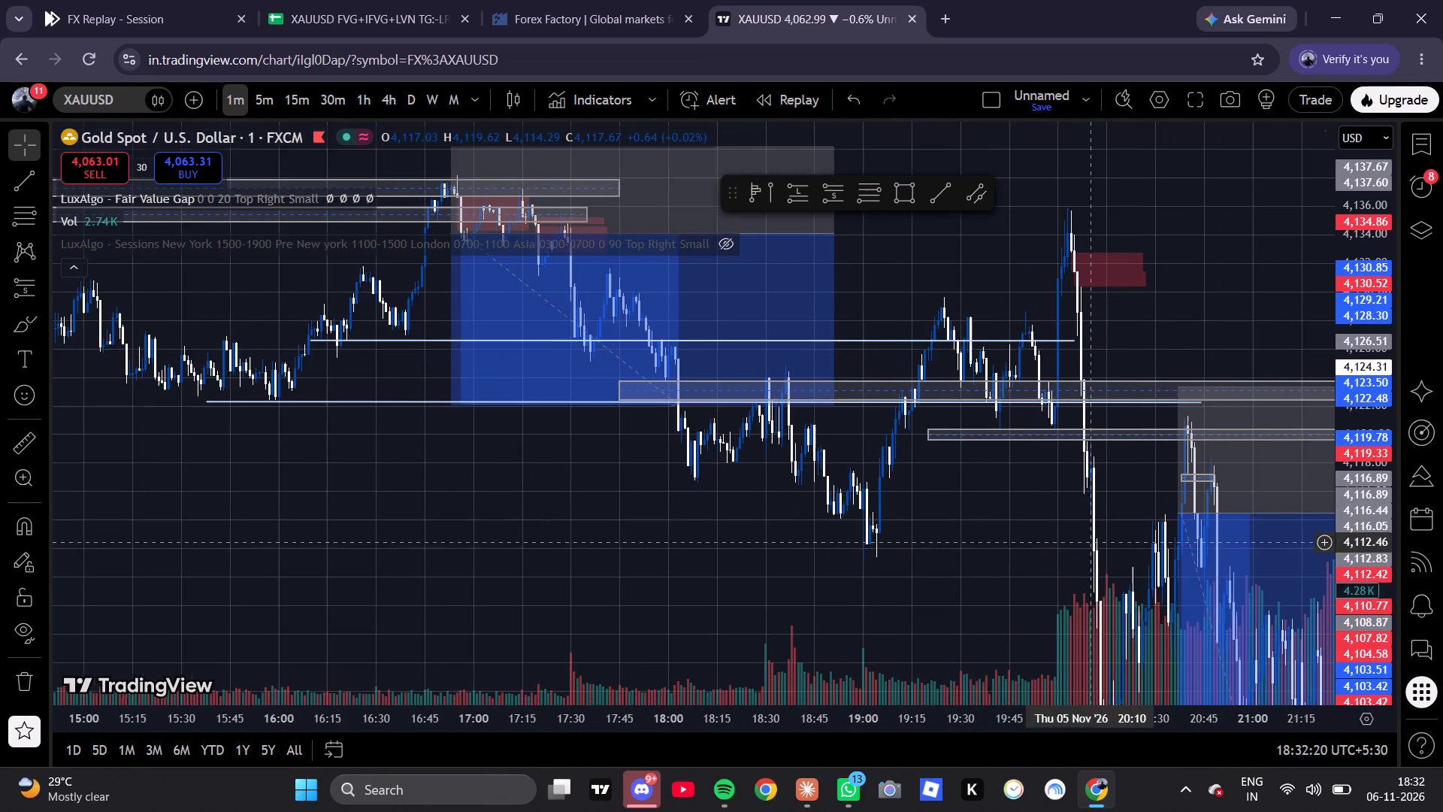
pyautogui.moveTo(559, 484); pyautogui.dragTo(1112, 640)
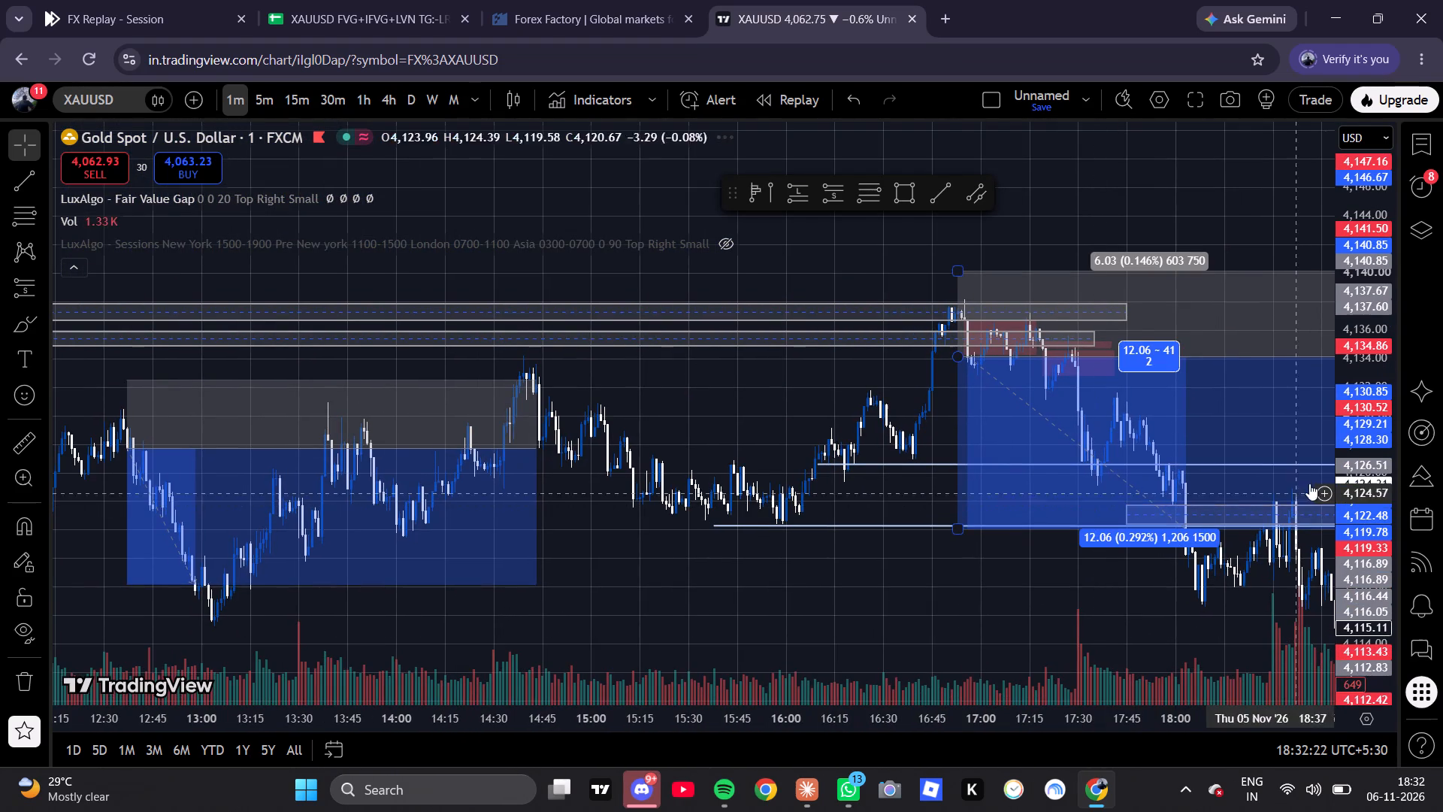
pyautogui.scroll(7, 1343, 375)
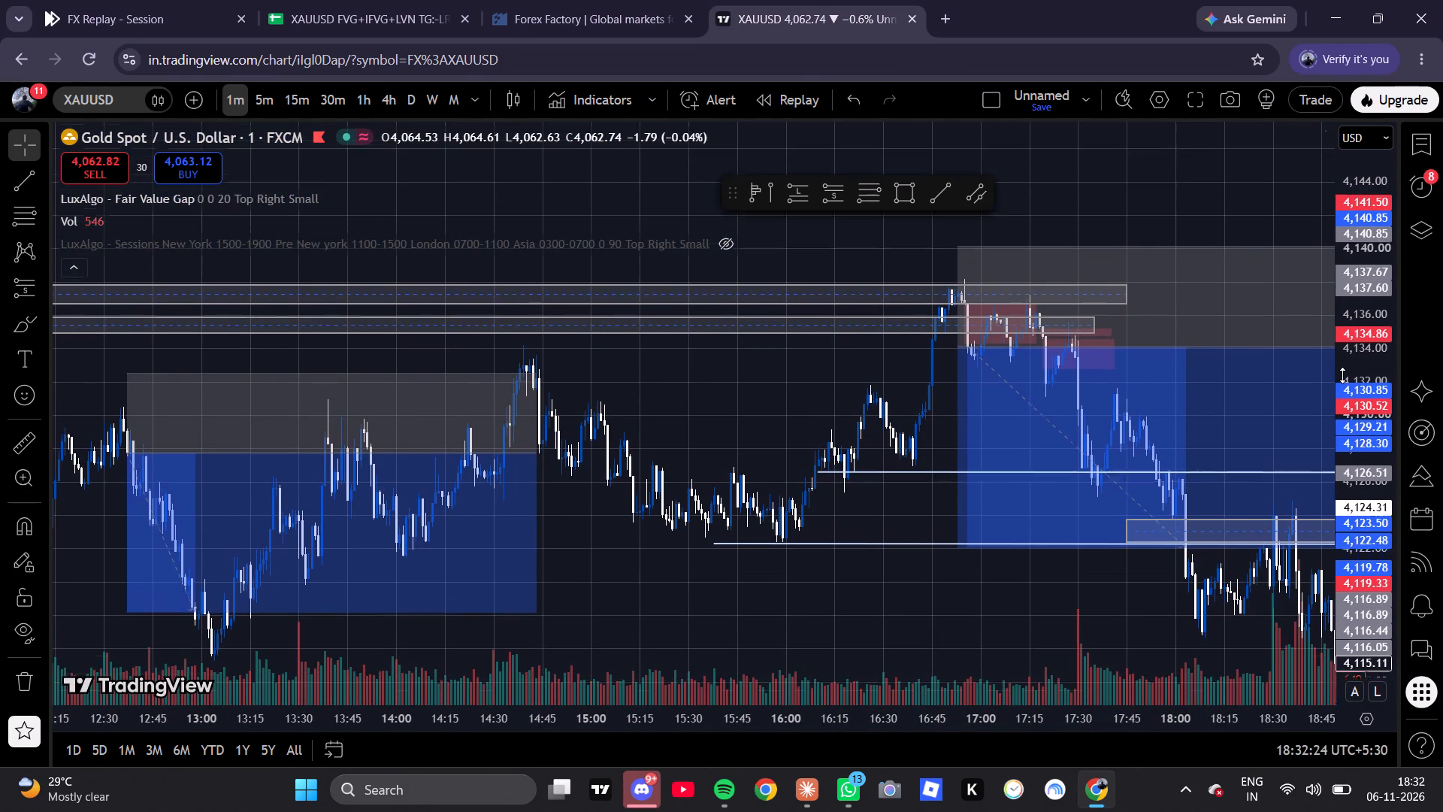
pyautogui.scroll(5, 1342, 375)
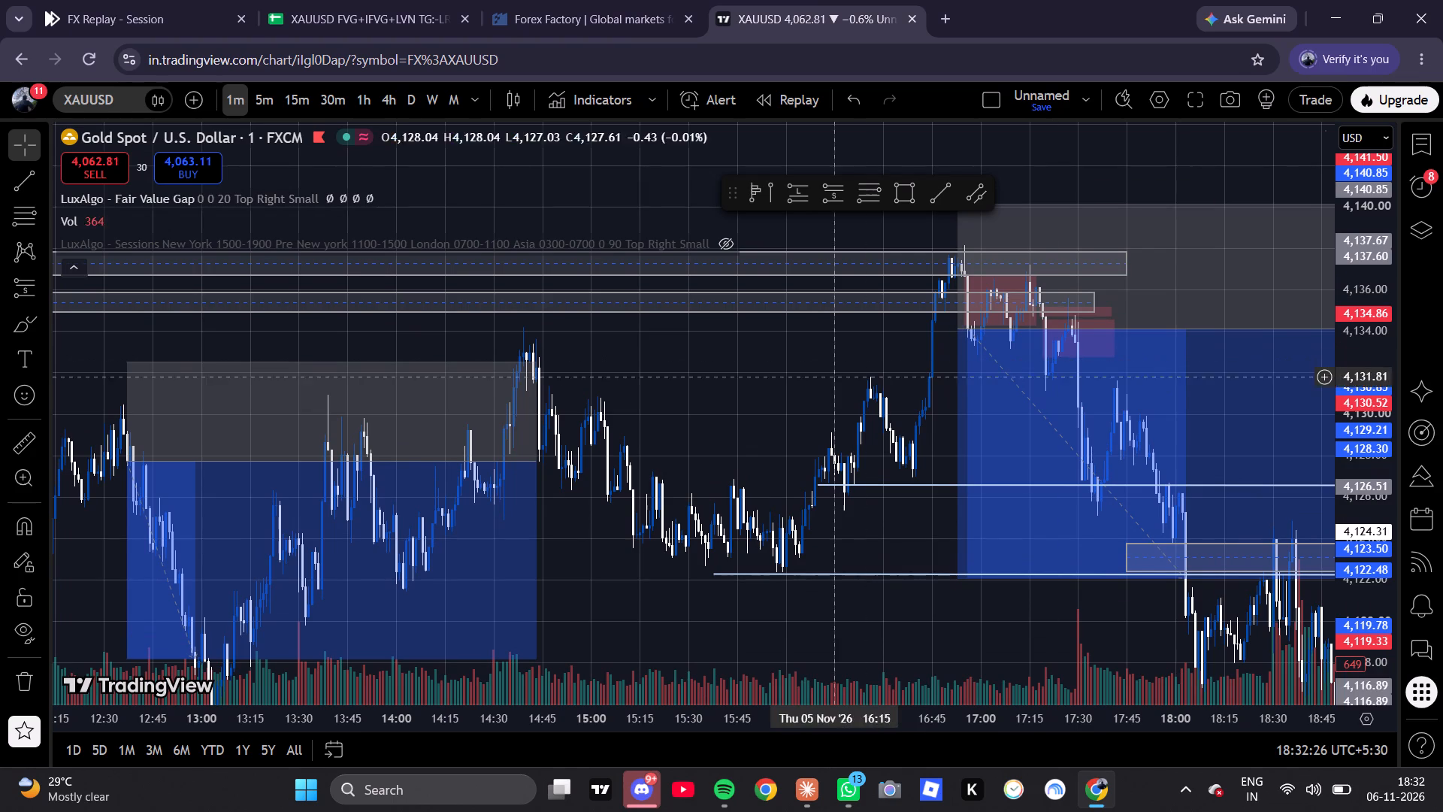
pyautogui.moveTo(772, 395); pyautogui.dragTo(849, 390)
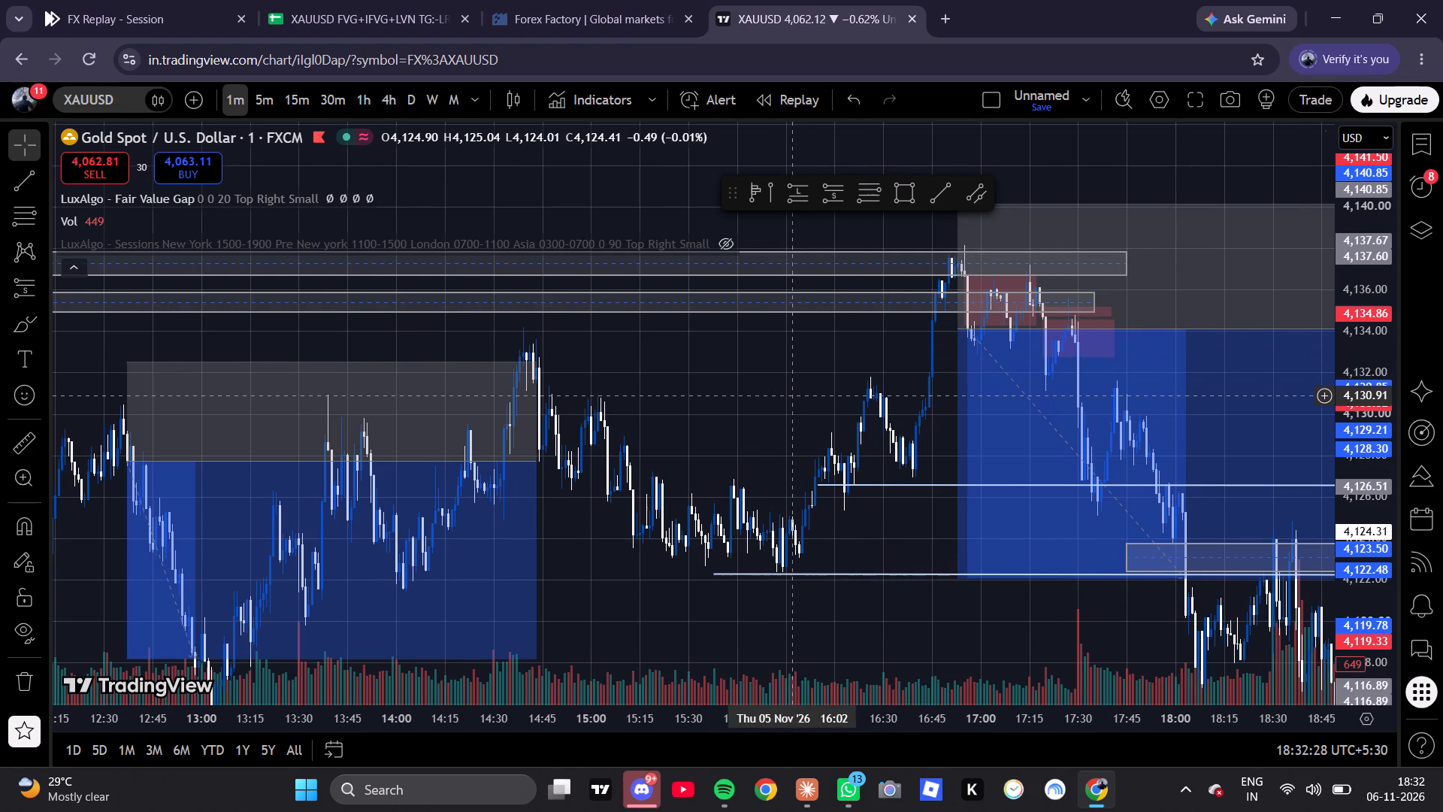
pyautogui.moveTo(849, 390); pyautogui.dragTo(1089, 347)
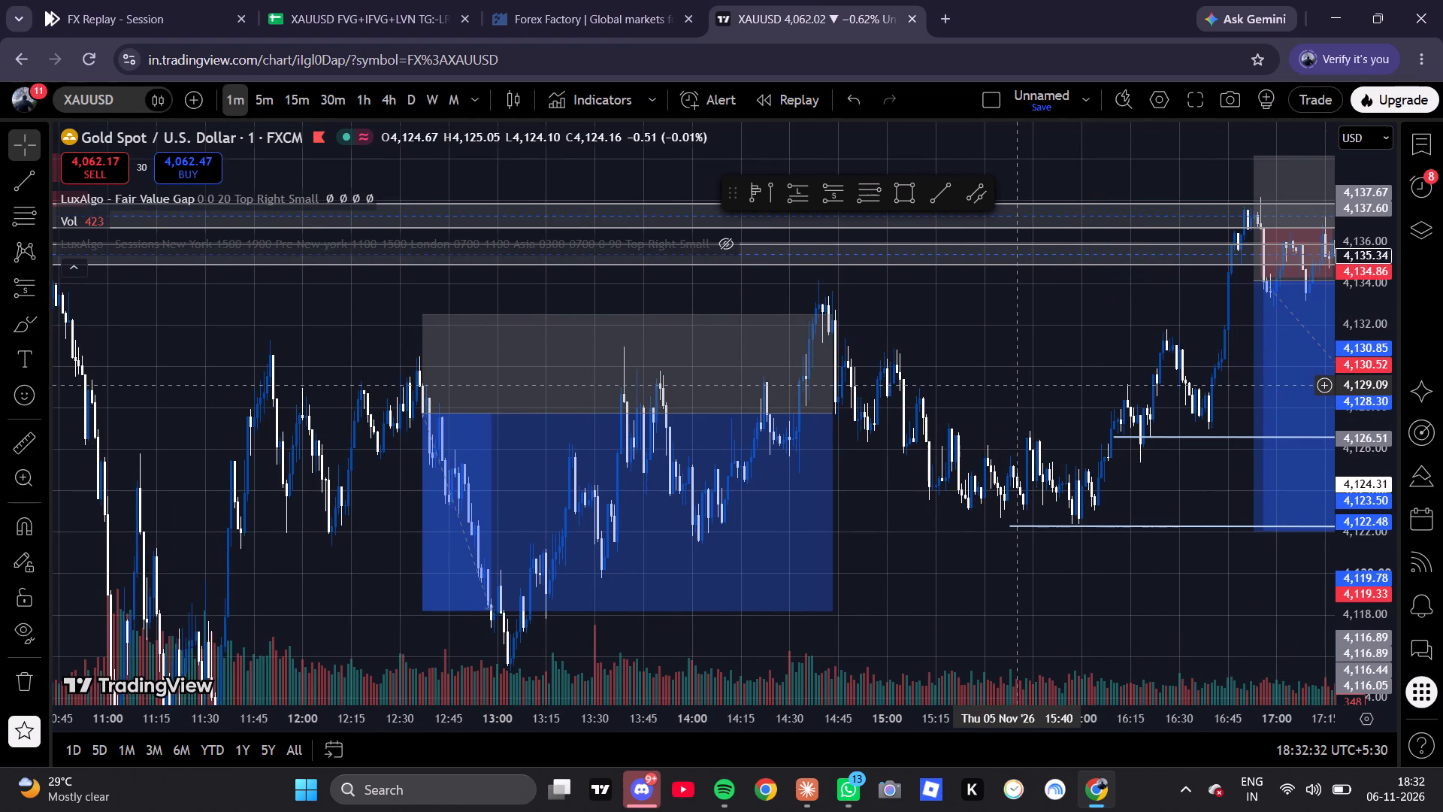
# Examine the 5 Nov short position starting around 12:35 and the price action surrounding it.
pyautogui.moveTo(1016, 385); pyautogui.dragTo(1247, 376)
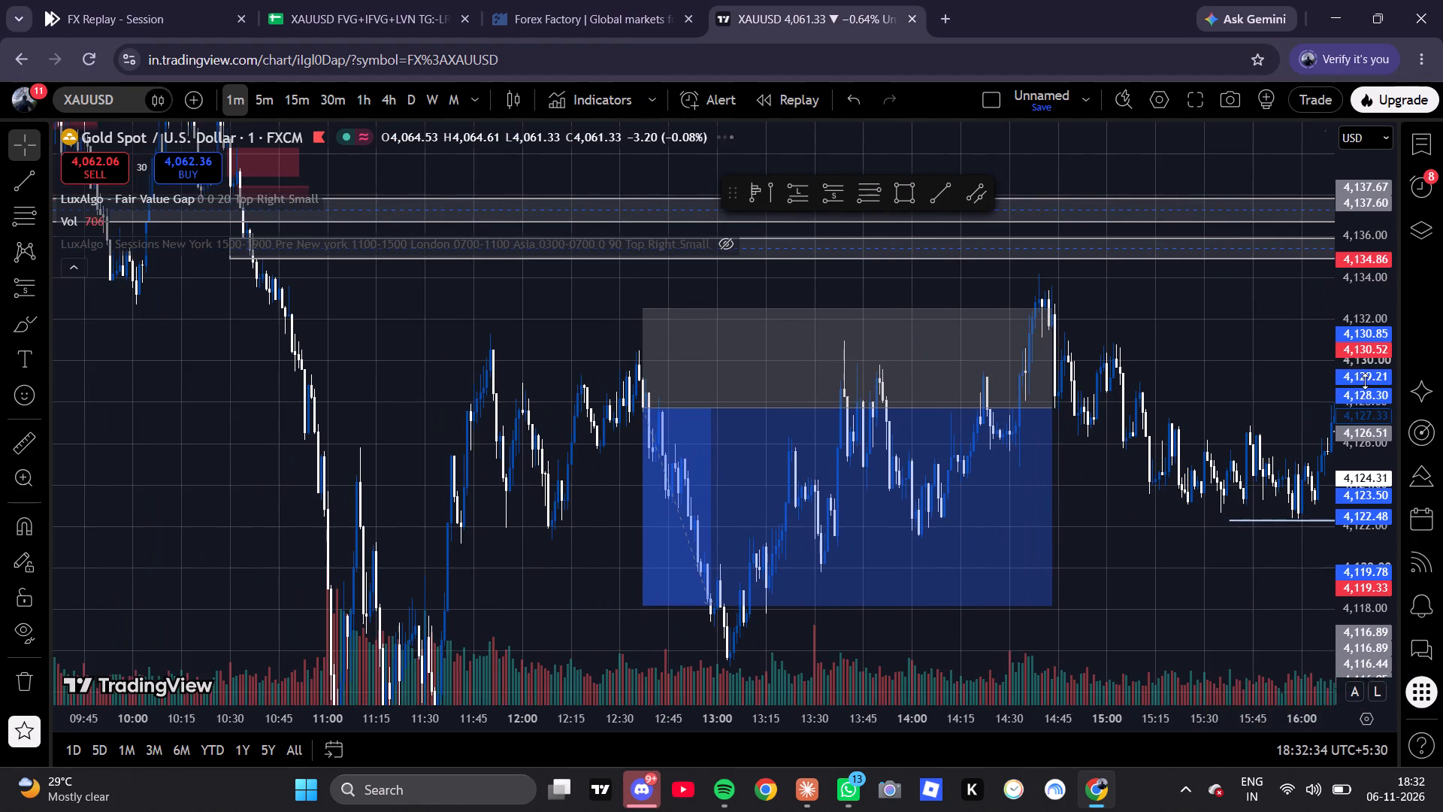
pyautogui.scroll(15, 1365, 381)
pyautogui.scroll(6, 1365, 381)
pyautogui.scroll(-2, 1365, 381)
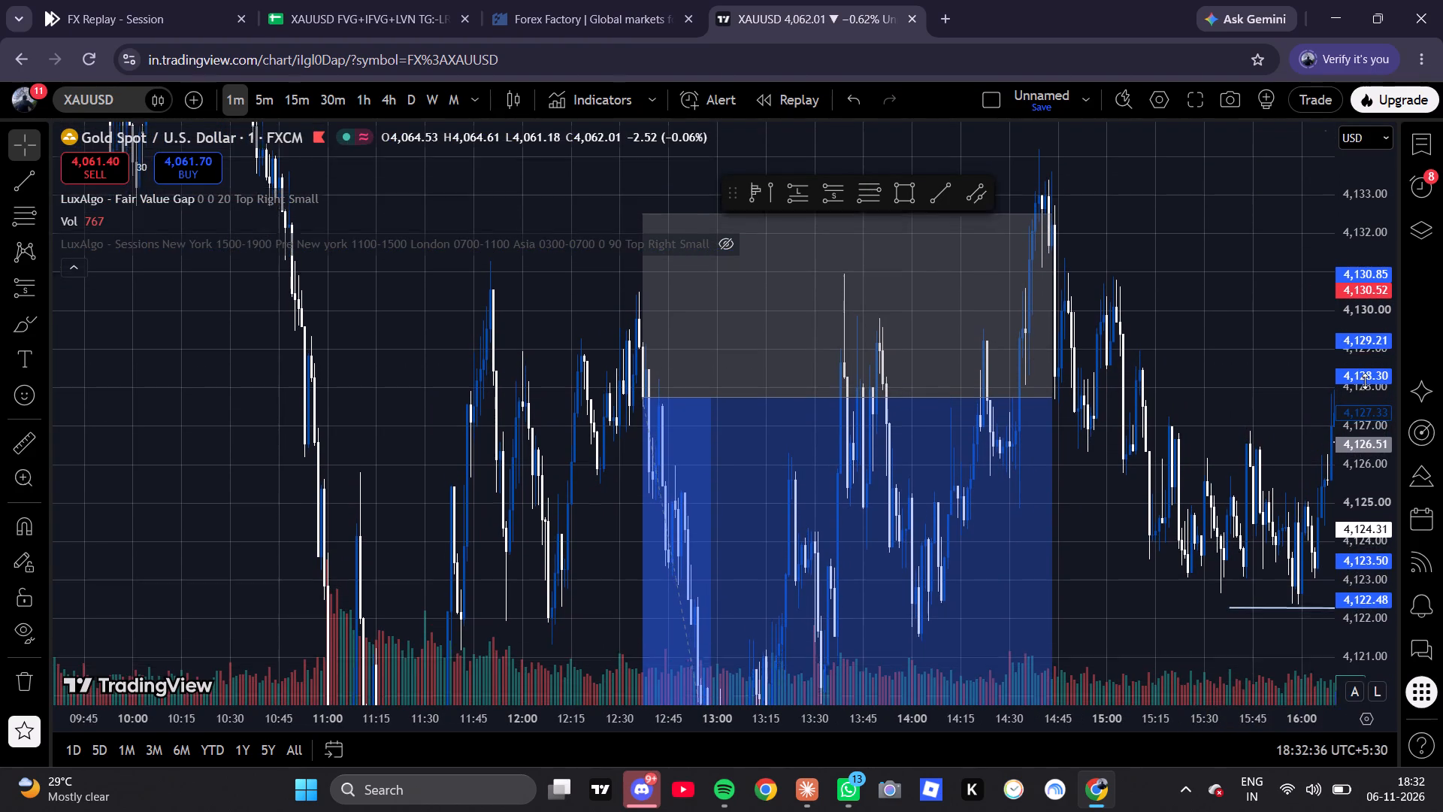
pyautogui.scroll(-16, 1365, 381)
pyautogui.scroll(-6, 1366, 381)
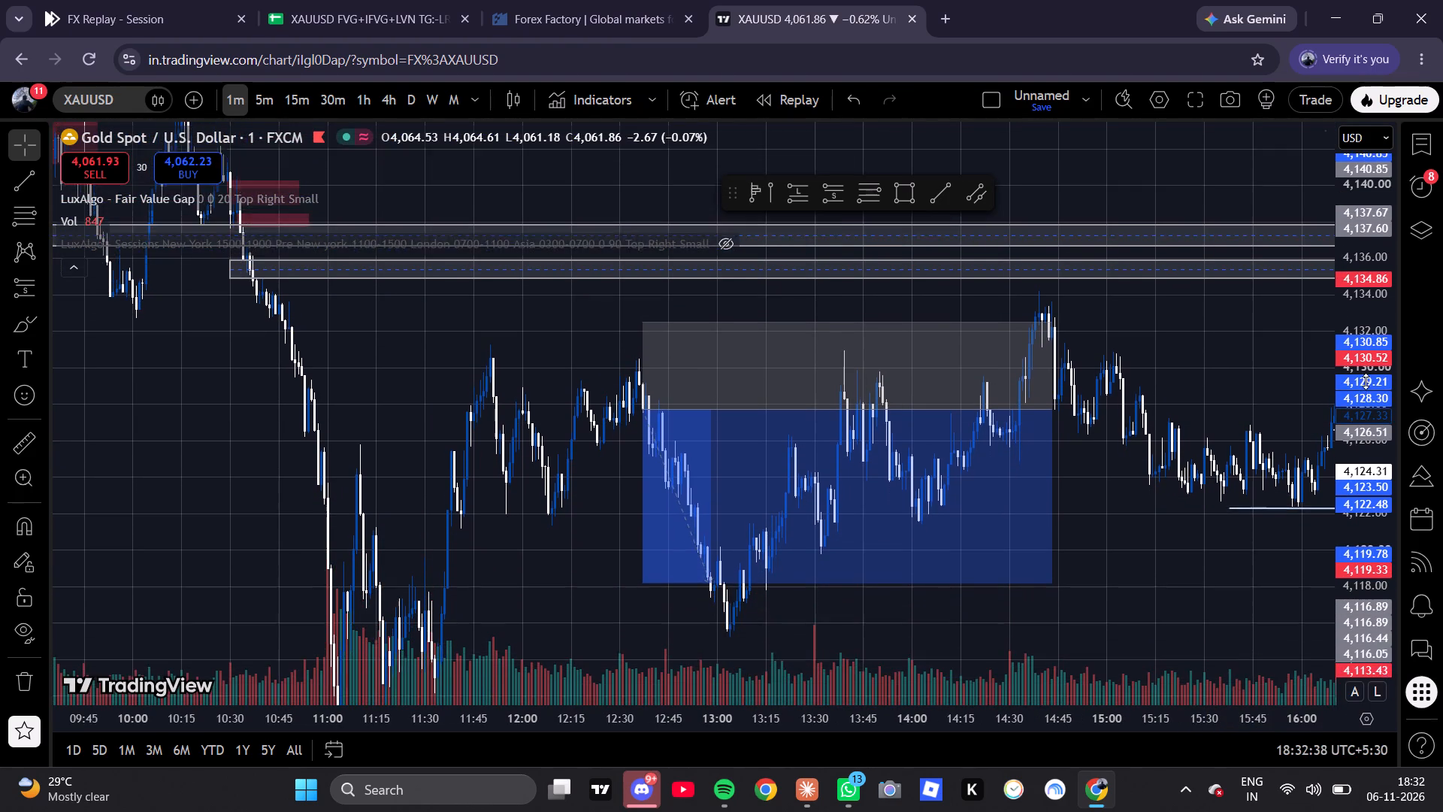
pyautogui.scroll(-3, 1366, 381)
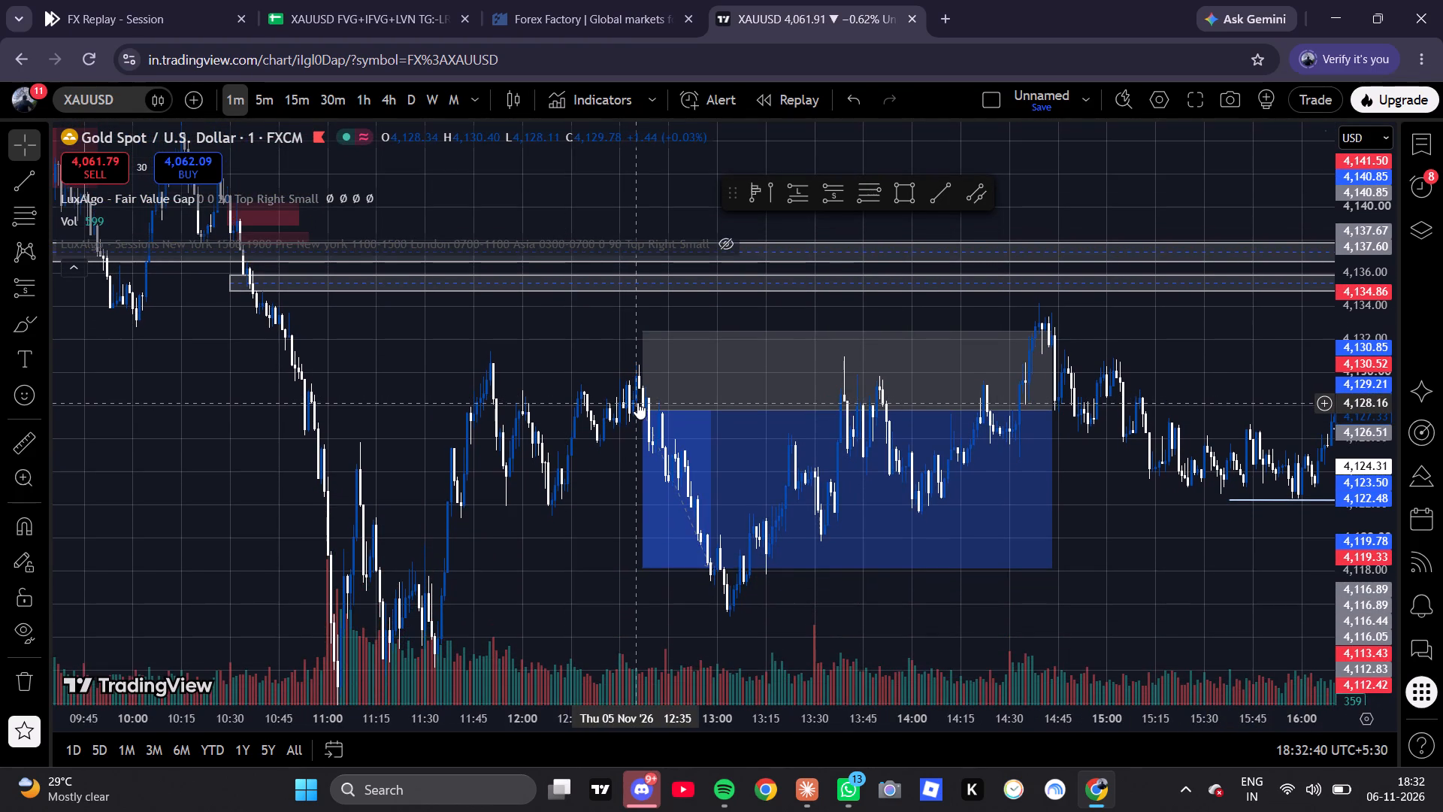
pyautogui.moveTo(604, 428); pyautogui.dragTo(755, 402)
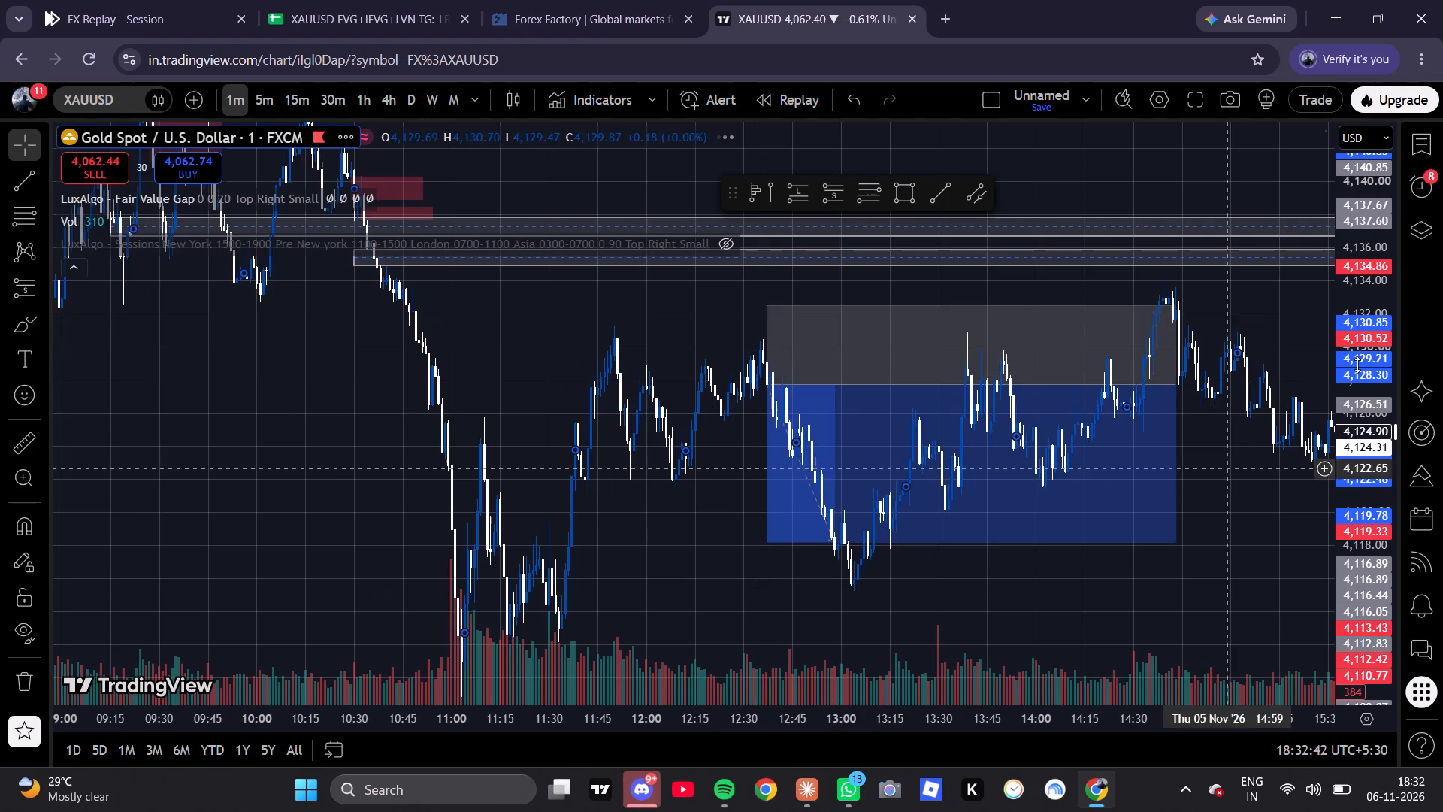
# Scan earlier XAUUSD price action from the morning of 5 Nov back to the 4 Nov session.
pyautogui.scroll(19, 1359, 360)
pyautogui.scroll(4, 1359, 360)
pyautogui.scroll(-17, 1357, 362)
pyautogui.moveTo(743, 369); pyautogui.dragTo(745, 562)
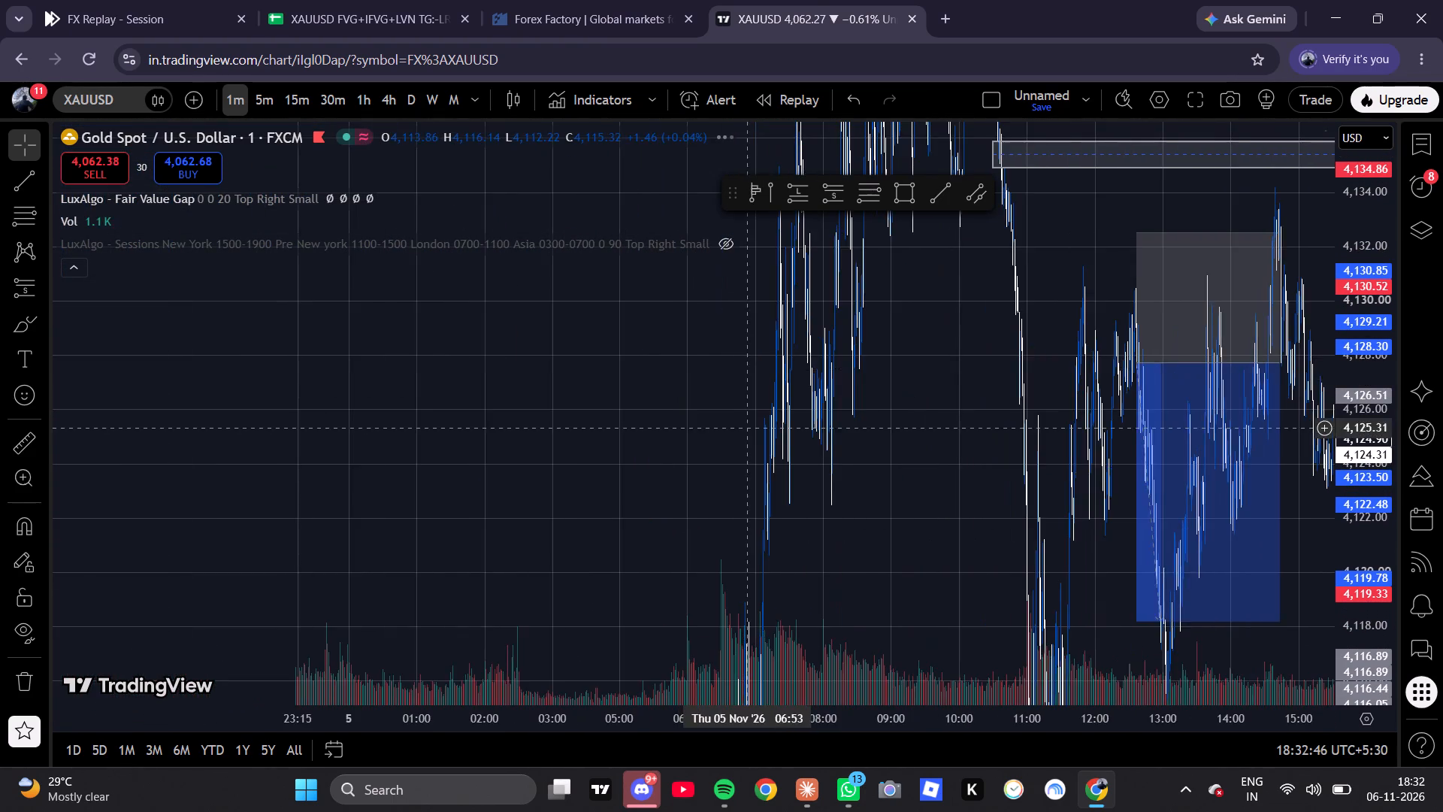
pyautogui.moveTo(745, 562); pyautogui.dragTo(792, 665)
pyautogui.scroll(-18, 1351, 442)
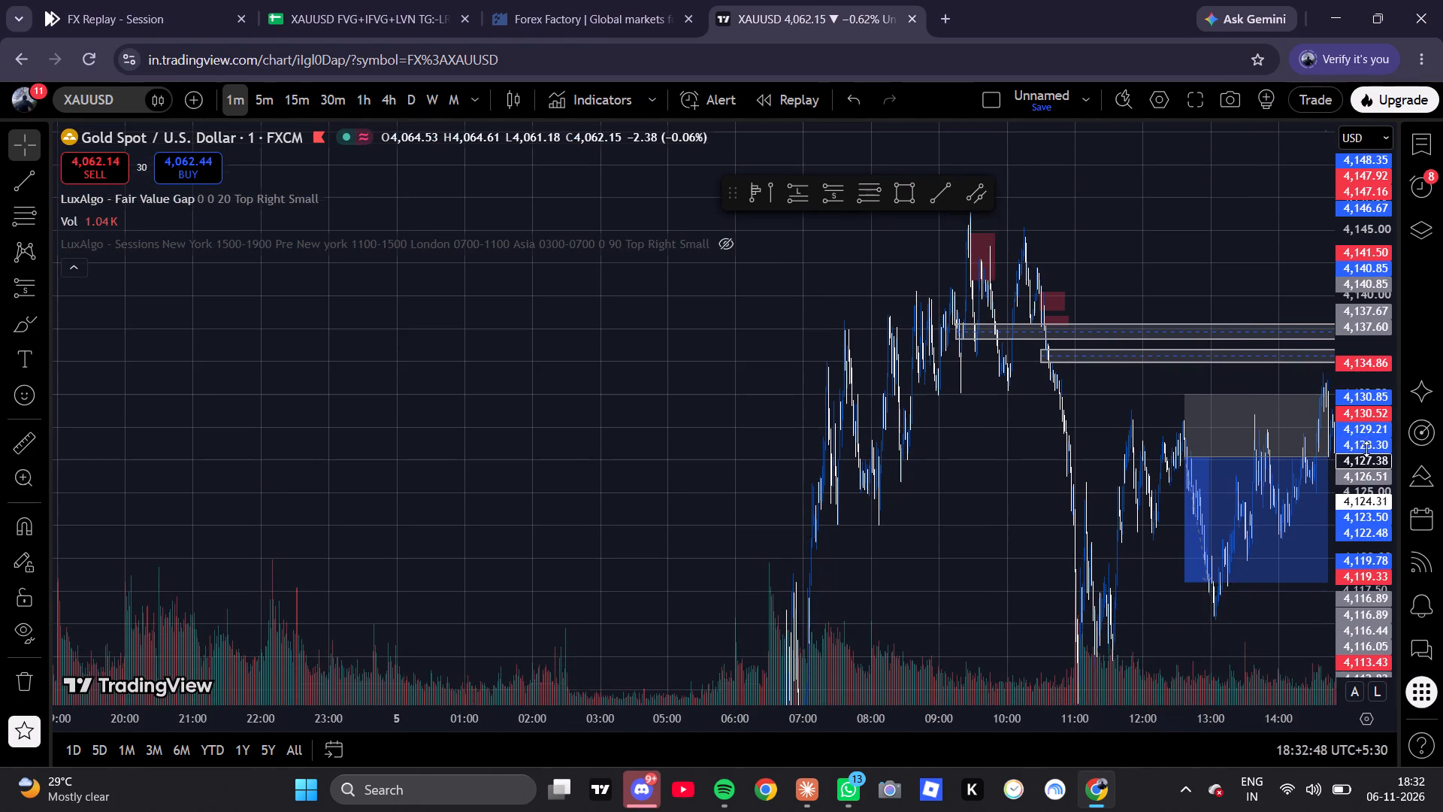
pyautogui.moveTo(989, 457); pyautogui.dragTo(1245, 89)
pyautogui.scroll(-10, 1390, 404)
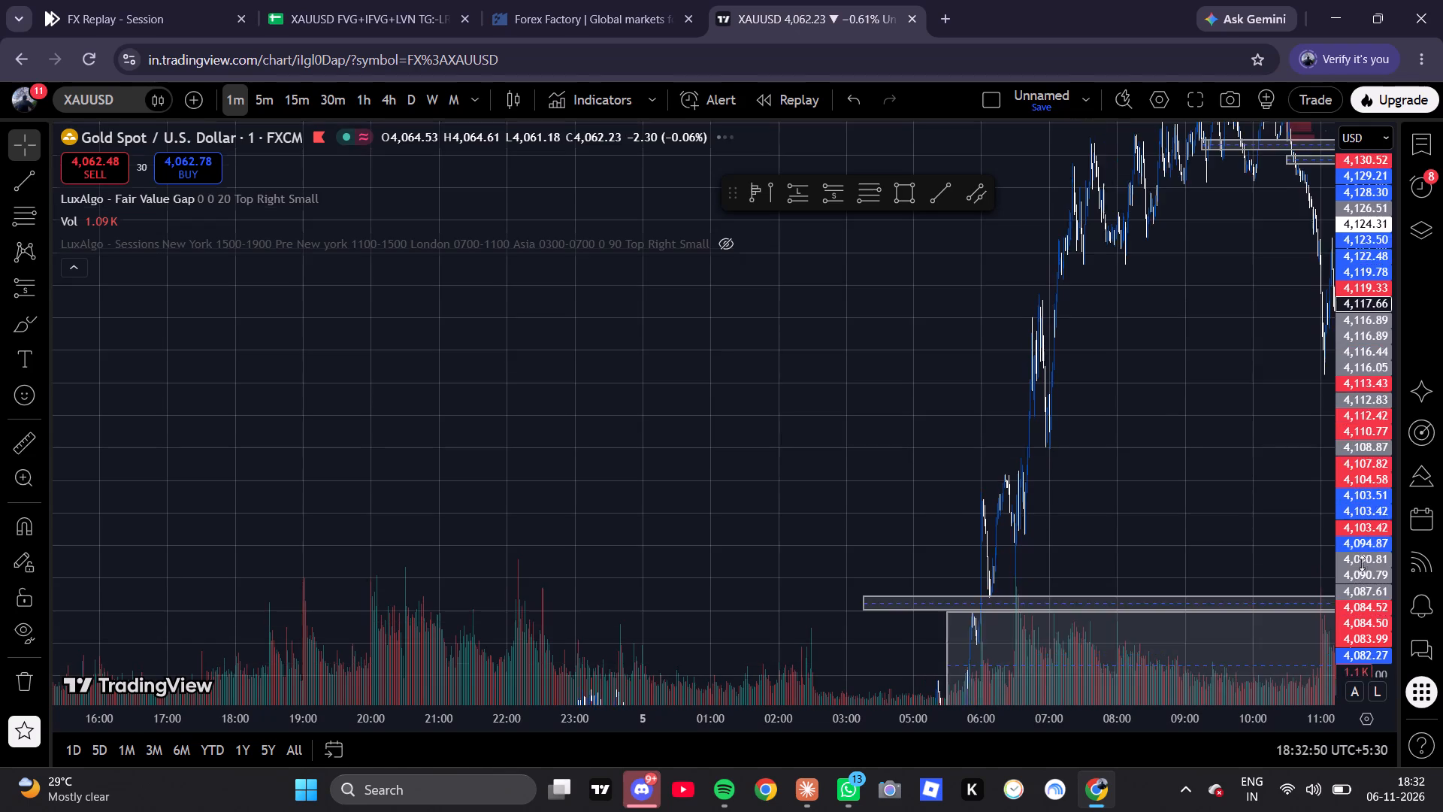
pyautogui.scroll(-9, 1384, 528)
pyautogui.moveTo(835, 486); pyautogui.dragTo(996, 298)
pyautogui.moveTo(752, 440); pyautogui.dragTo(770, 426)
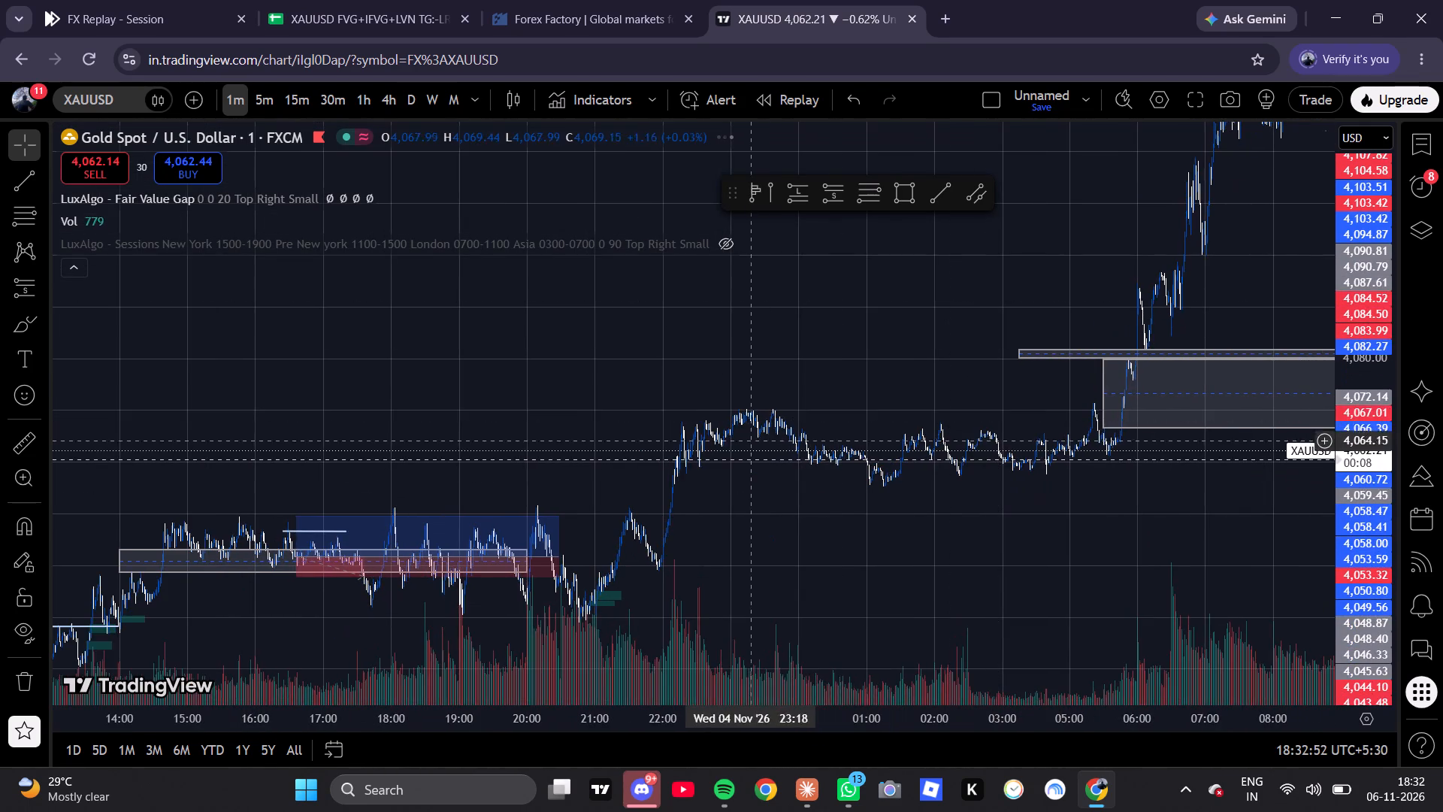
pyautogui.moveTo(770, 426); pyautogui.dragTo(1162, 256)
# Examine the 4 Nov long position starting around 16:35 and the 14:00 zone it was taken from.
pyautogui.scroll(6, 1405, 361)
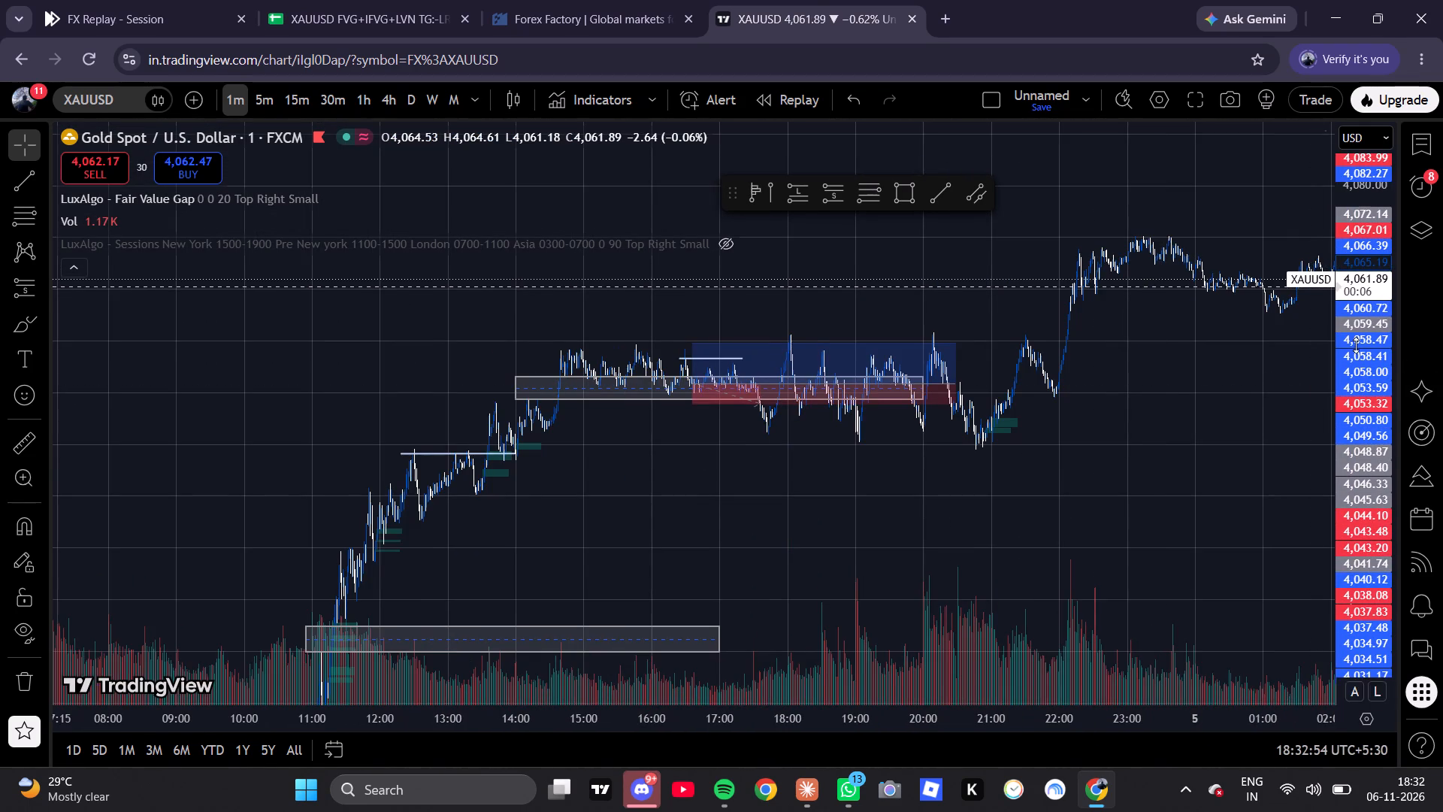
pyautogui.scroll(15, 1356, 344)
pyautogui.scroll(-1, 1356, 344)
pyautogui.scroll(20, 1356, 344)
pyautogui.scroll(14, 1356, 344)
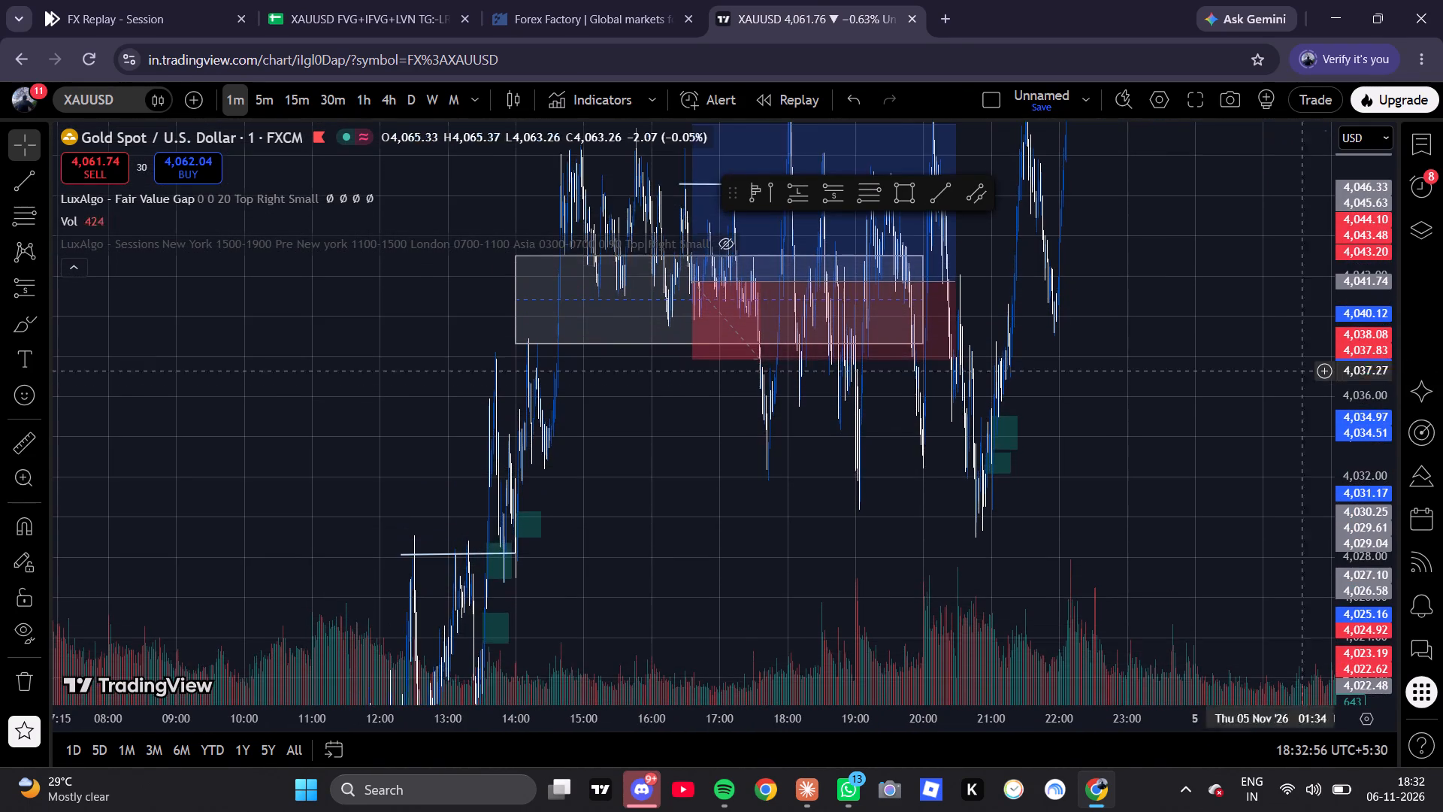
pyautogui.scroll(7, 781, 380)
pyautogui.moveTo(426, 470); pyautogui.dragTo(1095, 530)
pyautogui.scroll(5, 948, 512)
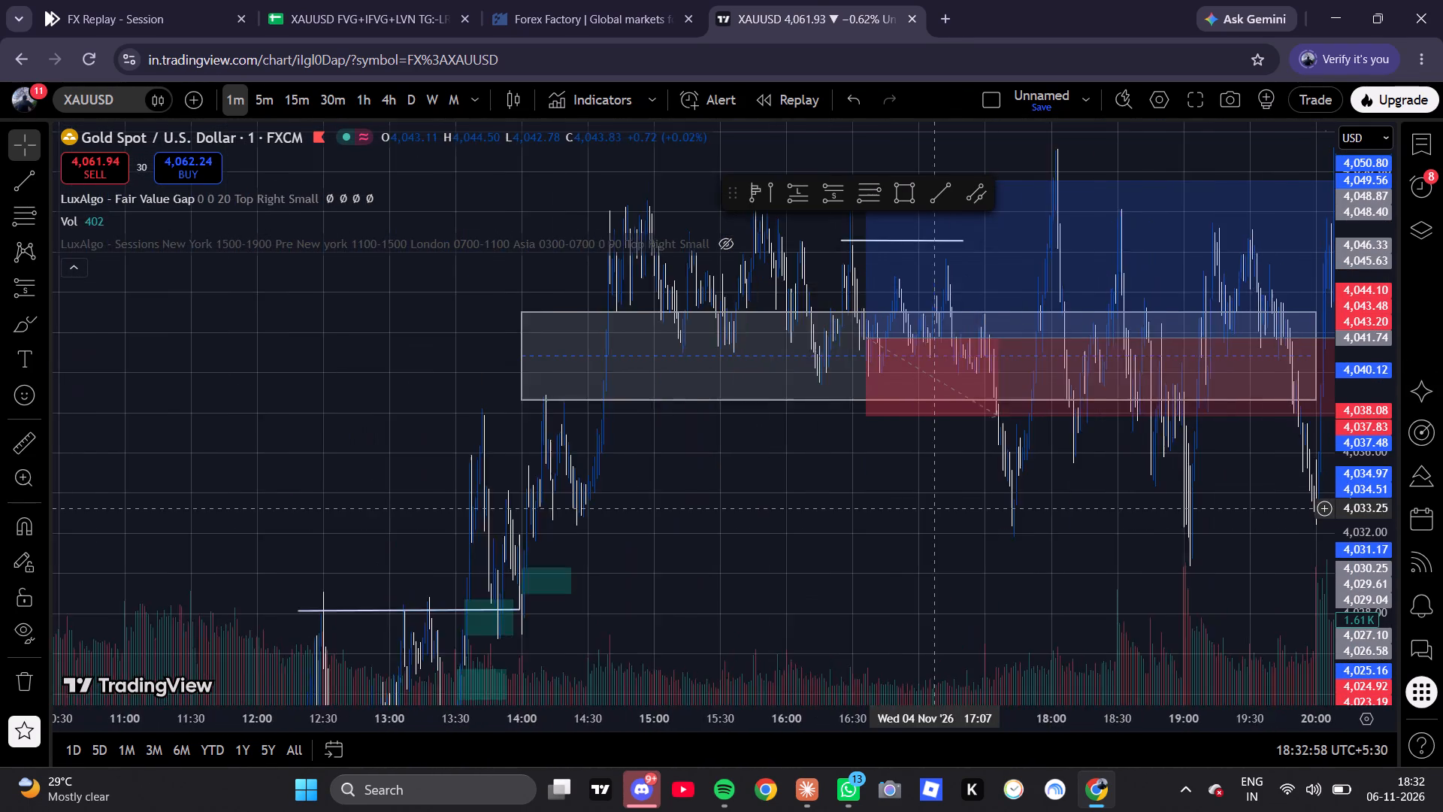
pyautogui.scroll(3, 934, 508)
pyautogui.scroll(2, 622, 527)
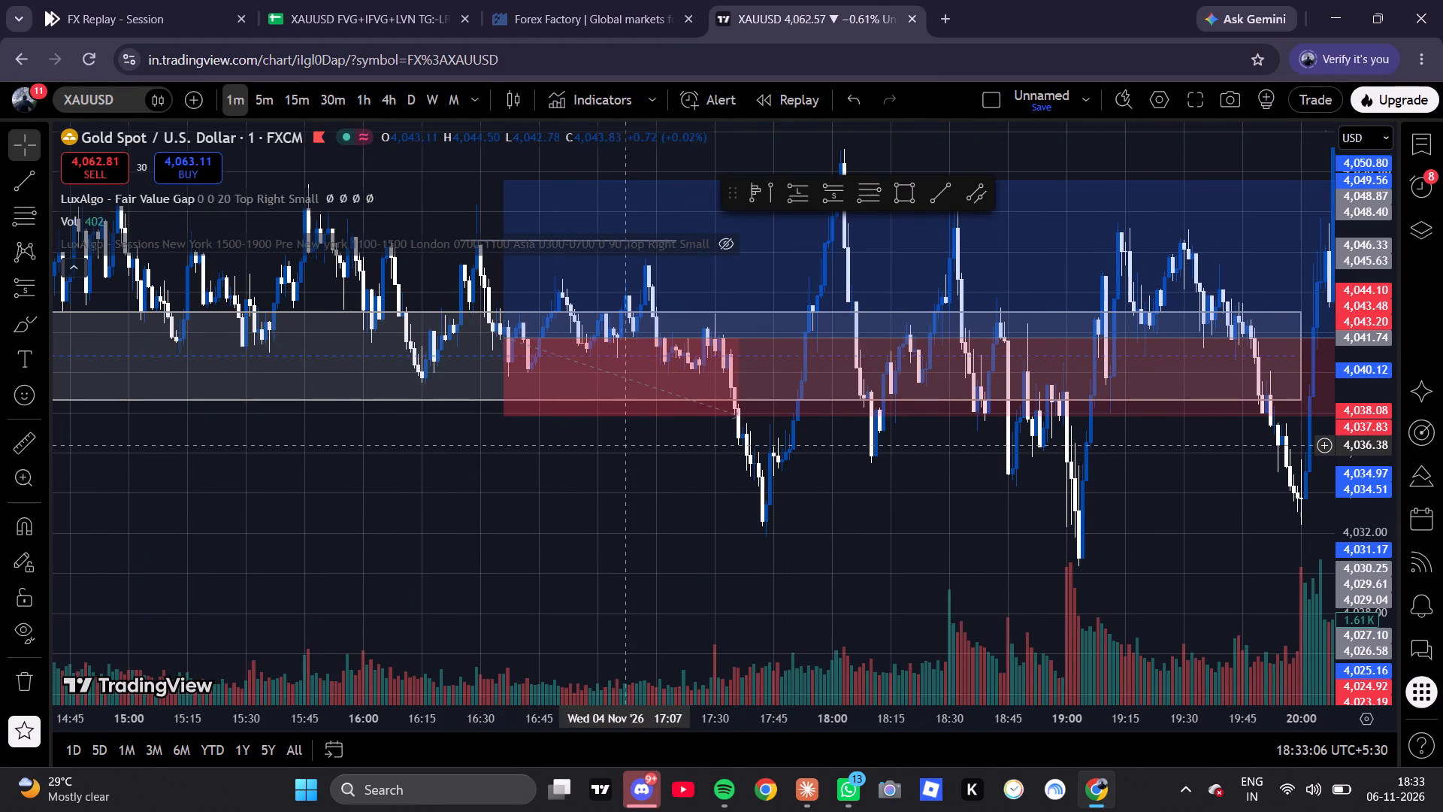
pyautogui.scroll(-7, 734, 465)
pyautogui.moveTo(810, 462); pyautogui.dragTo(686, 510)
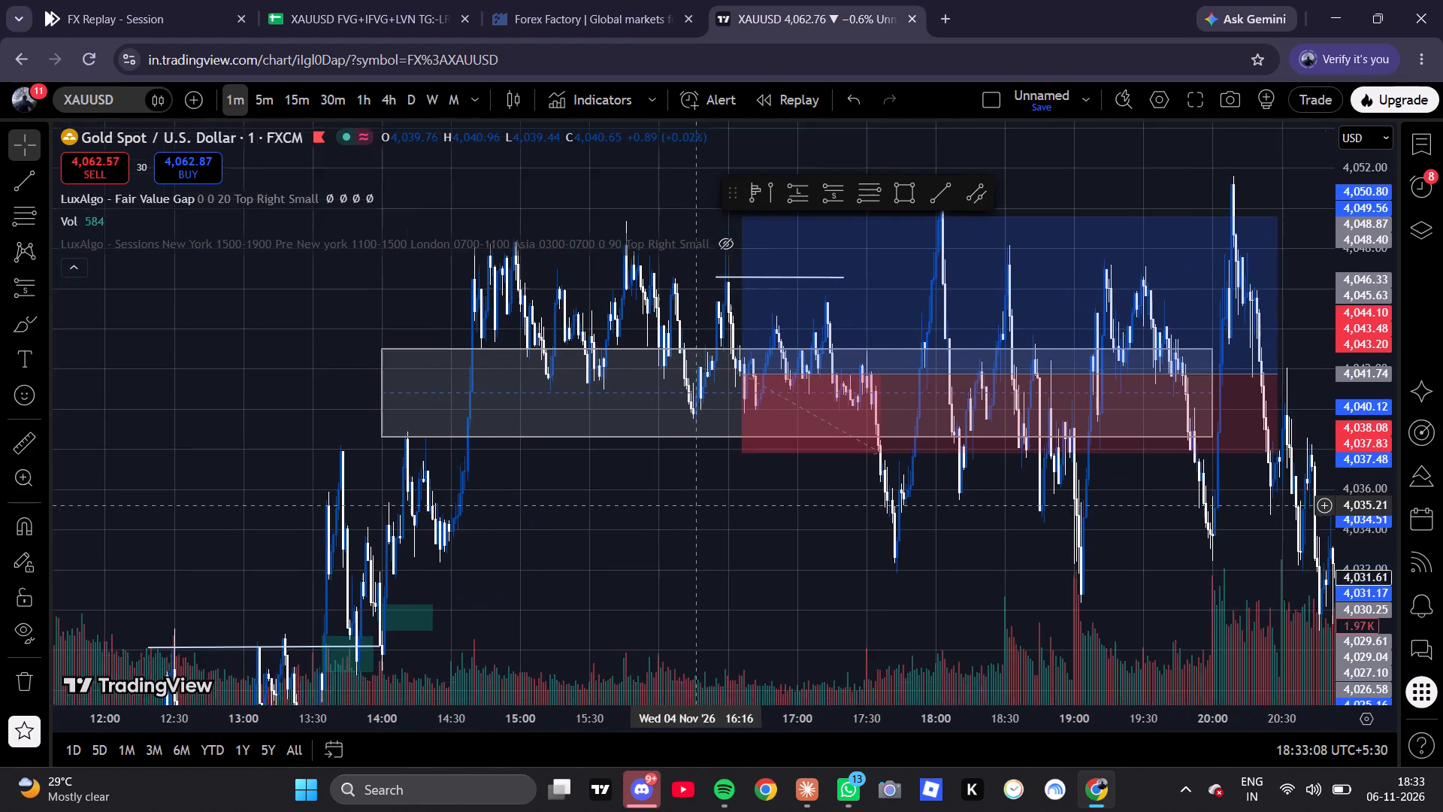
pyautogui.moveTo(686, 510); pyautogui.dragTo(685, 510)
pyautogui.scroll(2, 689, 489)
pyautogui.moveTo(650, 495); pyautogui.dragTo(789, 492)
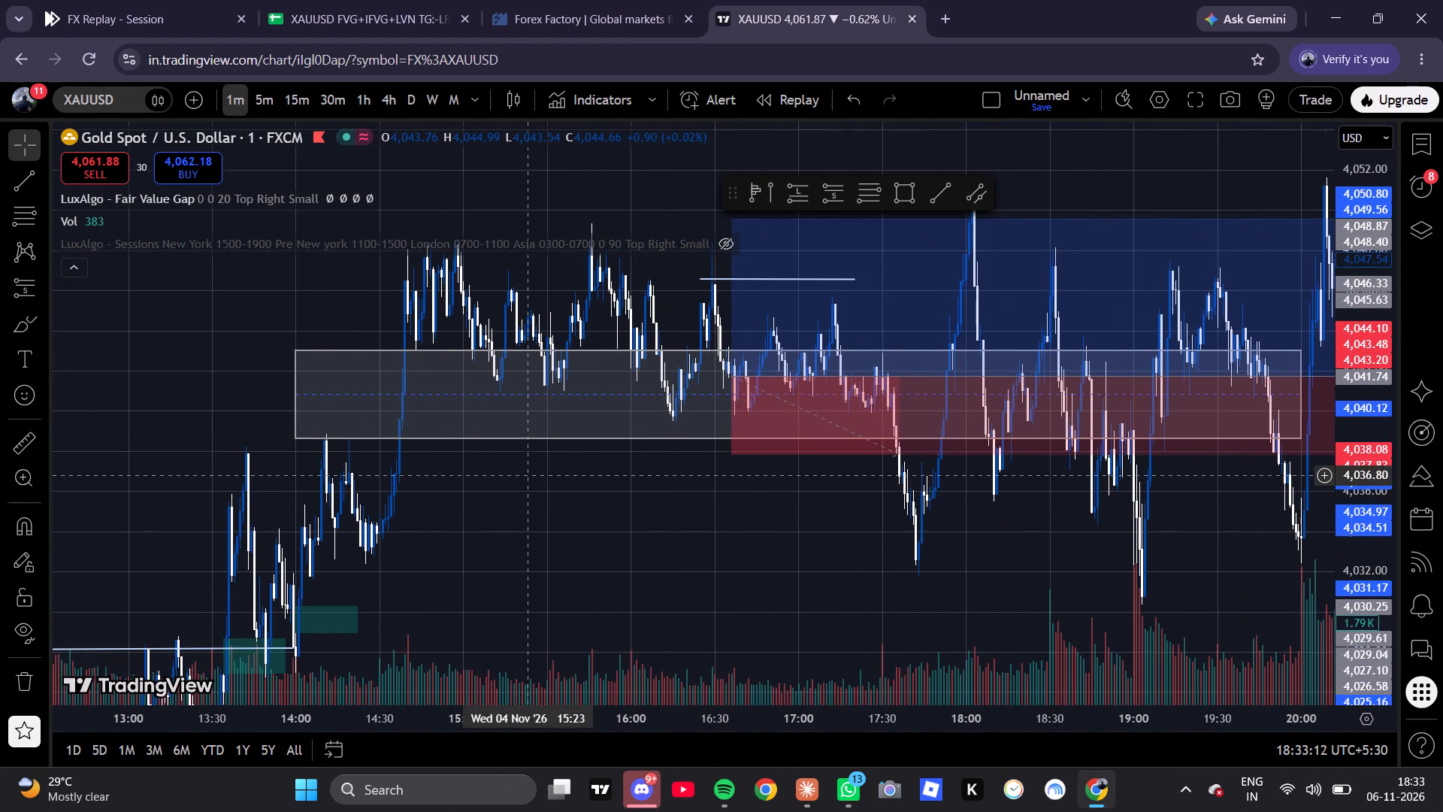
pyautogui.scroll(5, 529, 475)
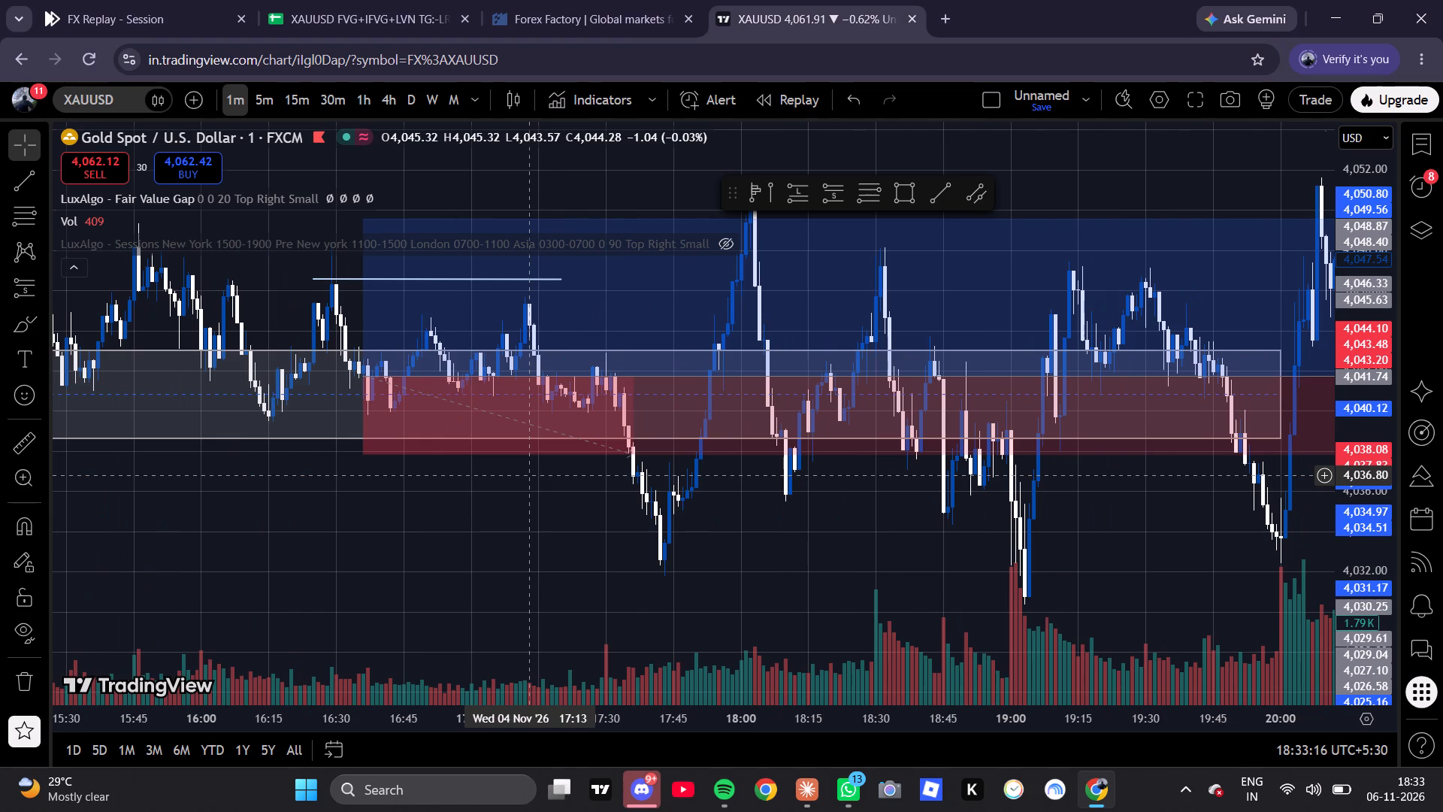
# Return to the FX Replay session and examine the 10 Feb 2023 long position near the previous daily low.
pyautogui.click(311, 0)
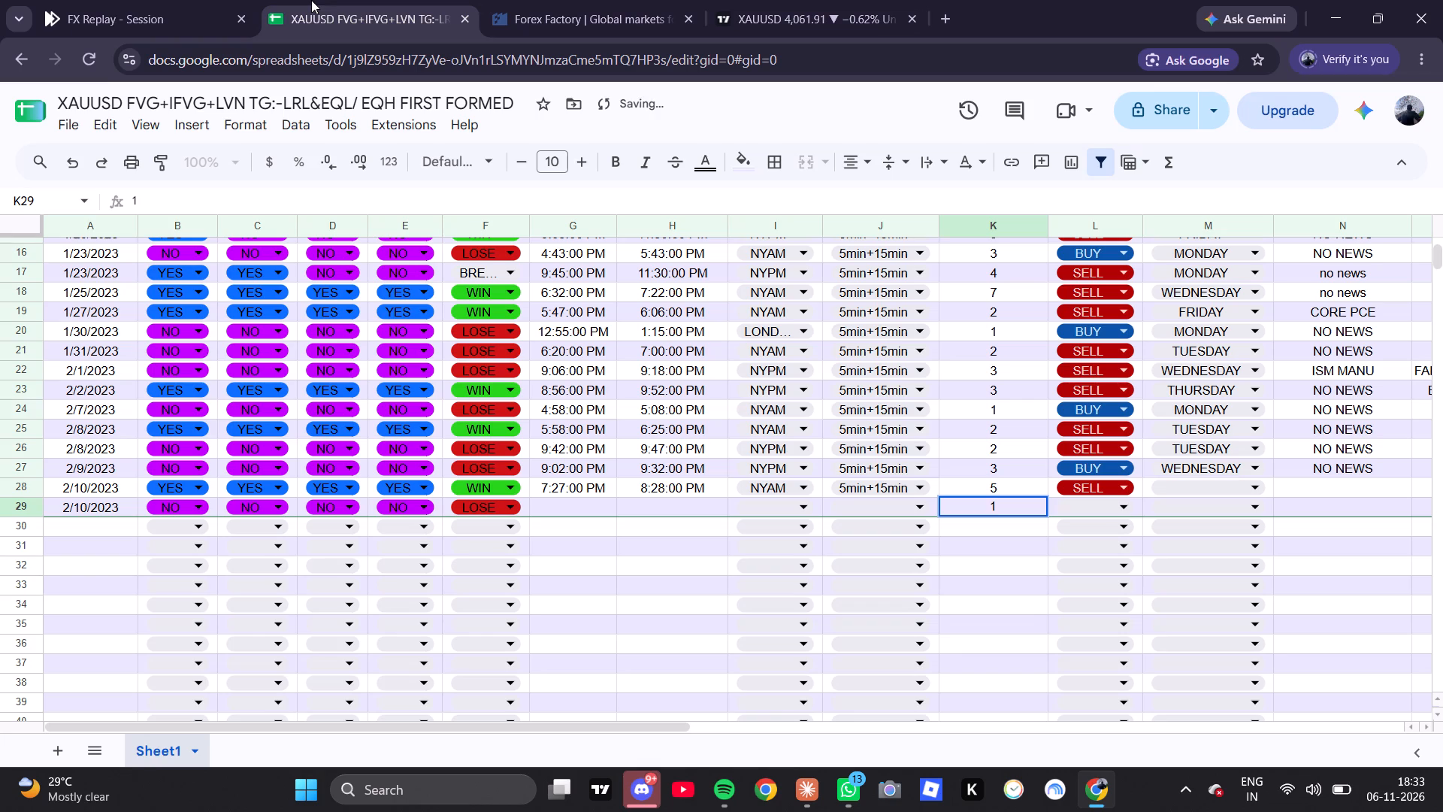
pyautogui.click(218, 0)
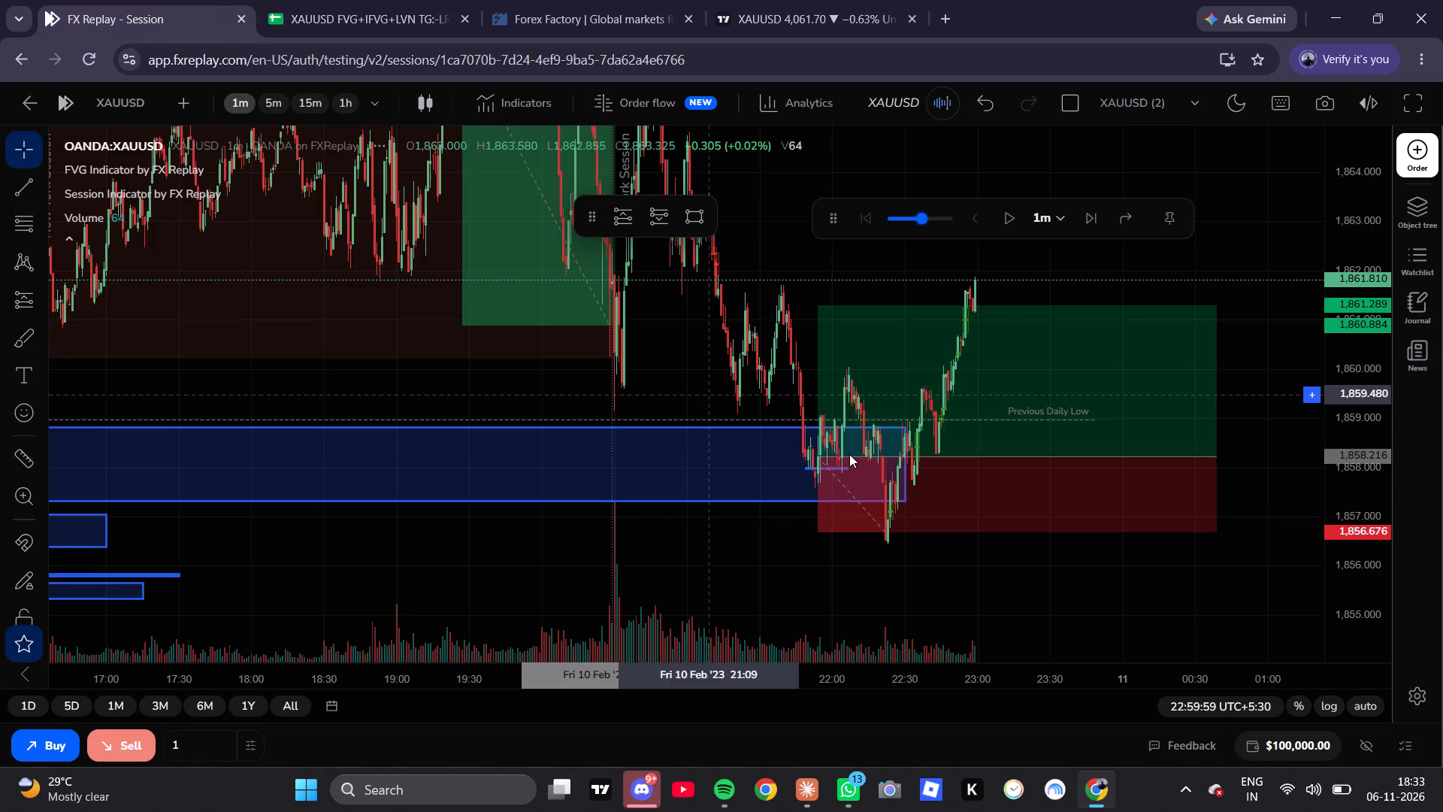
pyautogui.scroll(5, 816, 559)
pyautogui.moveTo(916, 589); pyautogui.dragTo(716, 553)
pyautogui.scroll(-5, 719, 553)
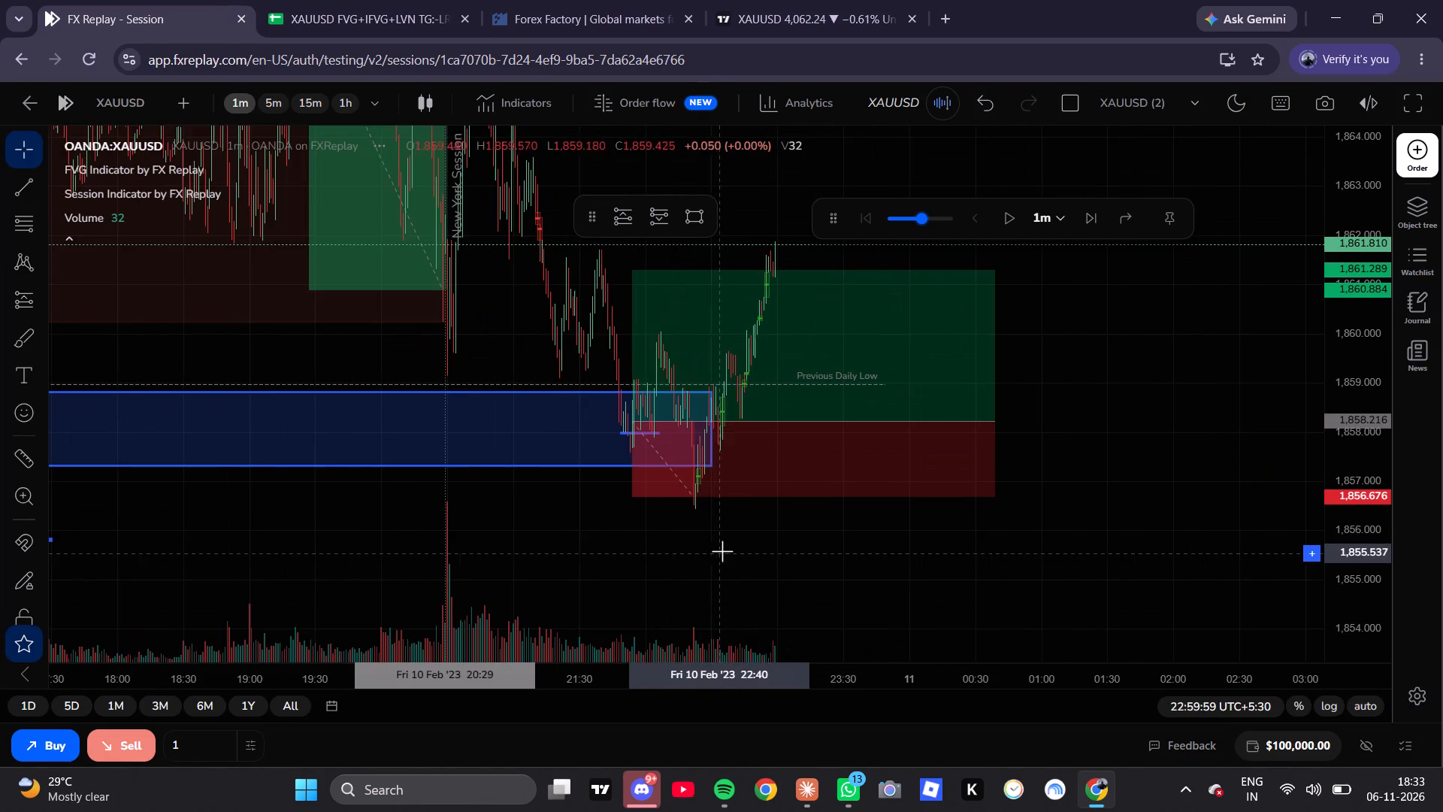
pyautogui.scroll(8, 605, 532)
pyautogui.scroll(-1, 564, 535)
pyautogui.scroll(2, 564, 535)
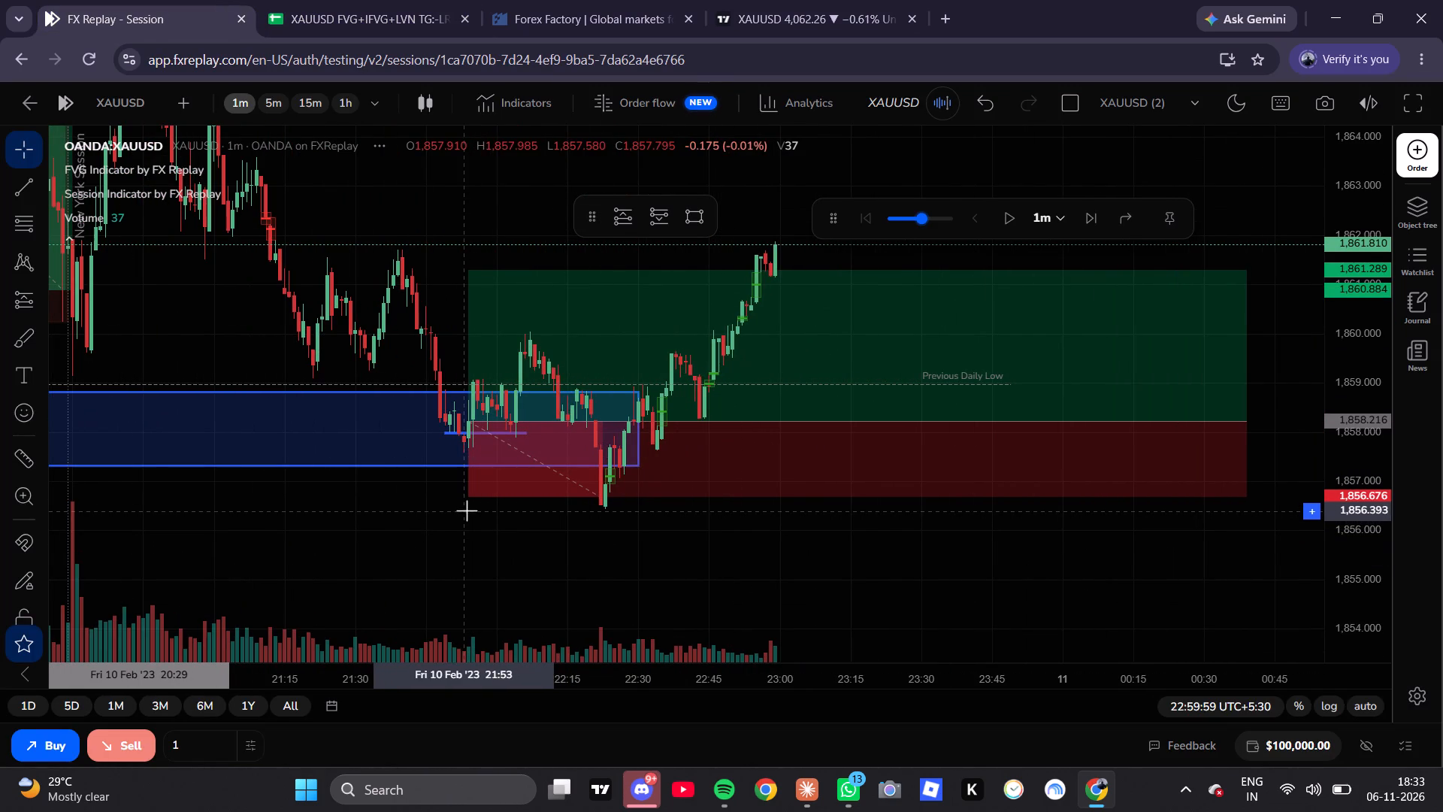
# Log the 10 Feb long trade's entry time 21:55 and exit time 22:22 in row 29 of the journal sheet.
pyautogui.click(397, 0)
pyautogui.click(547, 509)
pyautogui.write('21:')
pyautogui.write('55')
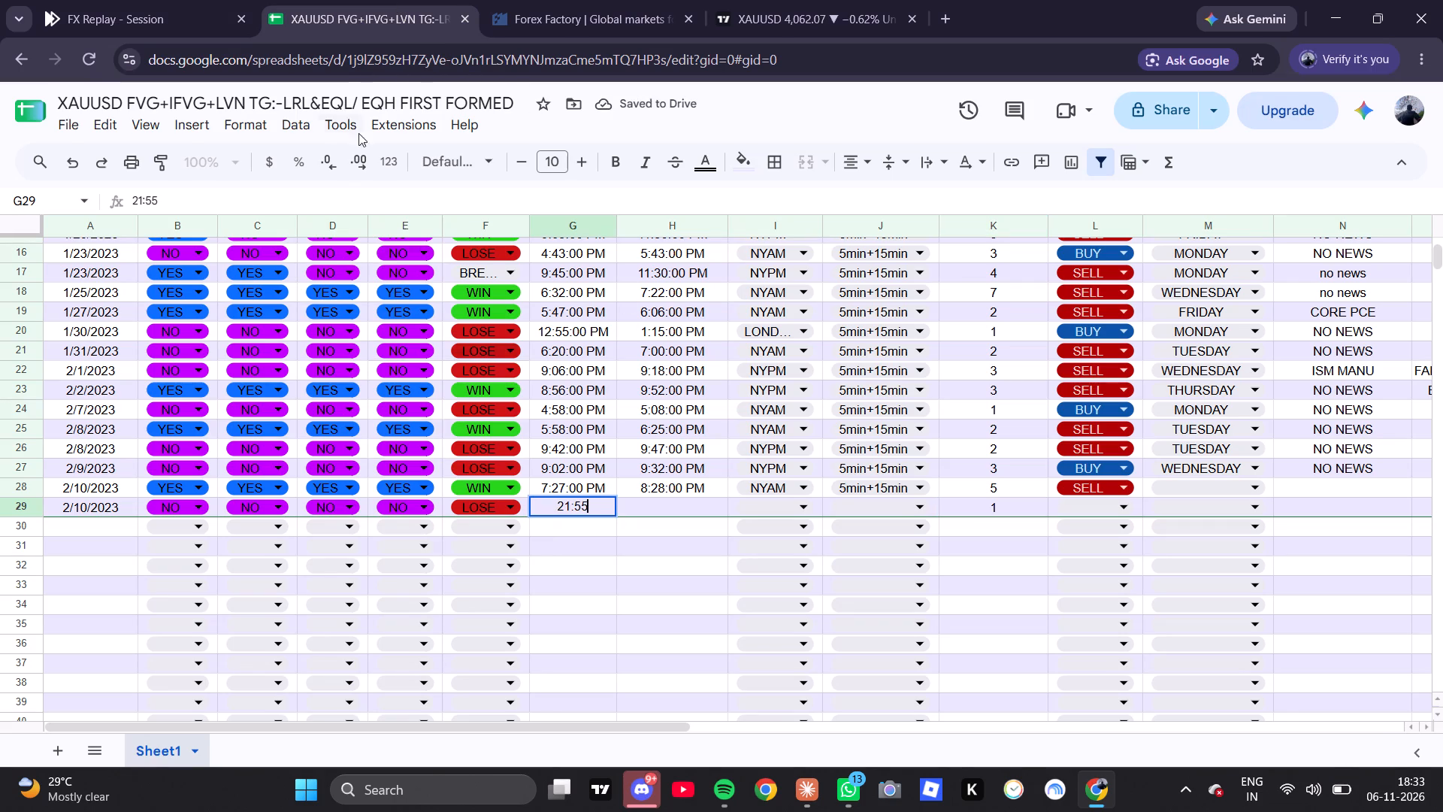
pyautogui.click(156, 0)
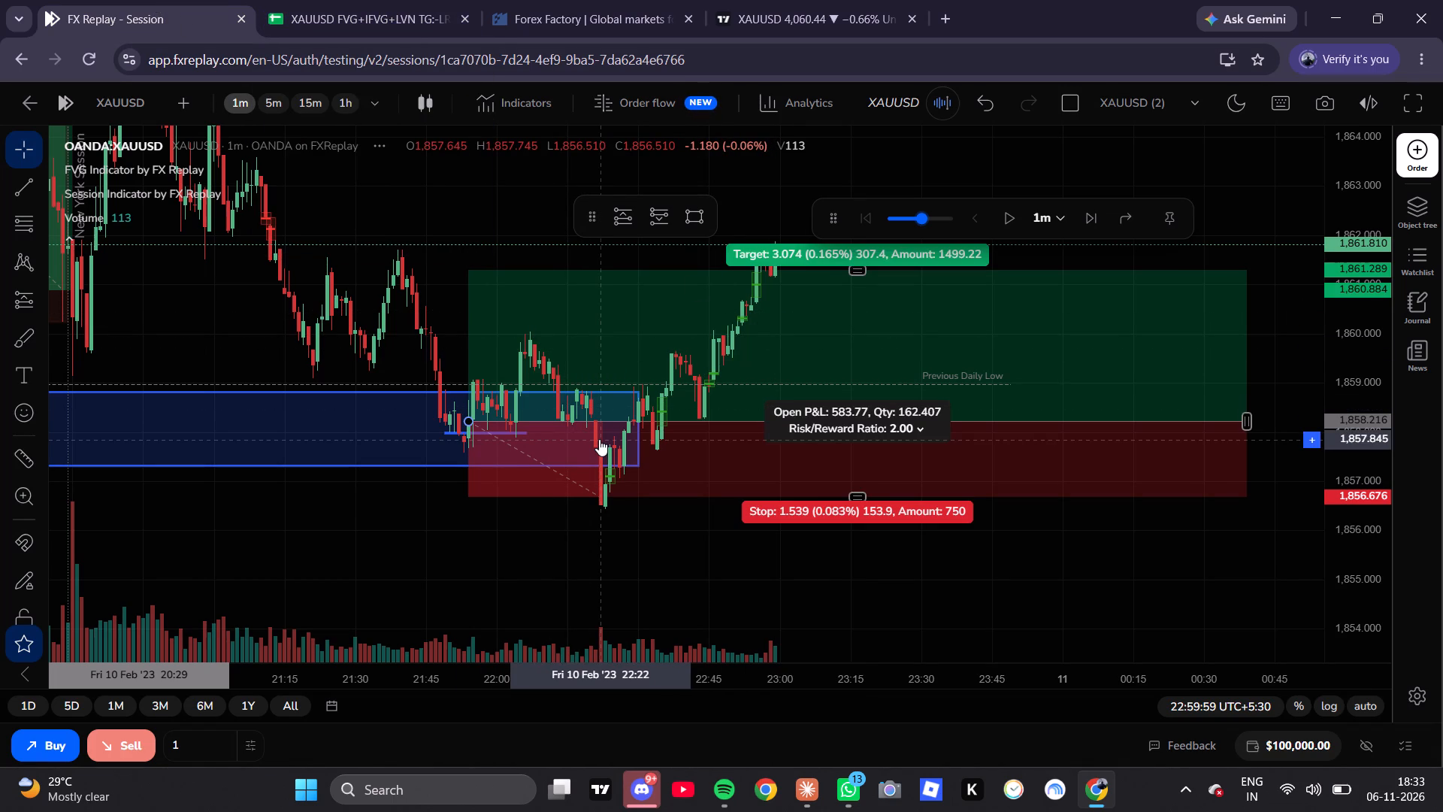
pyautogui.click(353, 21)
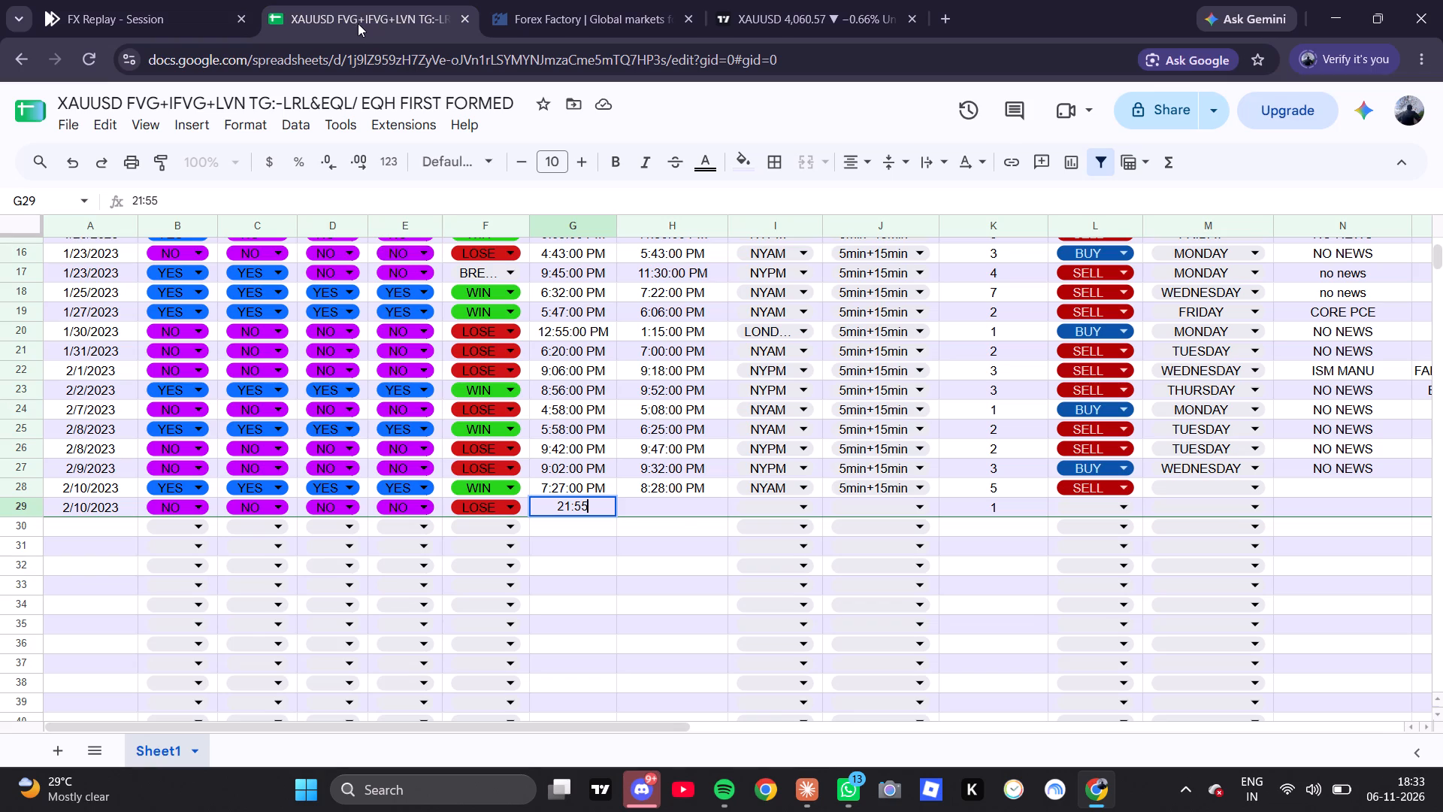
pyautogui.click(678, 504)
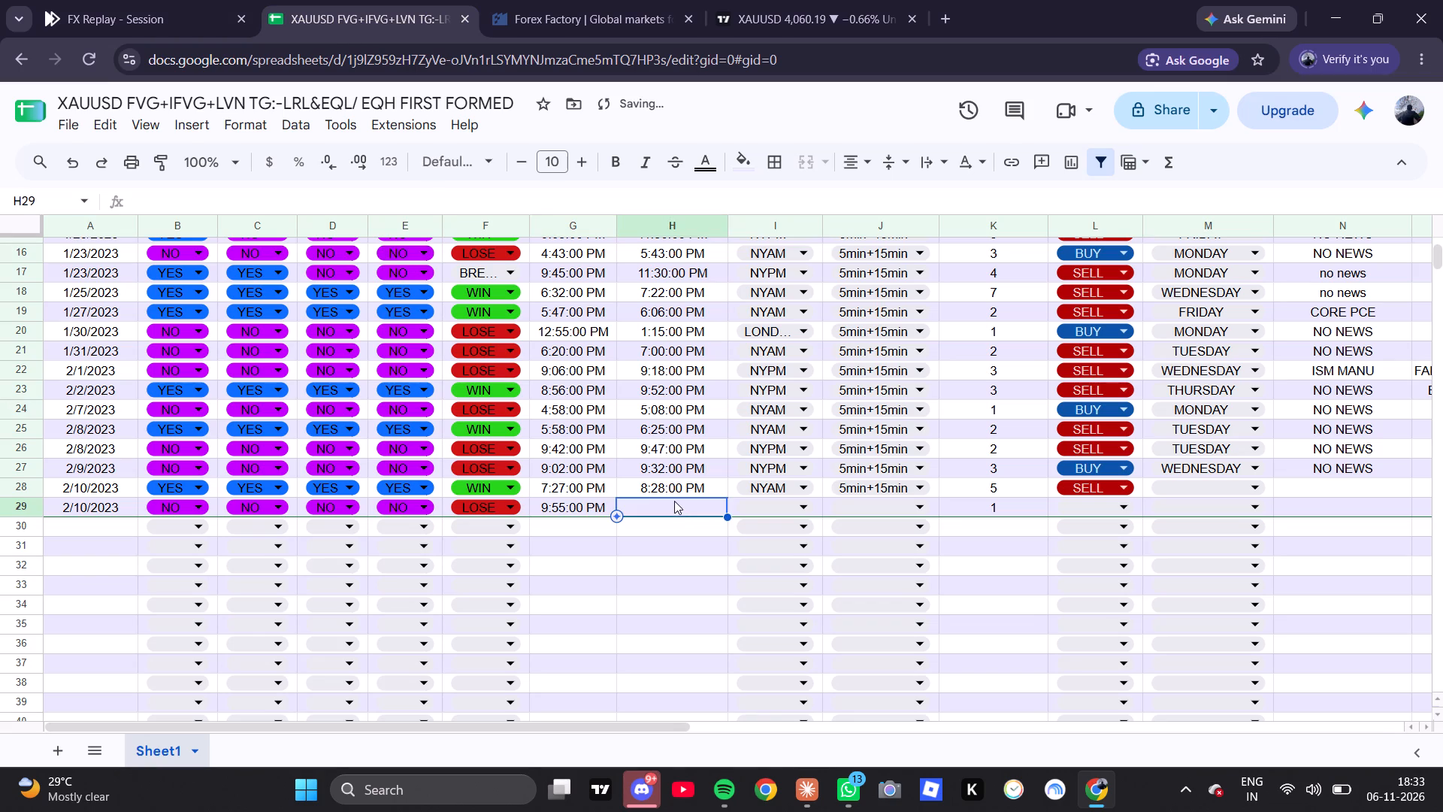
pyautogui.write('22')
pyautogui.write(':22')
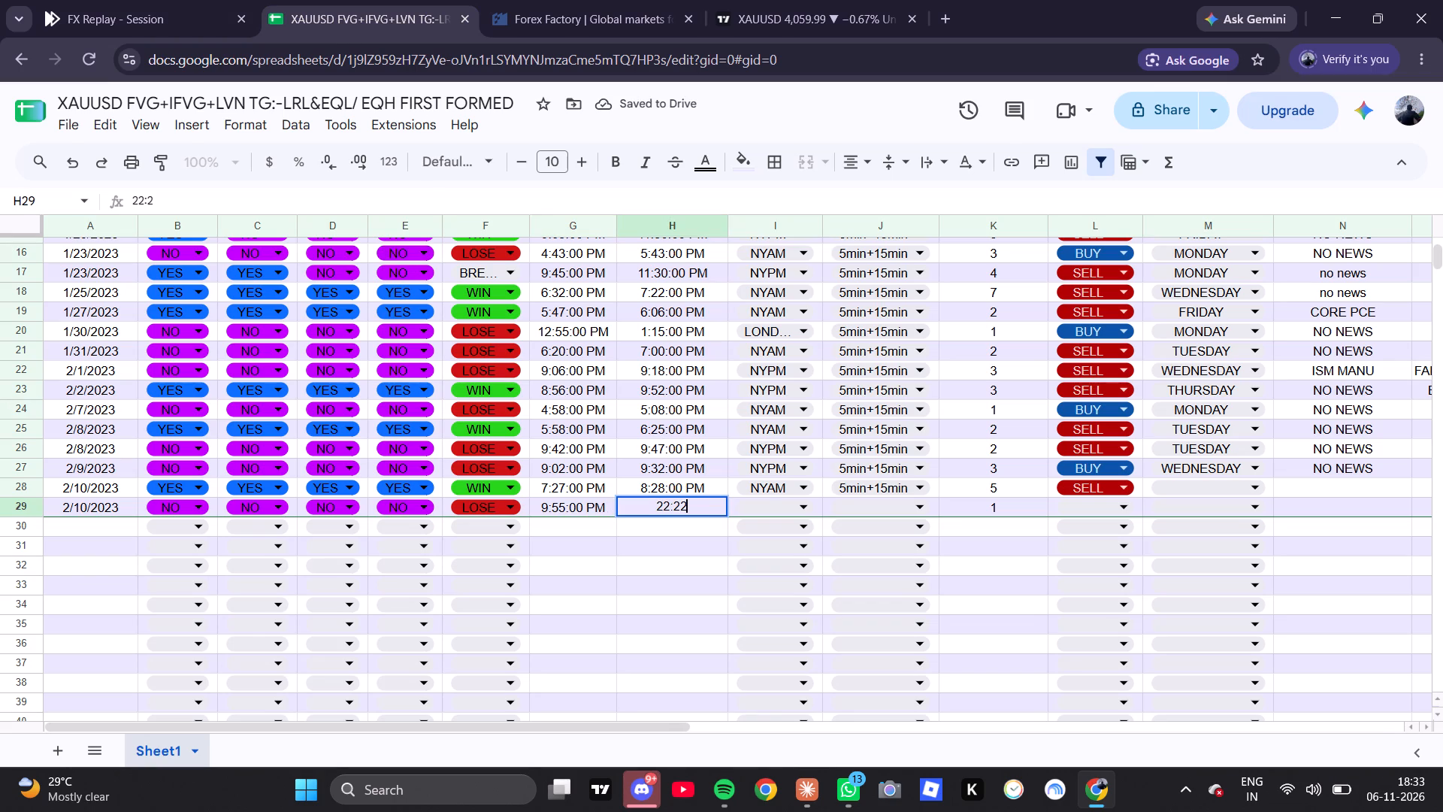
# Set row 29's session to NYPM, timeframe to 5min+15min and direction to BUY.
pyautogui.click(766, 507)
pyautogui.click(778, 594)
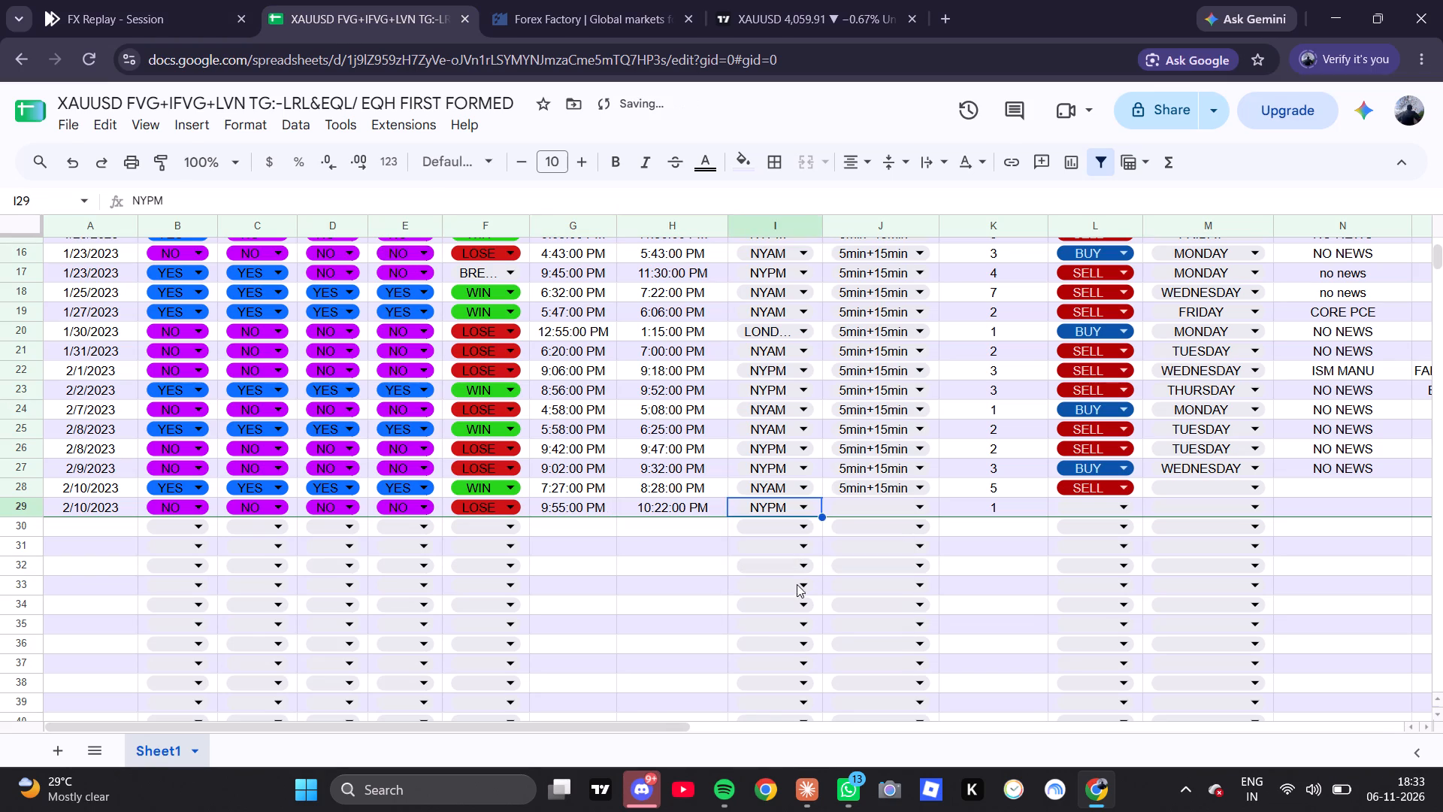
pyautogui.click(849, 506)
pyautogui.click(879, 529)
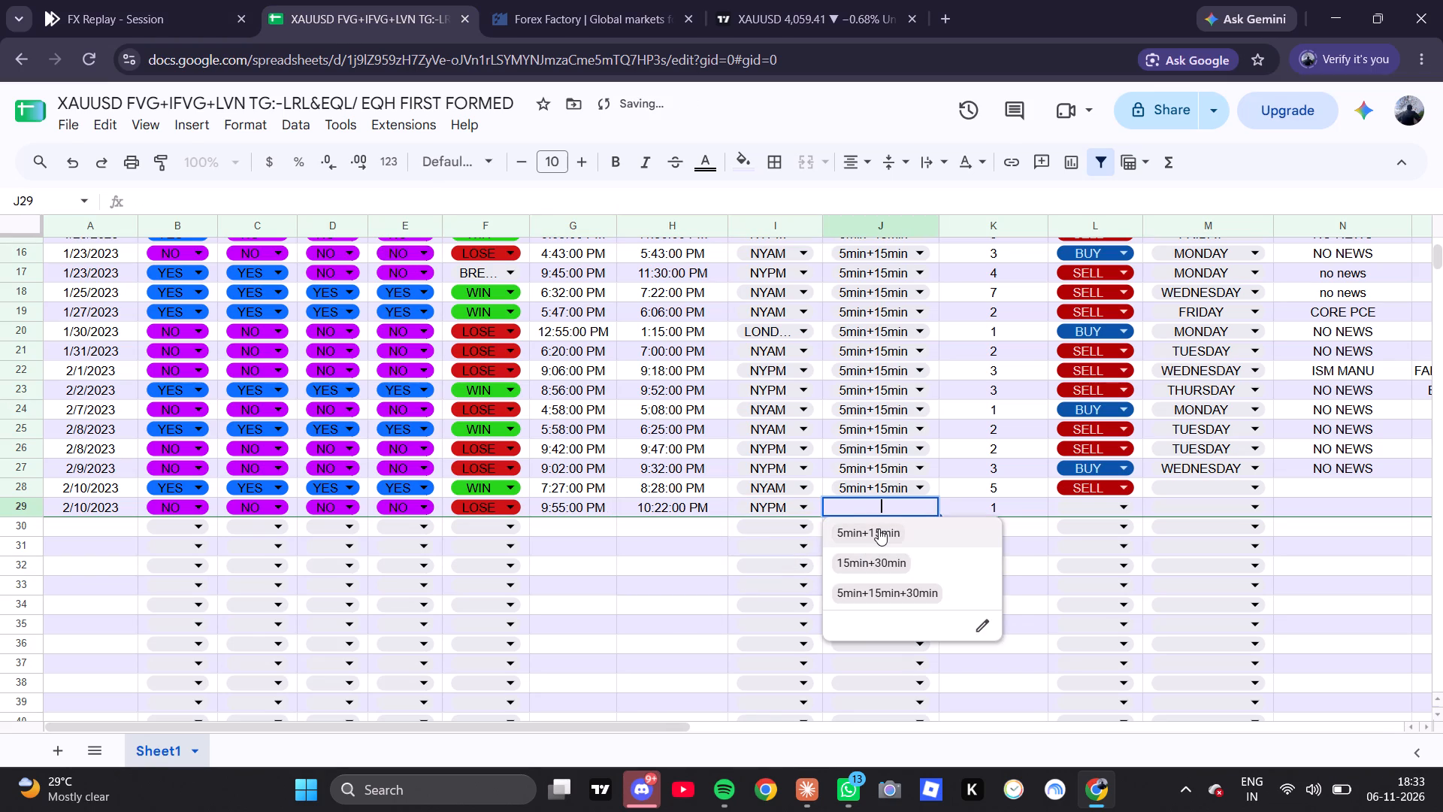
pyautogui.click(1104, 501)
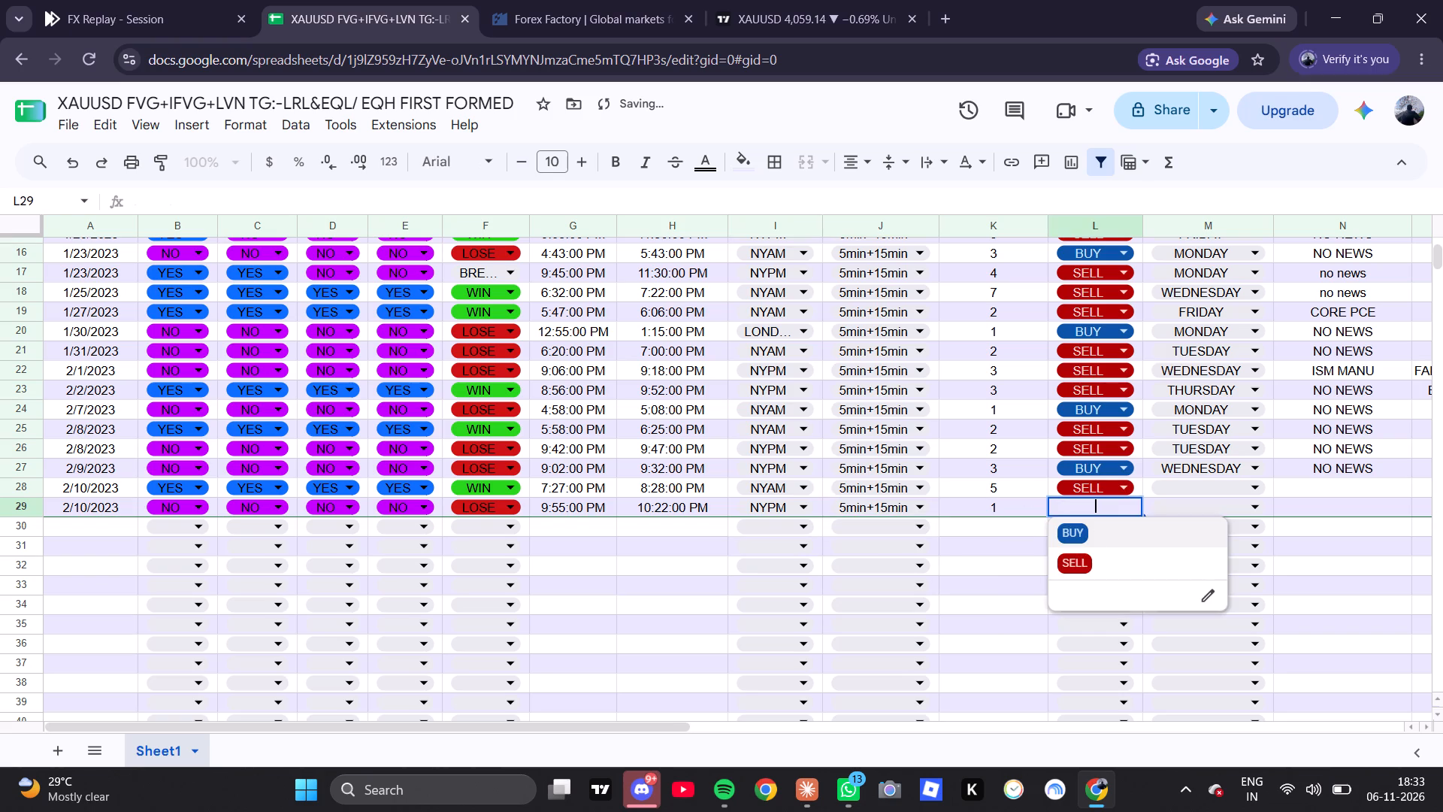
pyautogui.click(1094, 524)
# Set the weekday to THURSDAY for both 2/10/2023 trades in rows 28 and 29.
pyautogui.click(1181, 490)
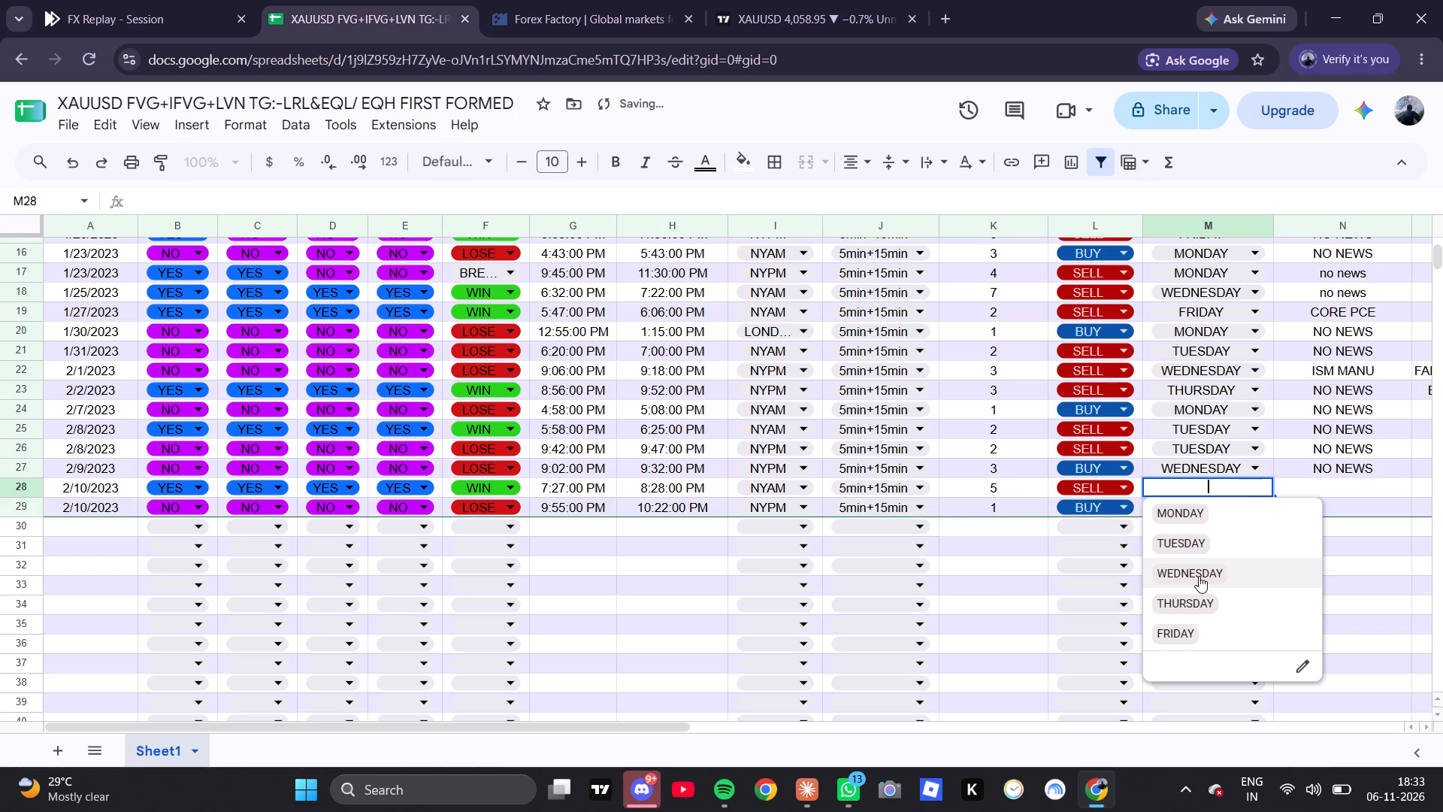
pyautogui.click(1201, 600)
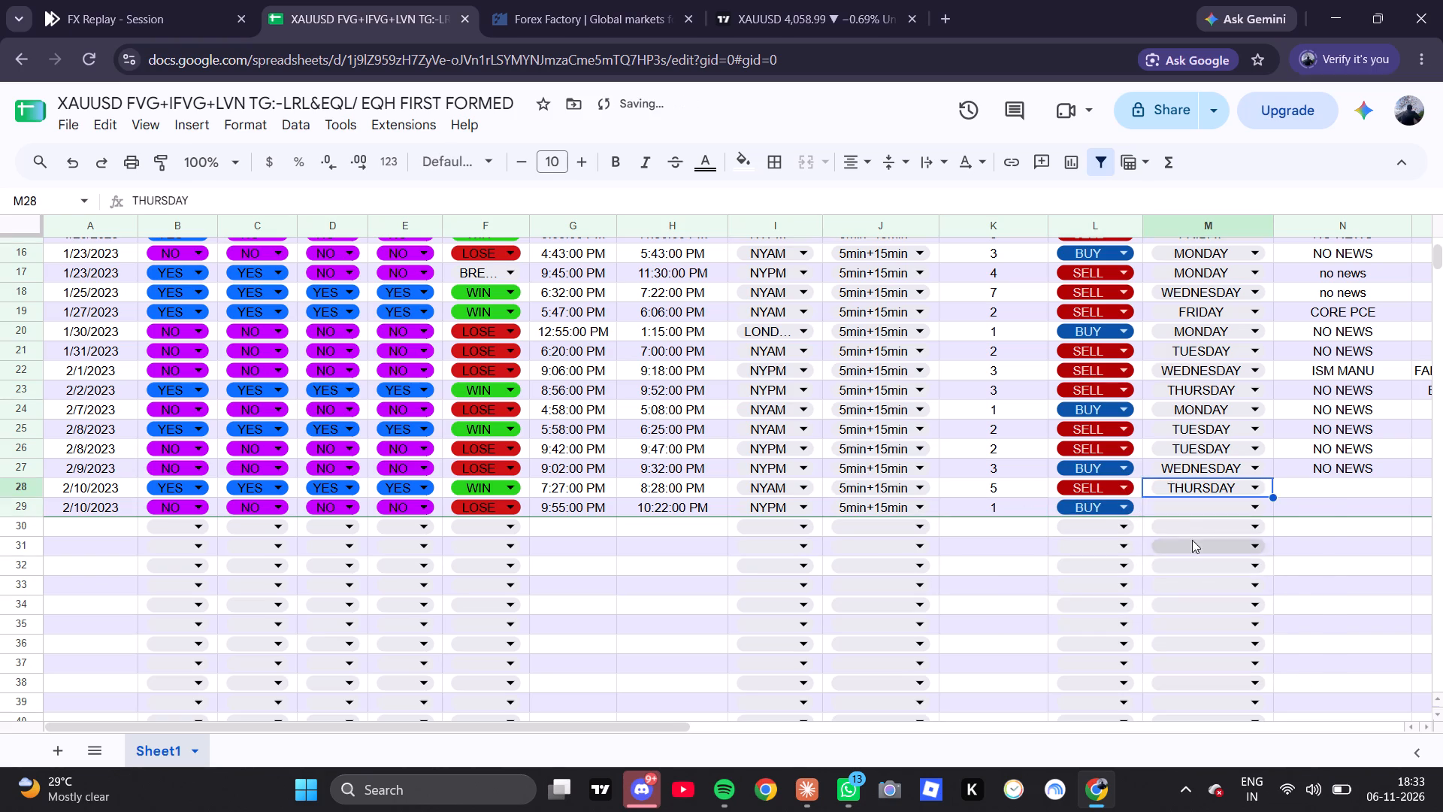
pyautogui.click(1183, 511)
pyautogui.click(1187, 620)
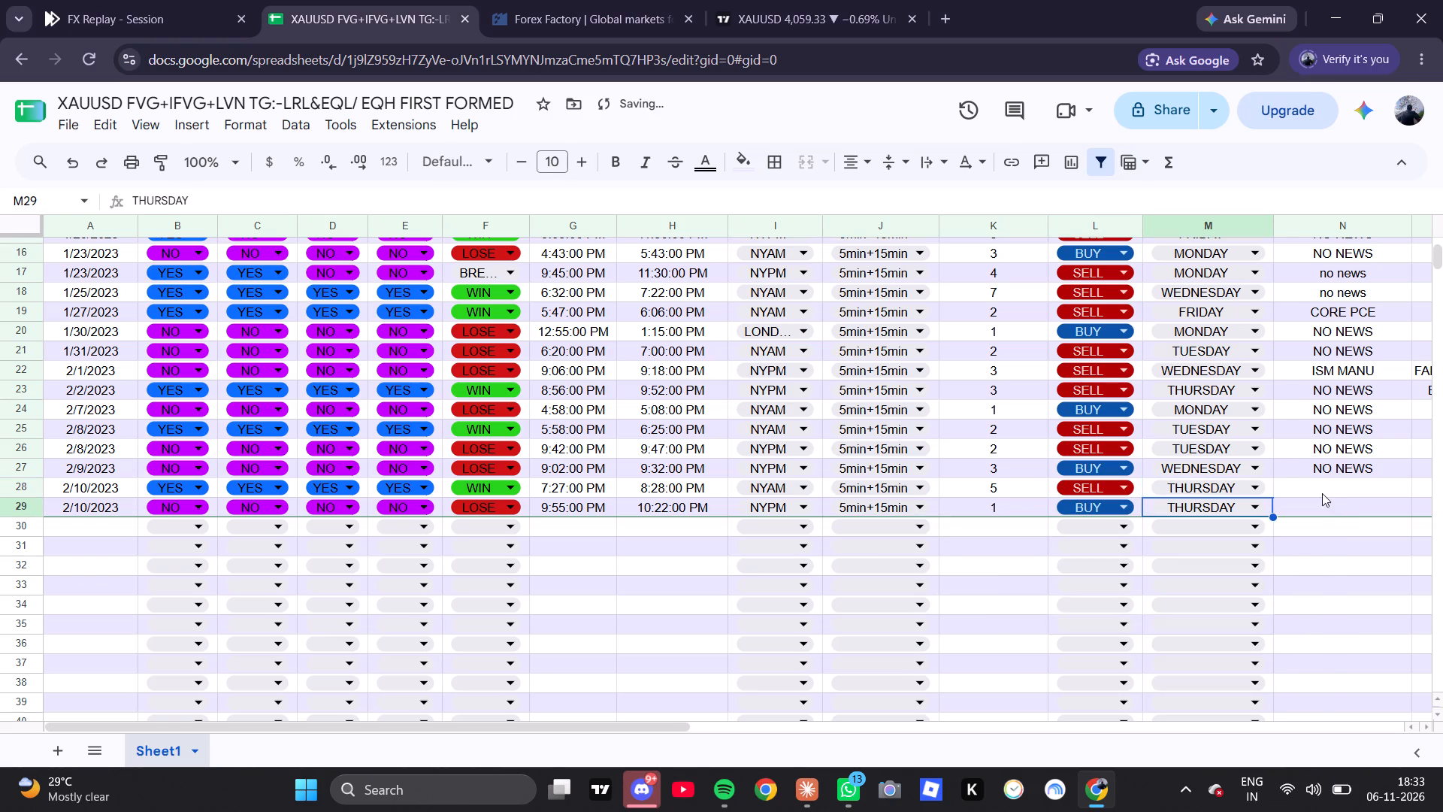
# Find the 10 Feb high-impact USD news on the Forex Factory calendar and copy the event name "Prelim UoM Consumer Sentiment".
pyautogui.click(570, 0)
pyautogui.scroll(-10, 573, 379)
pyautogui.scroll(1, 569, 380)
pyautogui.scroll(-5, 569, 380)
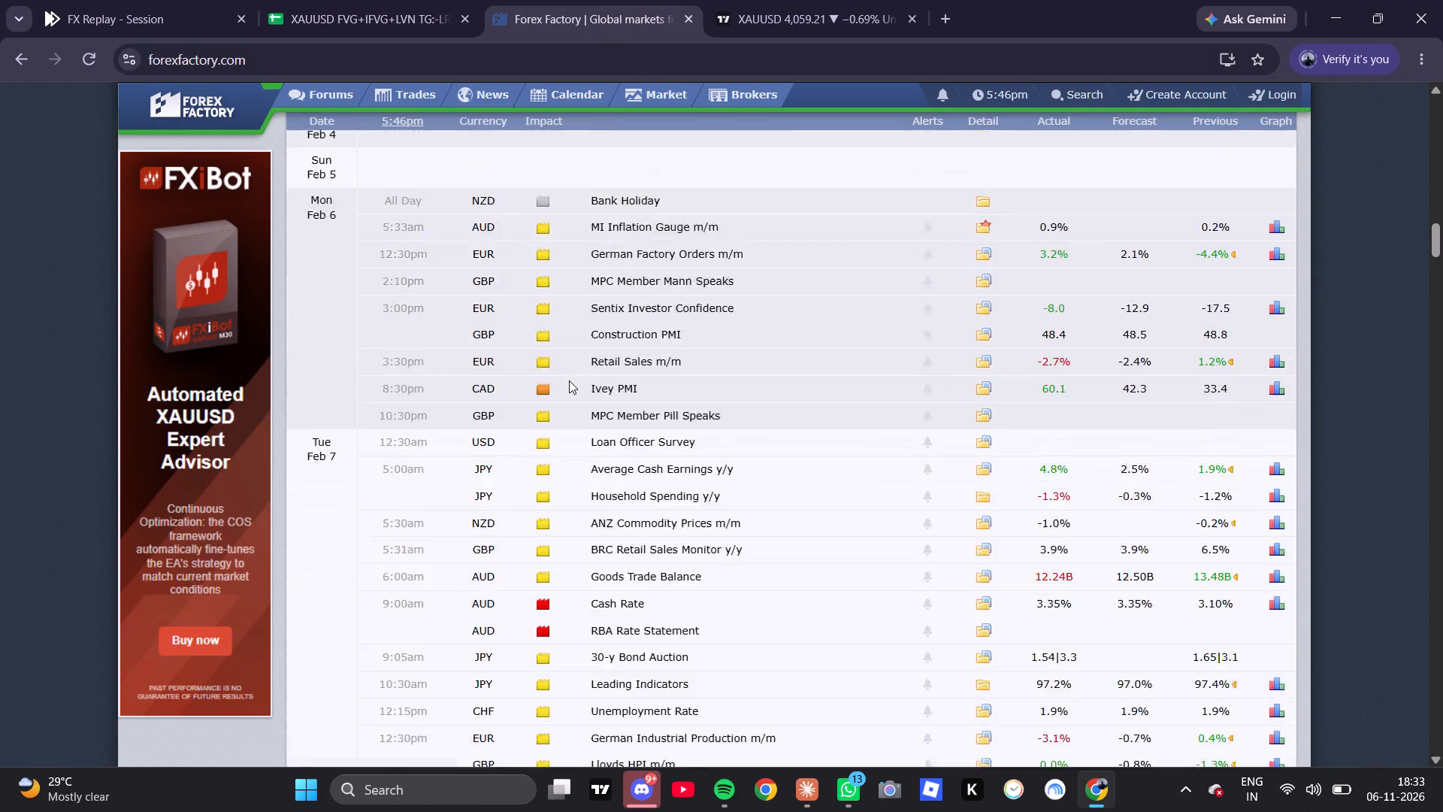
pyautogui.scroll(-12, 569, 380)
pyautogui.scroll(3, 569, 380)
pyautogui.scroll(-6, 569, 380)
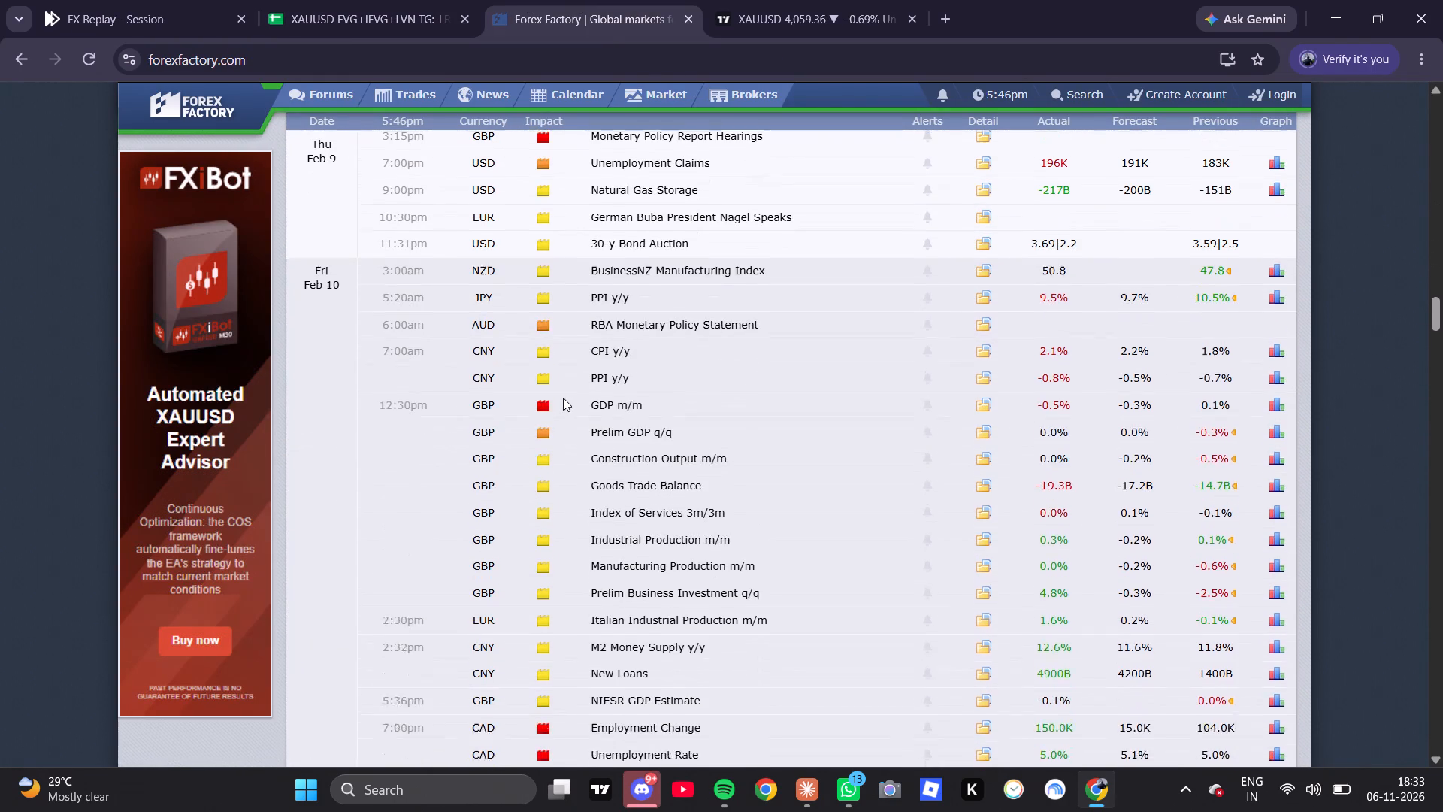
pyautogui.scroll(-2, 563, 398)
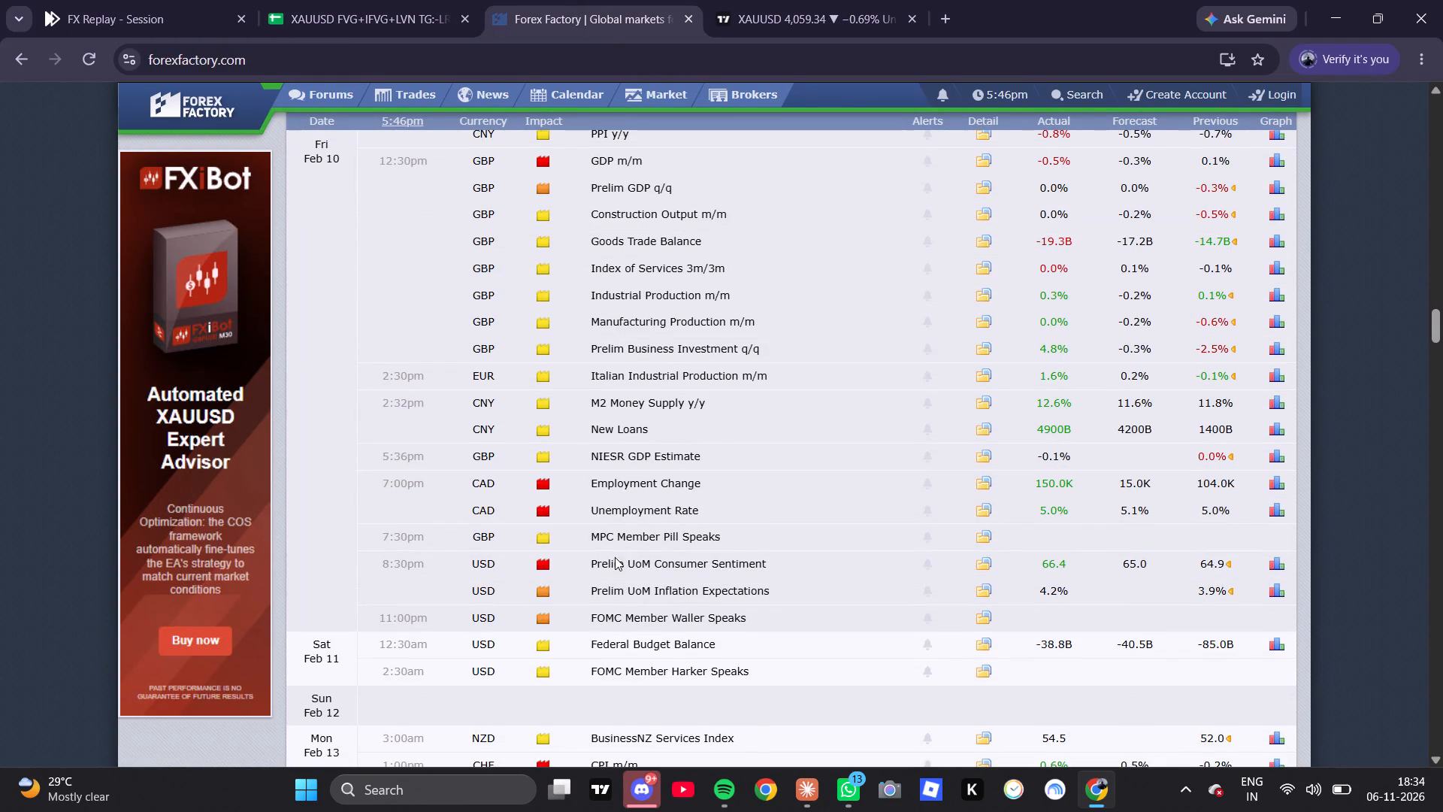
pyautogui.moveTo(767, 565); pyautogui.dragTo(608, 562)
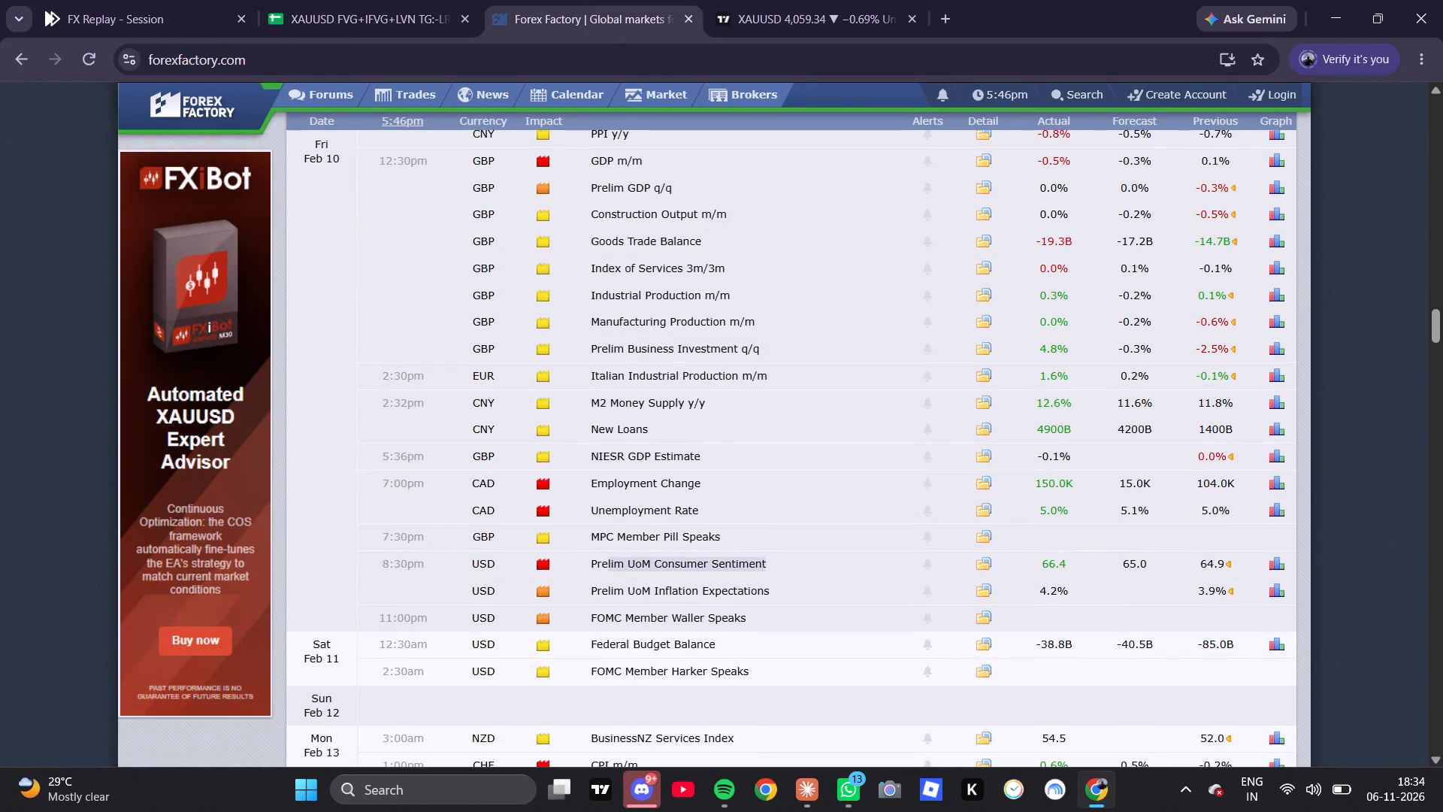
pyautogui.moveTo(608, 562); pyautogui.dragTo(591, 566)
pyautogui.rightClick(605, 560)
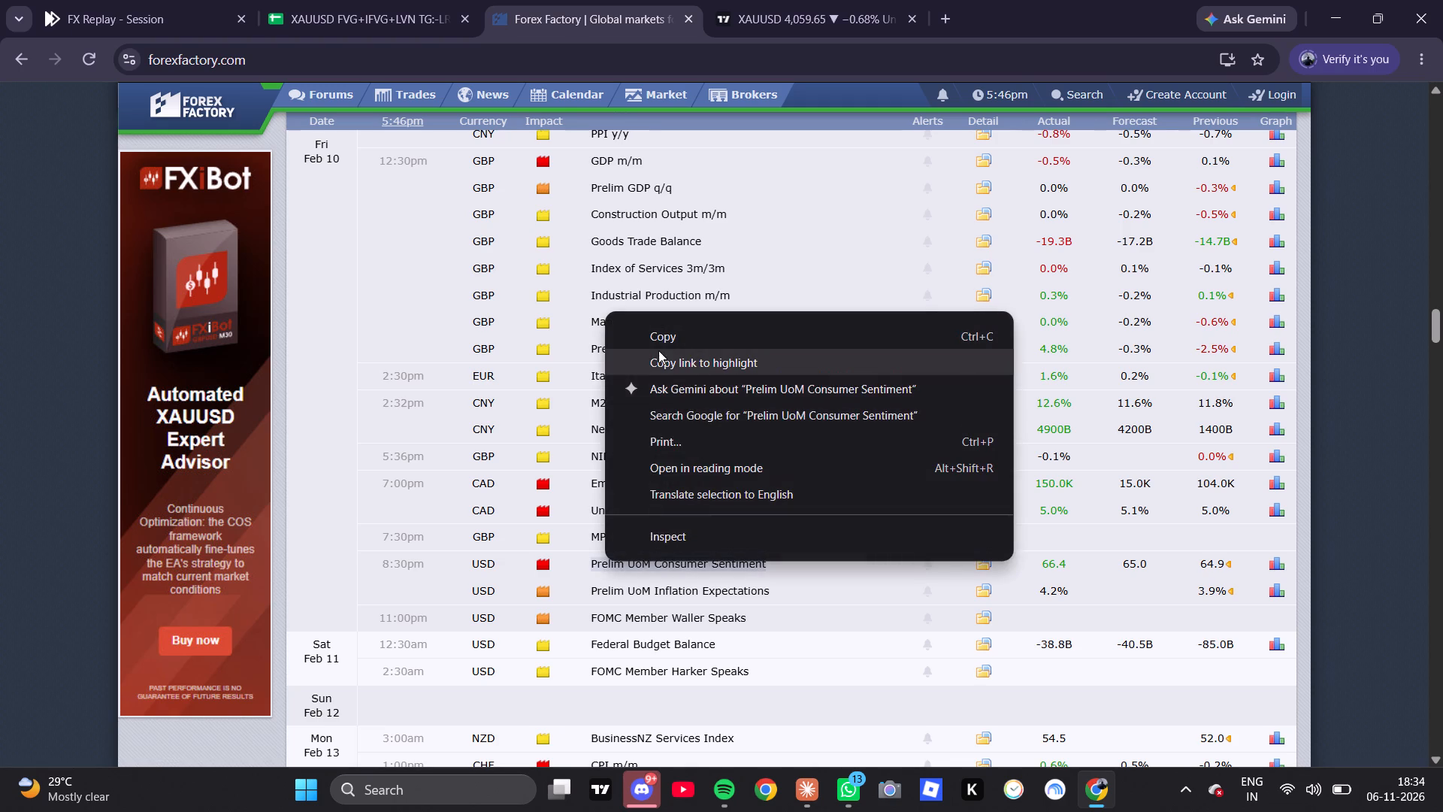
pyautogui.click(658, 332)
# Paste the copied event name into the journal's news column for both 2/10/2023 trades, rows 29 and 28.
pyautogui.click(347, 0)
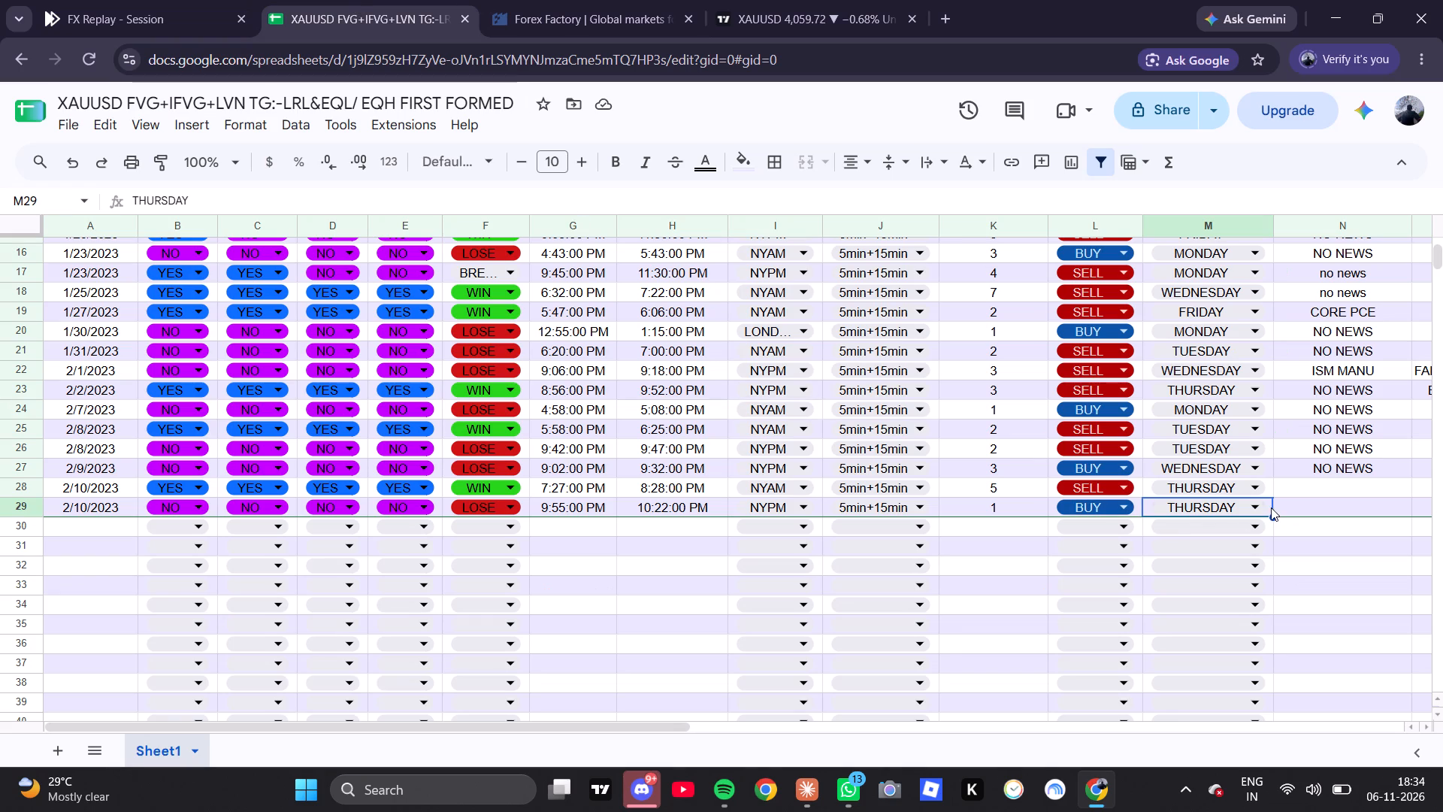
pyautogui.click(1284, 507)
pyautogui.rightClick(1284, 507)
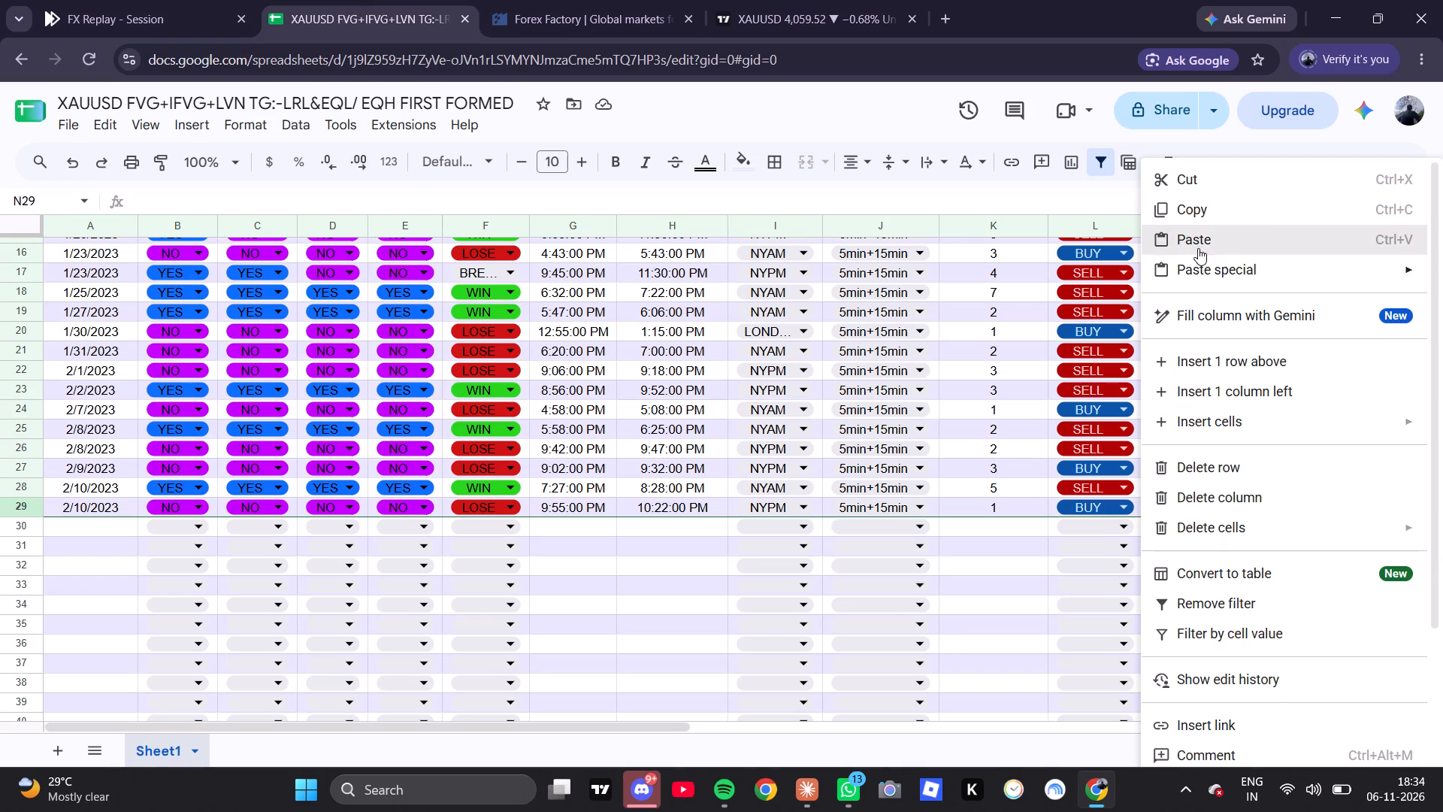
pyautogui.click(1197, 247)
pyautogui.click(1347, 492)
pyautogui.rightClick(1347, 491)
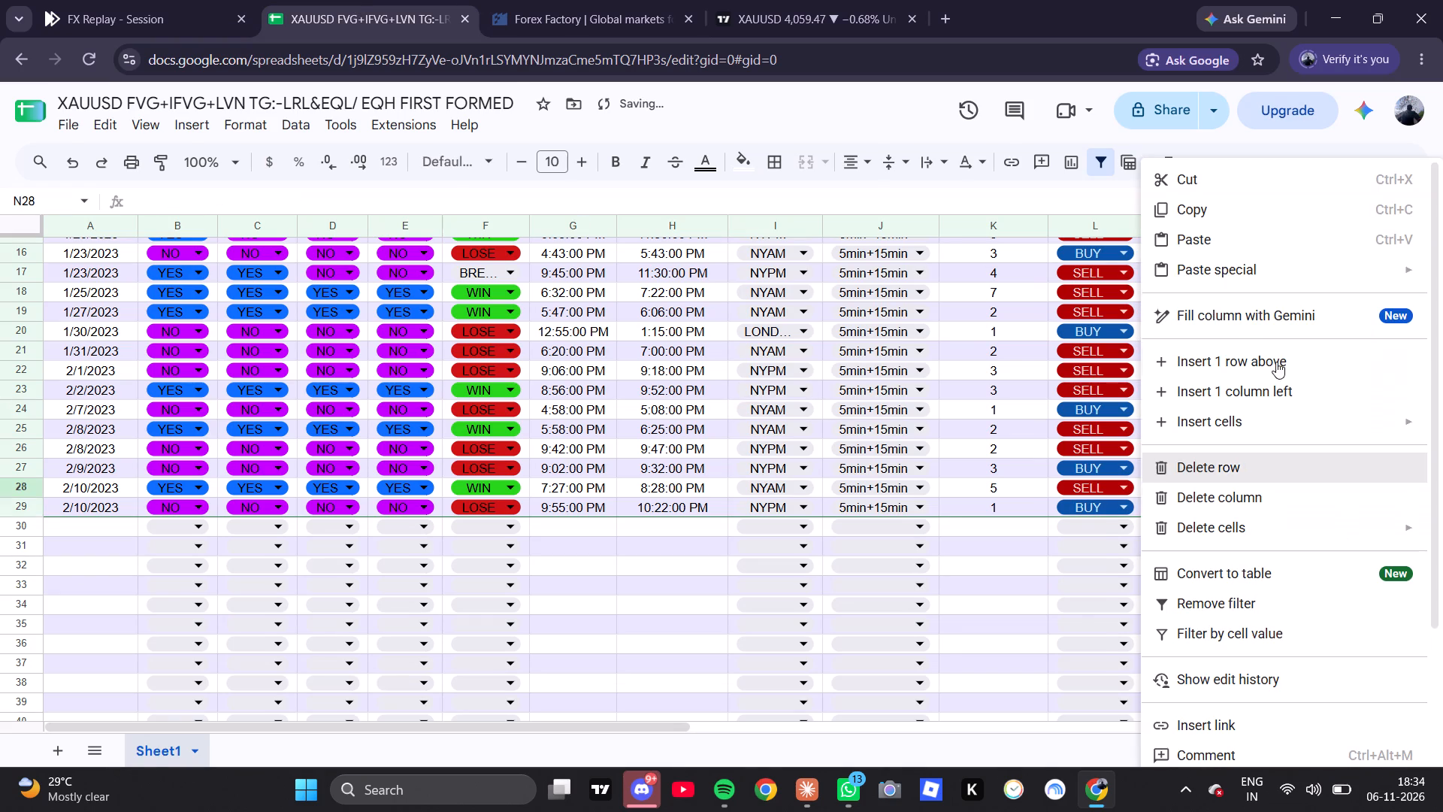
pyautogui.click(1215, 250)
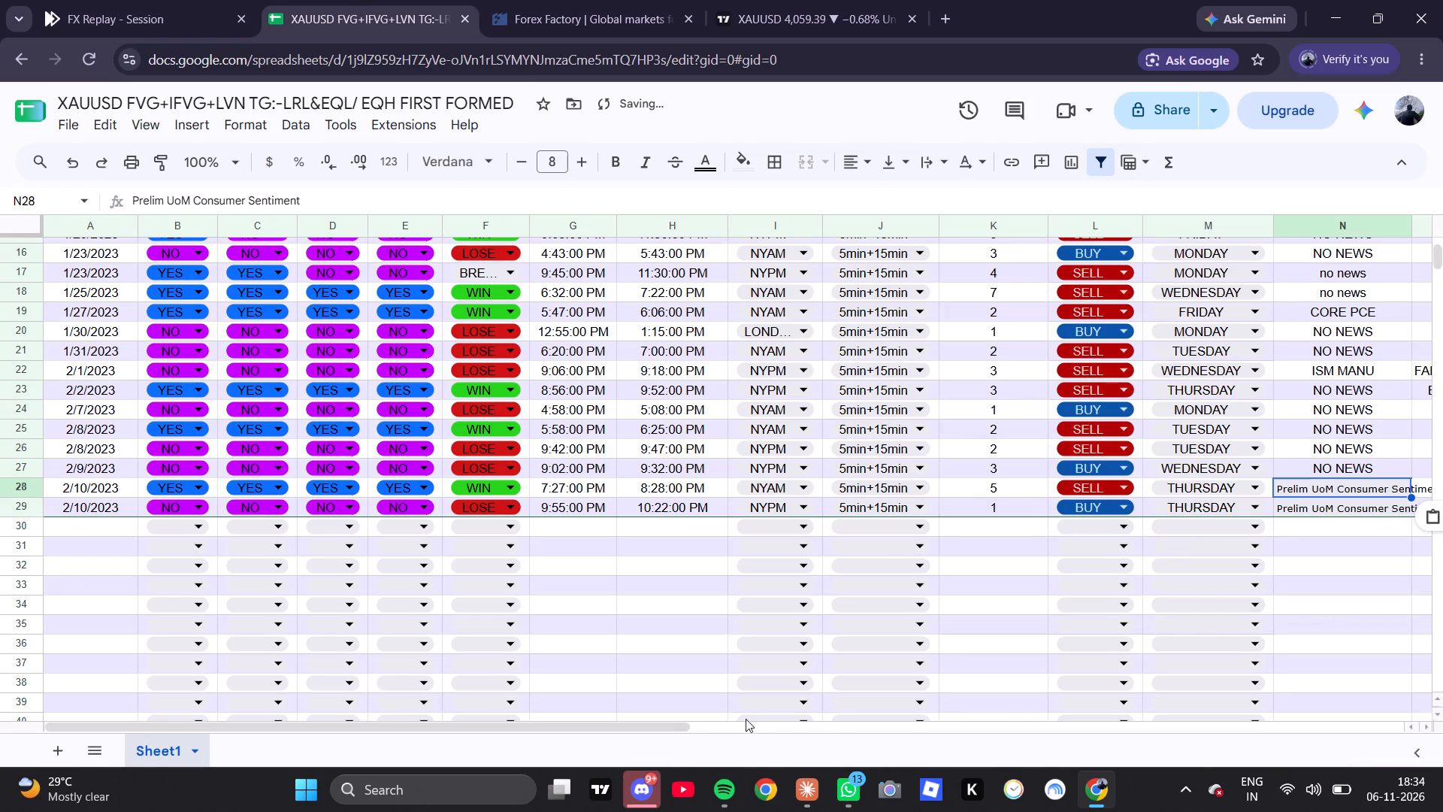
# Widen news column N to fit the full "Prelim UoM Consumer Sentiment" text.
pyautogui.moveTo(681, 726); pyautogui.dragTo(905, 753)
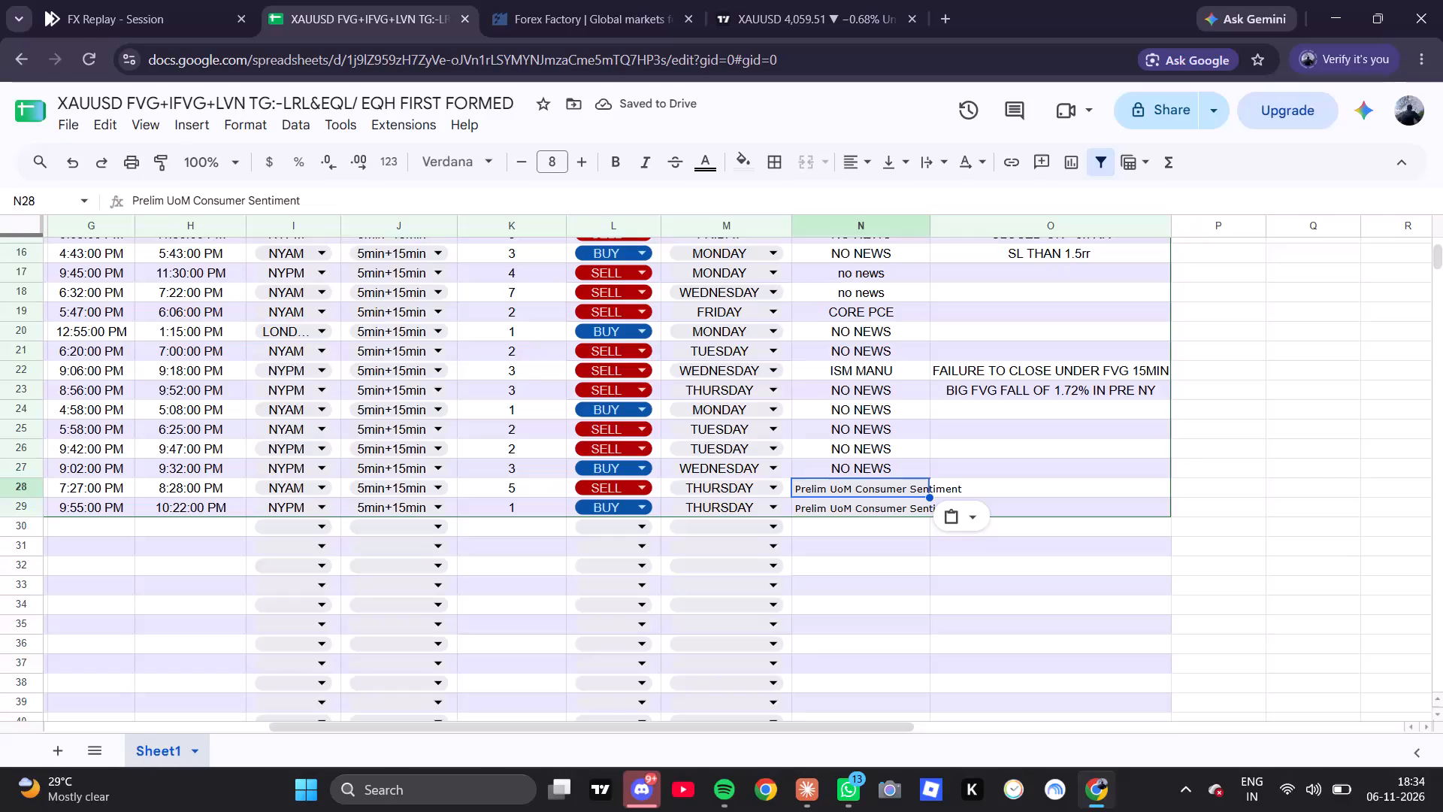
pyautogui.moveTo(928, 230); pyautogui.dragTo(960, 233)
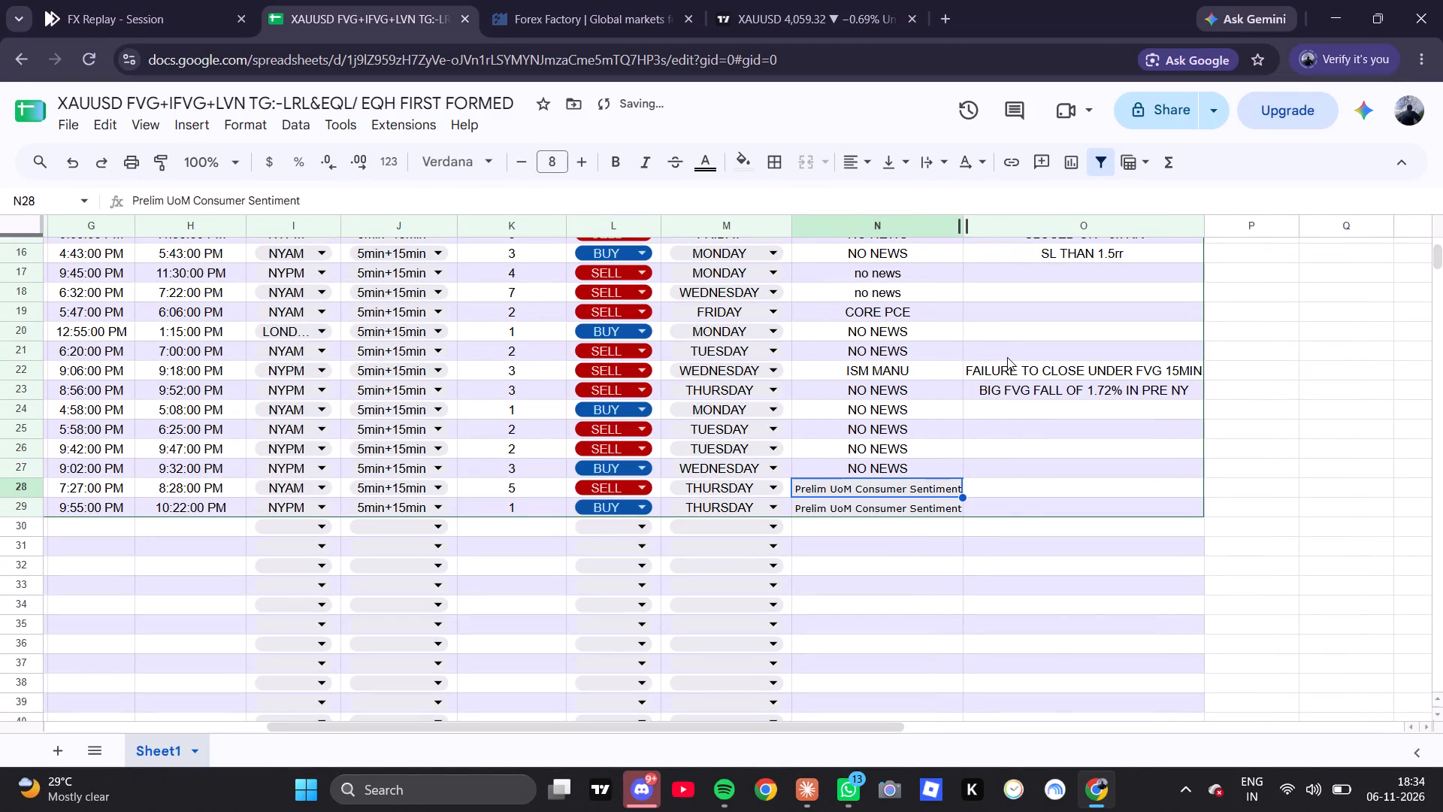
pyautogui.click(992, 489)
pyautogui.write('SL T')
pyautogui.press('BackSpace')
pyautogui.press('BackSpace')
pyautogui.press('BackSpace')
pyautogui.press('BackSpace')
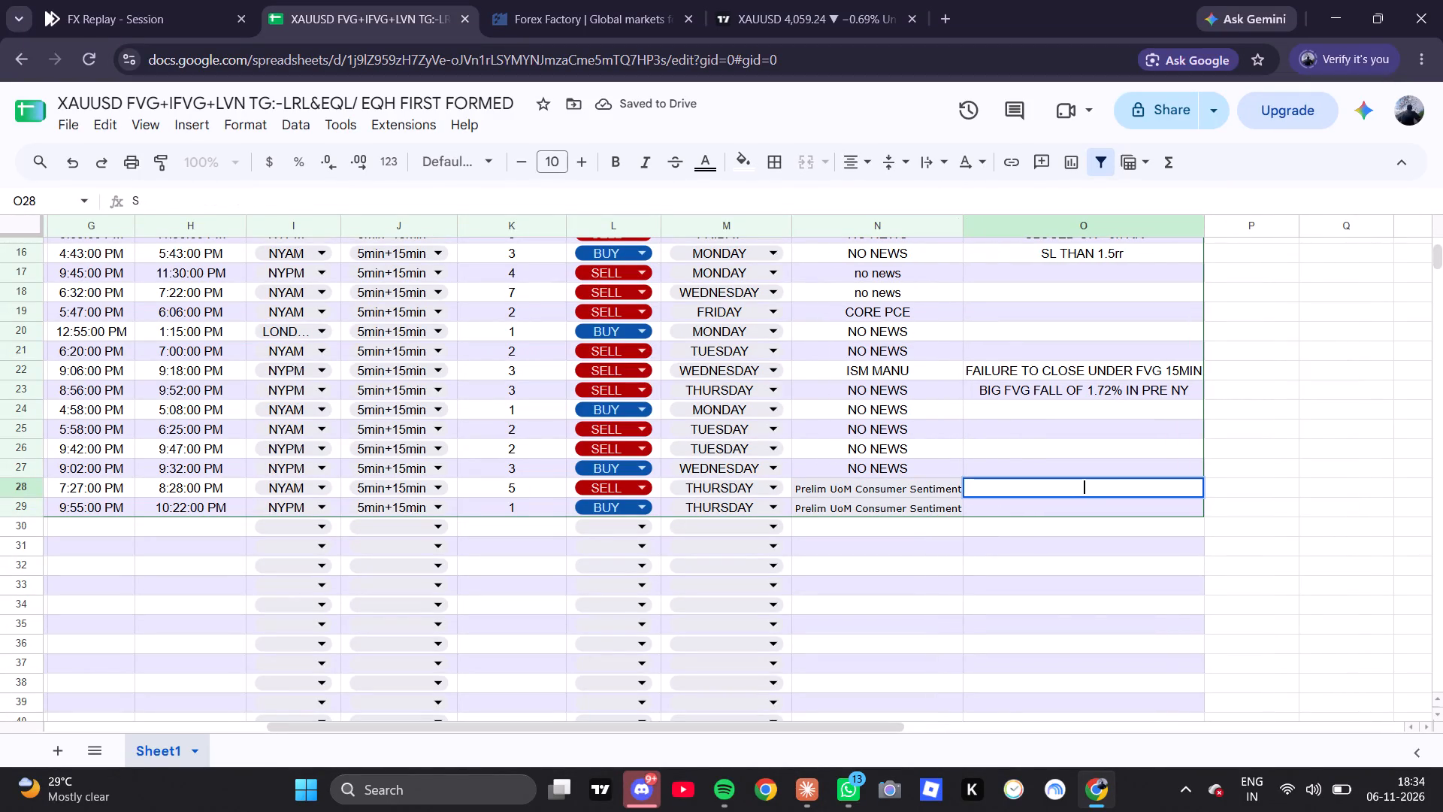
# Enter the note "SL THAN TP" in column O for the losing 2/10/2023 trade in row 29.
pyautogui.click(1085, 506)
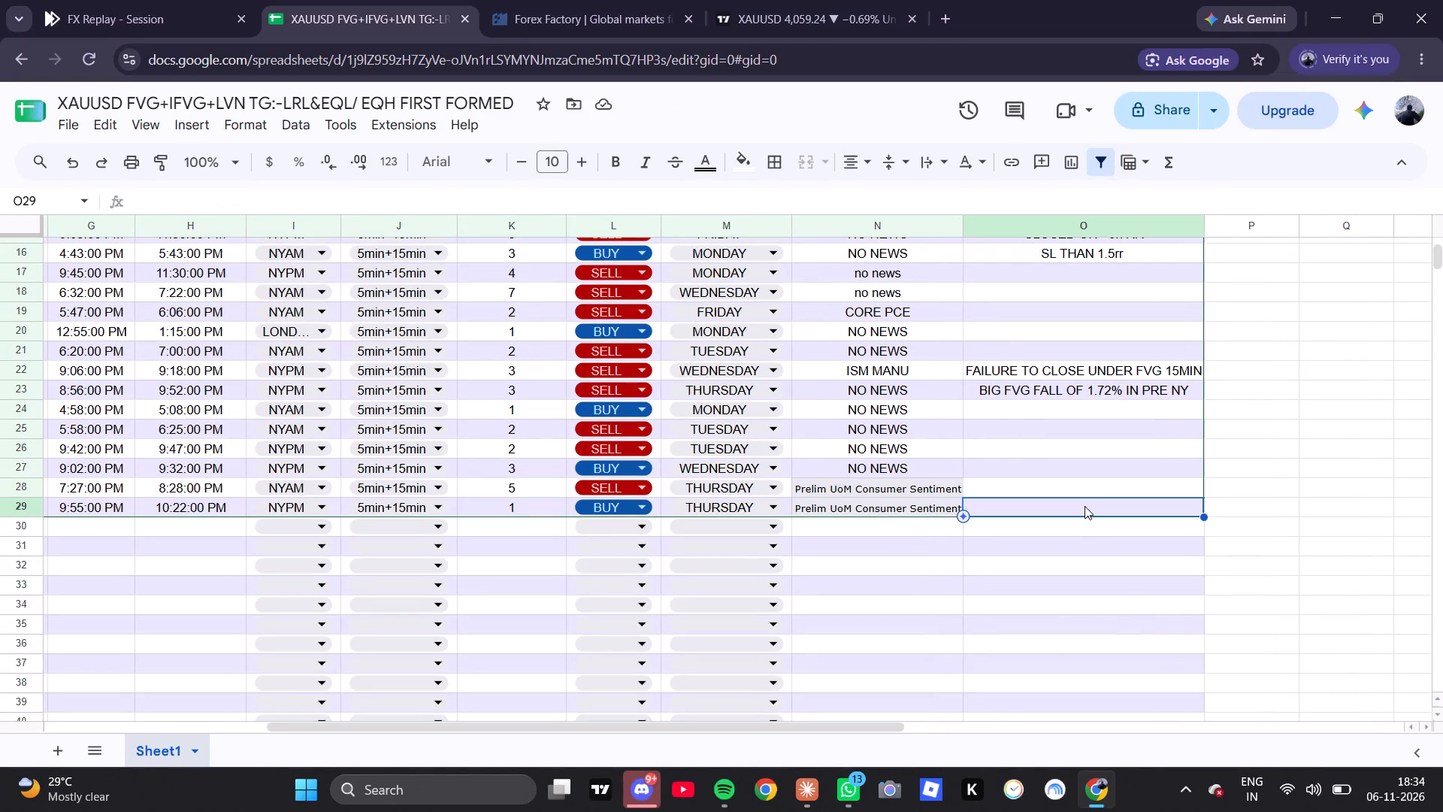
pyautogui.write('SL THAN TP')
pyautogui.click(1162, 538)
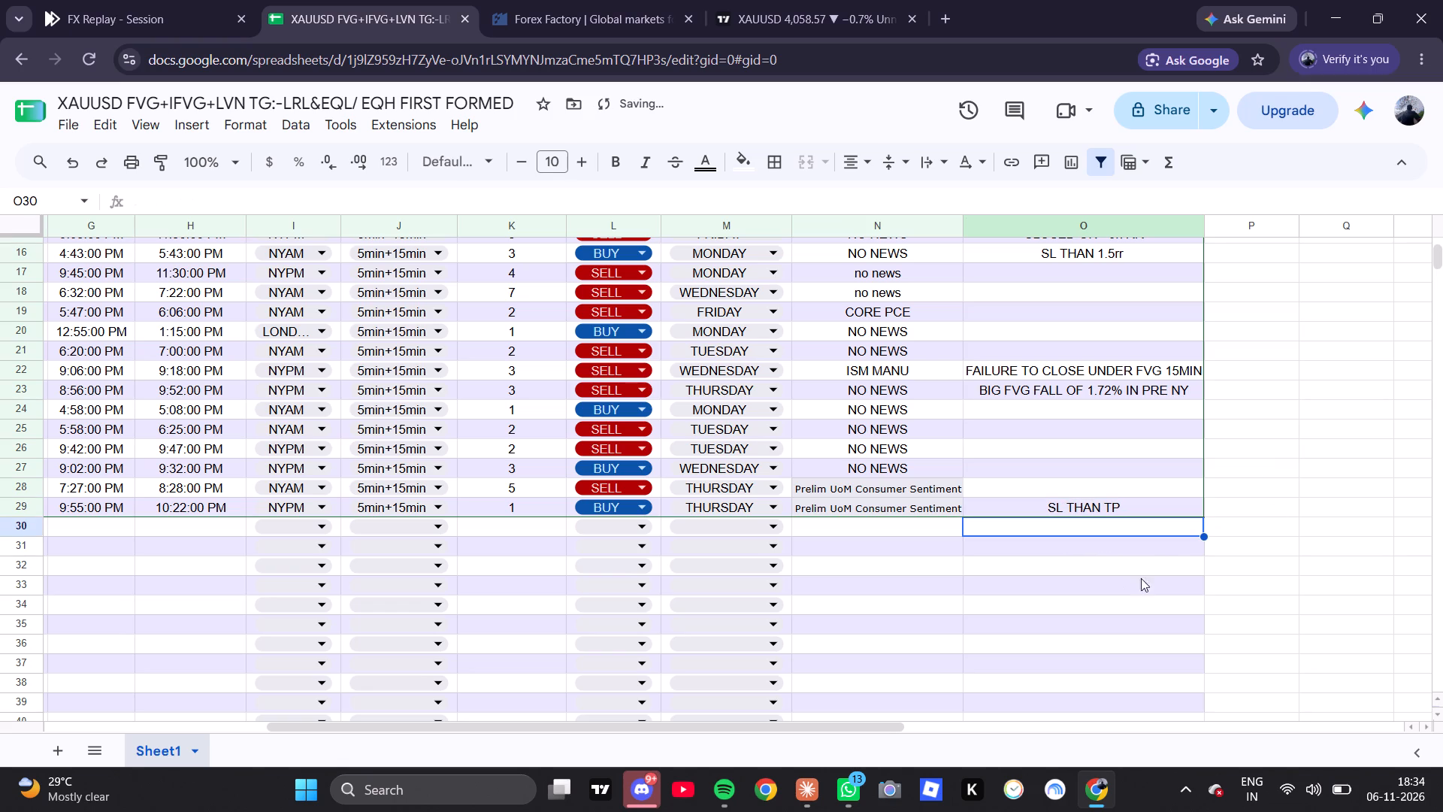
pyautogui.moveTo(616, 724); pyautogui.dragTo(84, 574)
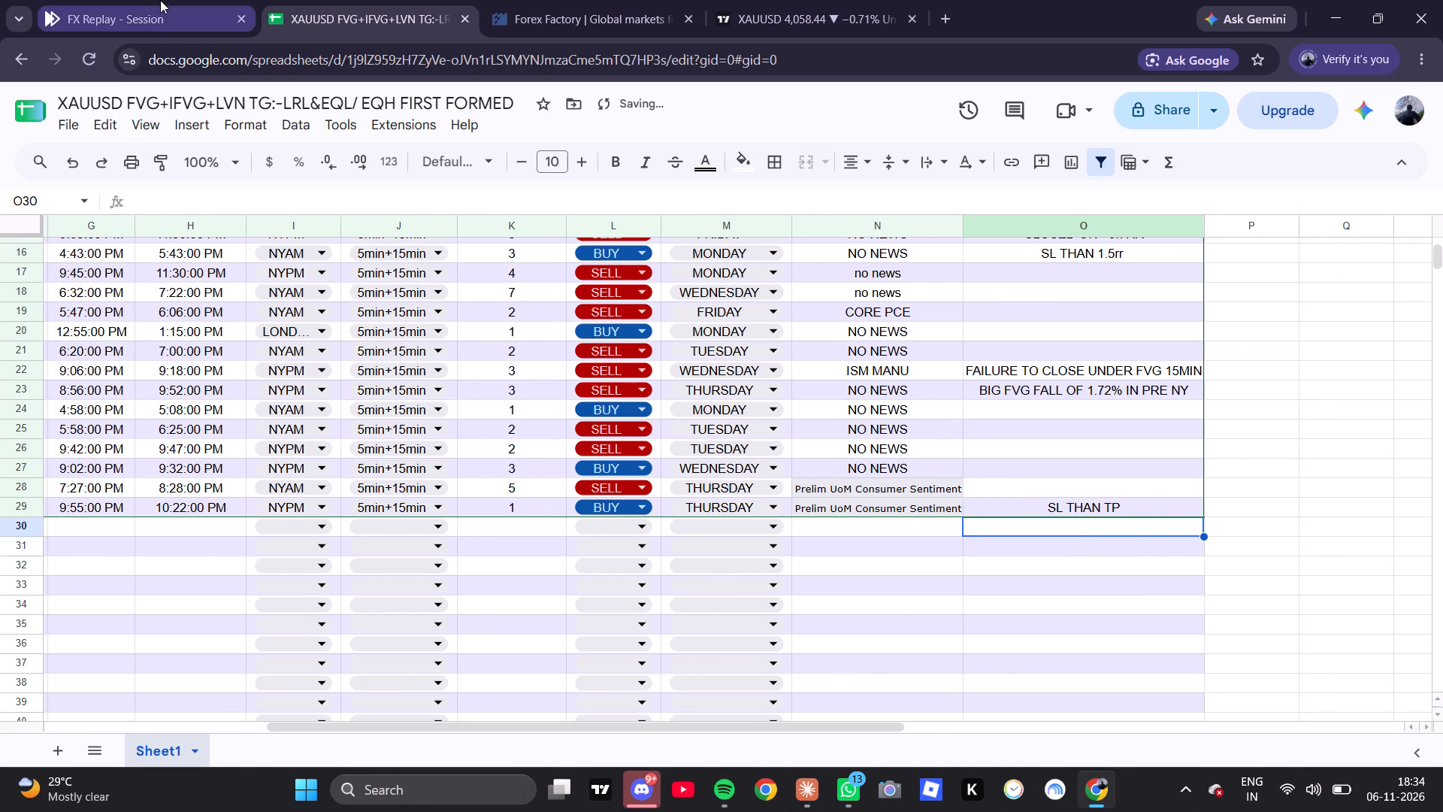
# Return to the FX Replay session, resume the replay and switch the XAUUSD chart to the 5-minute timeframe.
pyautogui.click(160, 0)
pyautogui.scroll(-4, 608, 365)
pyautogui.scroll(3, 608, 365)
pyautogui.scroll(-4, 608, 365)
pyautogui.scroll(1, 628, 348)
pyautogui.scroll(-11, 628, 348)
pyautogui.scroll(1, 691, 385)
pyautogui.scroll(-2, 709, 387)
pyautogui.moveTo(1036, 393); pyautogui.dragTo(949, 468)
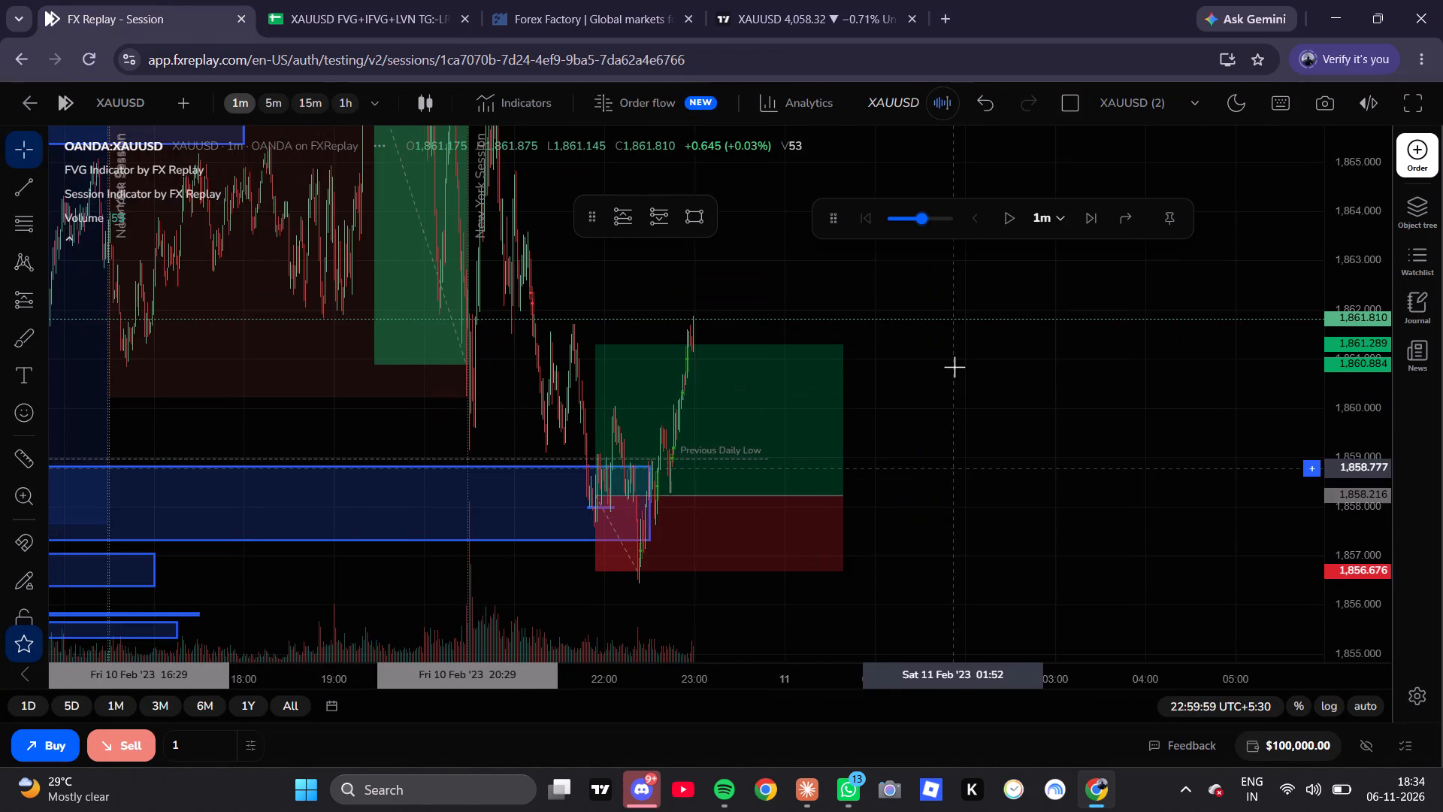
pyautogui.click(1006, 224)
pyautogui.click(265, 98)
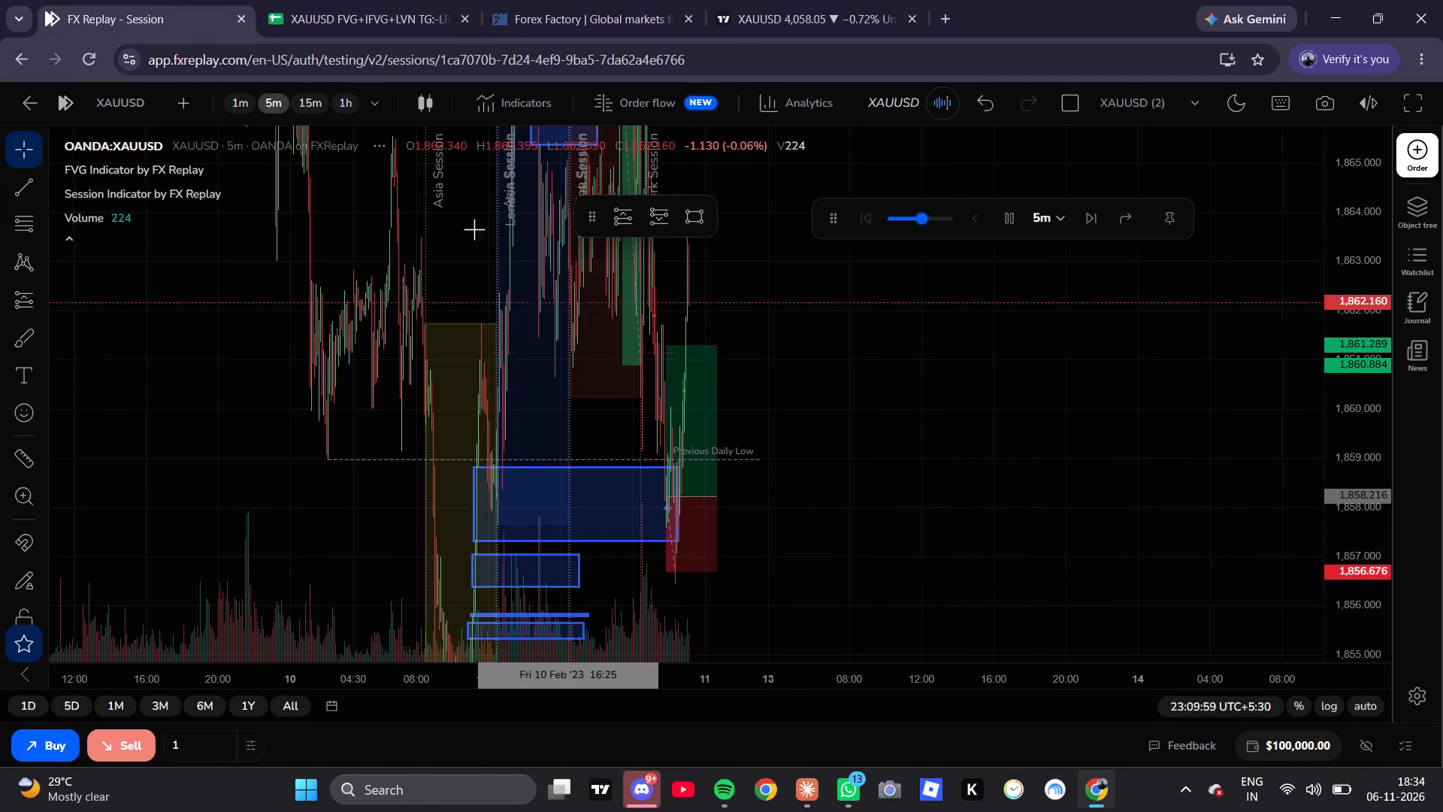
pyautogui.scroll(13, 780, 438)
pyautogui.moveTo(873, 388); pyautogui.dragTo(860, 460)
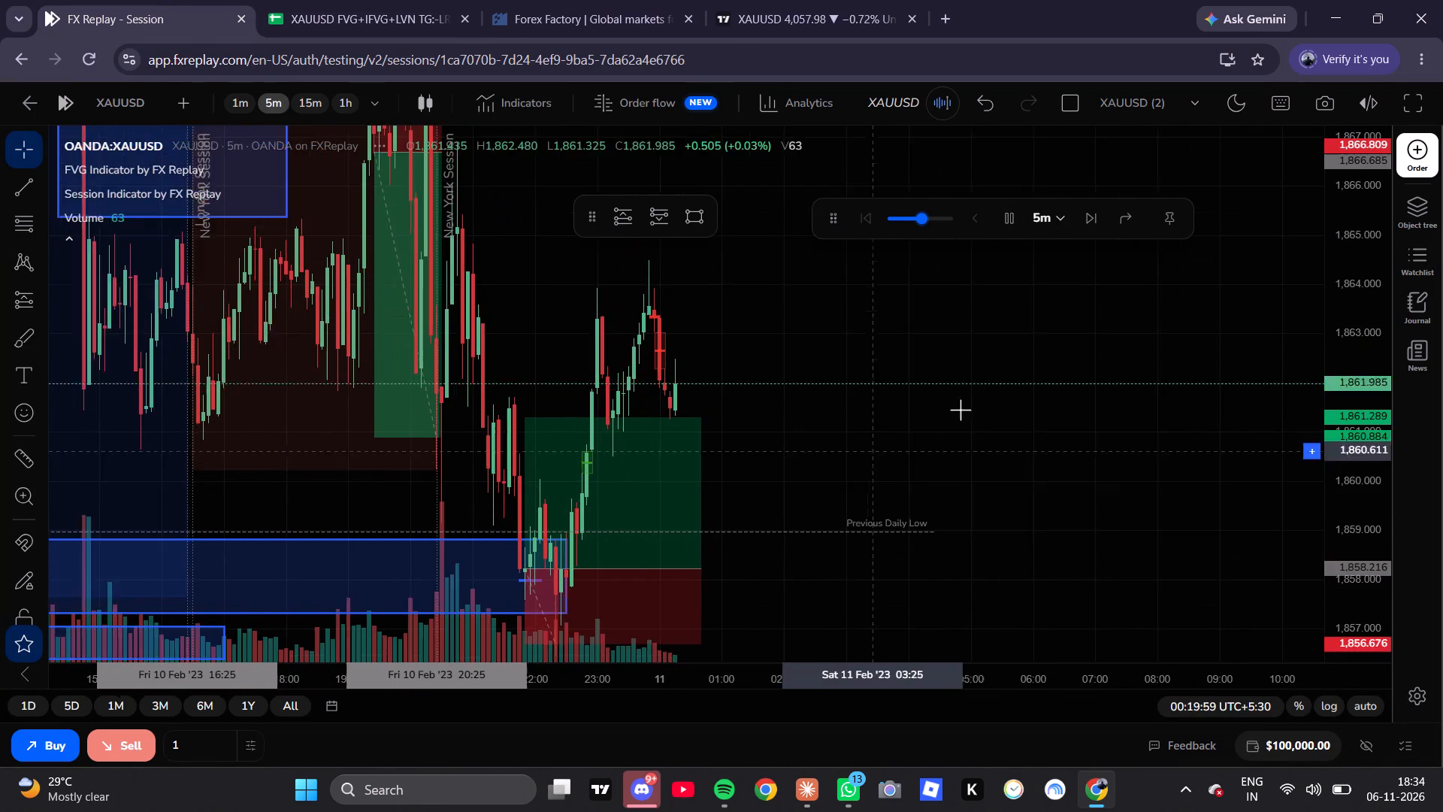
pyautogui.scroll(-5, 1060, 348)
pyautogui.scroll(-8, 1354, 406)
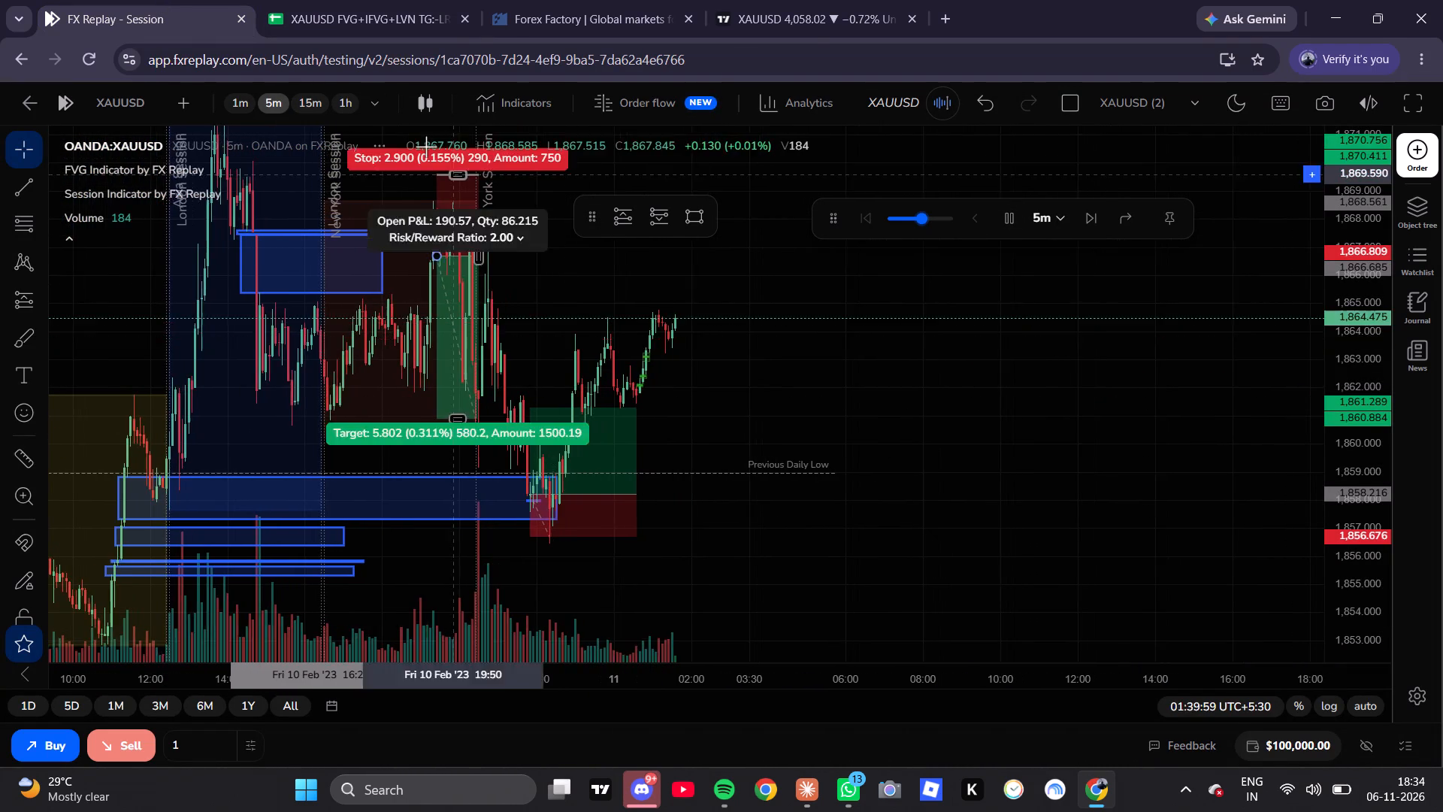
# Switch to the 15-minute timeframe, replay at 10x per sec into 13 Feb 2023, pause and step forward to about 12:30.
pyautogui.click(312, 97)
pyautogui.scroll(10, 680, 356)
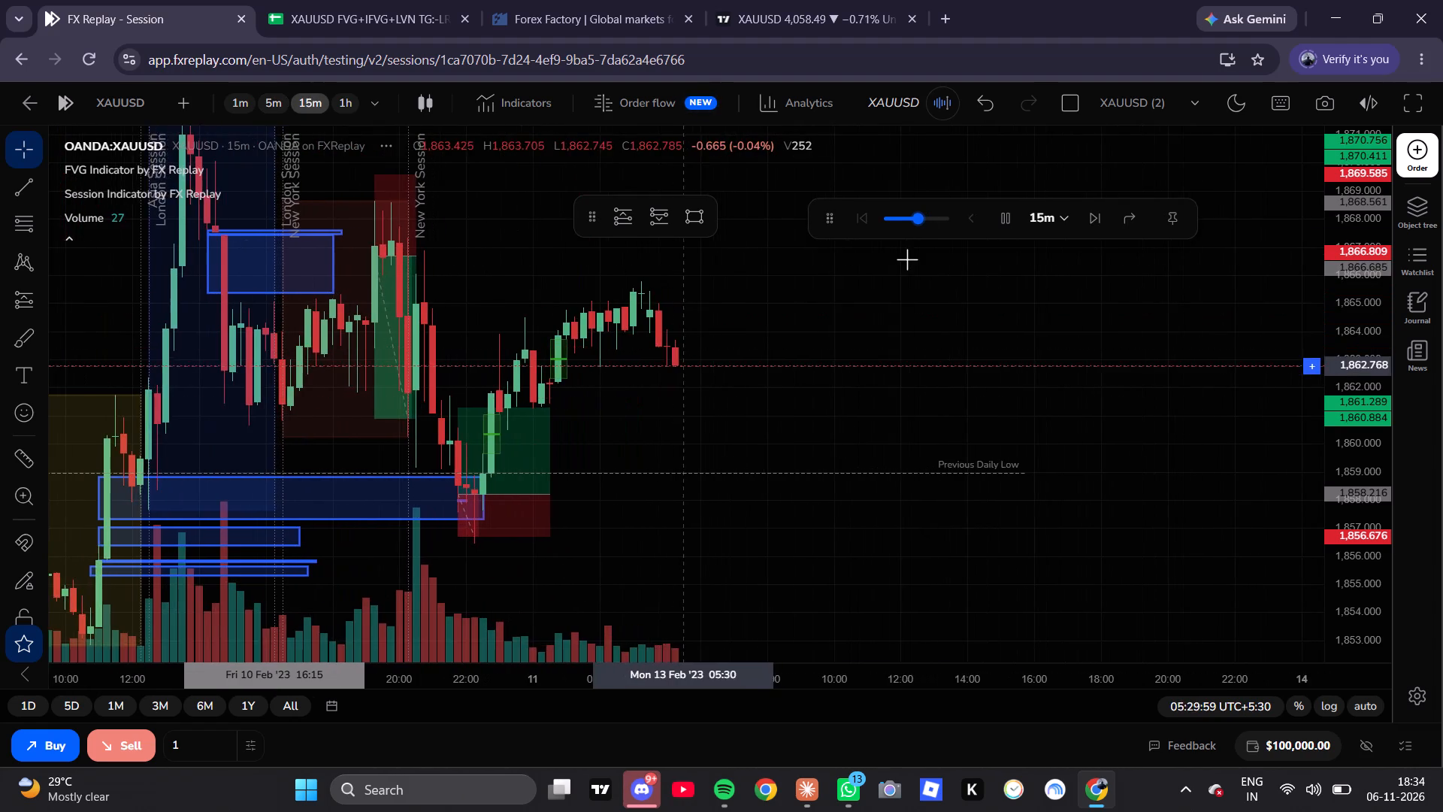
pyautogui.click(920, 217)
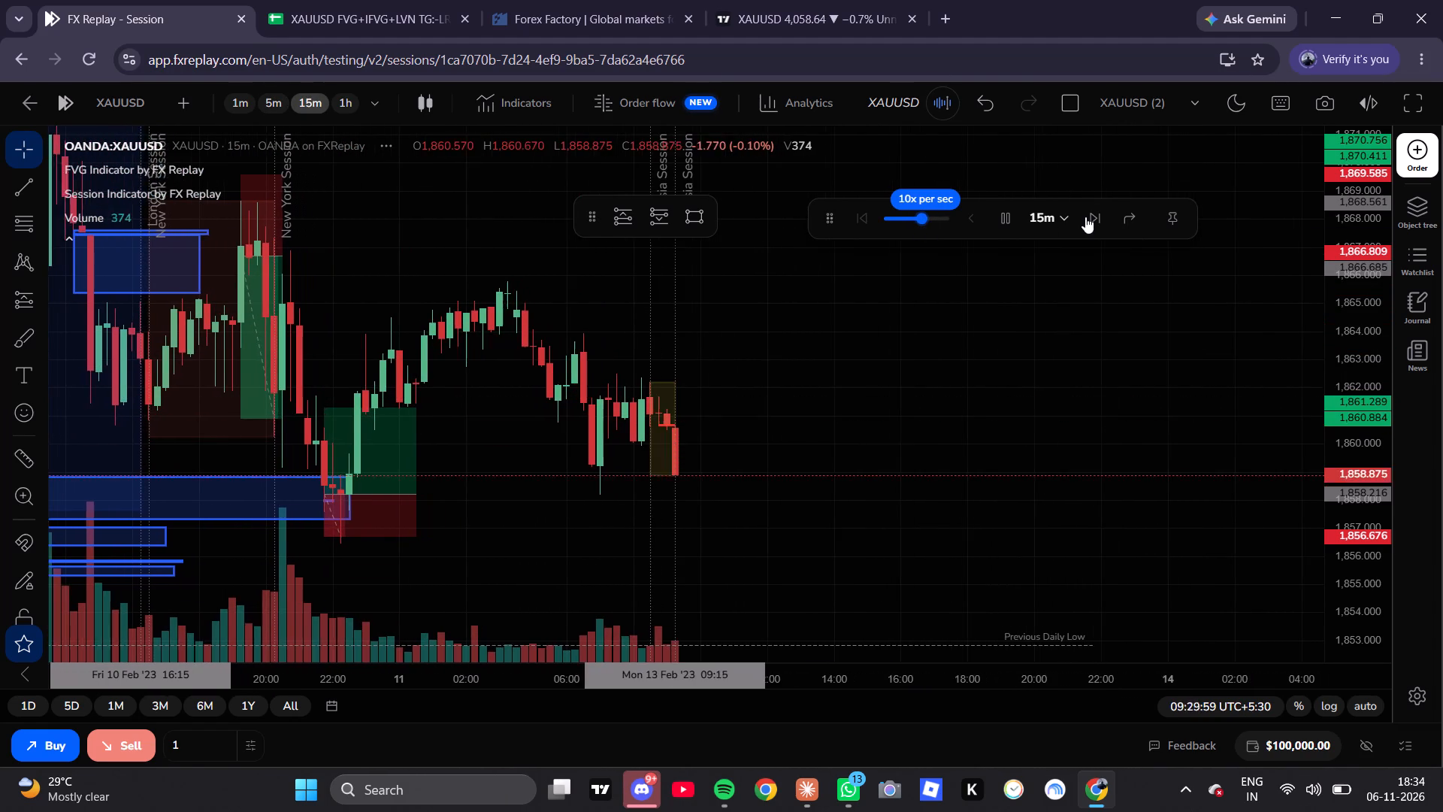
pyautogui.click(1004, 212)
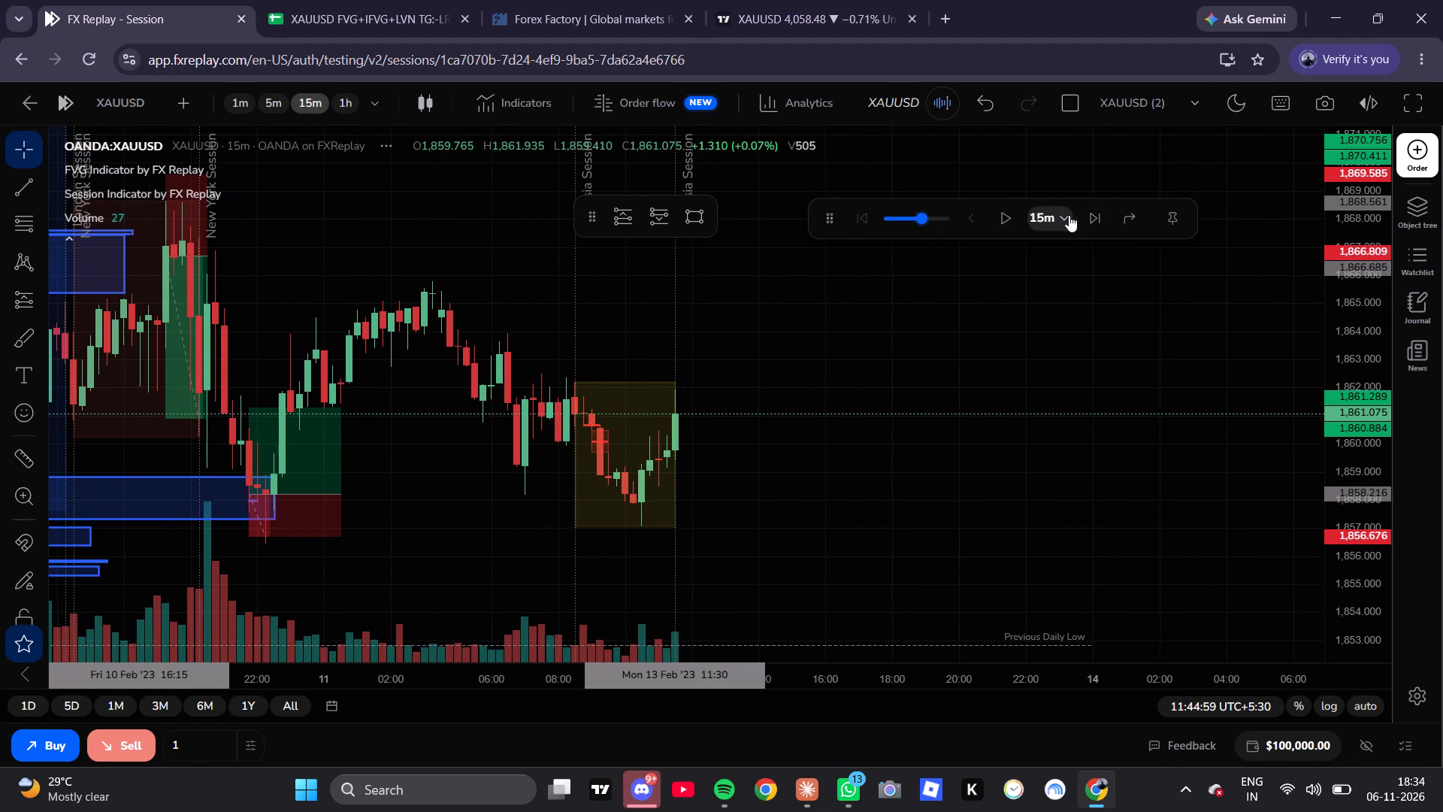
pyautogui.doubleClick(1088, 224)
pyautogui.click(1088, 223)
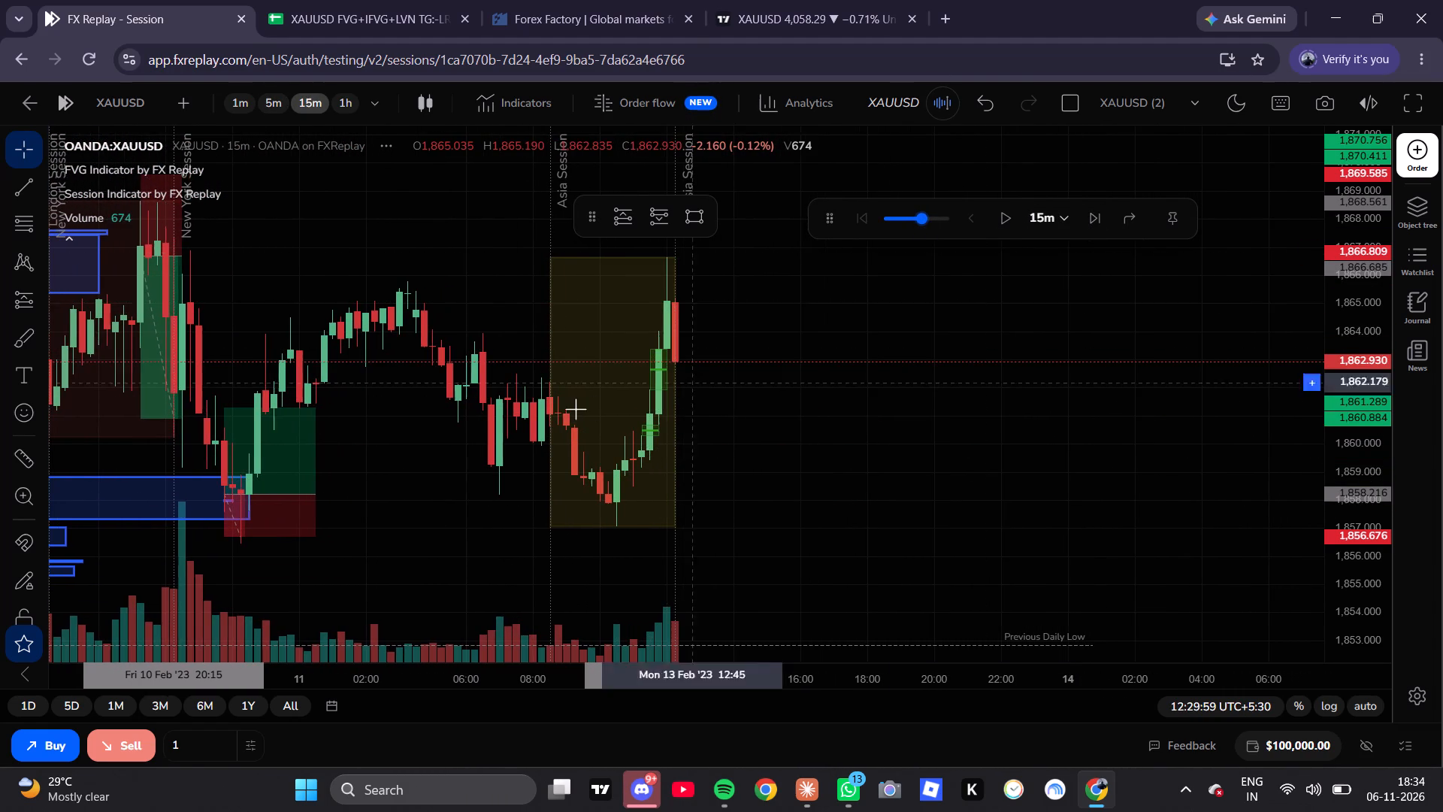
# Draw a rectangle over the upper bullish fair value gap, from 11:30 to about 14:45, based at about 1,861.94.
pyautogui.scroll(4, 576, 409)
pyautogui.moveTo(730, 415); pyautogui.dragTo(889, 408)
pyautogui.scroll(7, 806, 434)
pyautogui.moveTo(847, 393); pyautogui.dragTo(846, 437)
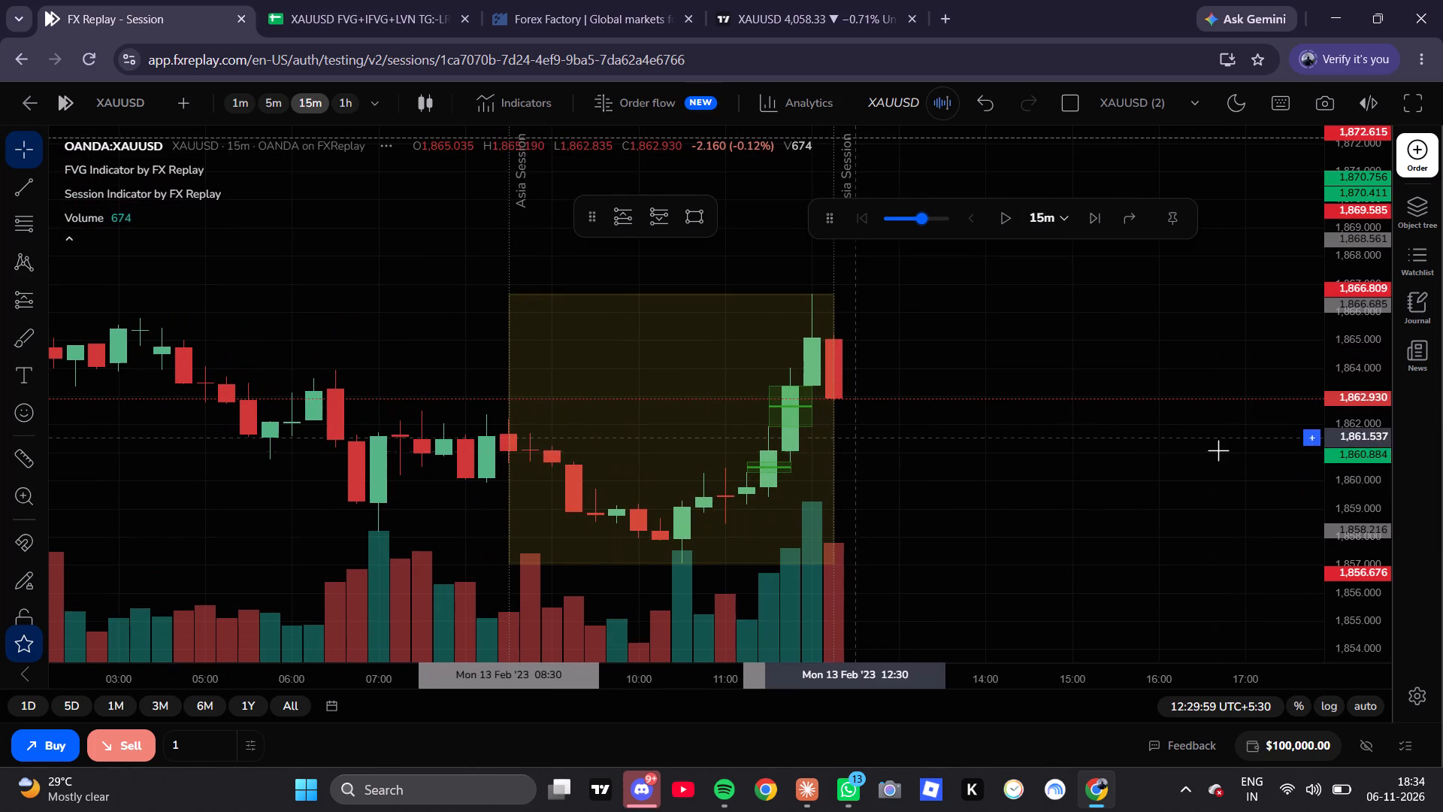
pyautogui.scroll(8, 1387, 378)
pyautogui.scroll(-1, 1387, 377)
pyautogui.scroll(8, 1387, 377)
pyautogui.moveTo(1099, 372); pyautogui.dragTo(1012, 348)
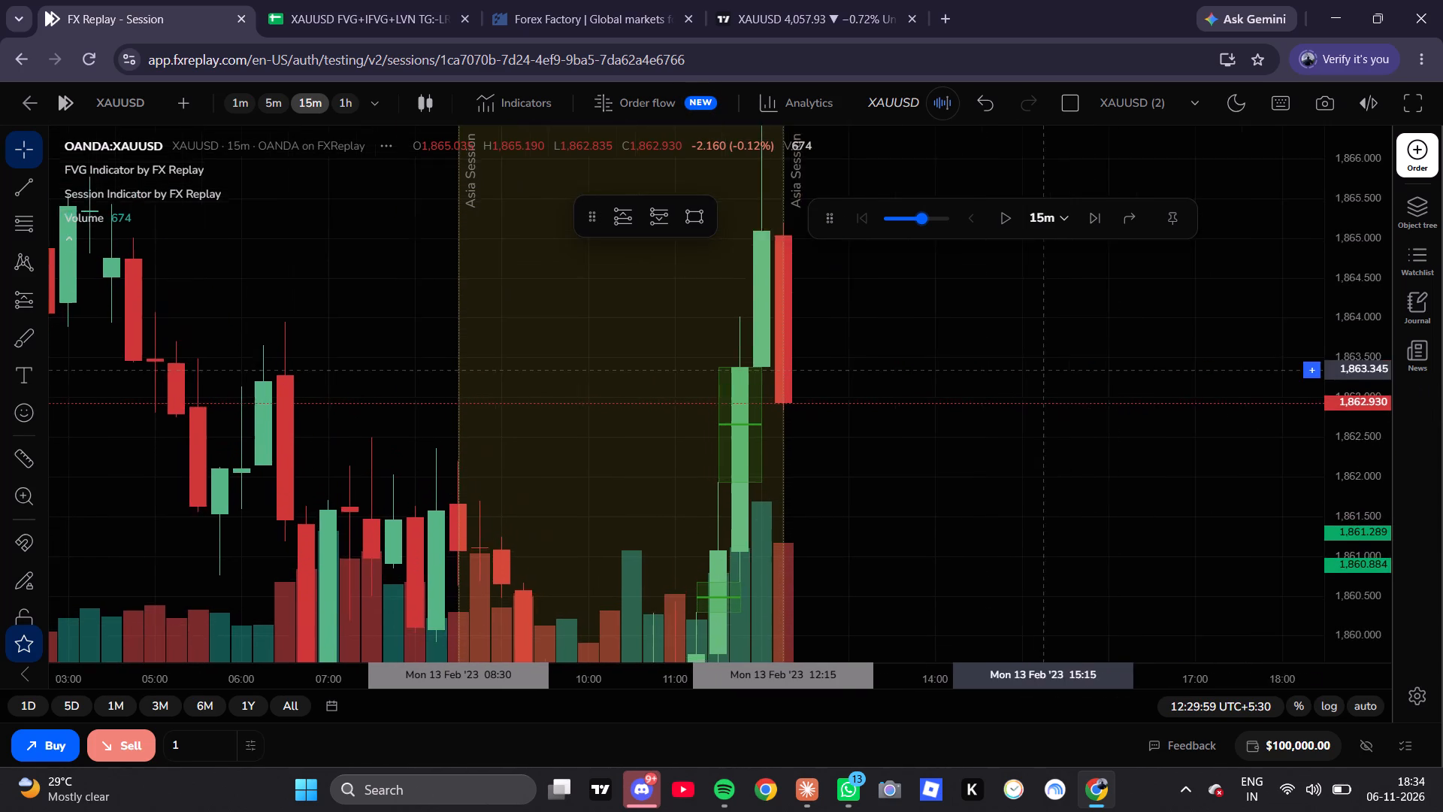
pyautogui.moveTo(1012, 348); pyautogui.dragTo(980, 321)
pyautogui.moveTo(970, 305); pyautogui.dragTo(925, 223)
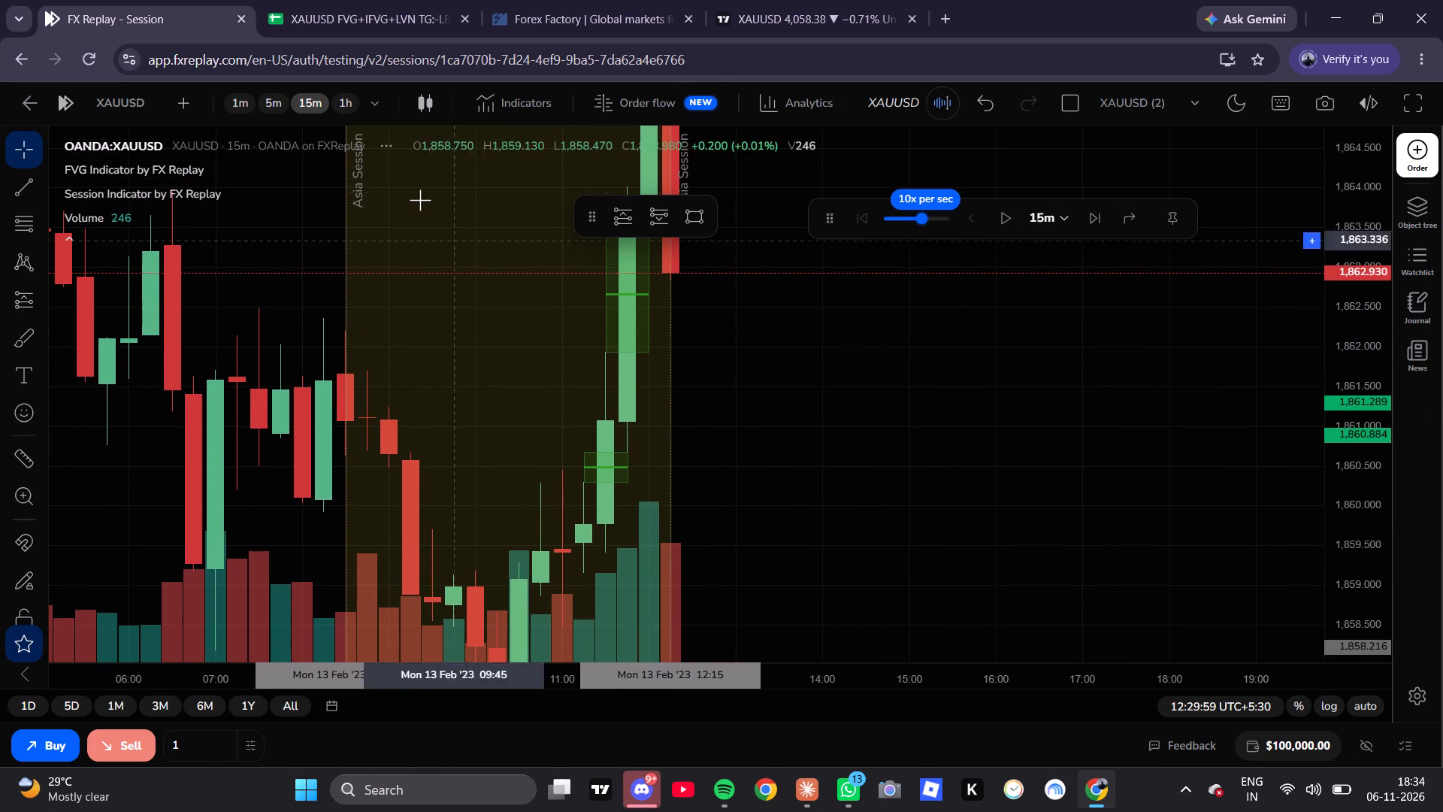
pyautogui.click(688, 217)
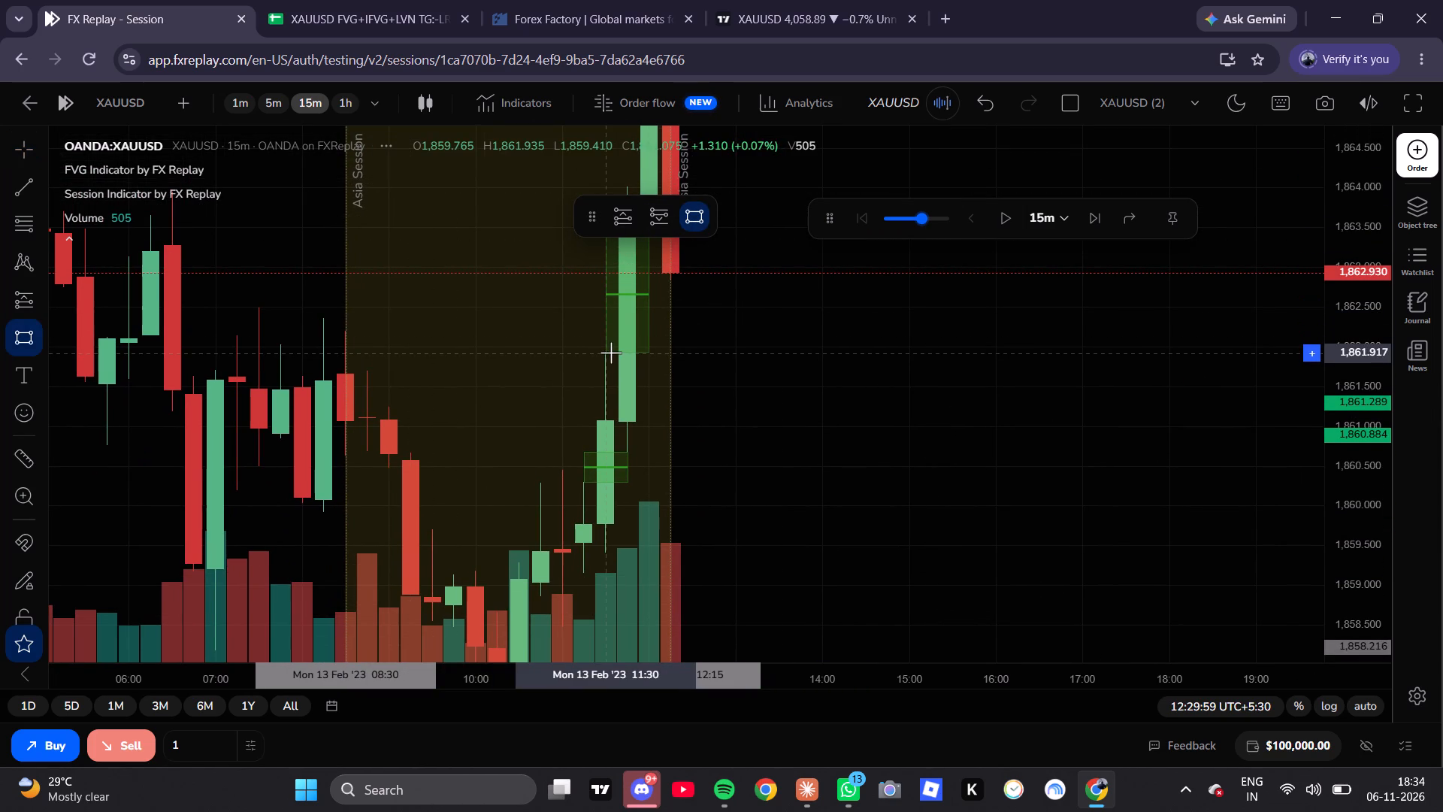
pyautogui.click(610, 351)
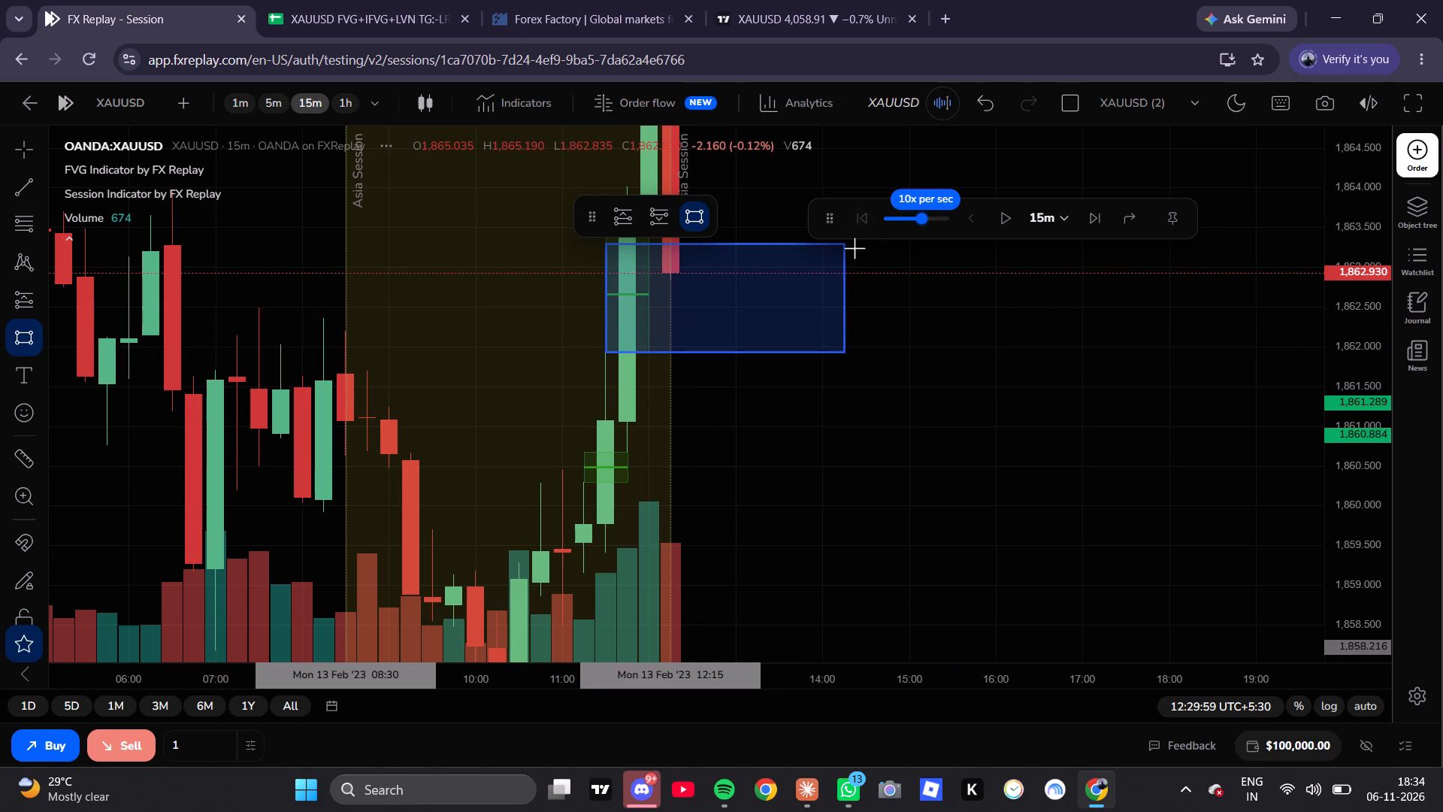
pyautogui.click(874, 250)
pyautogui.moveTo(967, 283); pyautogui.dragTo(960, 337)
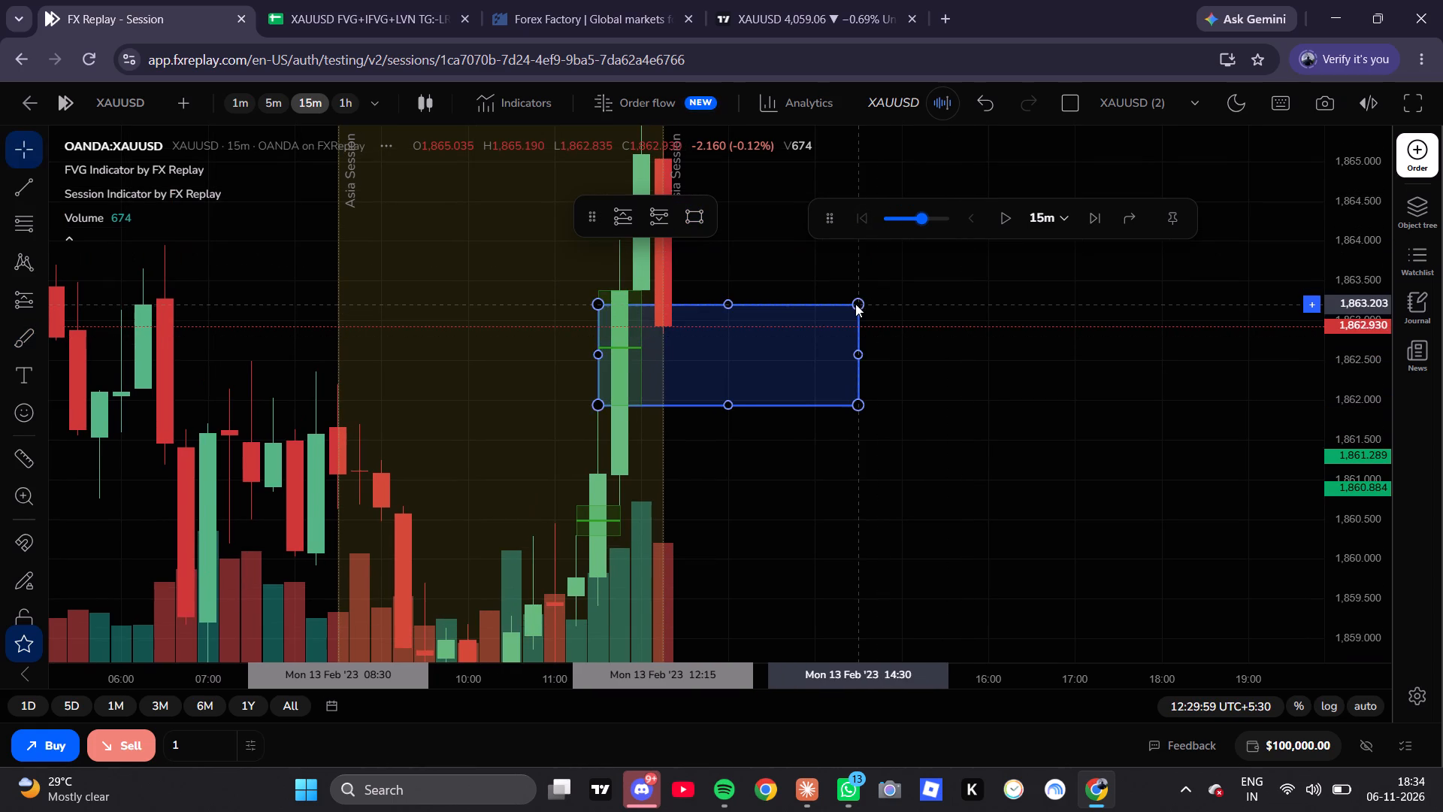
pyautogui.moveTo(855, 304); pyautogui.dragTo(870, 289)
pyautogui.moveTo(975, 344); pyautogui.dragTo(889, 237)
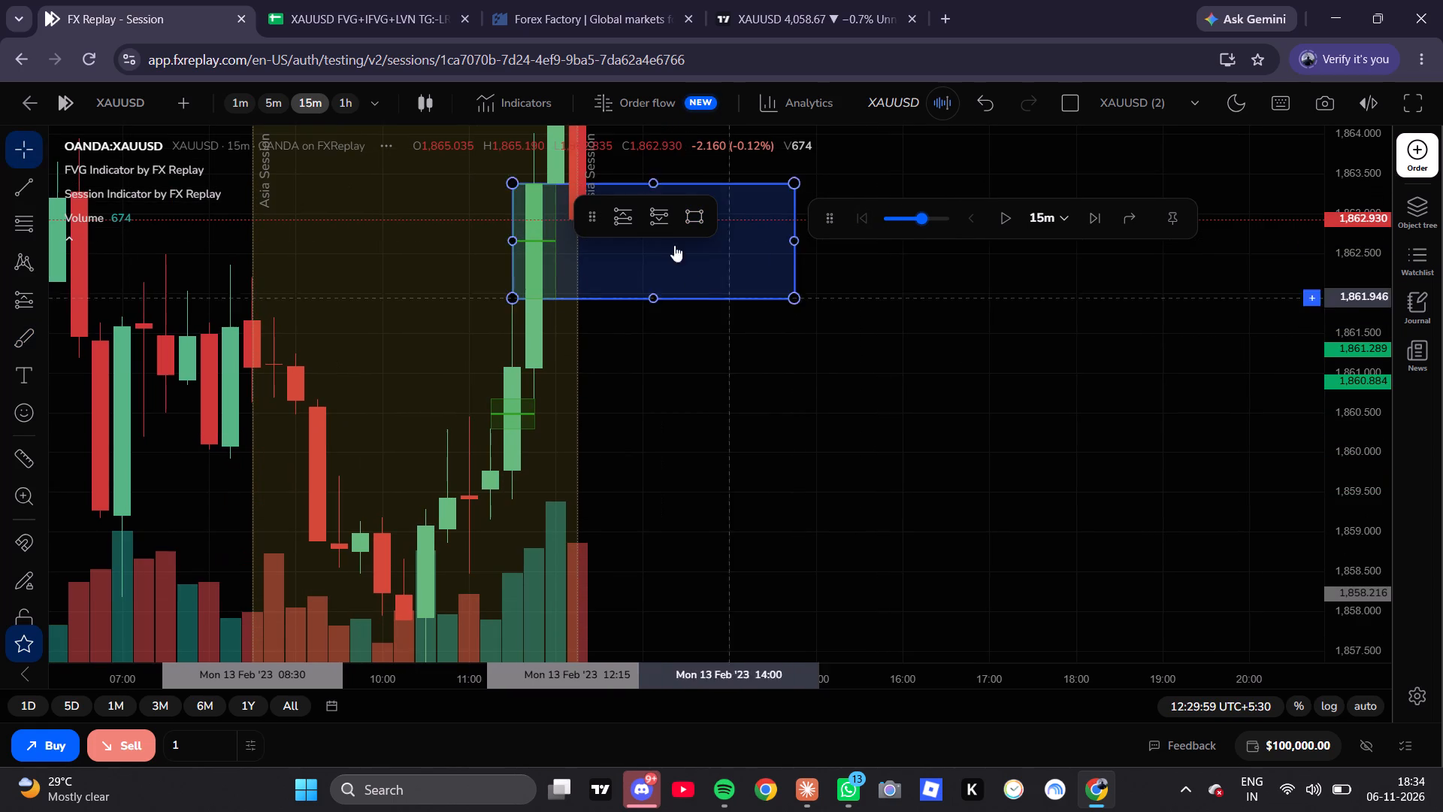
# Draw a rectangle over the lower bullish fair value gap, from 11:15 to 15:30 between 1,860.291 and 1,860.697.
pyautogui.click(698, 214)
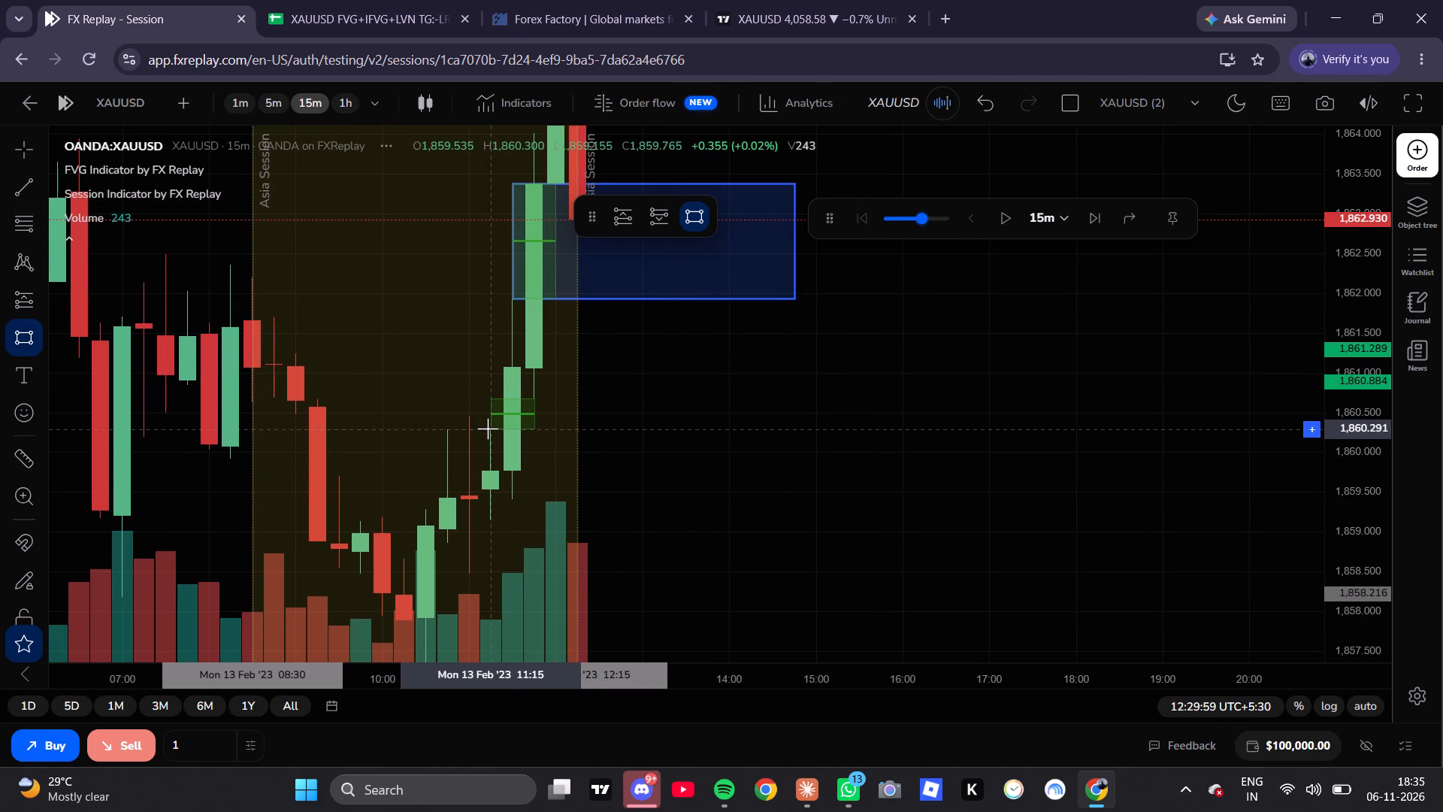
pyautogui.click(488, 429)
pyautogui.doubleClick(851, 396)
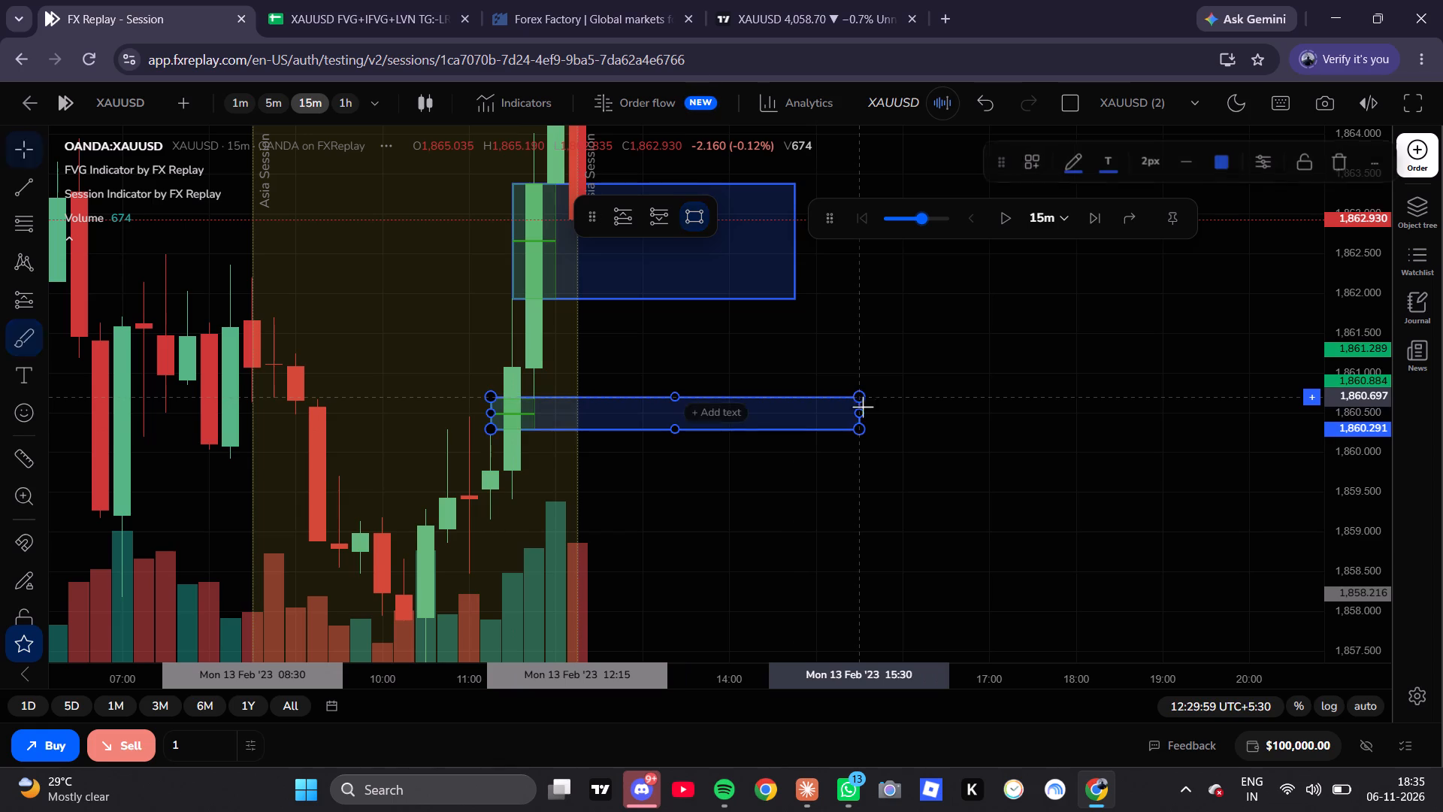
pyautogui.click(933, 463)
# On the 5-minute timeframe, shrink the upper rectangle to 1,861.936–1,862.144 and start it at 11:25.
pyautogui.click(280, 100)
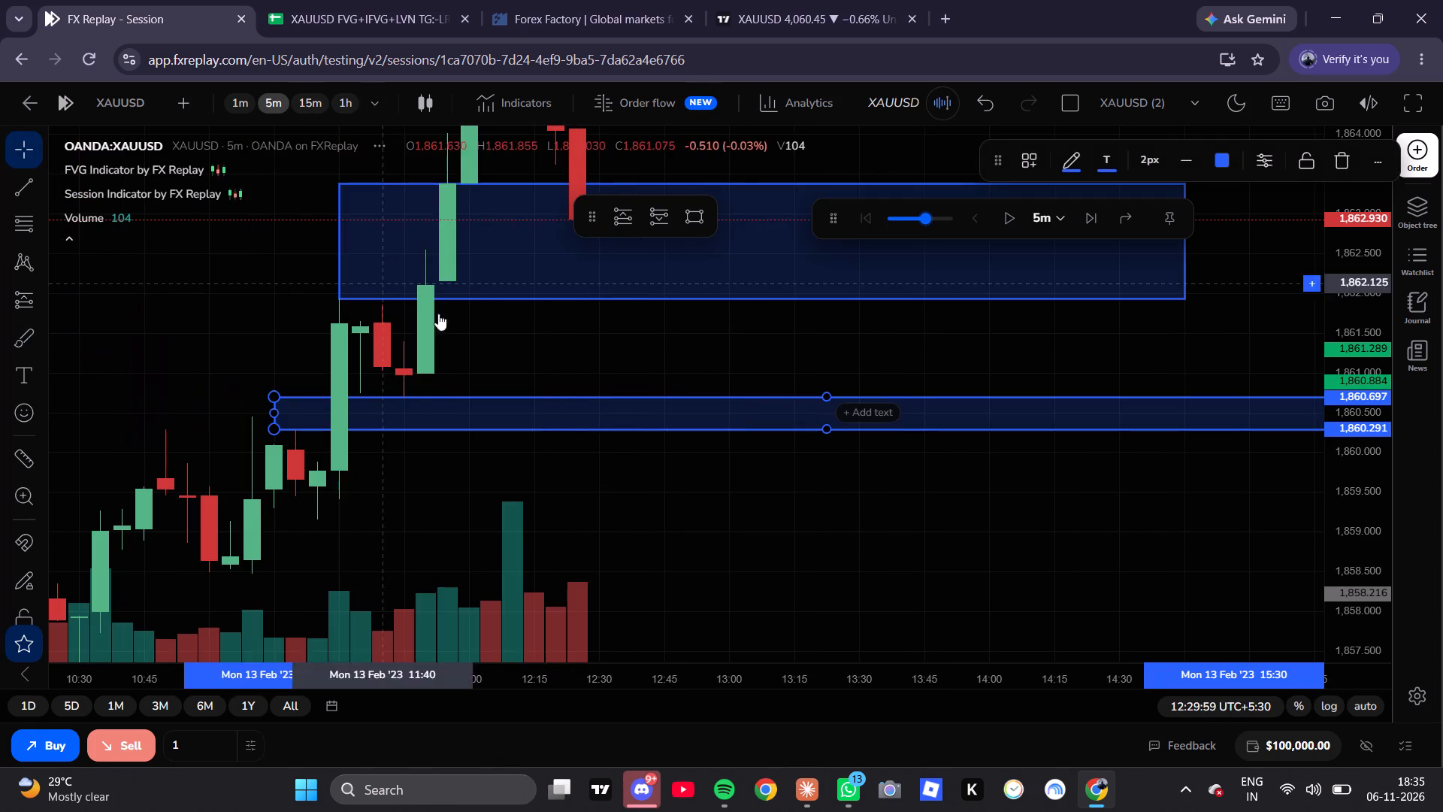
pyautogui.scroll(-1, 468, 321)
pyautogui.moveTo(574, 346); pyautogui.dragTo(529, 457)
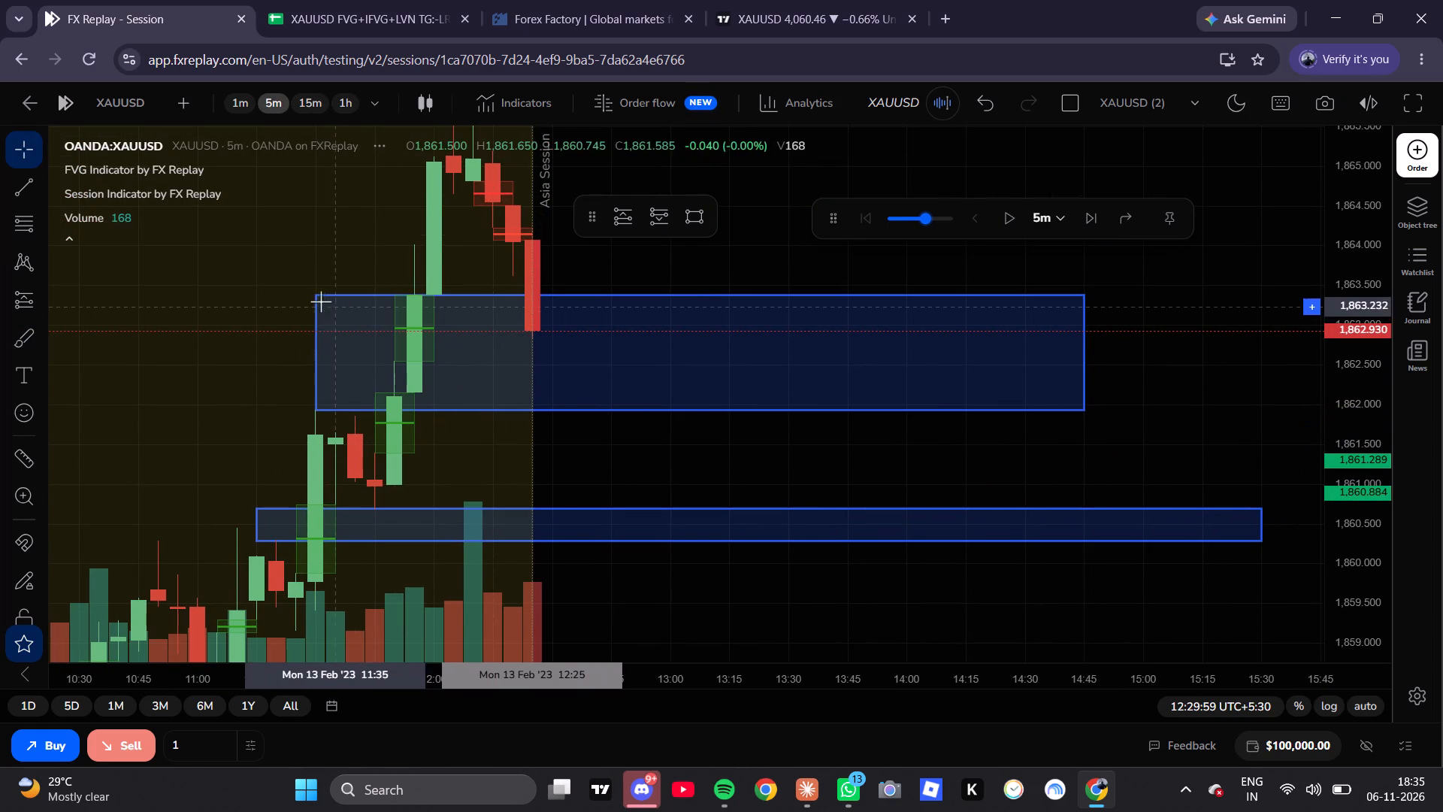
pyautogui.moveTo(316, 292); pyautogui.dragTo(300, 389)
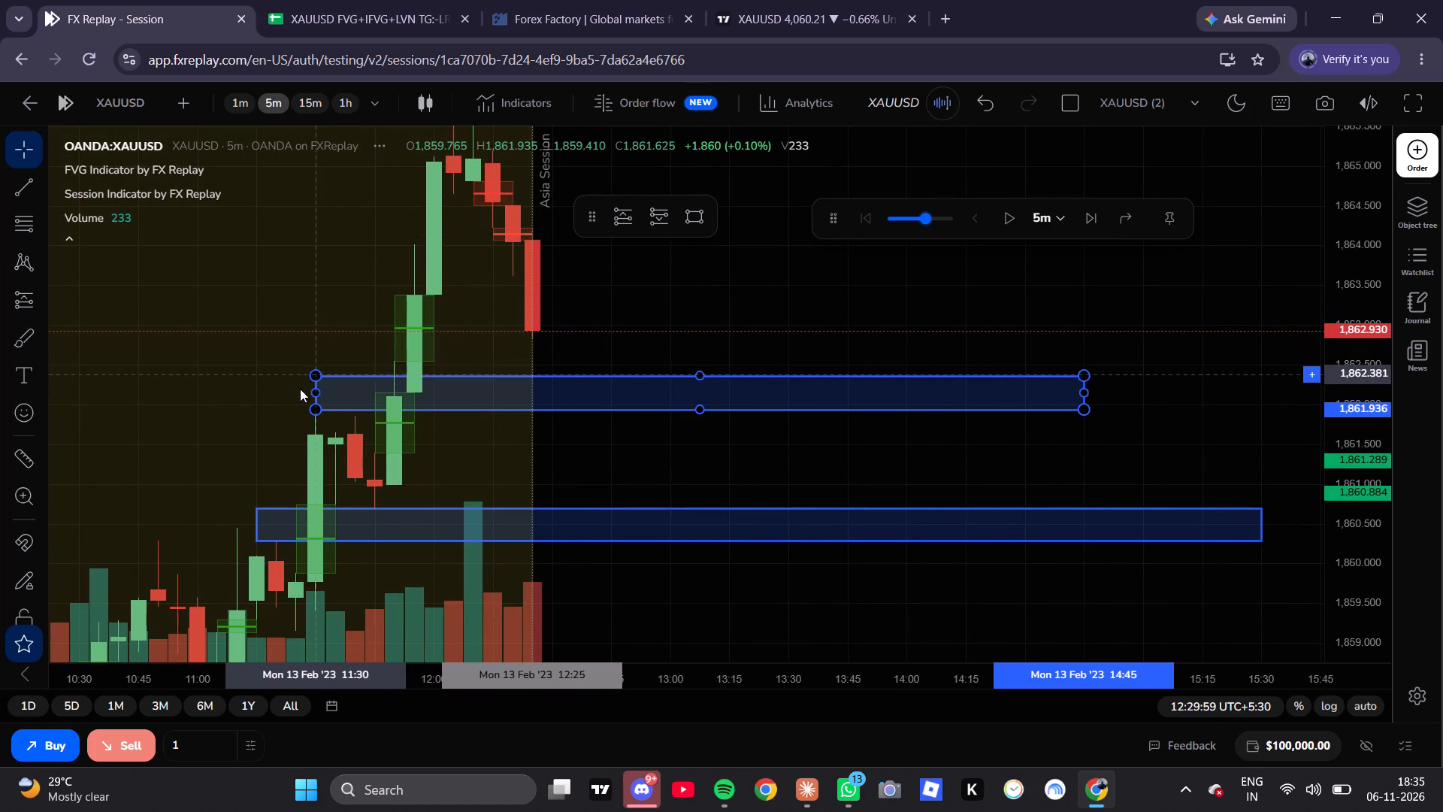
pyautogui.moveTo(300, 389); pyautogui.dragTo(287, 391)
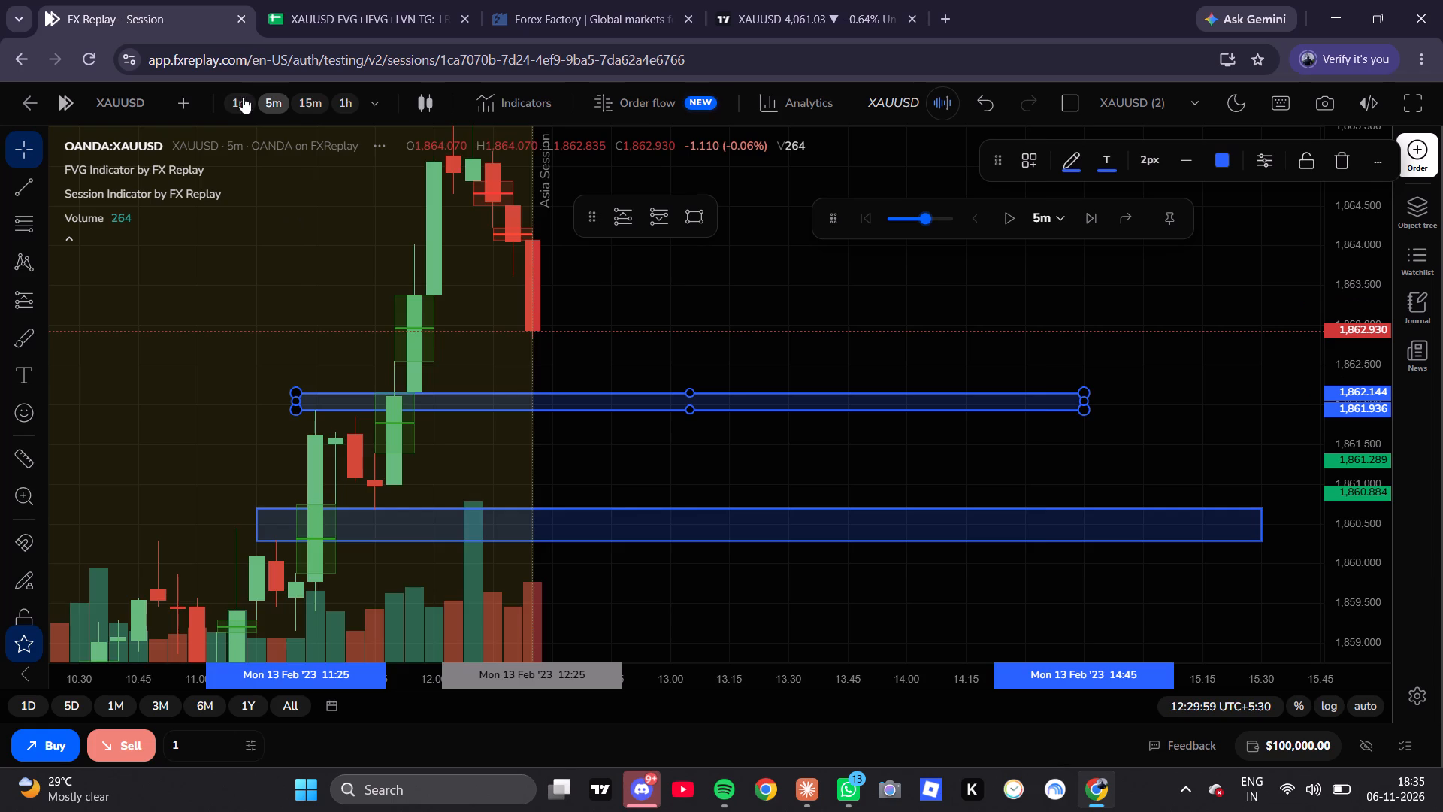
# Switch to the 1-minute timeframe and advance the replay to about 13:04 on 13 Feb 2023.
pyautogui.click(243, 98)
pyautogui.scroll(-20, 469, 233)
pyautogui.scroll(-1, 469, 233)
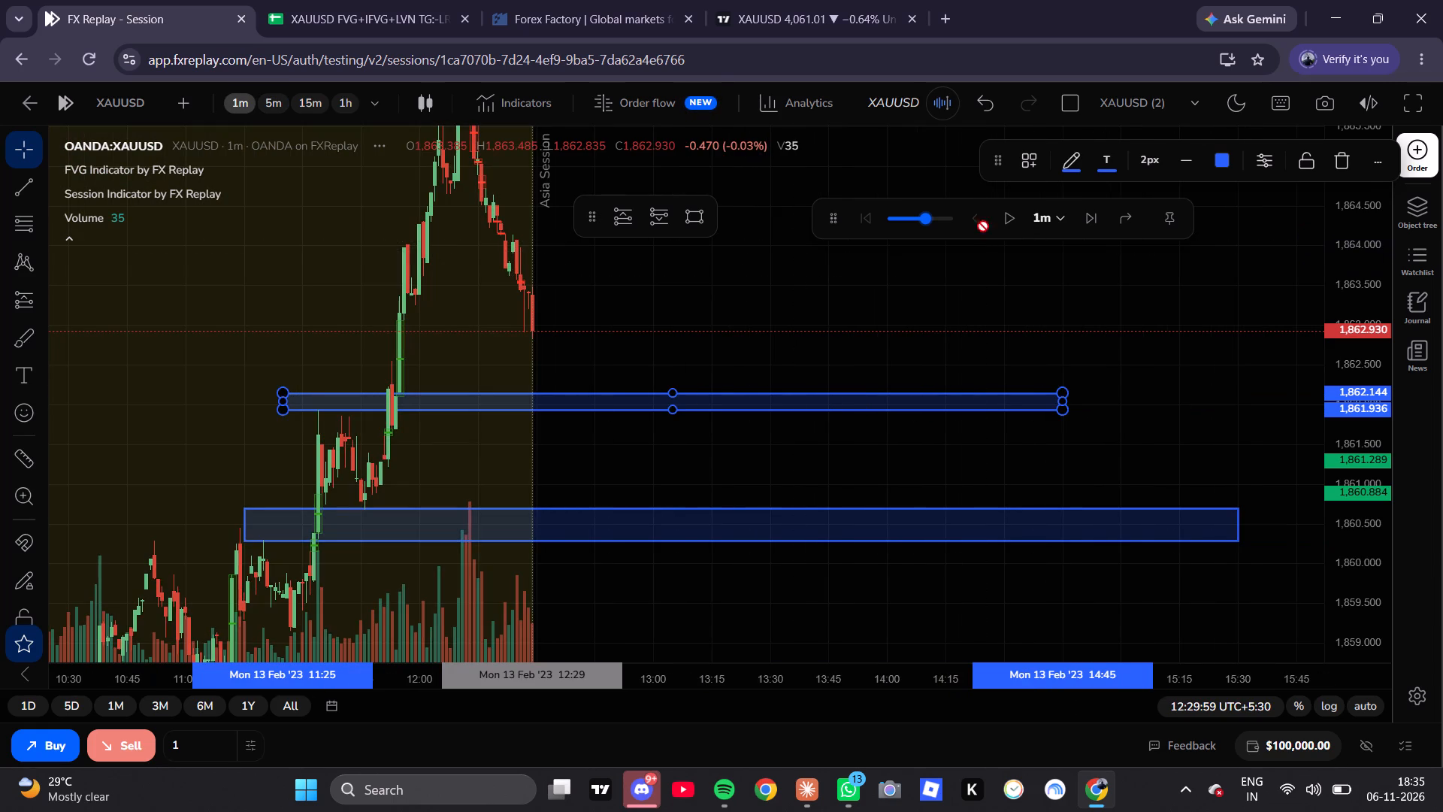
pyautogui.click(1008, 220)
pyautogui.click(1008, 221)
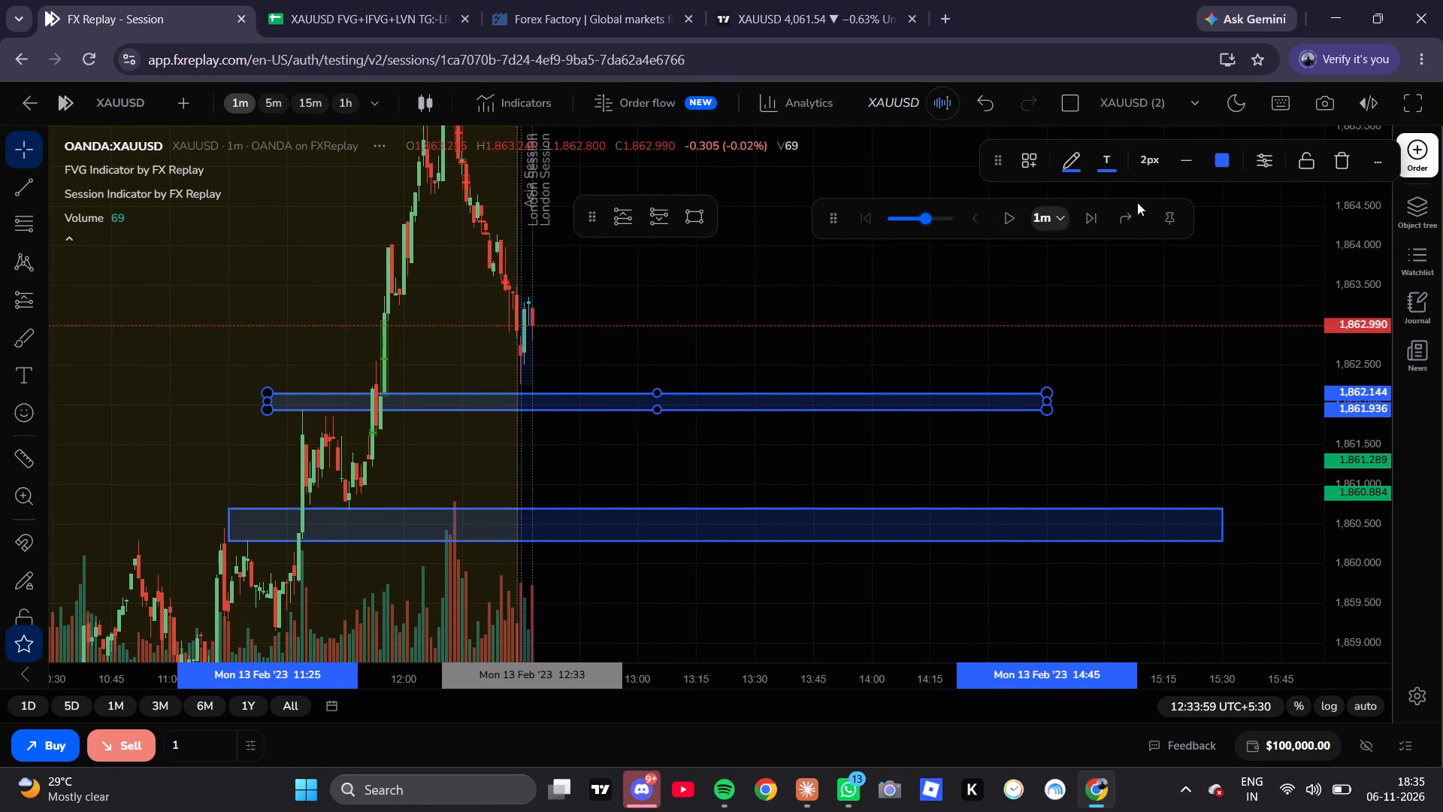
pyautogui.click(1088, 205)
pyautogui.tripleClick(1088, 205)
pyautogui.tripleClick(1090, 205)
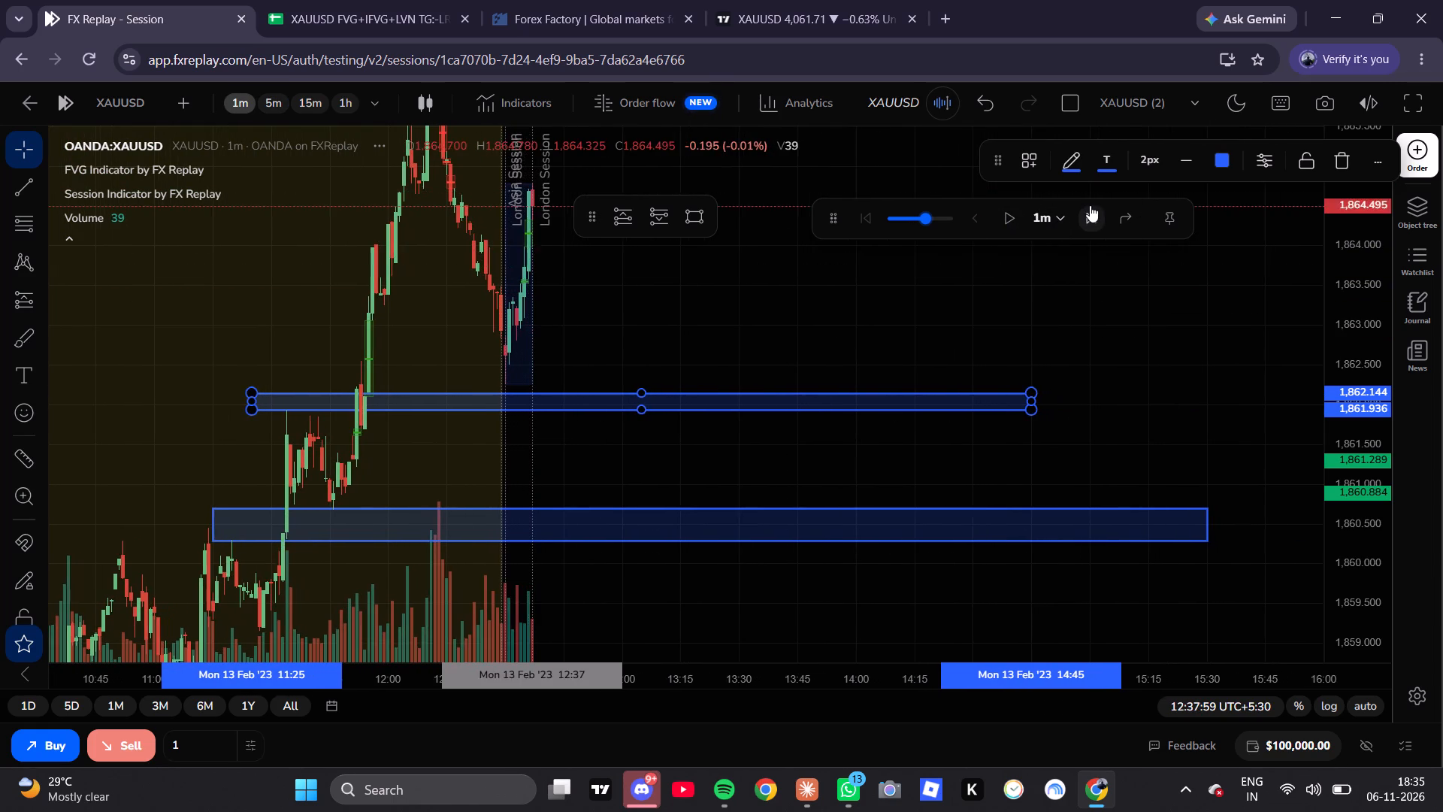
pyautogui.tripleClick(1090, 205)
pyautogui.tripleClick(1090, 205)
pyautogui.tripleClick(1090, 205)
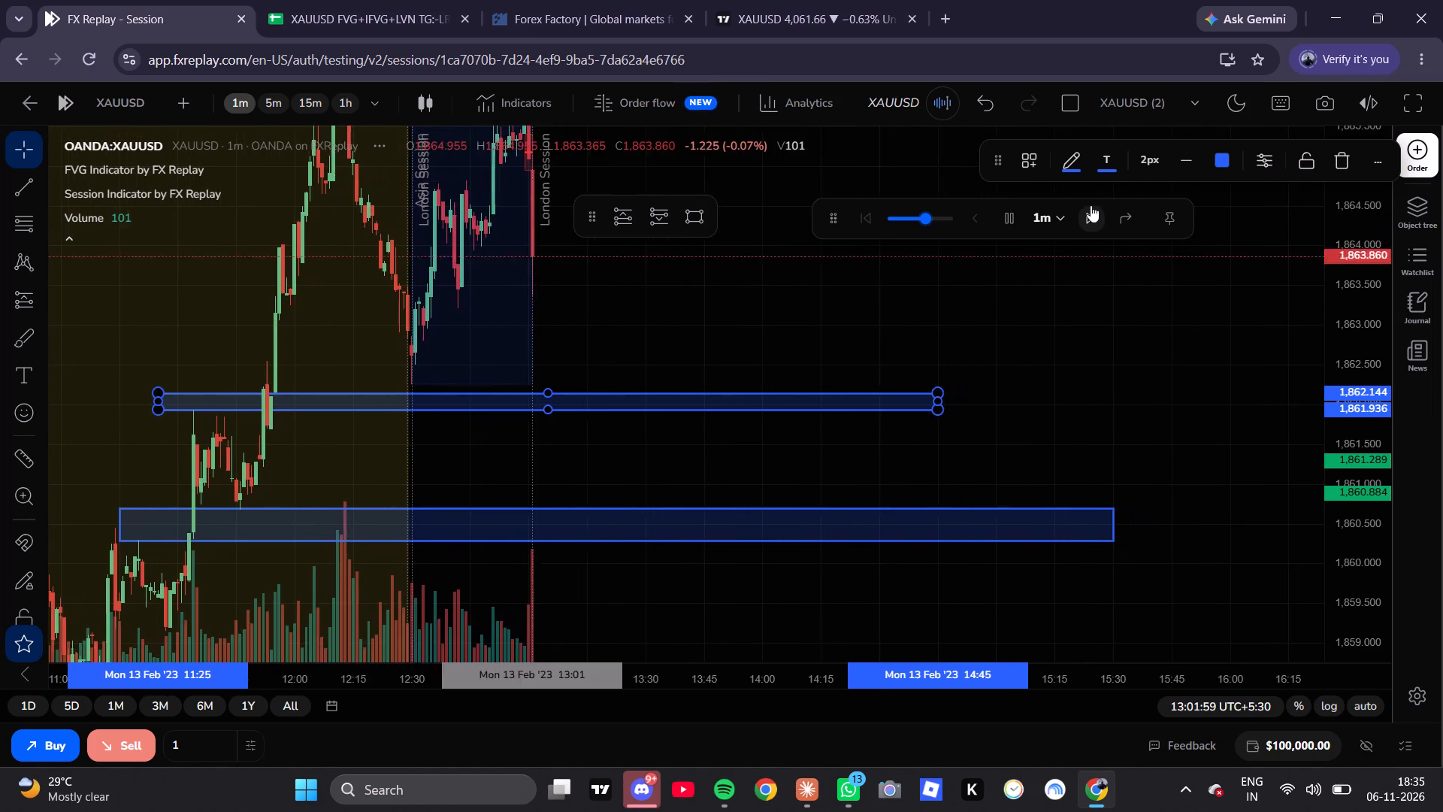
# Examine the 15-minute chart for how price sits against the marked gaps and the 10–13 Feb sessions.
pyautogui.moveTo(718, 322); pyautogui.dragTo(784, 331)
pyautogui.click(298, 99)
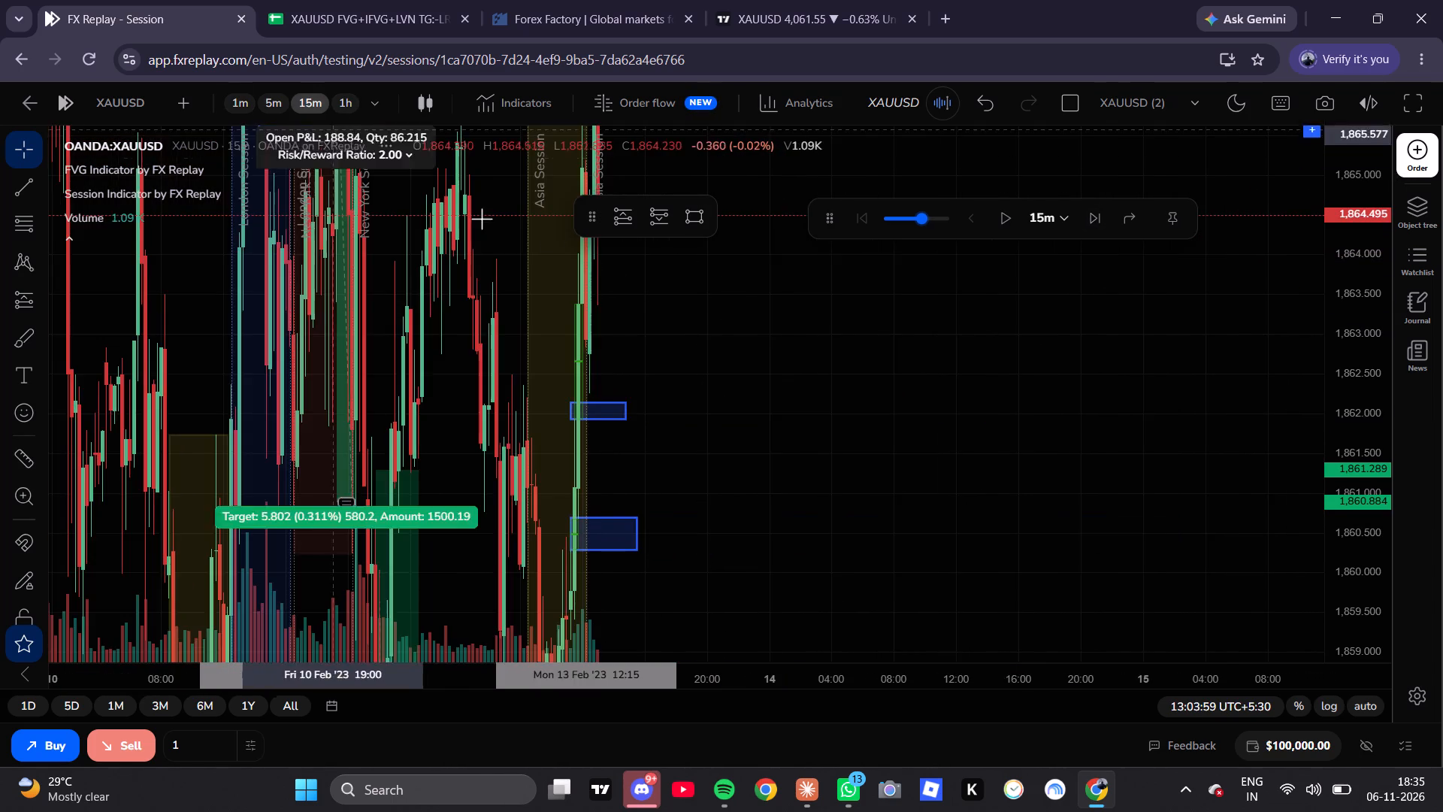
pyautogui.scroll(-3, 610, 275)
pyautogui.moveTo(805, 348); pyautogui.dragTo(824, 437)
pyautogui.scroll(-3, 1374, 351)
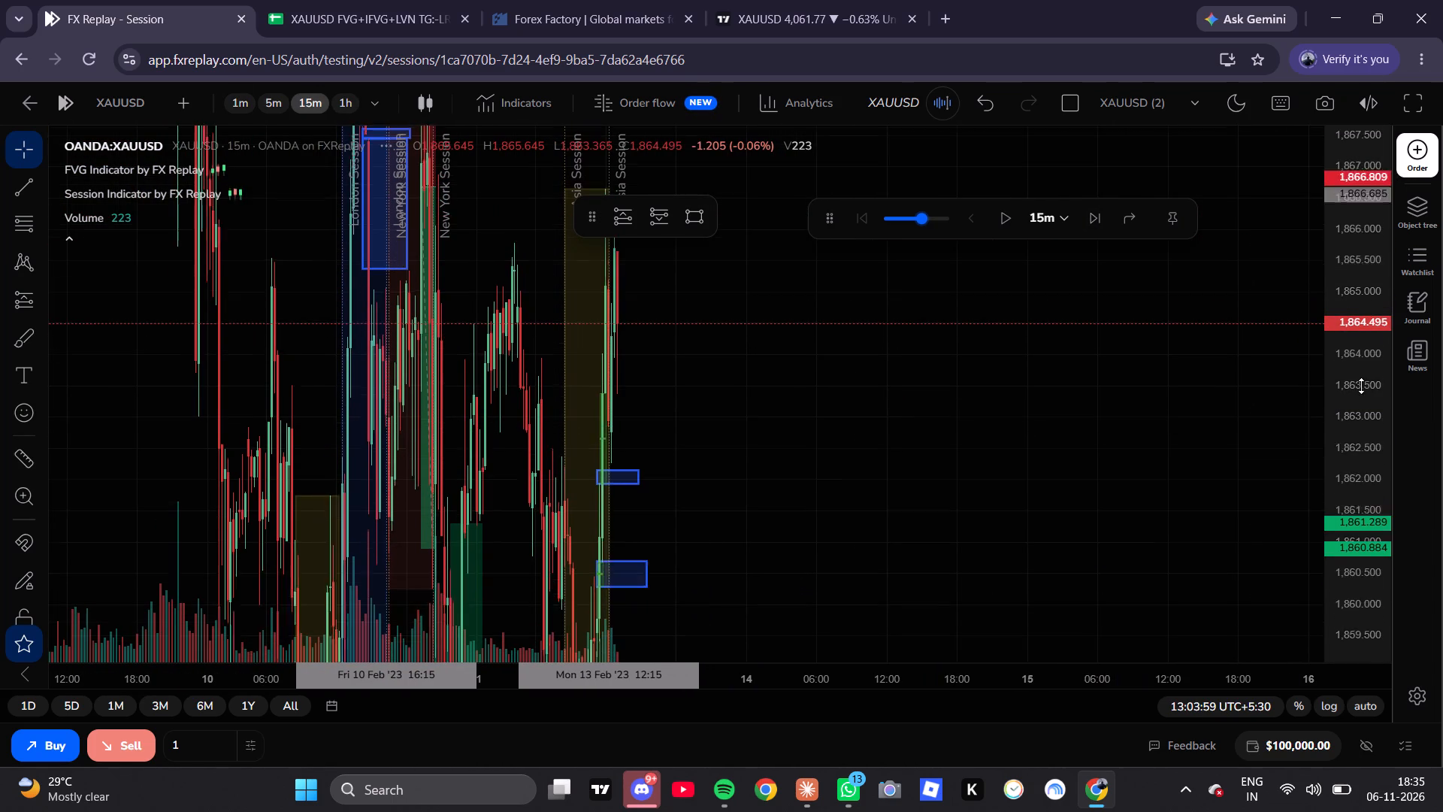
pyautogui.scroll(-5, 1361, 386)
pyautogui.scroll(1, 1360, 383)
pyautogui.scroll(-7, 1360, 383)
pyautogui.scroll(1, 1361, 371)
pyautogui.scroll(-4, 1361, 372)
pyautogui.scroll(2, 1360, 375)
pyautogui.scroll(-2, 1360, 375)
pyautogui.scroll(1, 1360, 377)
pyautogui.scroll(9, 510, 490)
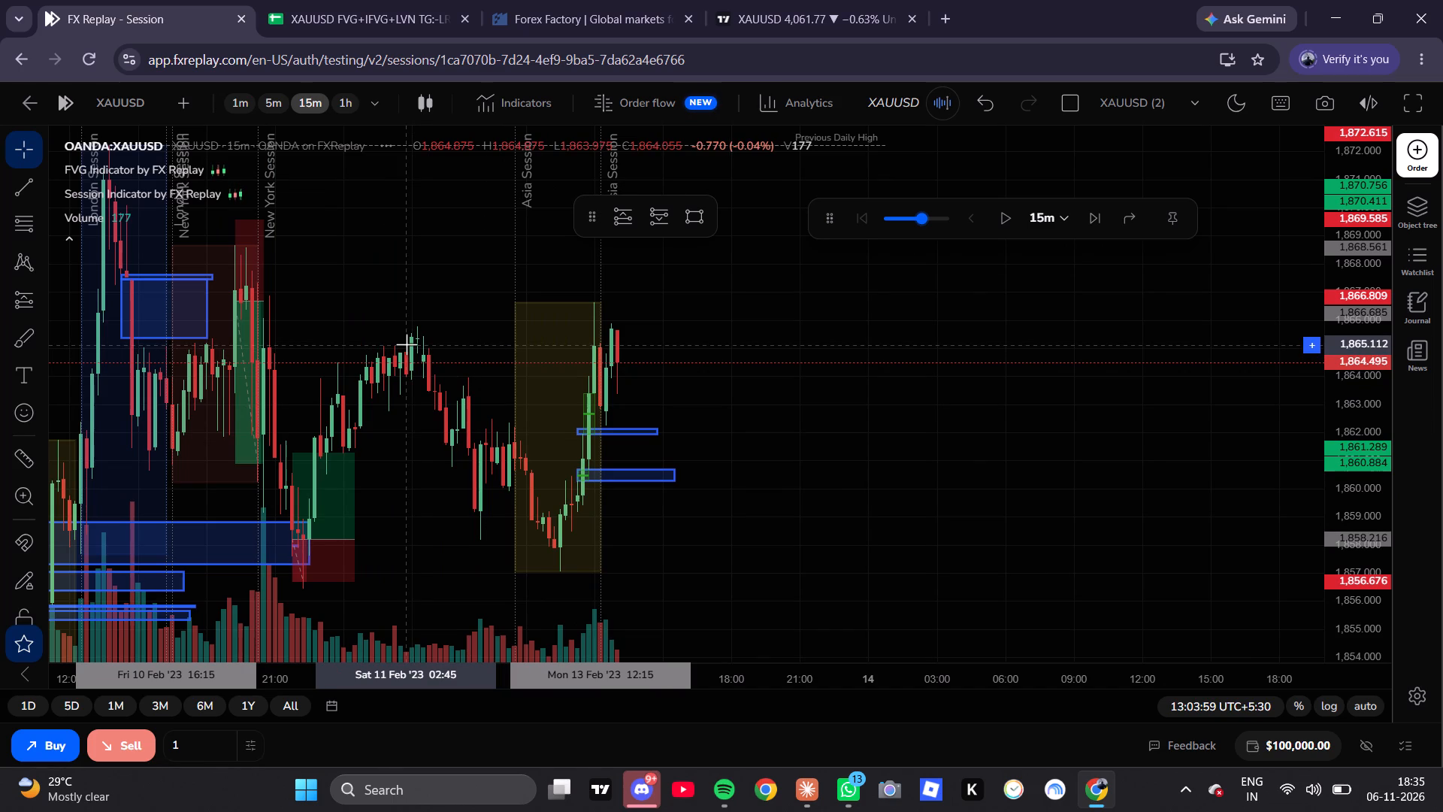
pyautogui.moveTo(509, 387); pyautogui.dragTo(616, 382)
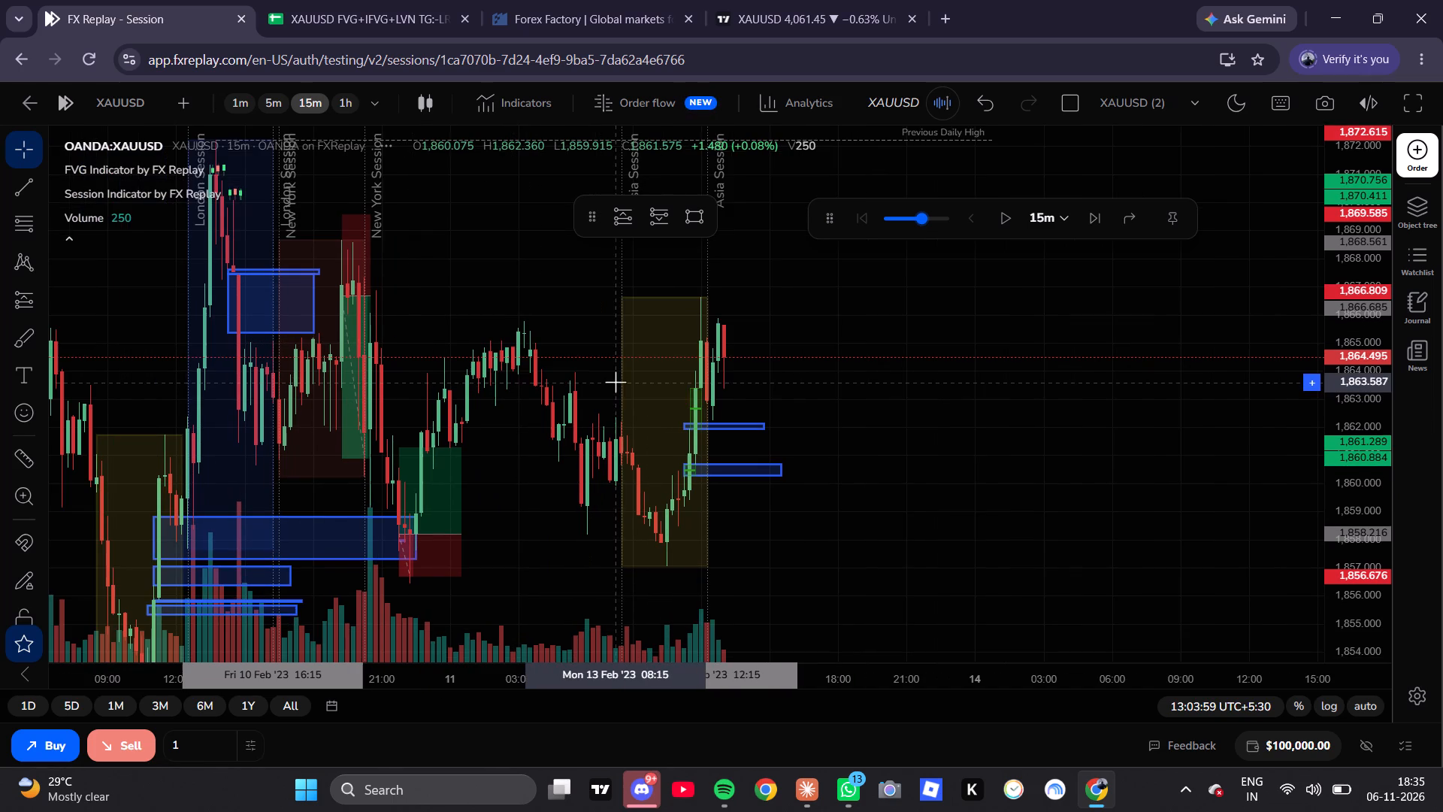
pyautogui.moveTo(616, 382); pyautogui.dragTo(616, 374)
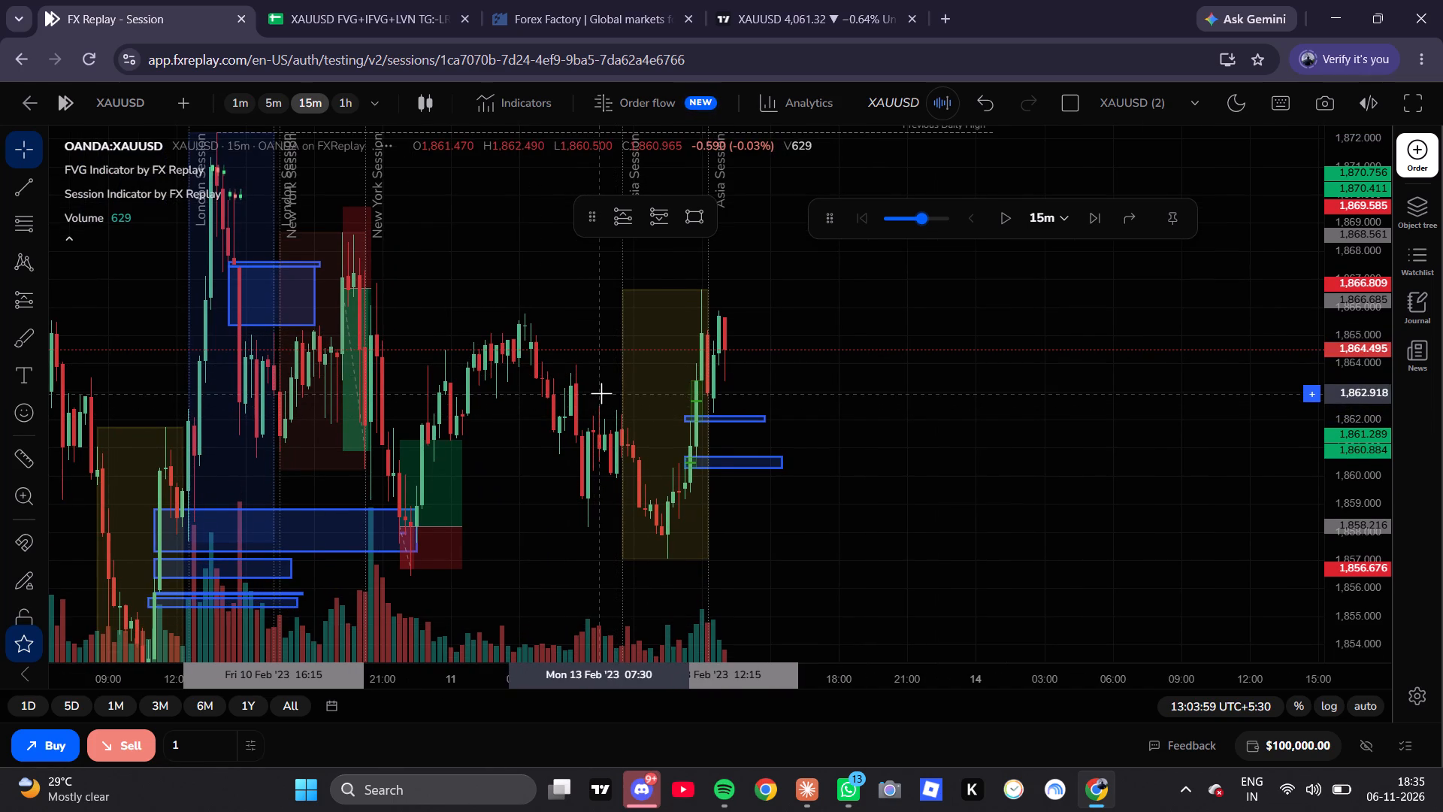
# Switch to the 5-minute timeframe and step the replay forward to about 13:20.
pyautogui.click(276, 89)
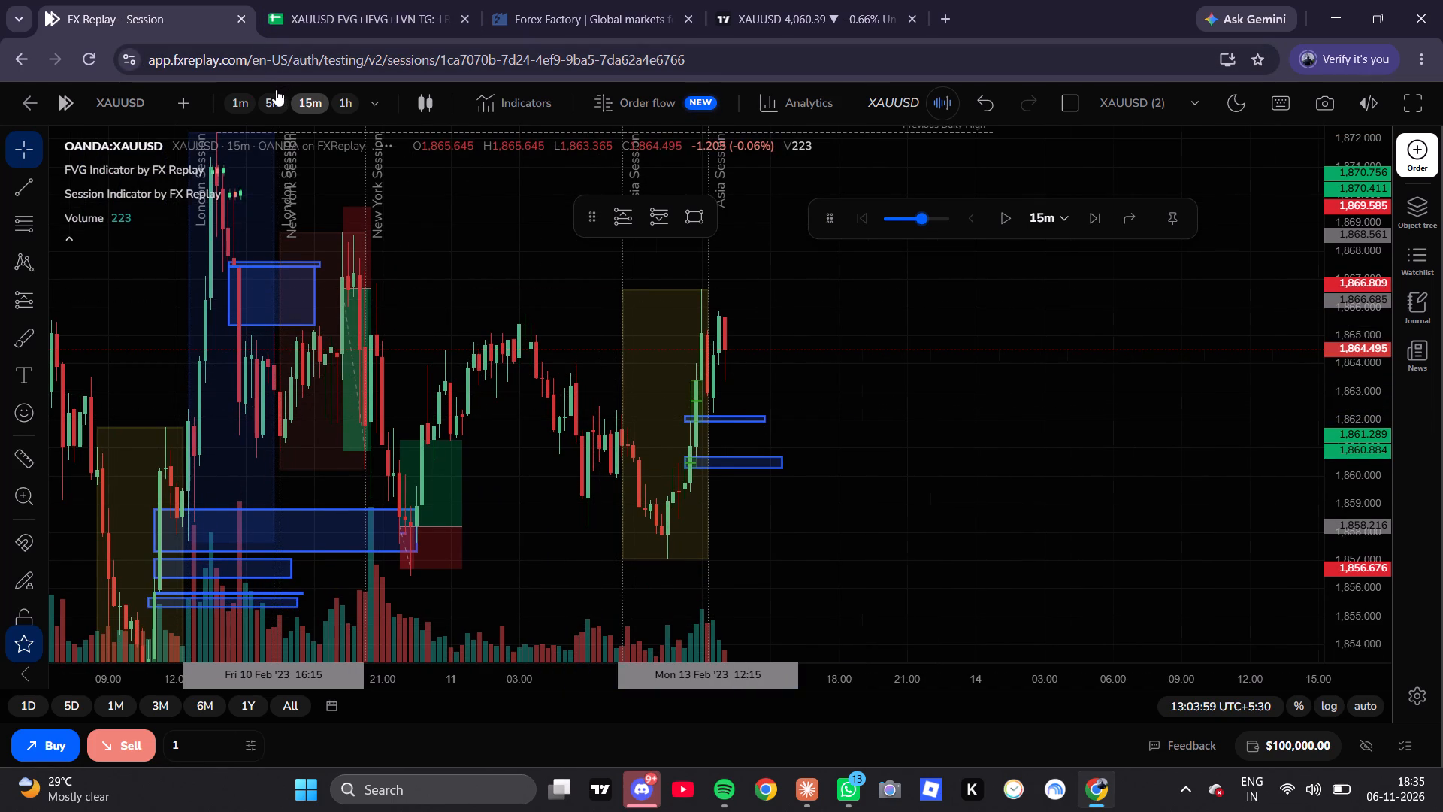
pyautogui.scroll(5, 688, 350)
pyautogui.click(1102, 221)
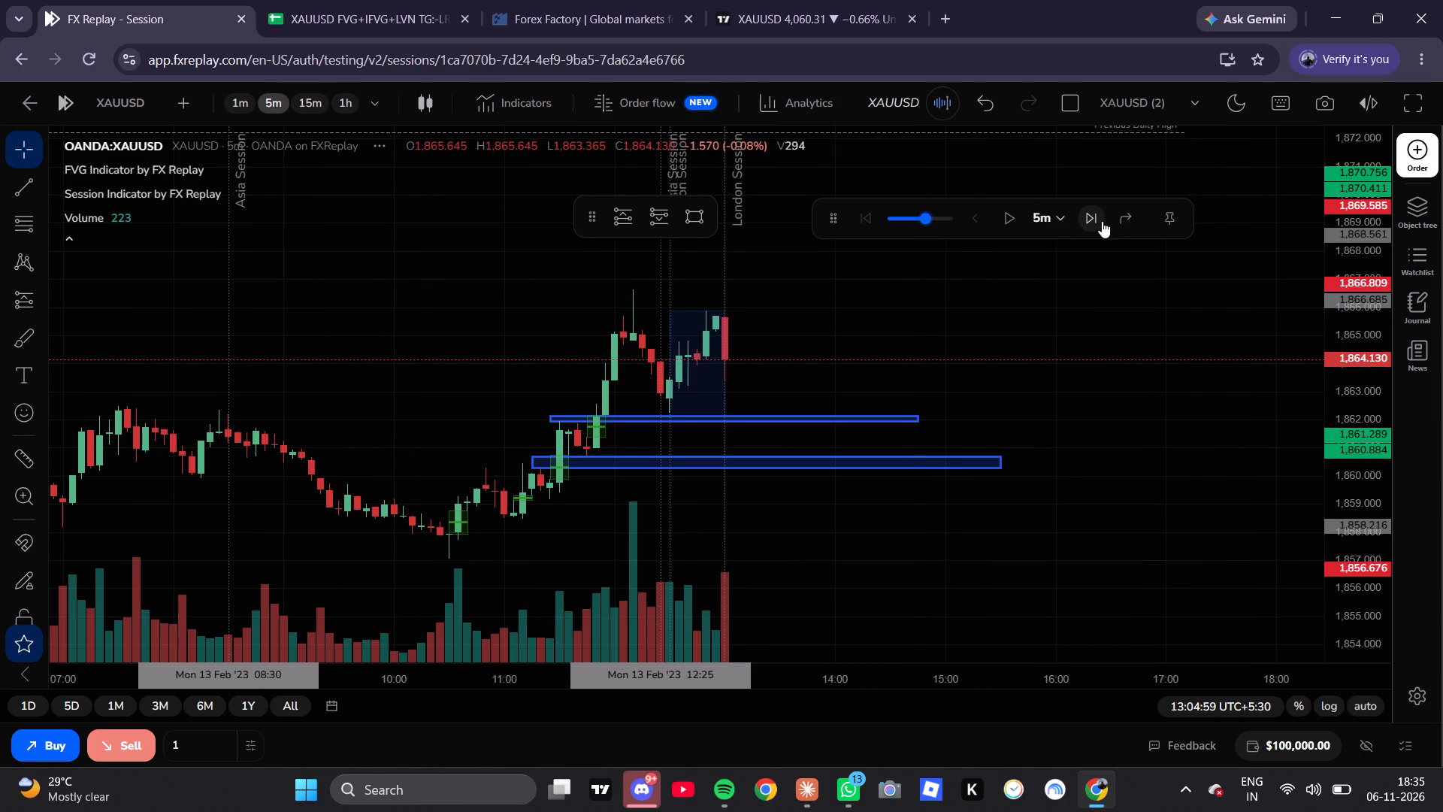
pyautogui.click(1100, 220)
pyautogui.doubleClick(1100, 219)
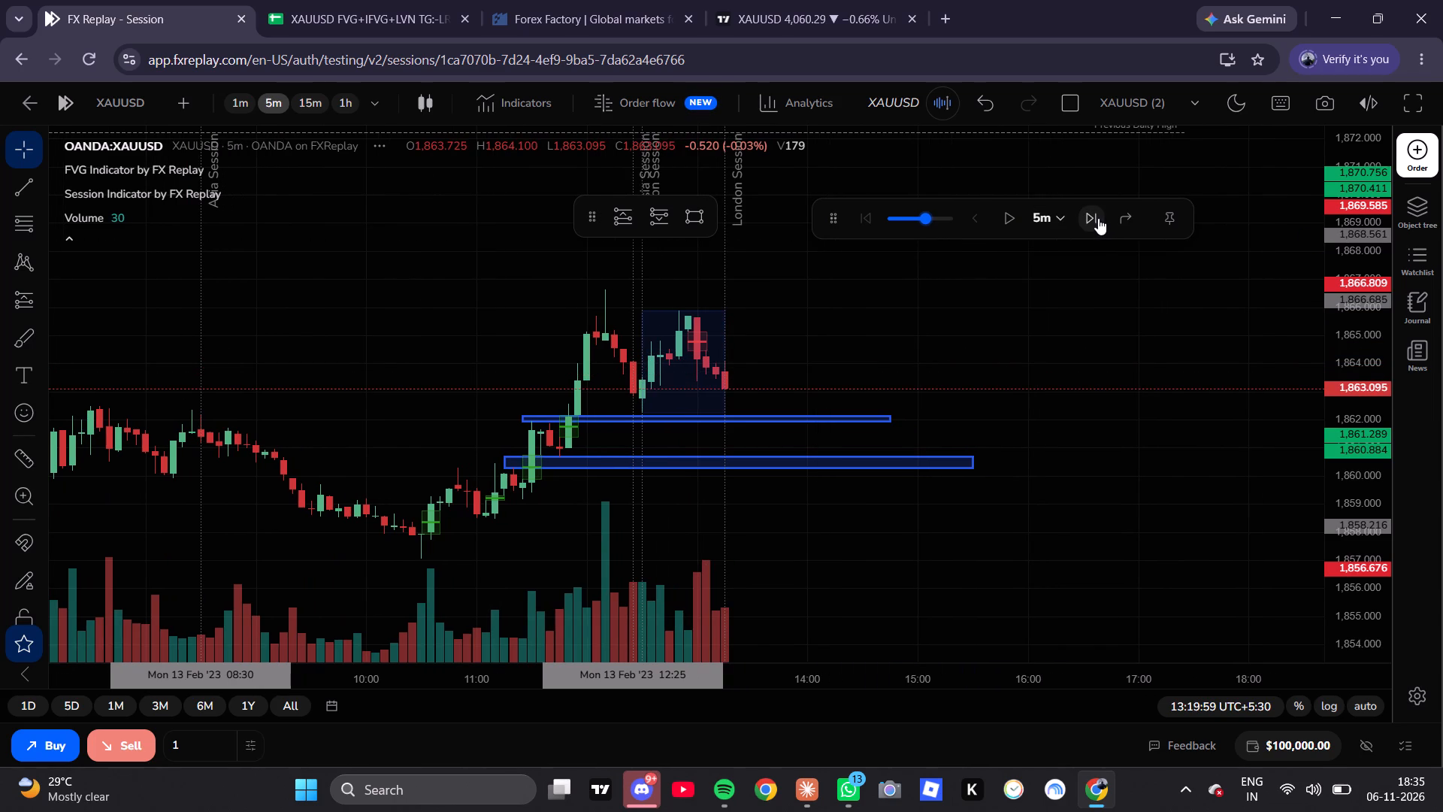
# Switch to the 1-minute timeframe and advance the replay to about 13:56, pausing as price nears the lower gap rectangle.
pyautogui.scroll(-3, 512, 337)
pyautogui.doubleClick(230, 98)
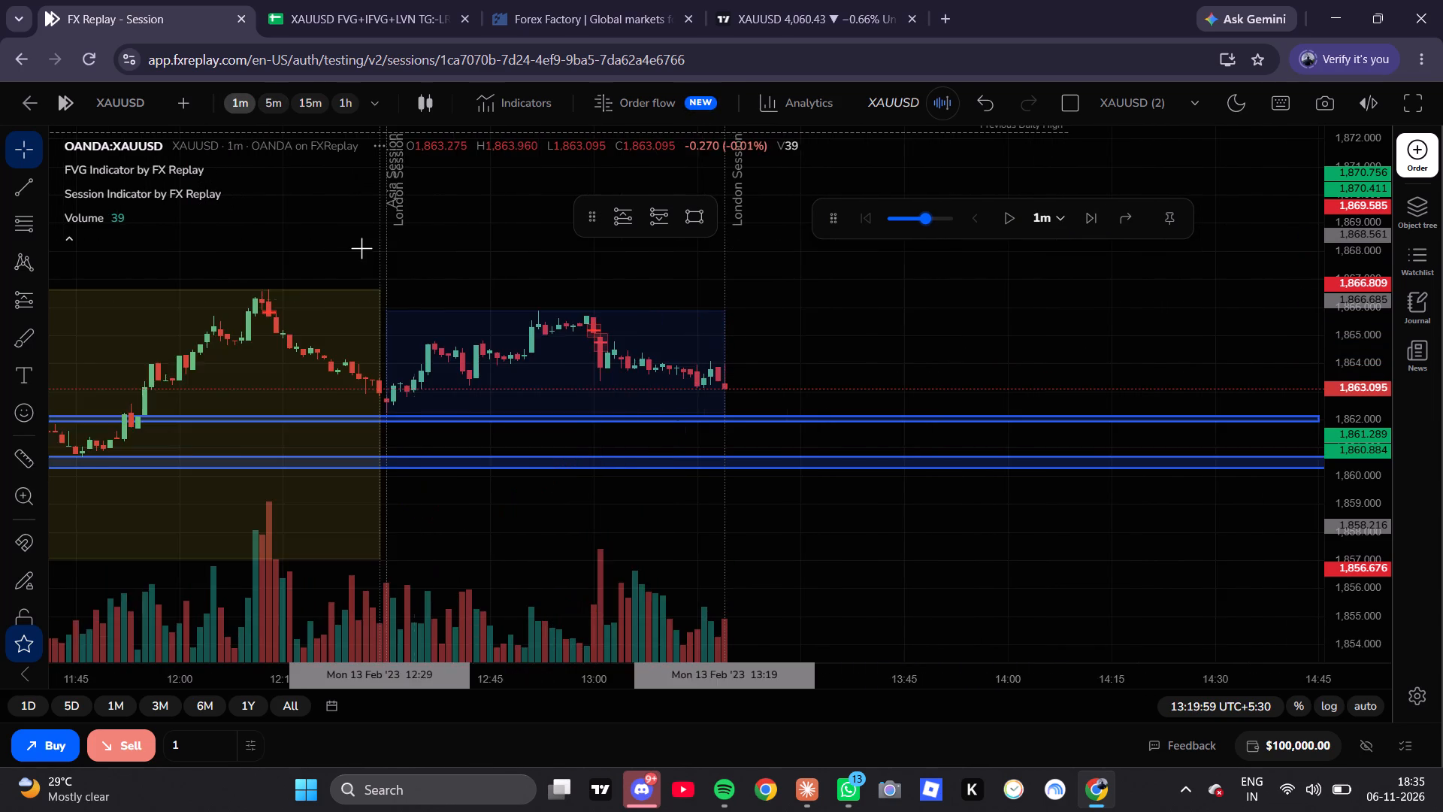
pyautogui.scroll(-3, 677, 420)
pyautogui.scroll(1, 680, 424)
pyautogui.scroll(-15, 680, 424)
pyautogui.tripleClick(1084, 220)
pyautogui.tripleClick(1084, 220)
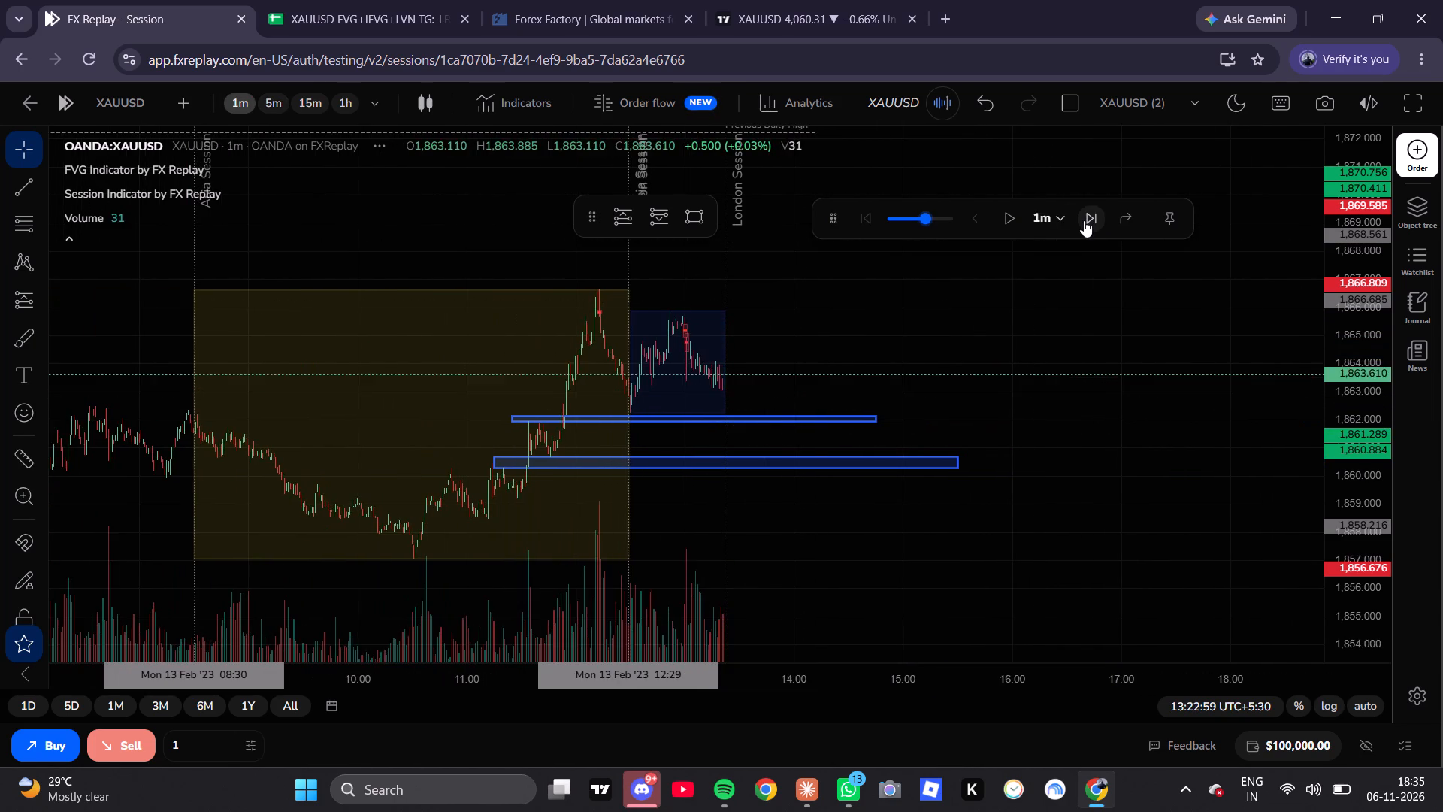
pyautogui.tripleClick(1084, 220)
pyautogui.tripleClick(1084, 220)
pyautogui.doubleClick(1084, 220)
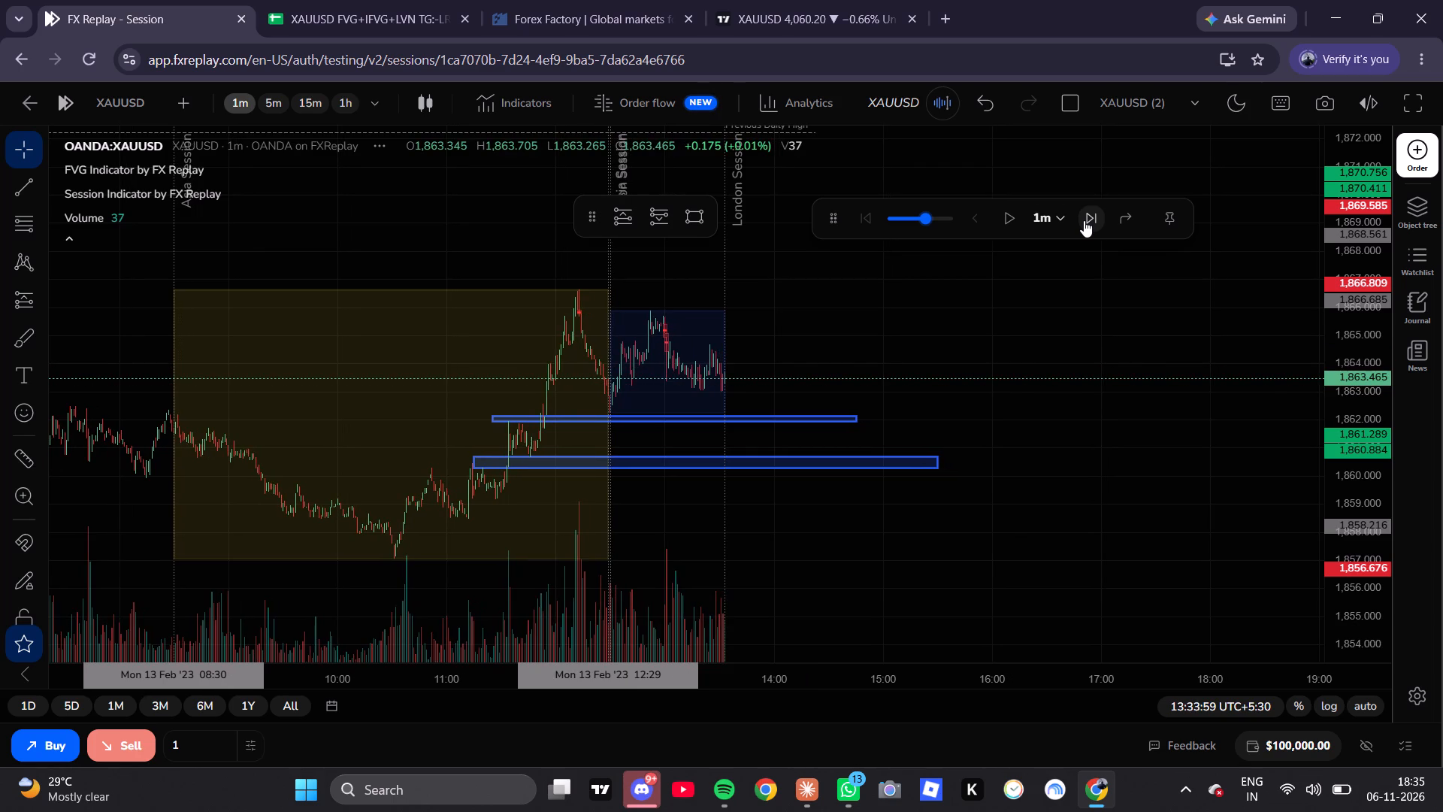
pyautogui.click(1018, 217)
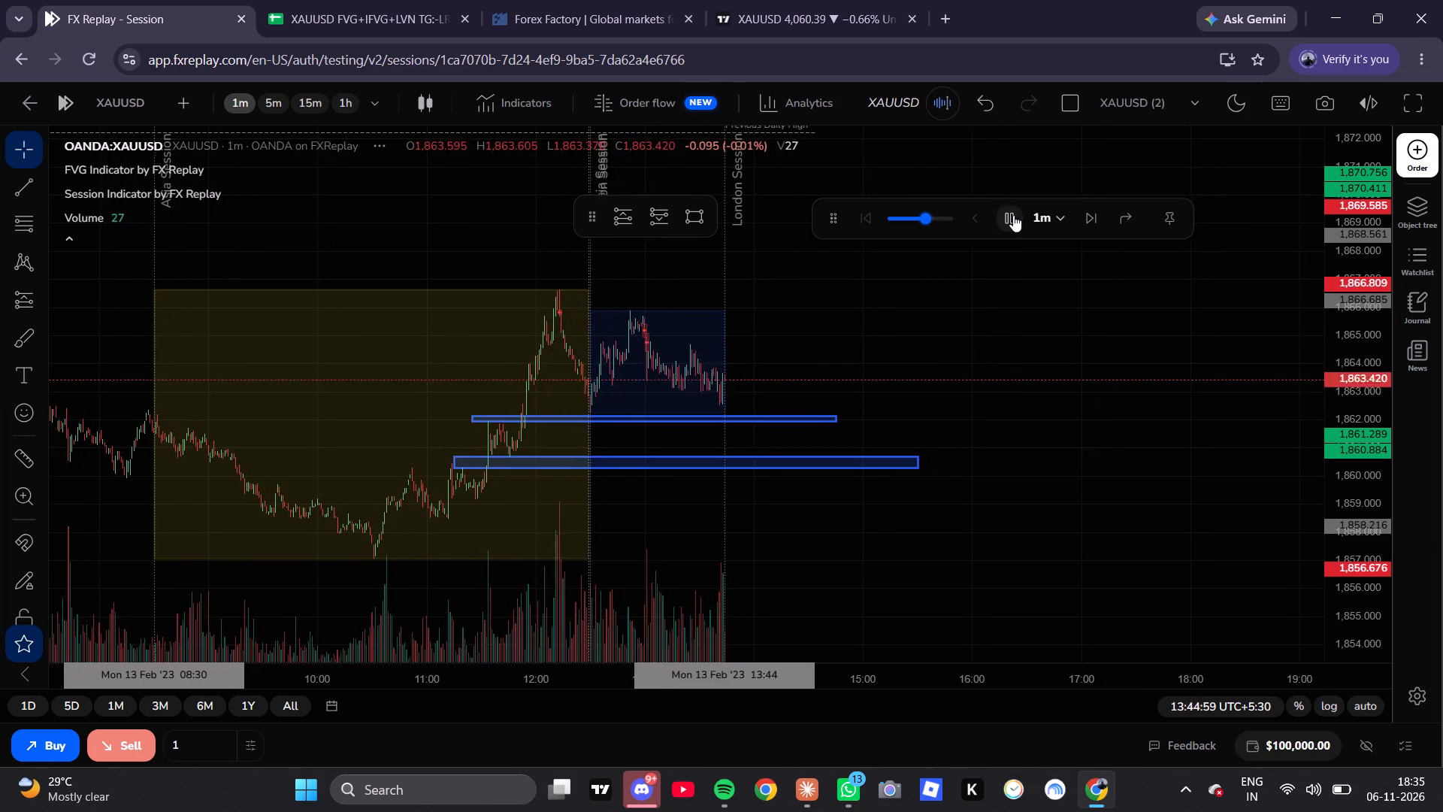
pyautogui.click(1013, 215)
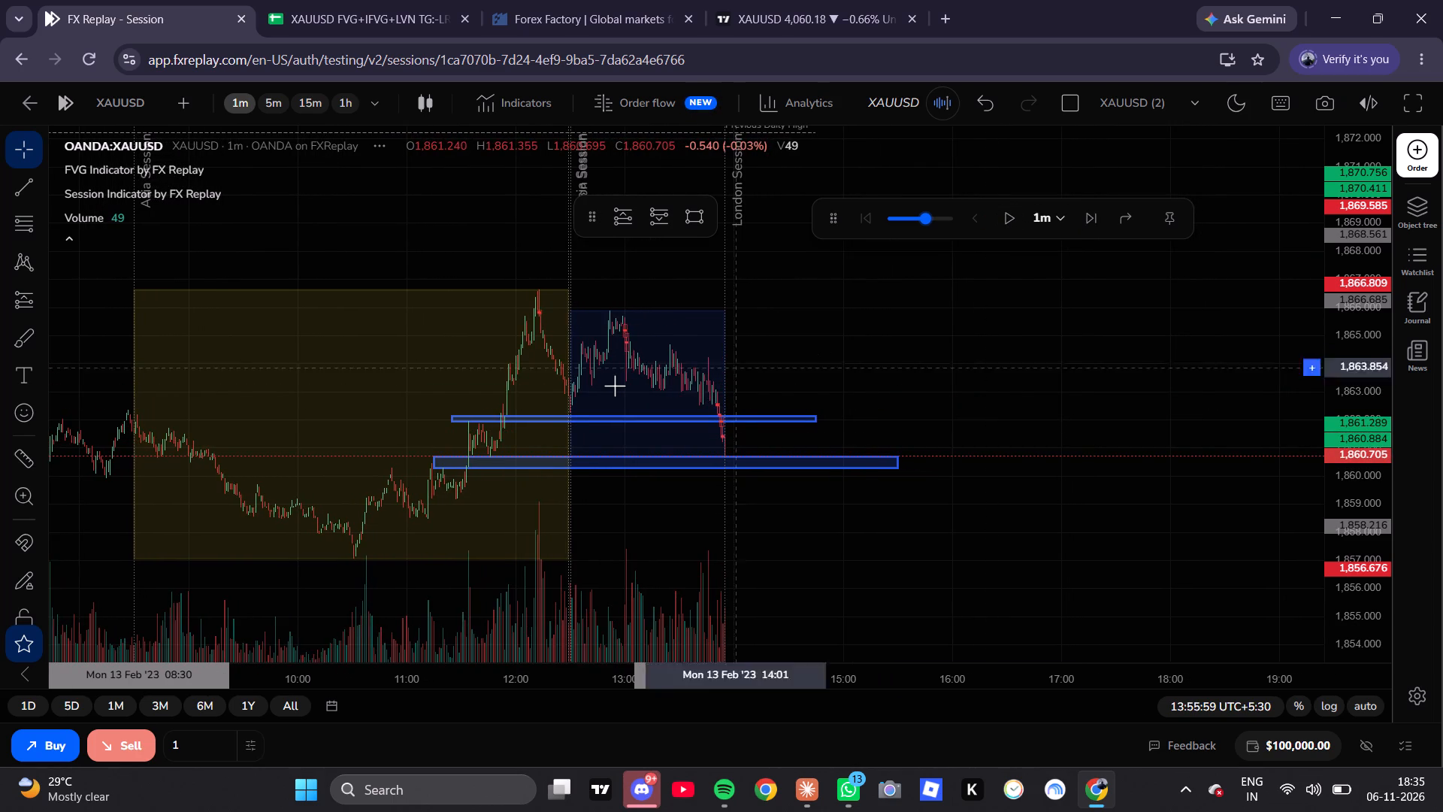
# Step the 1-minute replay forward candle by candle to about 14:00 to follow price at the lower gap rectangle.
pyautogui.scroll(15, 615, 386)
pyautogui.scroll(18, 1363, 408)
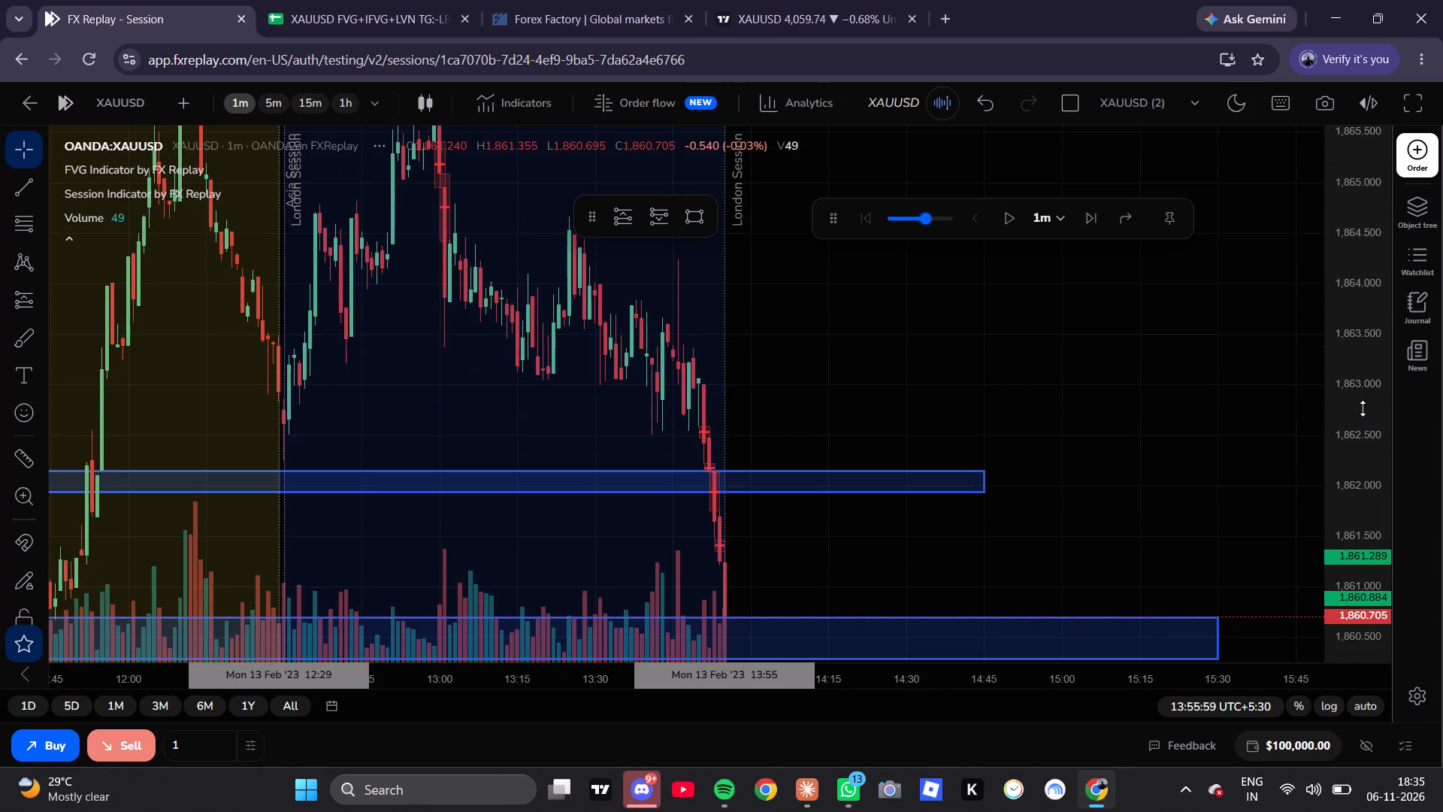
pyautogui.moveTo(1116, 417); pyautogui.dragTo(1124, 283)
pyautogui.click(1092, 214)
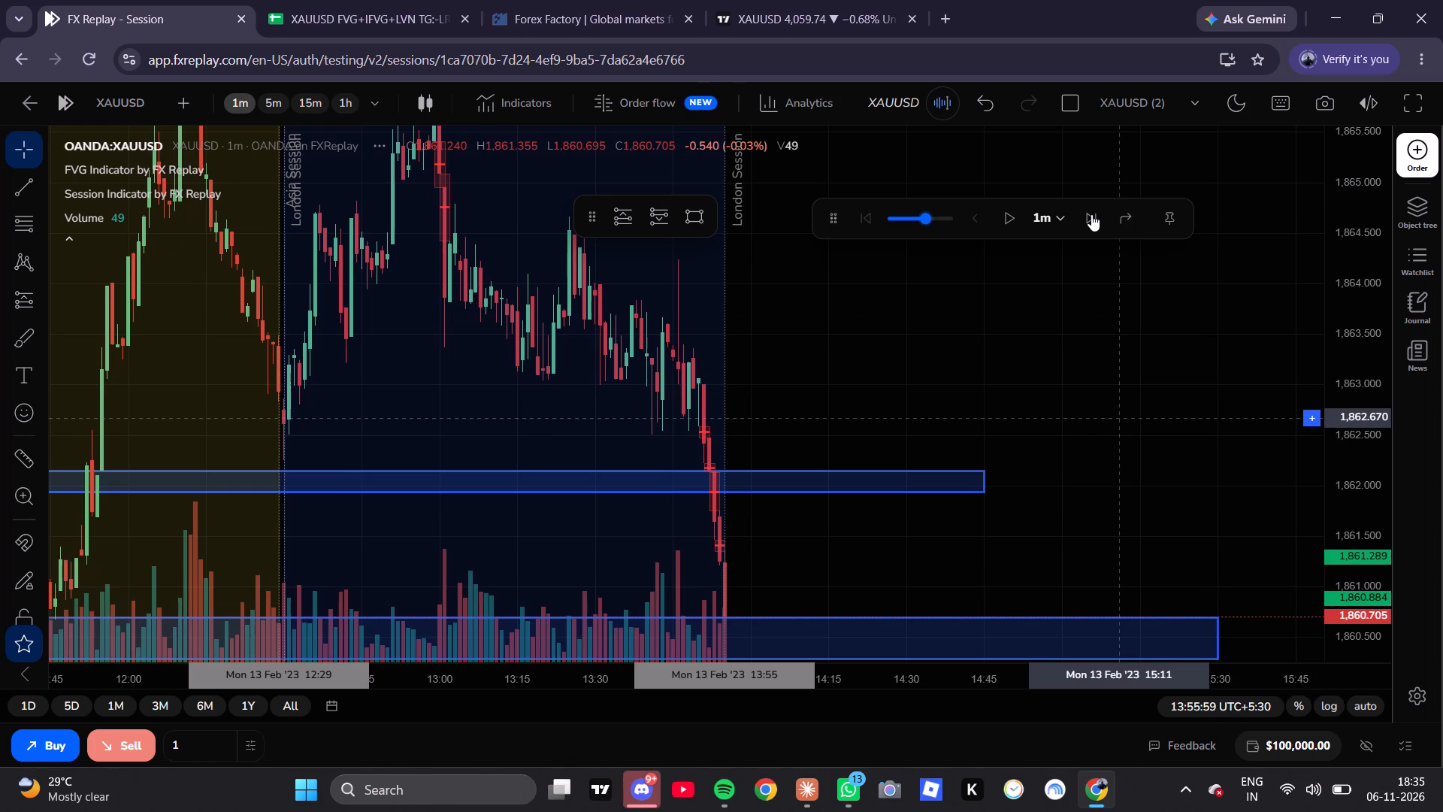
pyautogui.click(1092, 214)
pyautogui.click(1092, 214)
pyautogui.click(1092, 214)
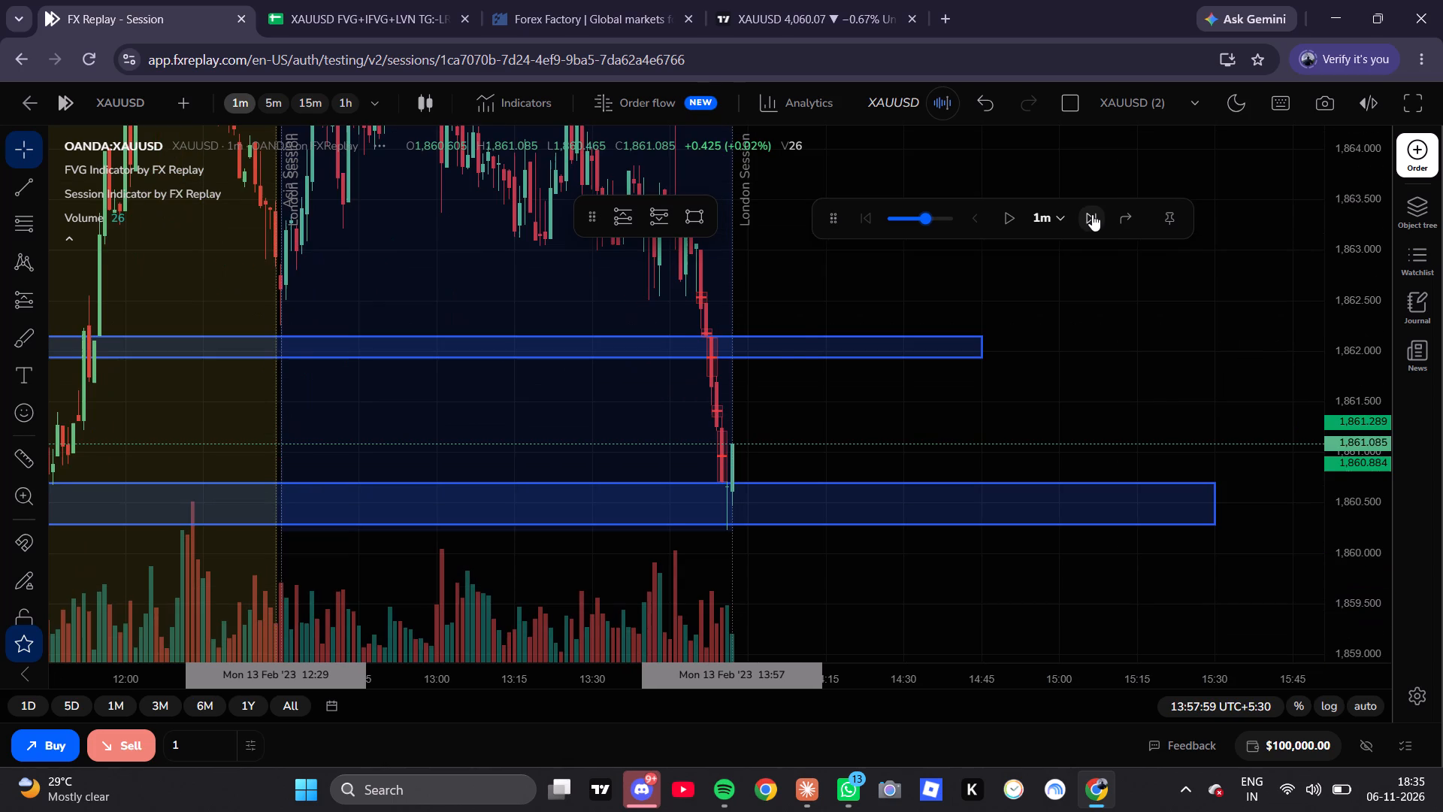
# Draw a long position from the 13:59 candle with entry at about 1,862.08 and stop at about 1,859.32, below the lower gap.
pyautogui.scroll(4, 780, 409)
pyautogui.moveTo(818, 426); pyautogui.dragTo(772, 350)
pyautogui.moveTo(815, 340); pyautogui.dragTo(803, 392)
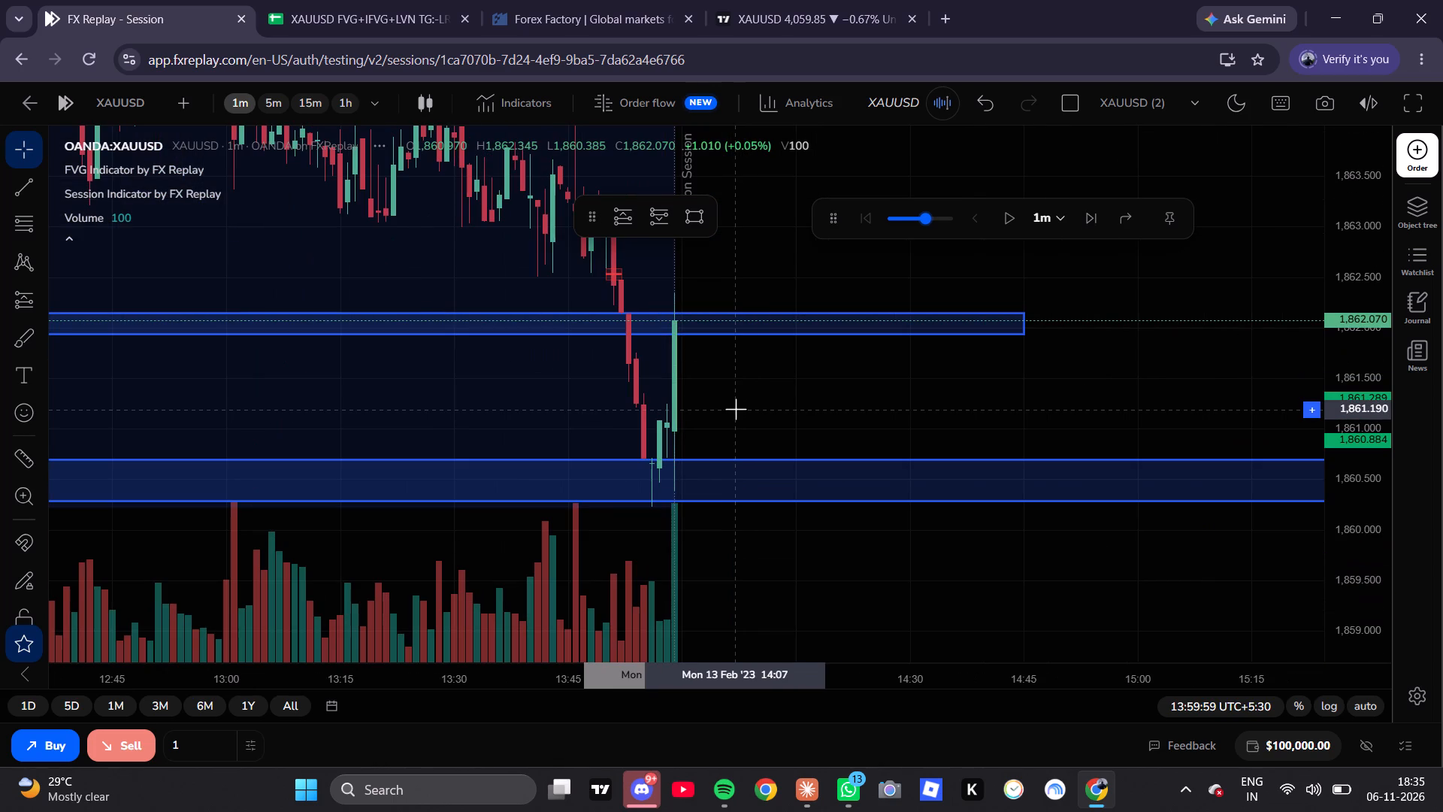
pyautogui.click(625, 208)
pyautogui.click(673, 319)
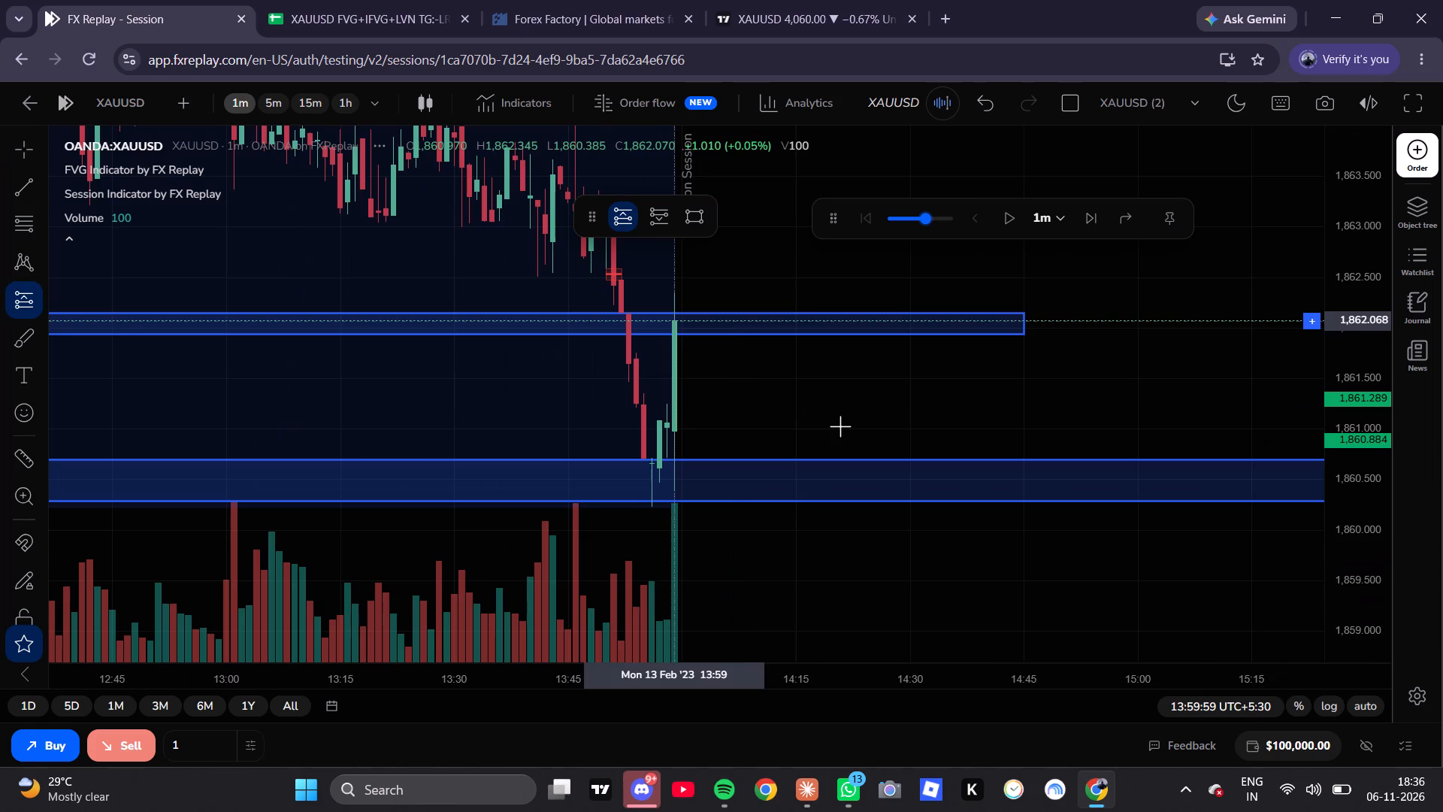
pyautogui.moveTo(840, 418); pyautogui.dragTo(856, 332)
pyautogui.moveTo(737, 288); pyautogui.dragTo(744, 418)
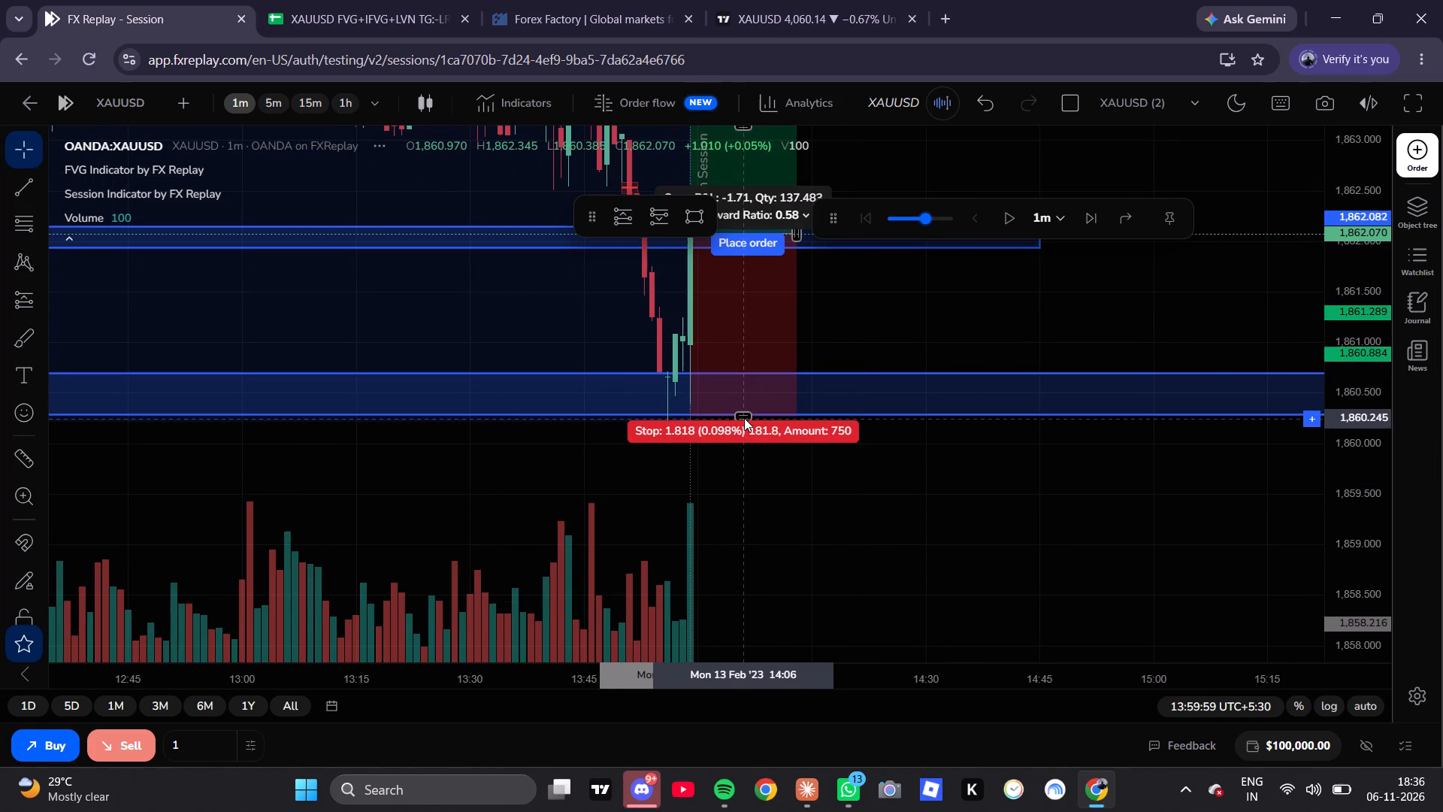
pyautogui.moveTo(744, 418); pyautogui.dragTo(752, 419)
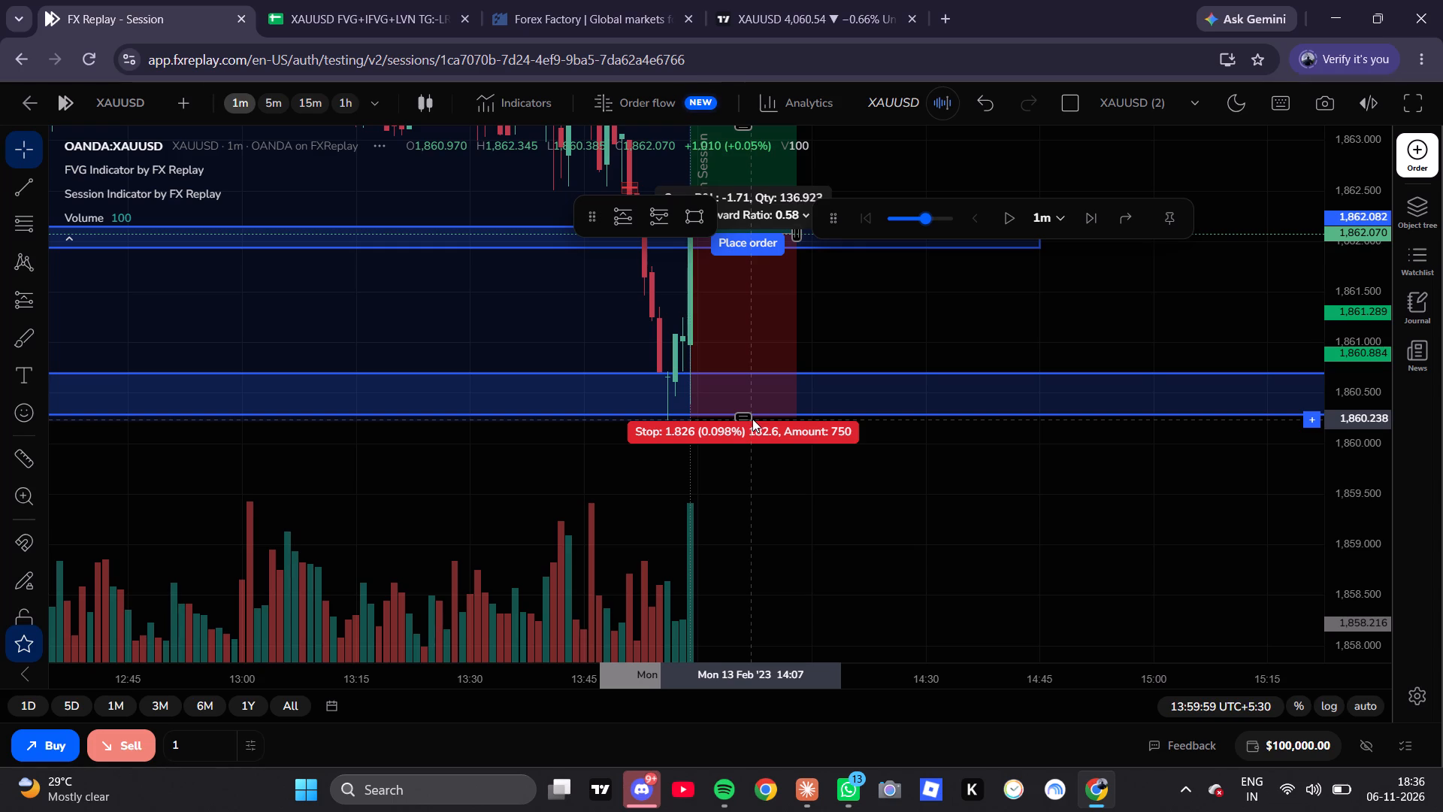
pyautogui.moveTo(752, 419); pyautogui.dragTo(740, 513)
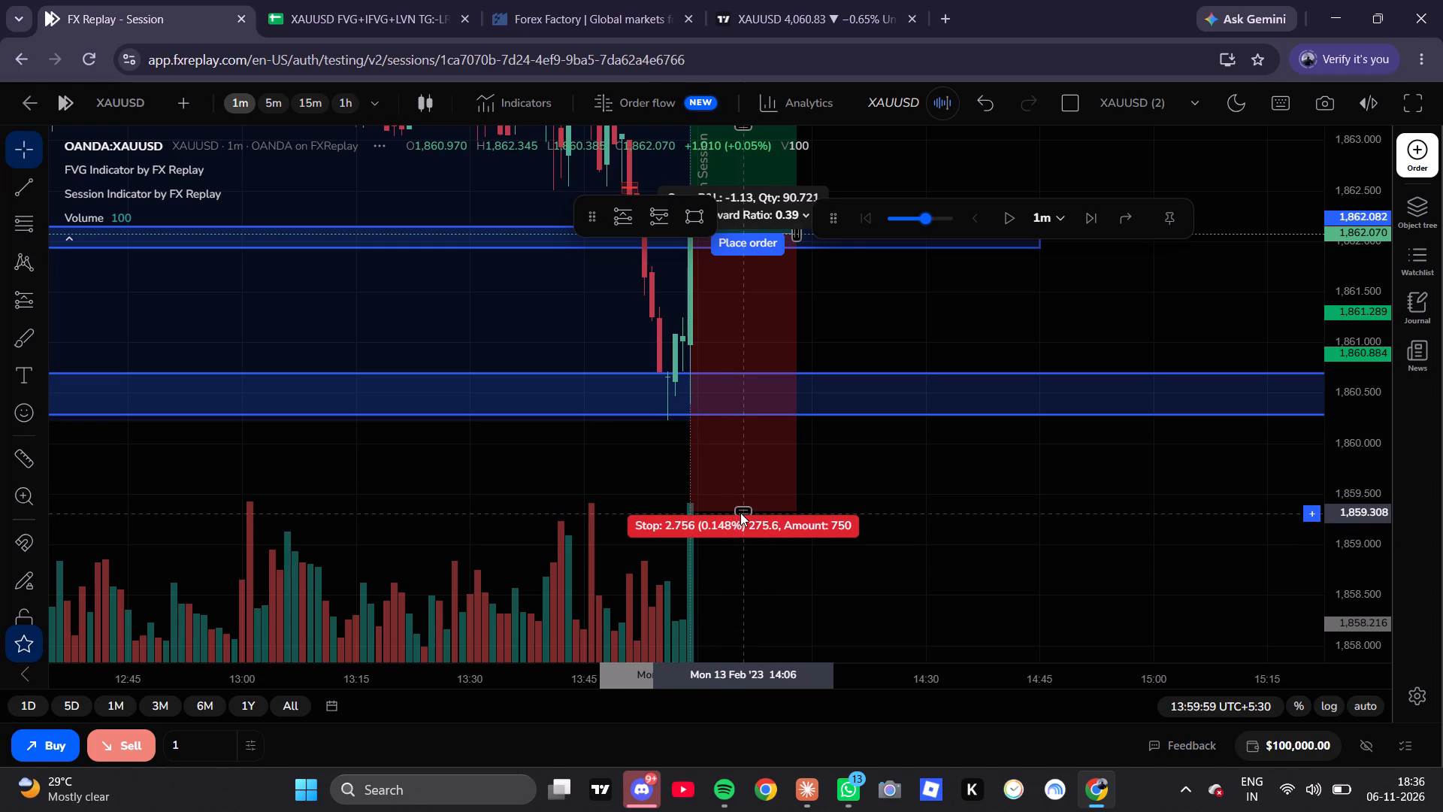
pyautogui.moveTo(740, 513); pyautogui.dragTo(735, 514)
pyautogui.click(952, 476)
pyautogui.moveTo(952, 476); pyautogui.dragTo(934, 559)
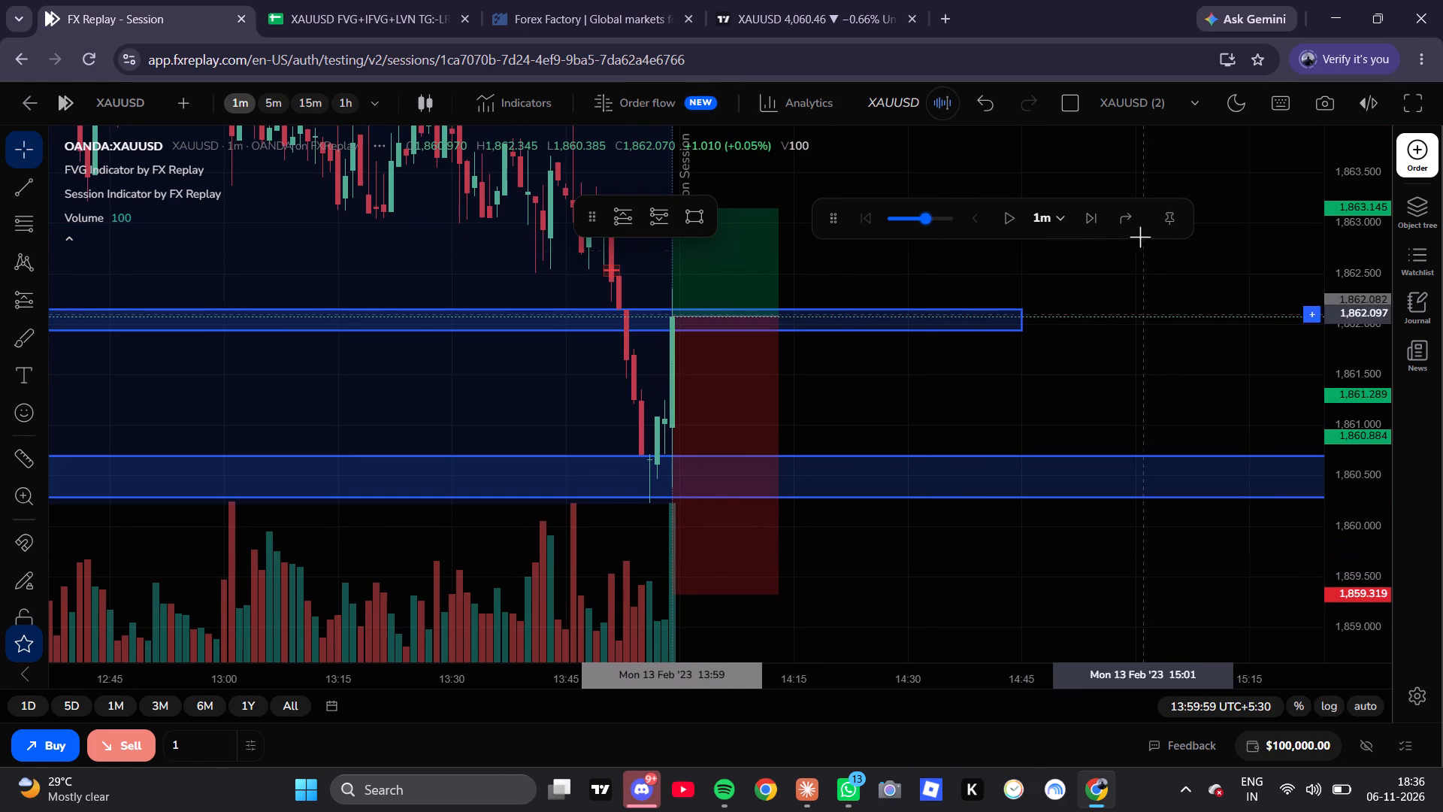
# Step the 1-minute replay forward candle by candle to about 14:24 to follow the long position.
pyautogui.click(1099, 224)
pyautogui.tripleClick(1097, 224)
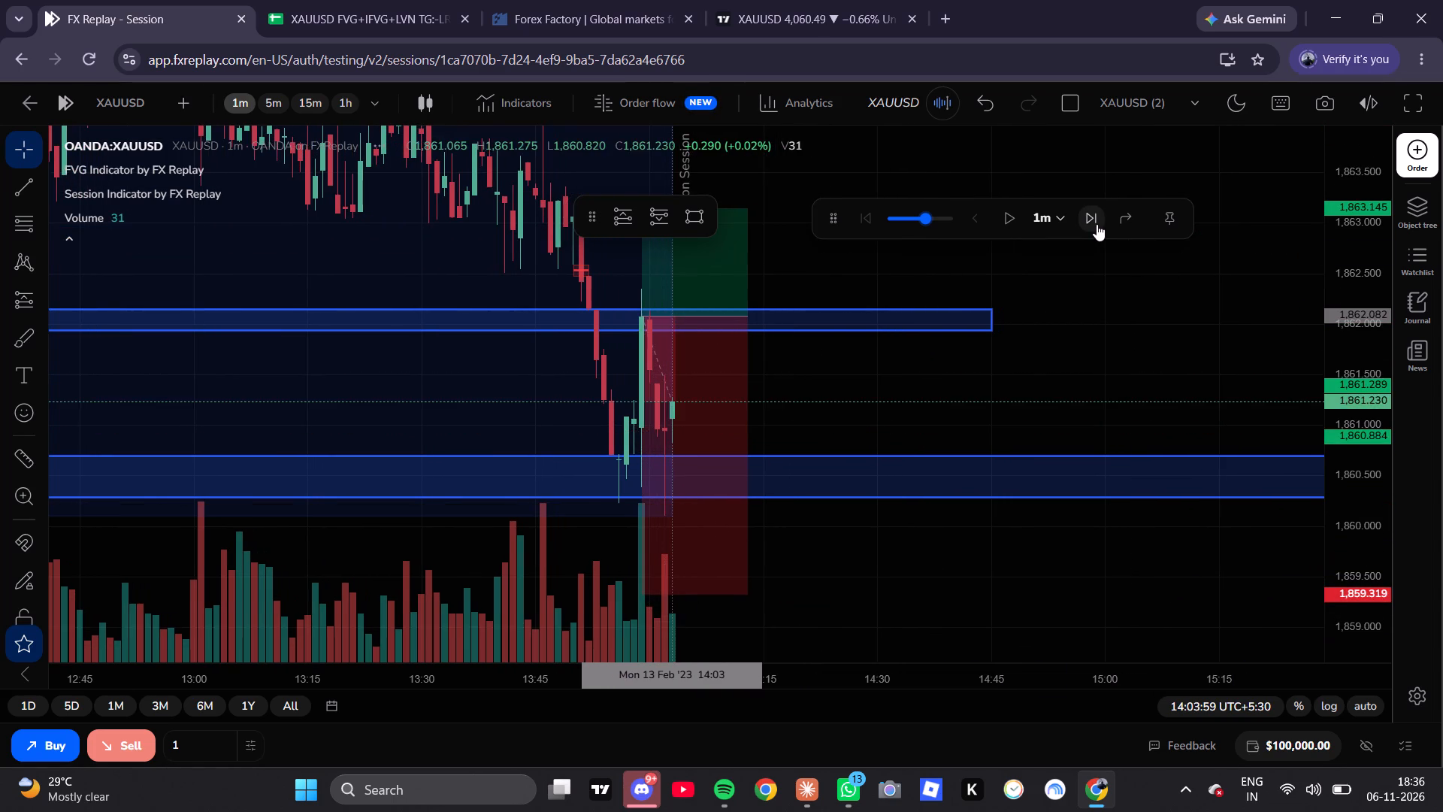
pyautogui.doubleClick(1097, 224)
pyautogui.tripleClick(1097, 223)
pyautogui.tripleClick(1097, 223)
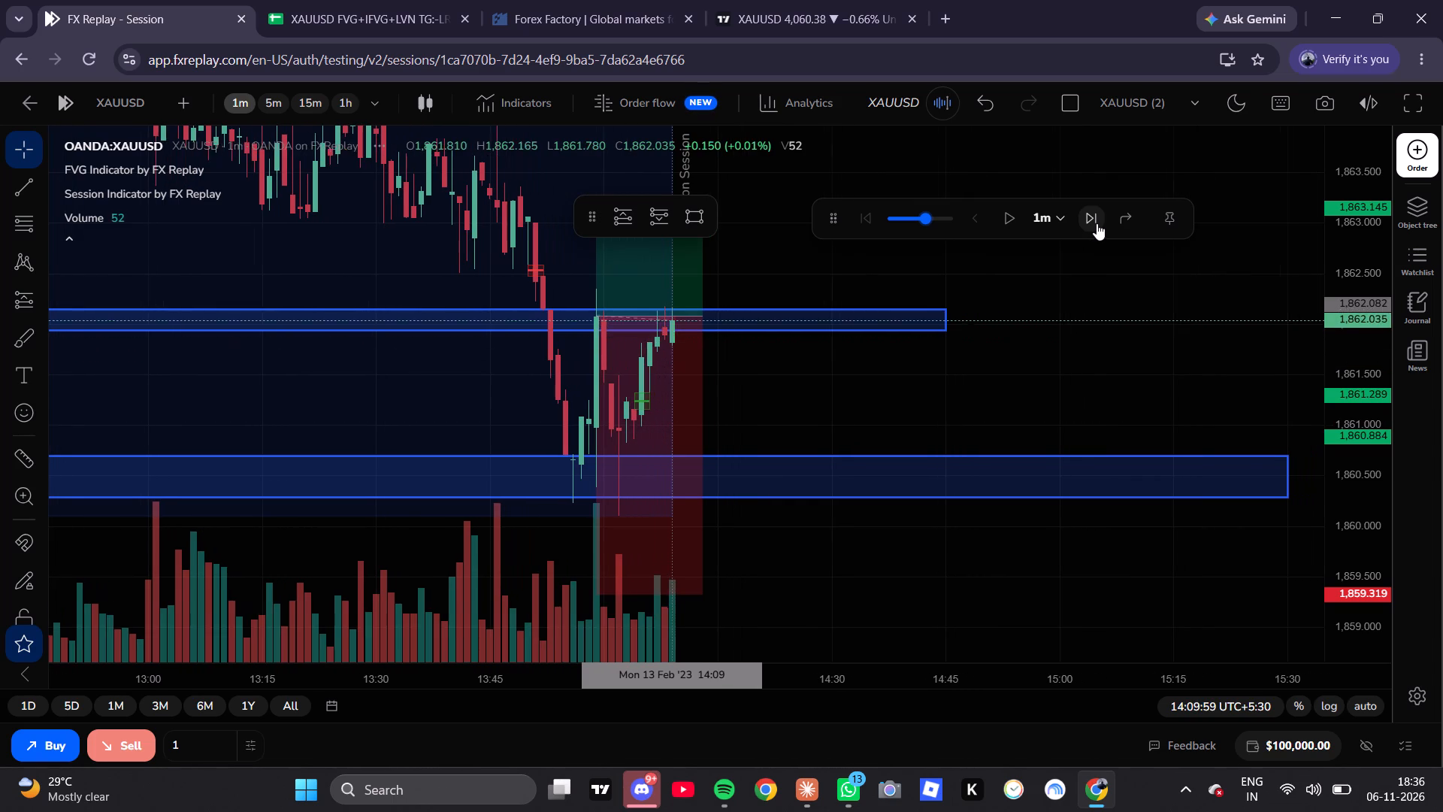
pyautogui.tripleClick(1097, 223)
pyautogui.tripleClick(1097, 223)
pyautogui.tripleClick(1097, 223)
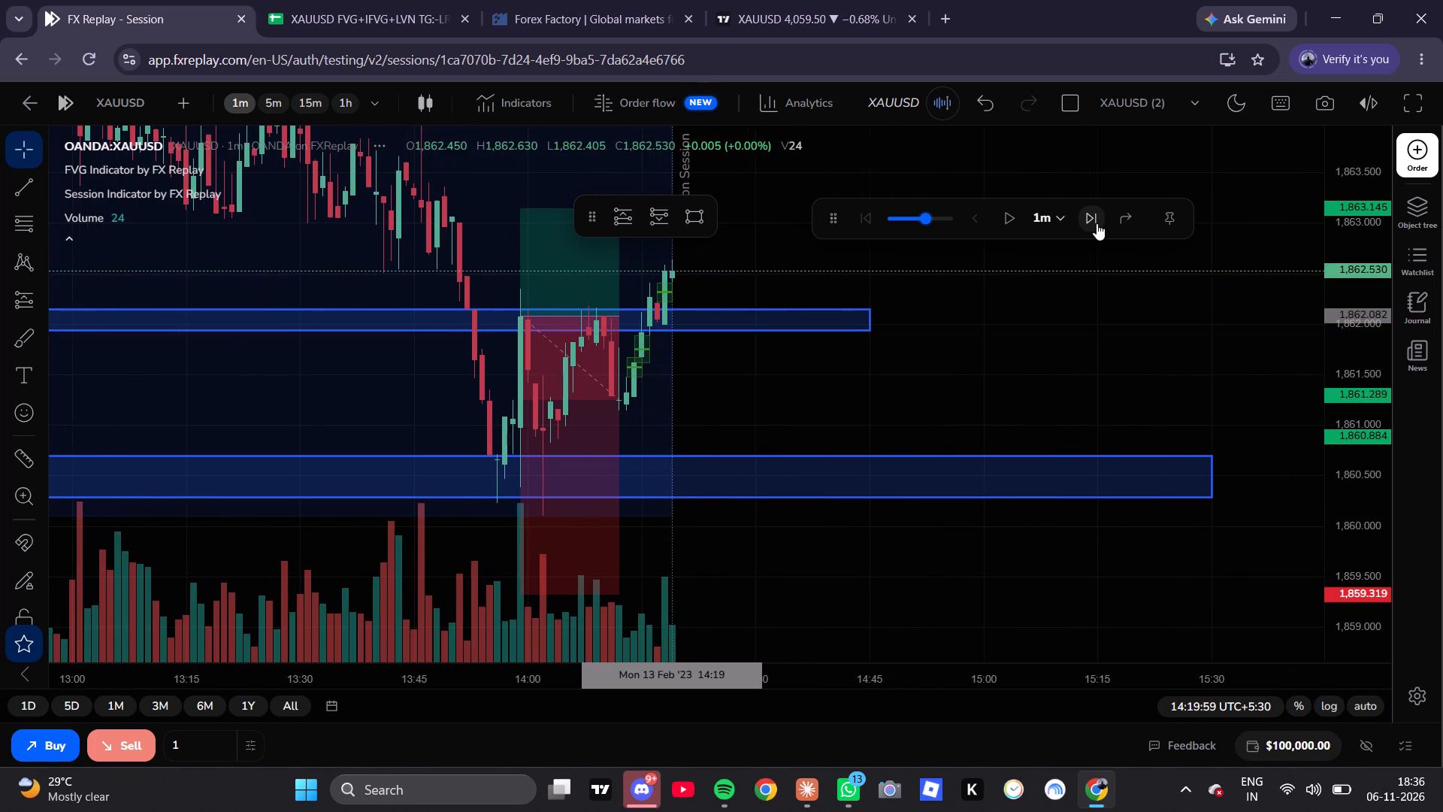
pyautogui.tripleClick(1097, 223)
pyautogui.click(1097, 223)
# Extend the long position's width in time to about 16:28.
pyautogui.scroll(-8, 1060, 412)
pyautogui.scroll(-7, 1058, 349)
pyautogui.moveTo(886, 342); pyautogui.dragTo(1079, 459)
pyautogui.moveTo(846, 431); pyautogui.dragTo(904, 444)
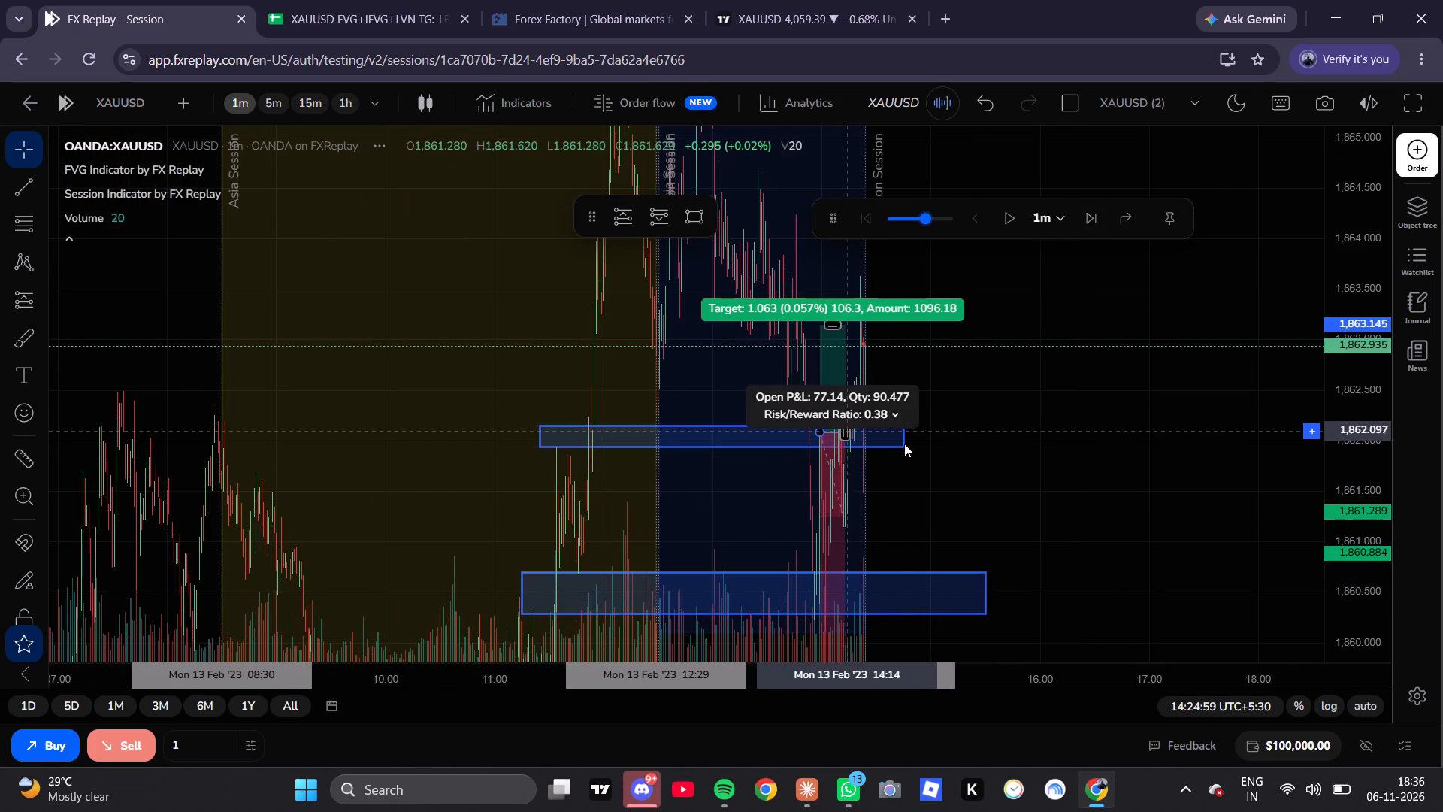
pyautogui.moveTo(904, 444); pyautogui.dragTo(1015, 456)
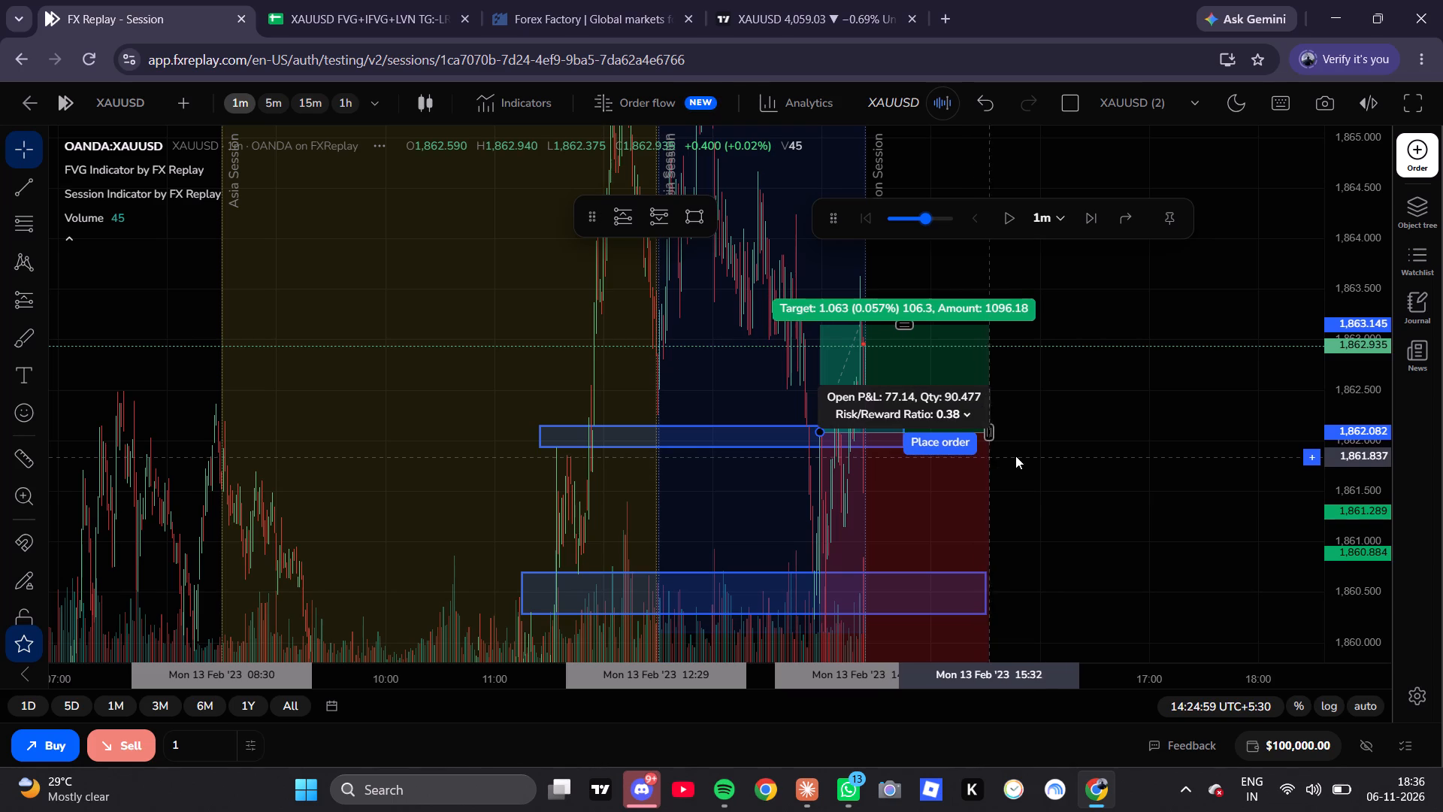
pyautogui.moveTo(1015, 456); pyautogui.dragTo(1091, 441)
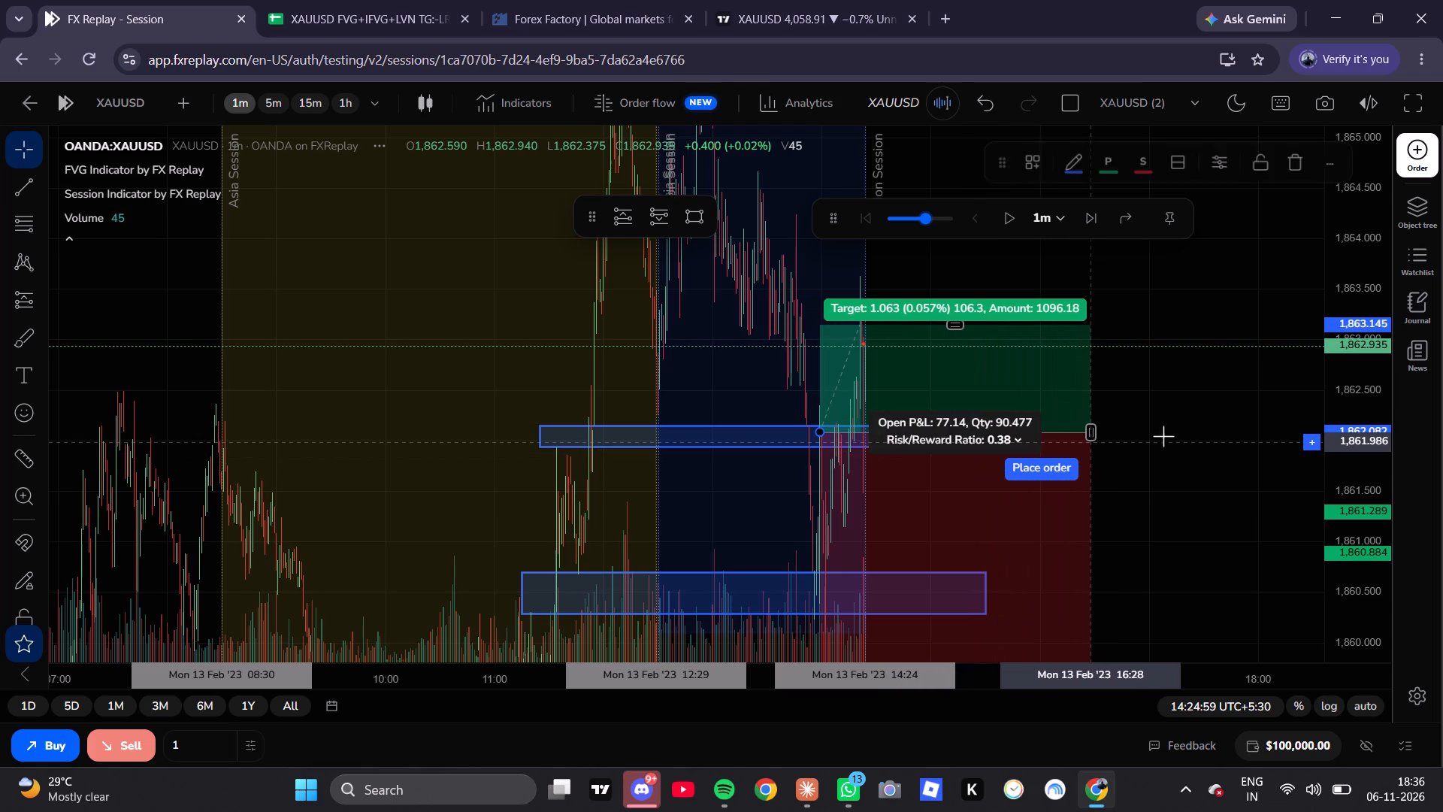
pyautogui.click(1169, 400)
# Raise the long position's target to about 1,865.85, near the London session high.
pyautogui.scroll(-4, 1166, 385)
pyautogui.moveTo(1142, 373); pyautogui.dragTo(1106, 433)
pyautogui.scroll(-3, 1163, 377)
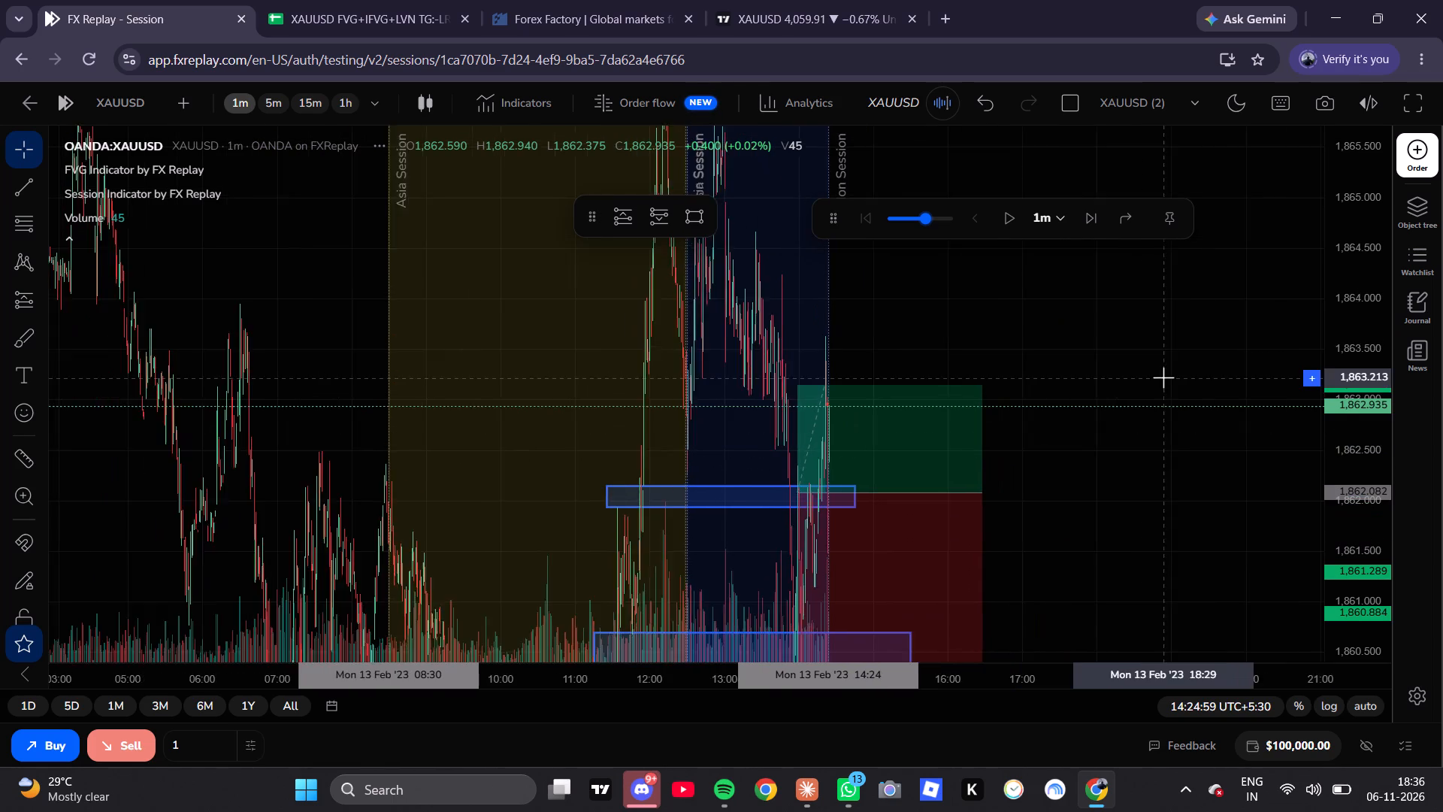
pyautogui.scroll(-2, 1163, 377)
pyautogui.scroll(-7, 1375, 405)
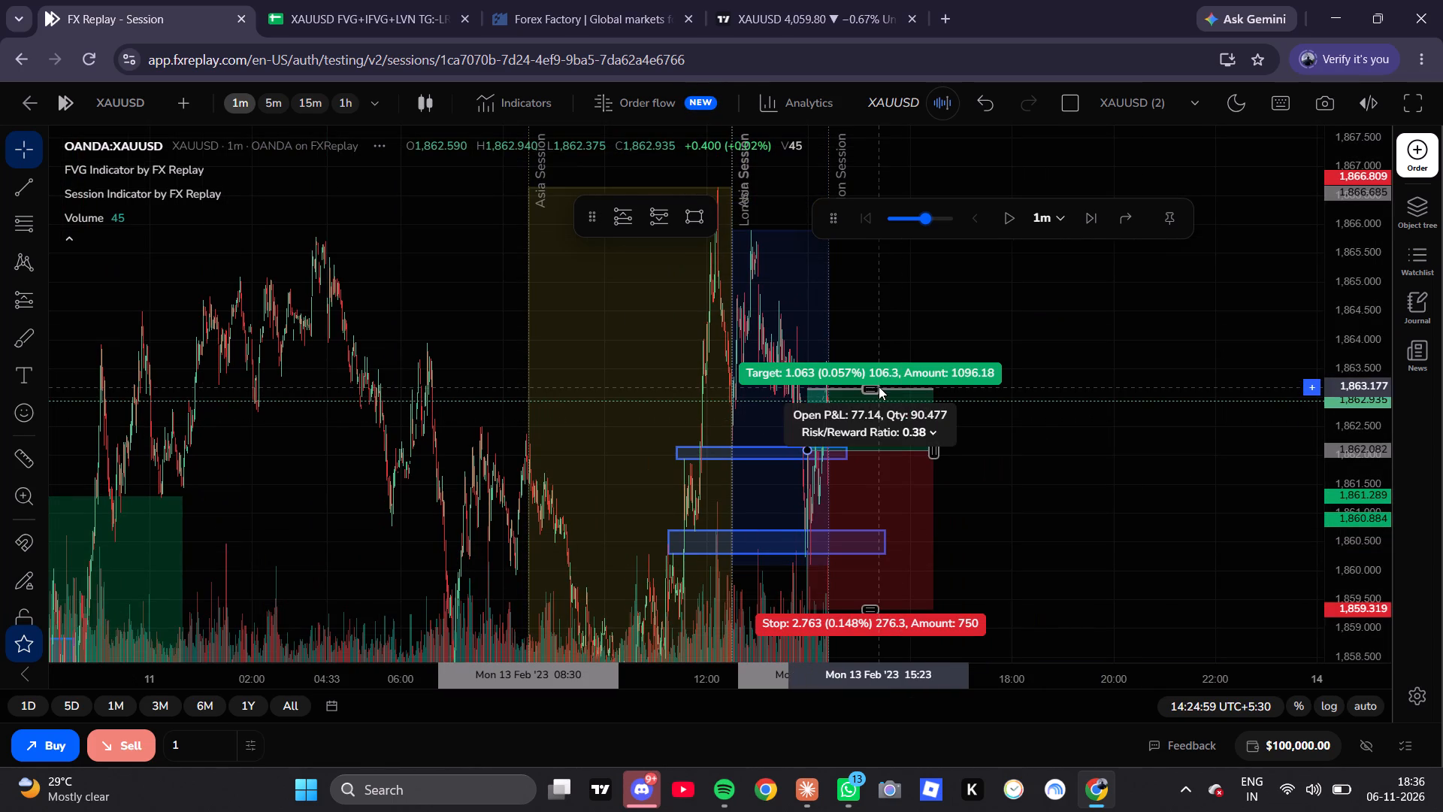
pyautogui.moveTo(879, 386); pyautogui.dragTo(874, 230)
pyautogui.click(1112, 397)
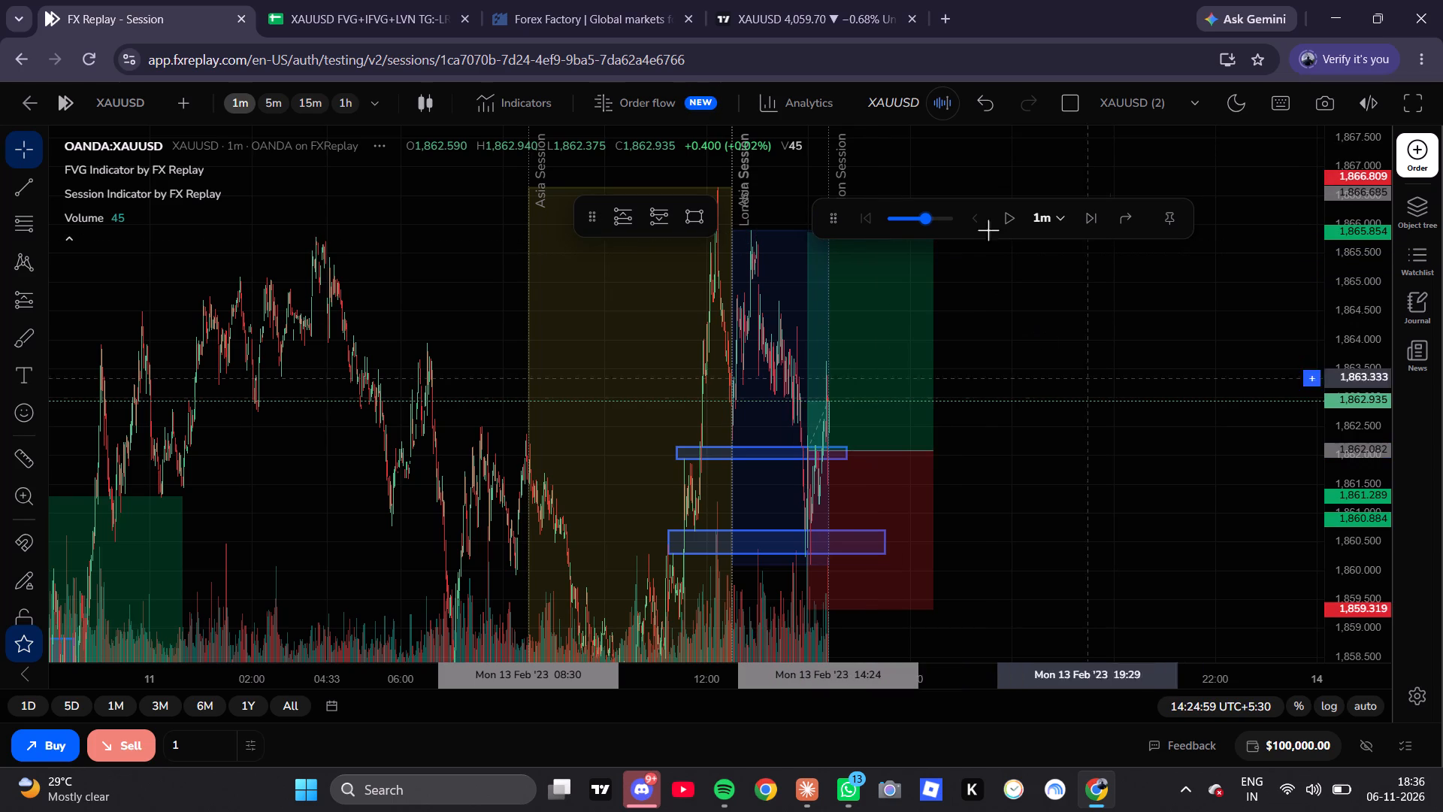
# Play the 1-minute replay to about 14:45, pausing to check price against the long position's stop.
pyautogui.click(1011, 220)
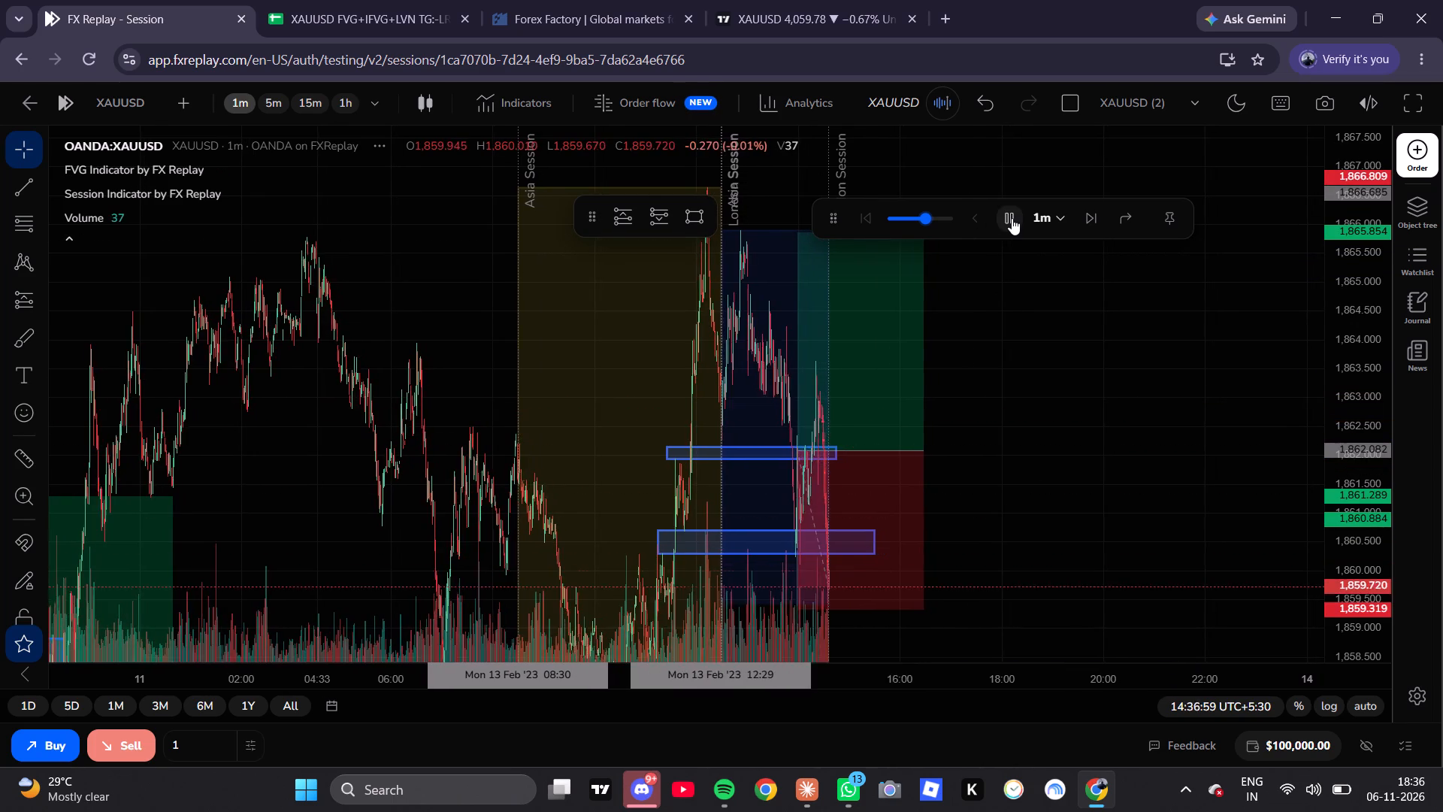
pyautogui.click(1012, 218)
pyautogui.moveTo(1045, 456); pyautogui.dragTo(1057, 265)
pyautogui.scroll(2, 951, 347)
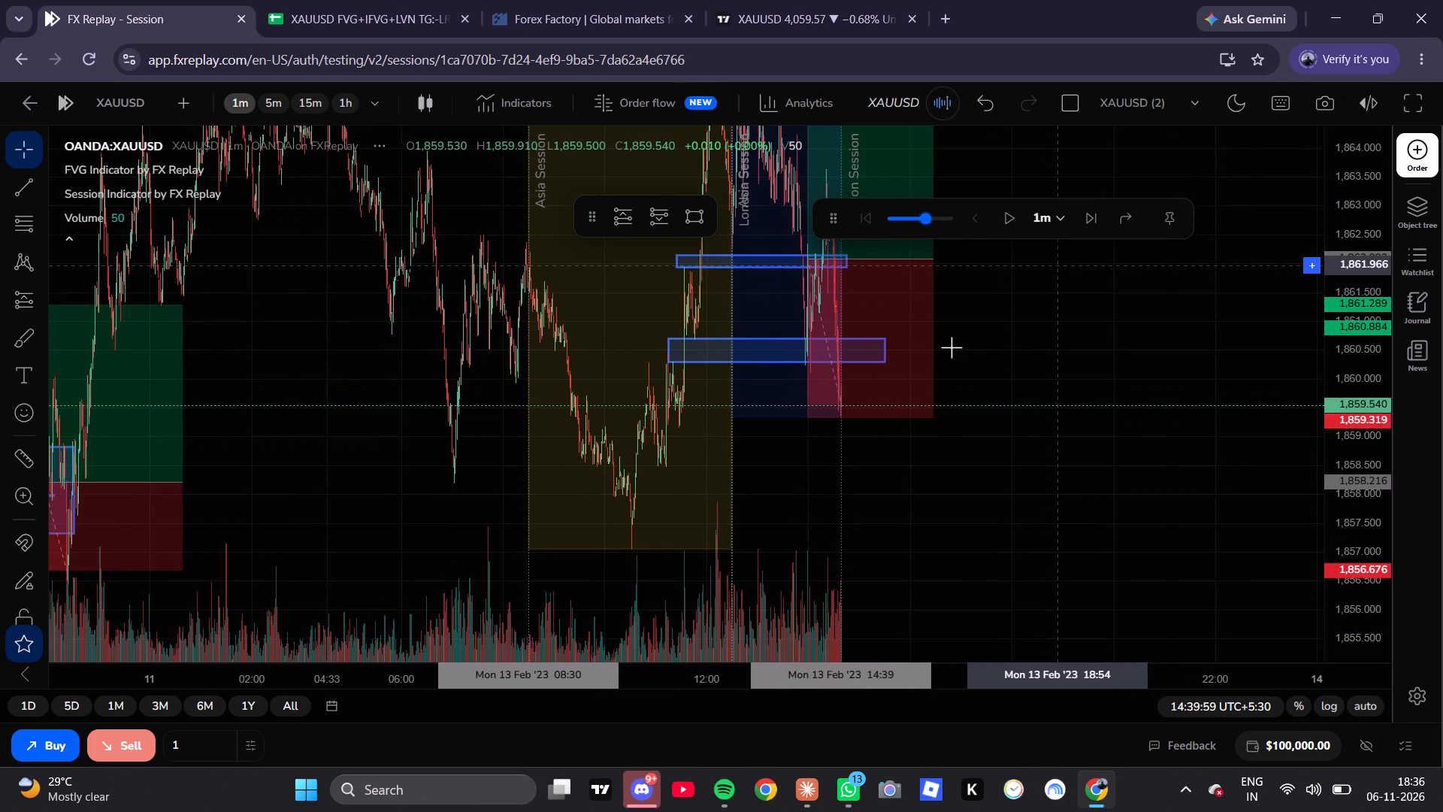
pyautogui.scroll(2, 951, 347)
pyautogui.click(998, 214)
pyautogui.click(998, 214)
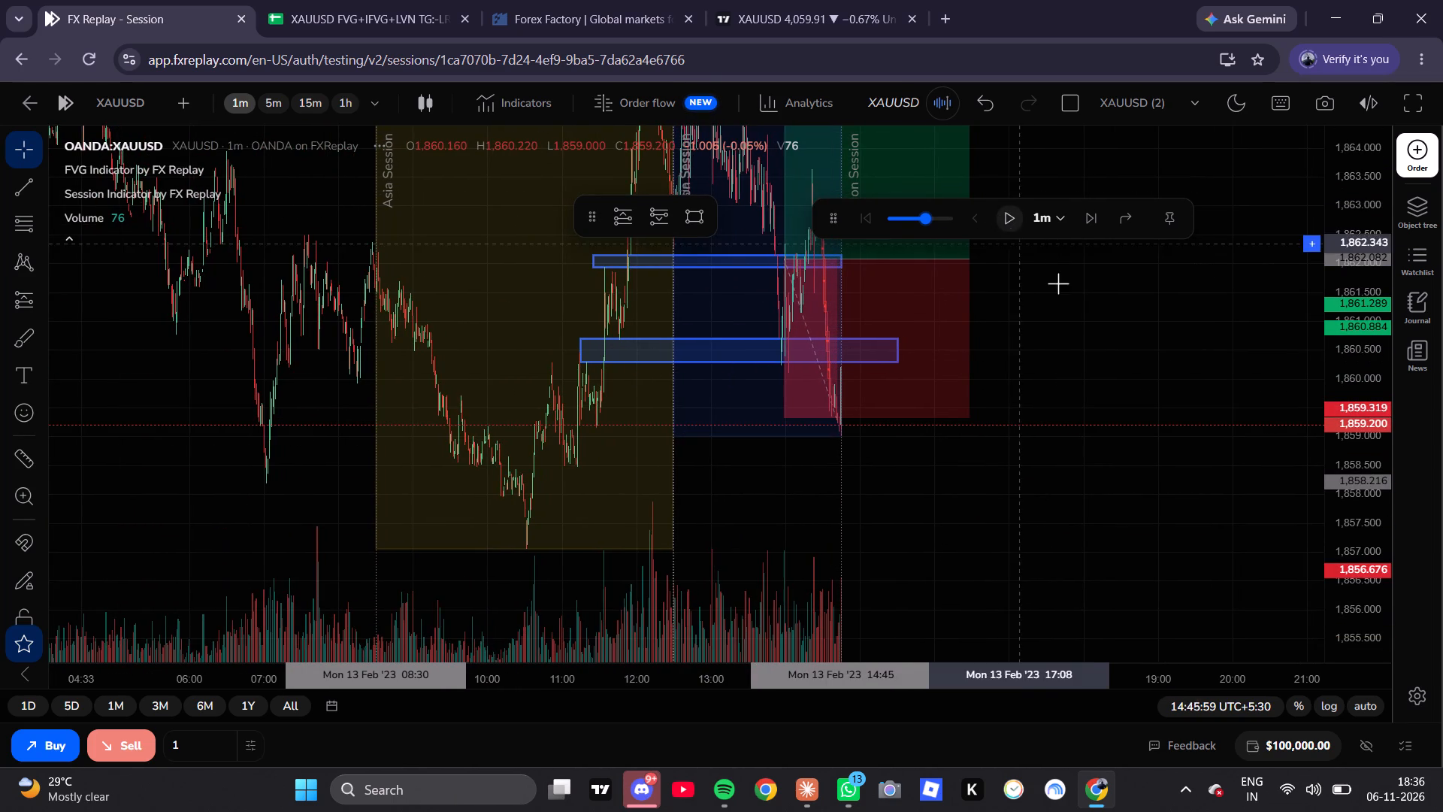
pyautogui.scroll(5, 743, 467)
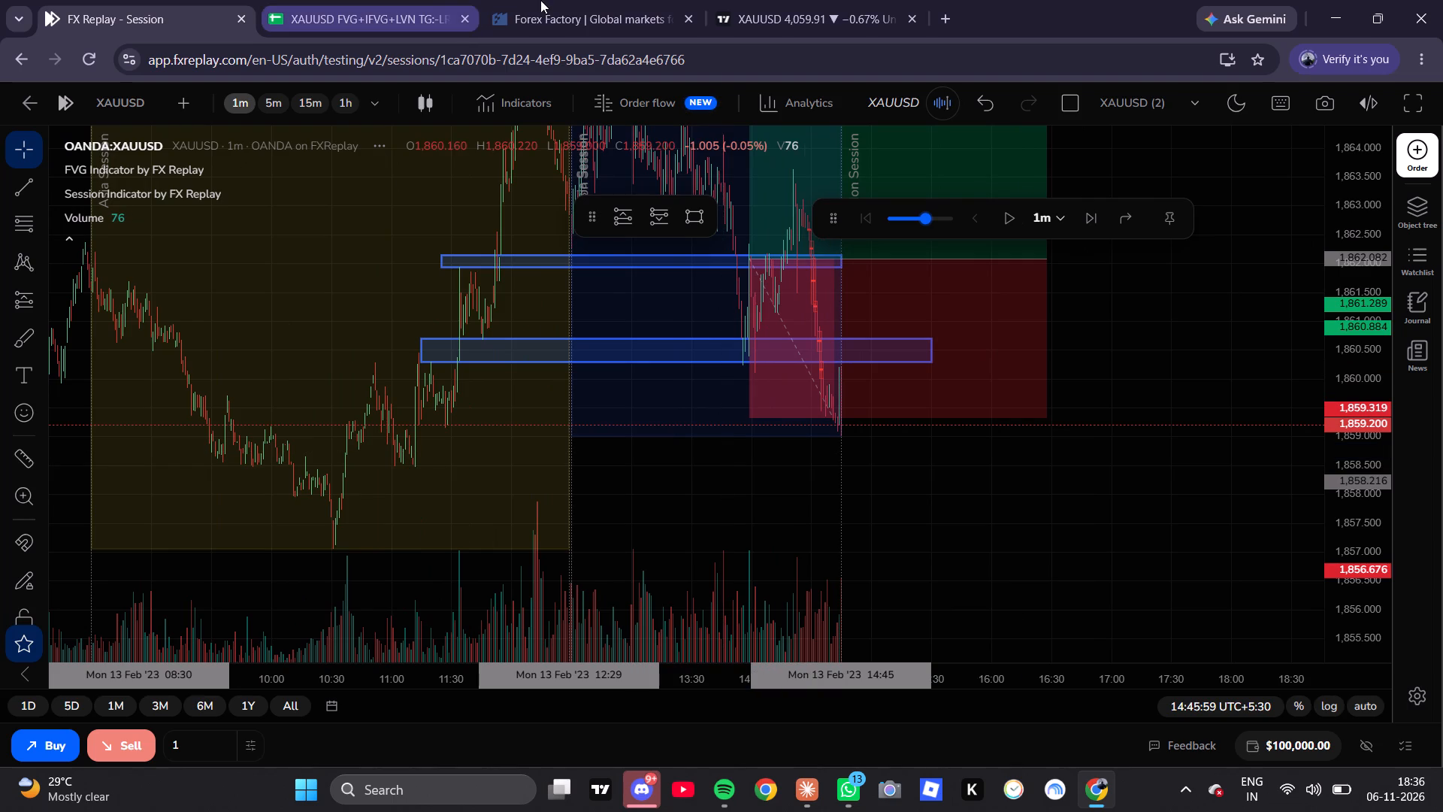
# Check the Forex Factory calendar for news events on 13 Feb, comparing them with the replay chart.
pyautogui.click(541, 0)
pyautogui.scroll(-3, 487, 358)
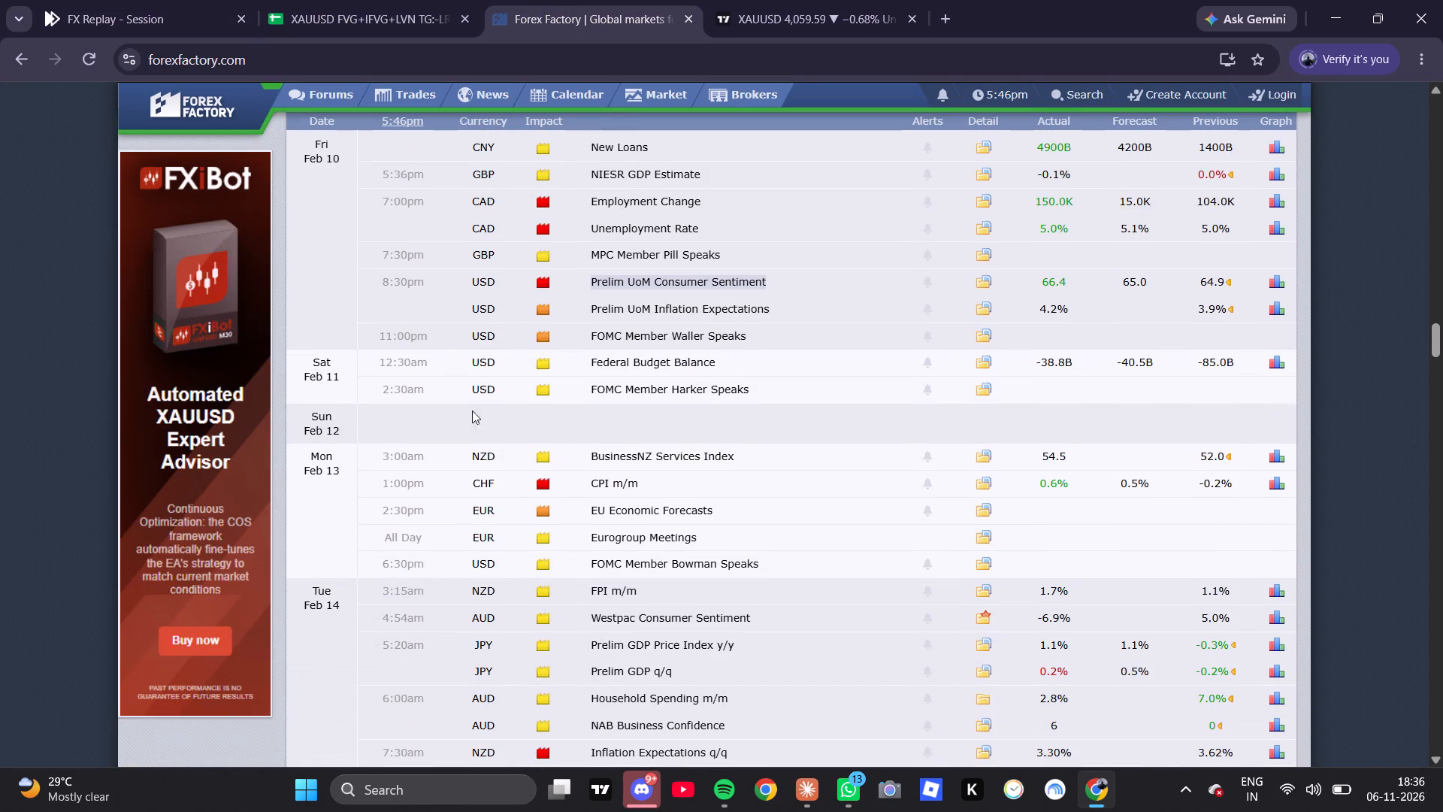
pyautogui.click(135, 0)
pyautogui.scroll(-2, 443, 298)
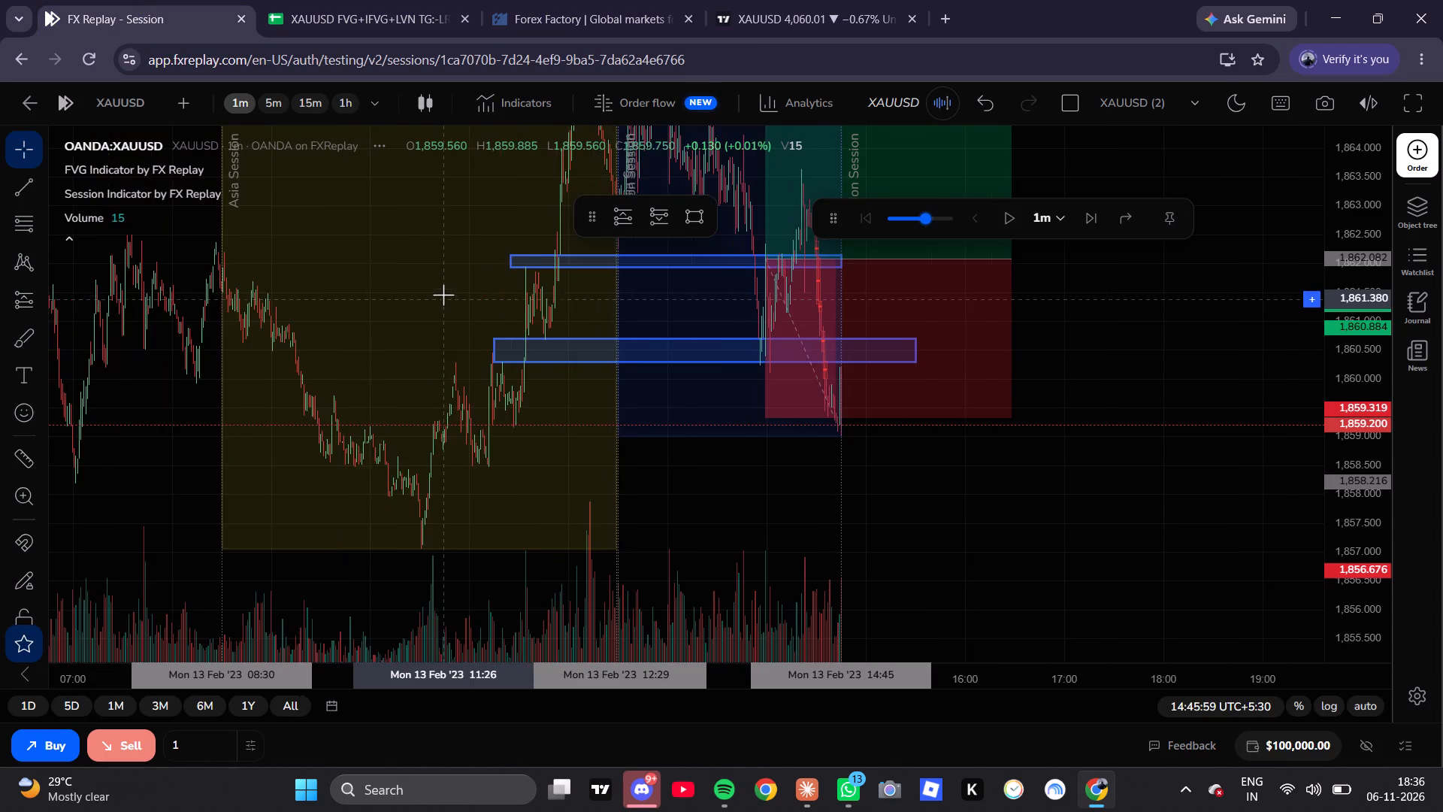
pyautogui.click(500, 0)
pyautogui.scroll(-2, 385, 458)
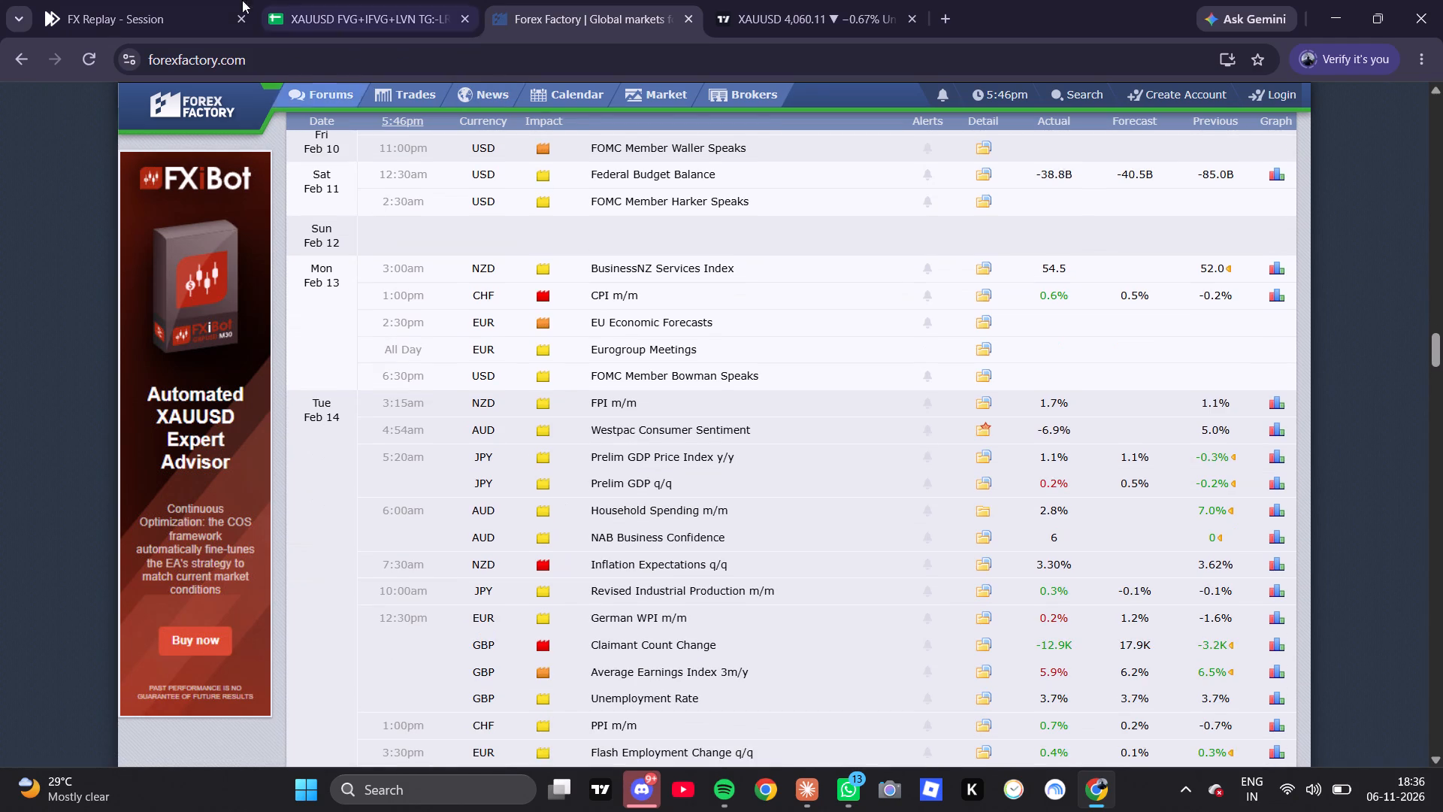
pyautogui.click(137, 0)
# Raise the long position's target to about 1,867.67 for a risk/reward ratio of about 2.
pyautogui.scroll(2, 806, 415)
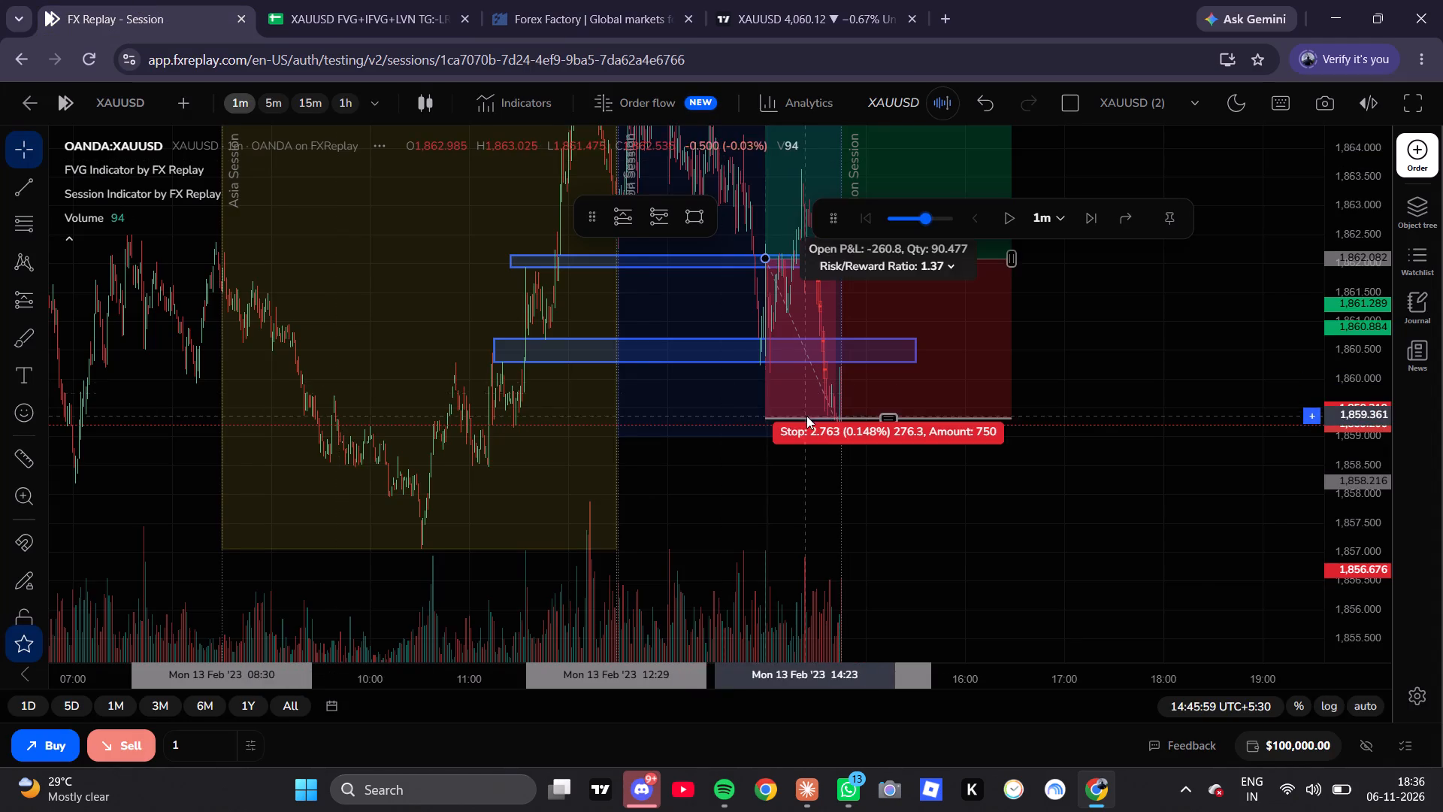
pyautogui.scroll(1, 806, 416)
pyautogui.moveTo(942, 472); pyautogui.dragTo(858, 510)
pyautogui.scroll(-5, 993, 235)
pyautogui.moveTo(1143, 337); pyautogui.dragTo(1091, 471)
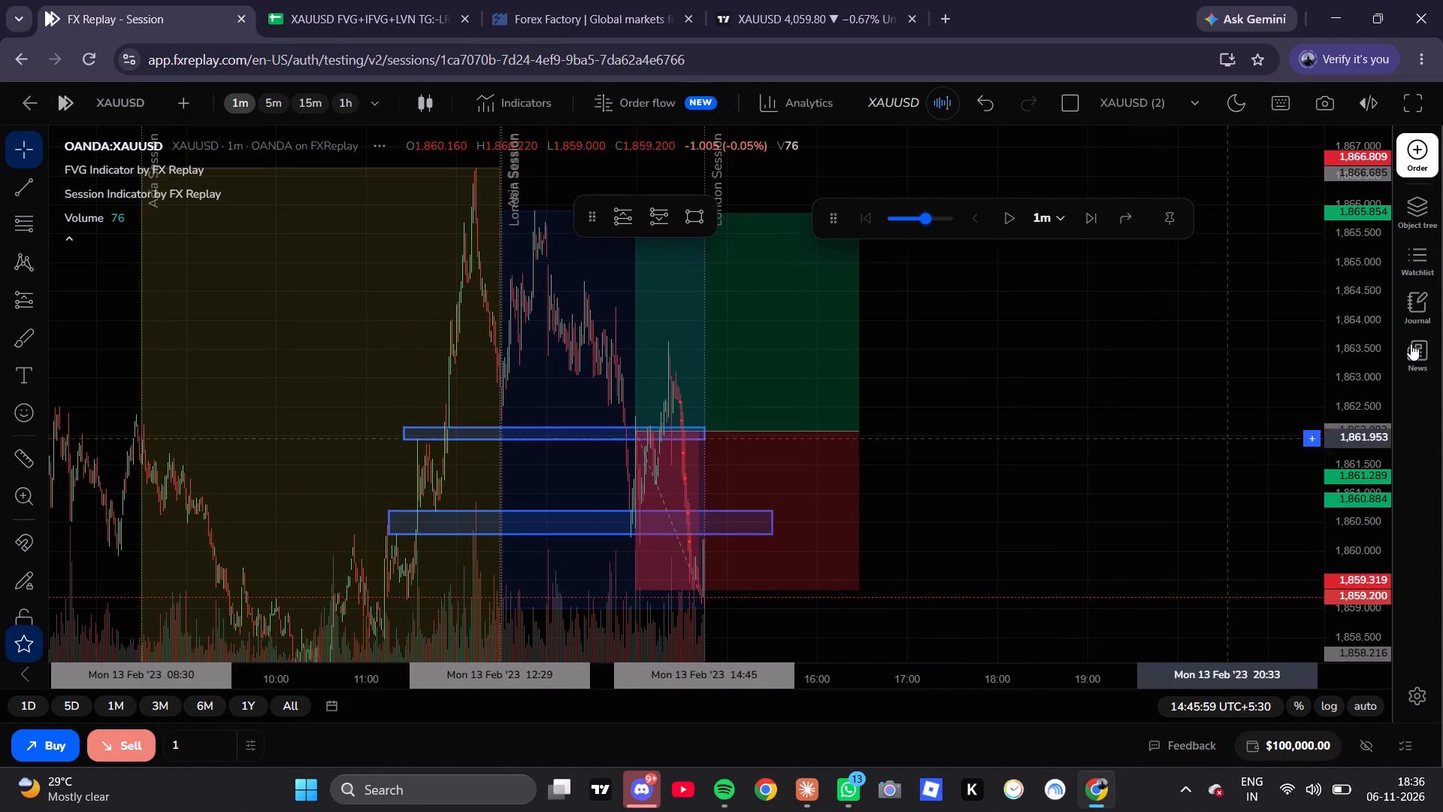
pyautogui.scroll(-12, 1401, 401)
pyautogui.moveTo(746, 304); pyautogui.dragTo(746, 303)
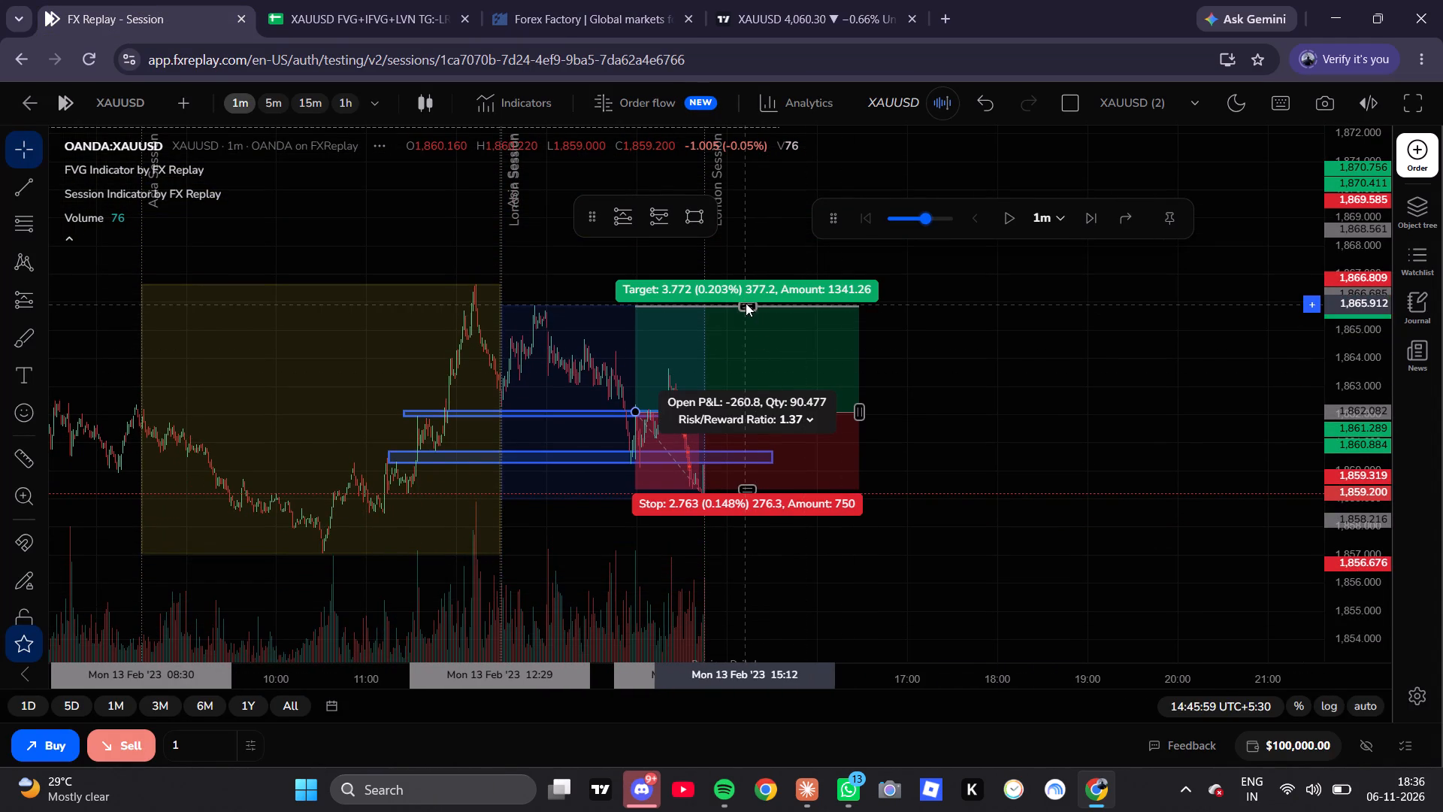
pyautogui.moveTo(746, 303); pyautogui.dragTo(802, 255)
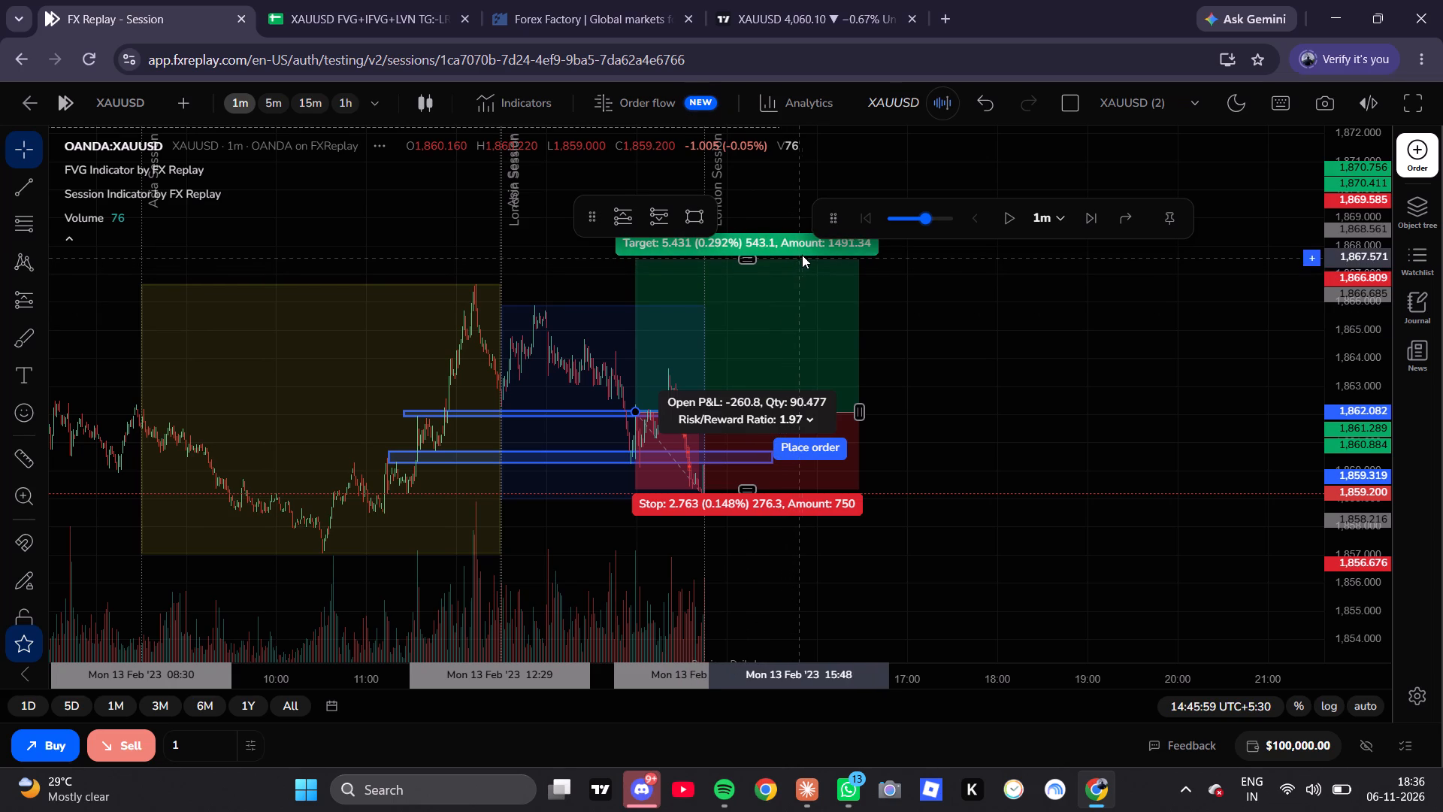
pyautogui.moveTo(802, 255); pyautogui.dragTo(806, 253)
pyautogui.click(987, 345)
# Play the 1-minute replay forward and pause it at about 15:24.
pyautogui.click(1004, 234)
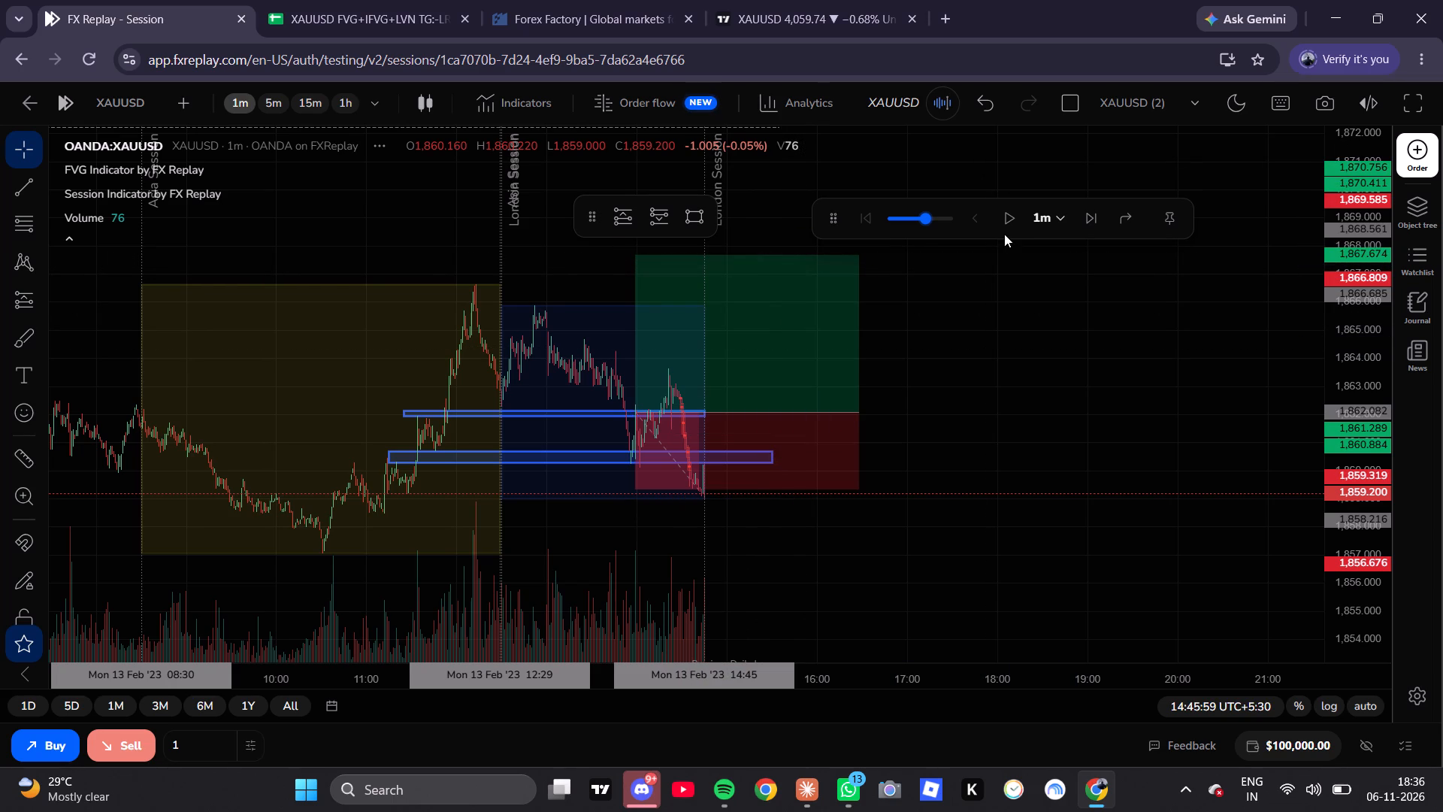
pyautogui.click(1009, 220)
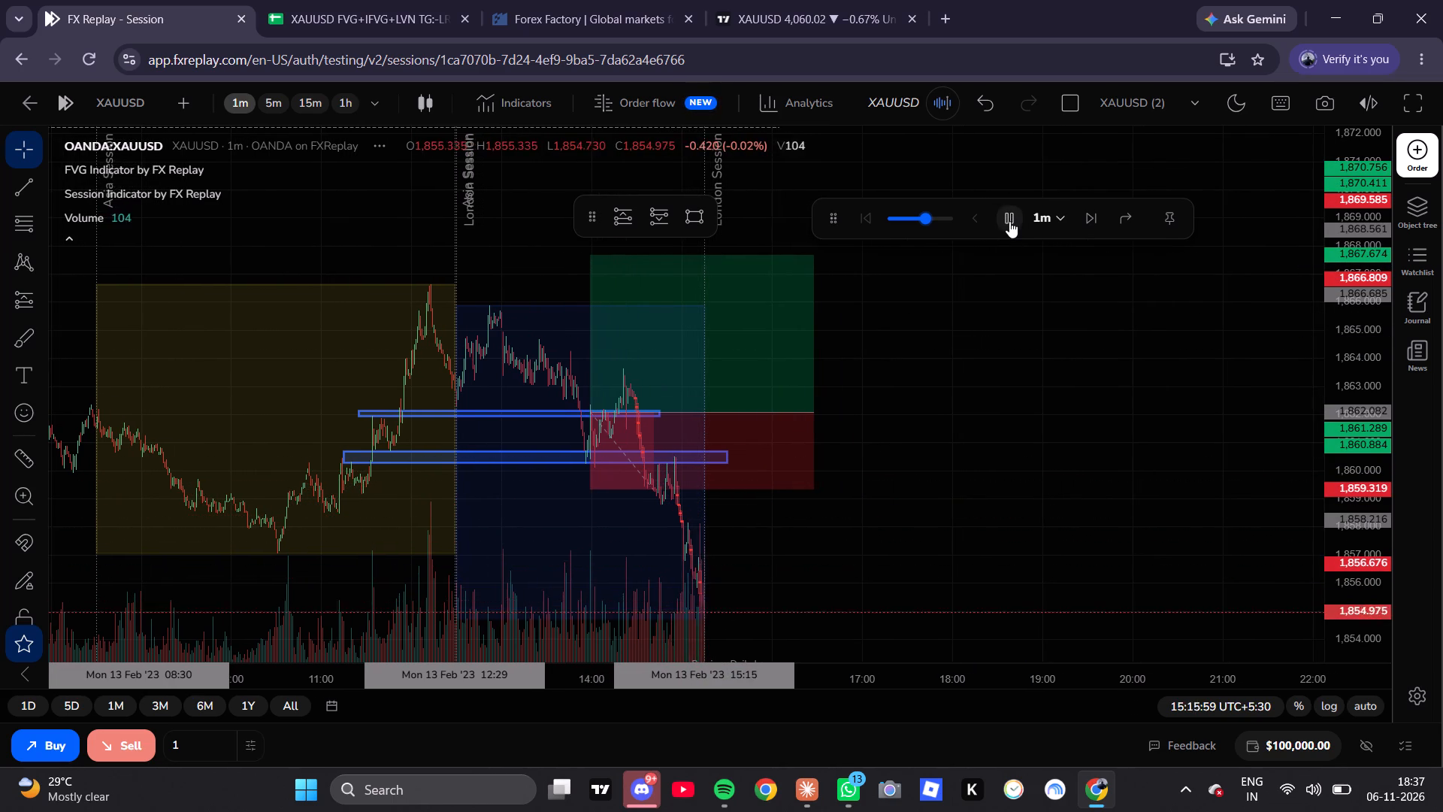
pyautogui.click(1009, 221)
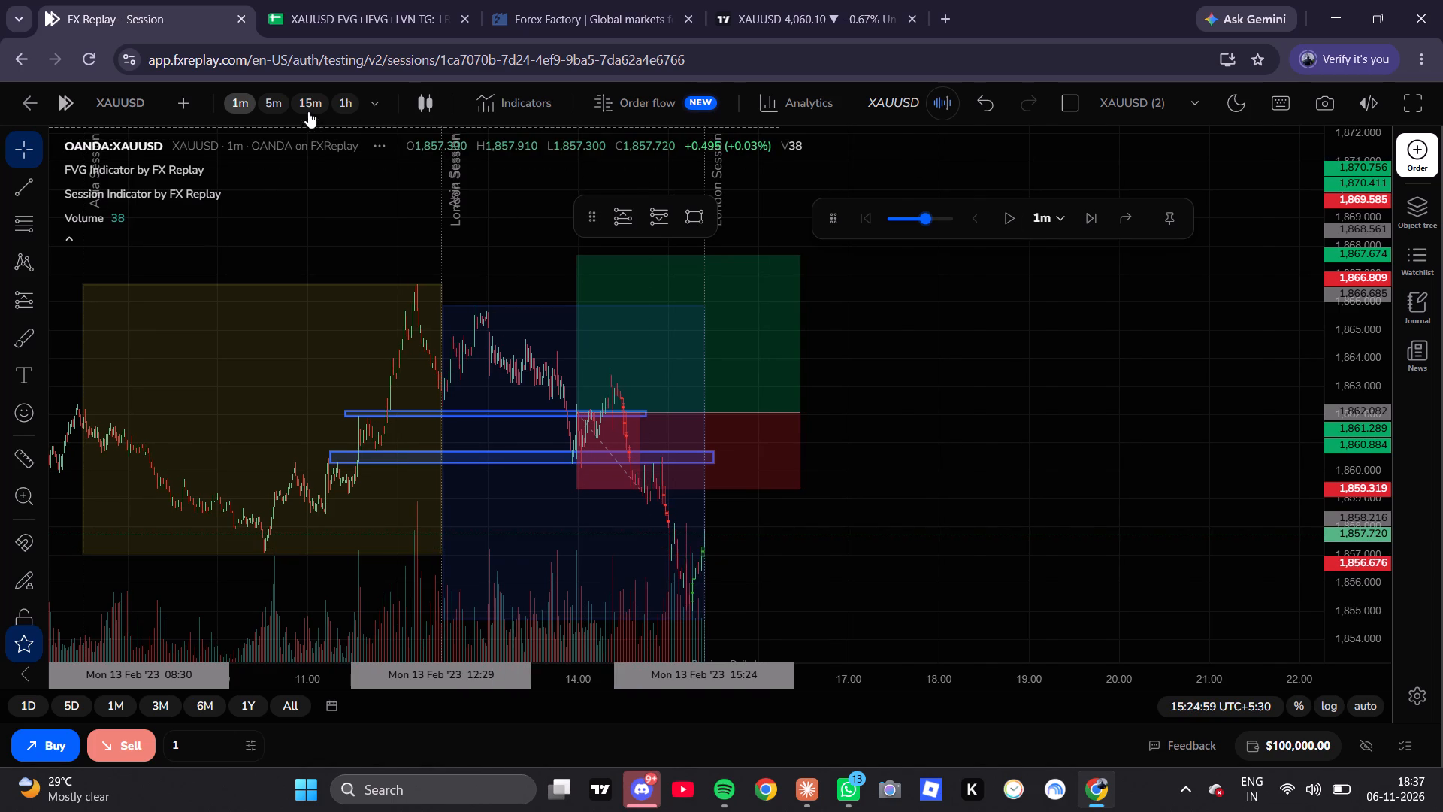
# Switch to the 15-minute timeframe and examine price action around the marked gaps and the long position on 13 Feb.
pyautogui.click(310, 105)
pyautogui.scroll(20, 631, 372)
pyautogui.scroll(8, 631, 372)
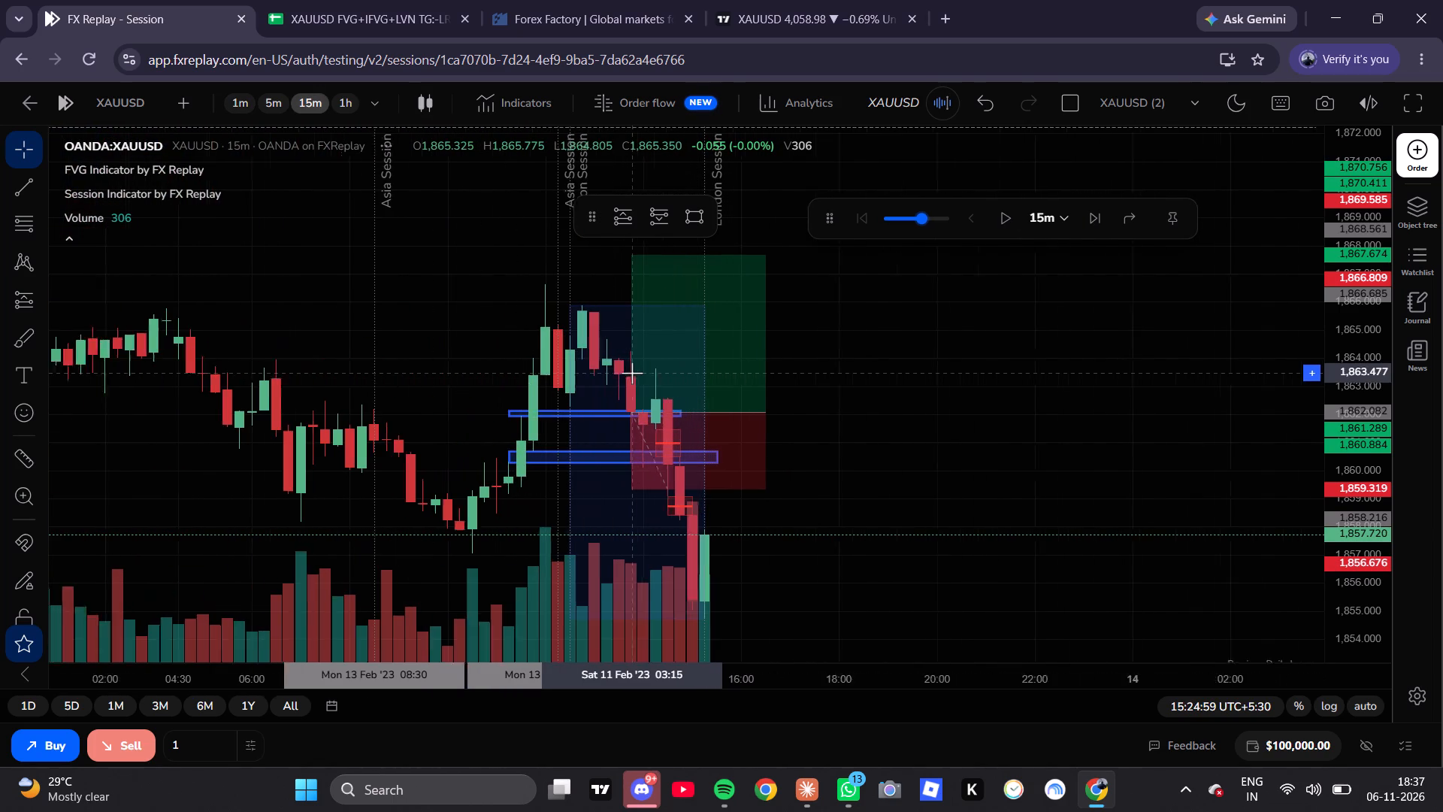
pyautogui.moveTo(828, 413); pyautogui.dragTo(990, 385)
pyautogui.scroll(2, 946, 371)
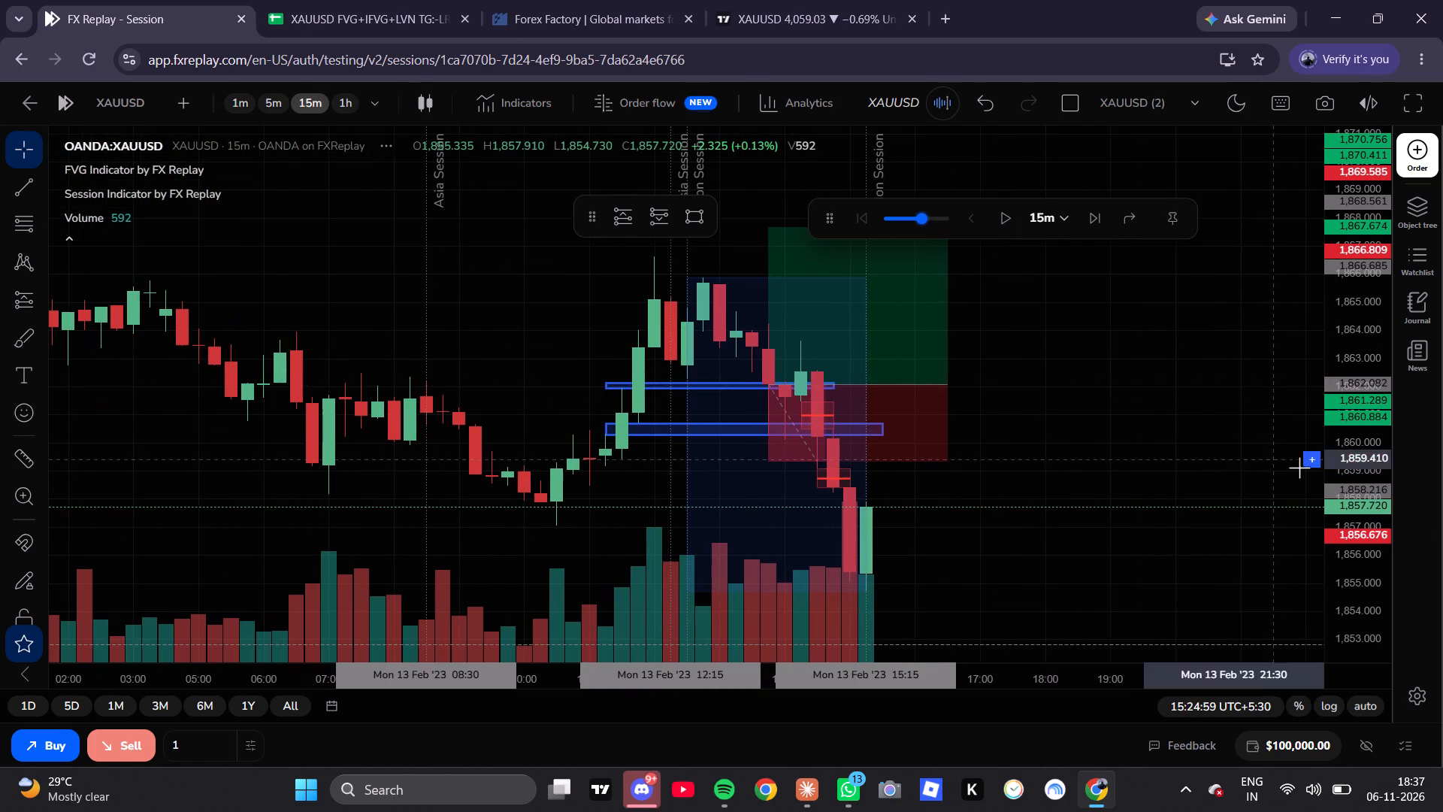
pyautogui.scroll(11, 1343, 391)
pyautogui.moveTo(1094, 410); pyautogui.dragTo(1094, 417)
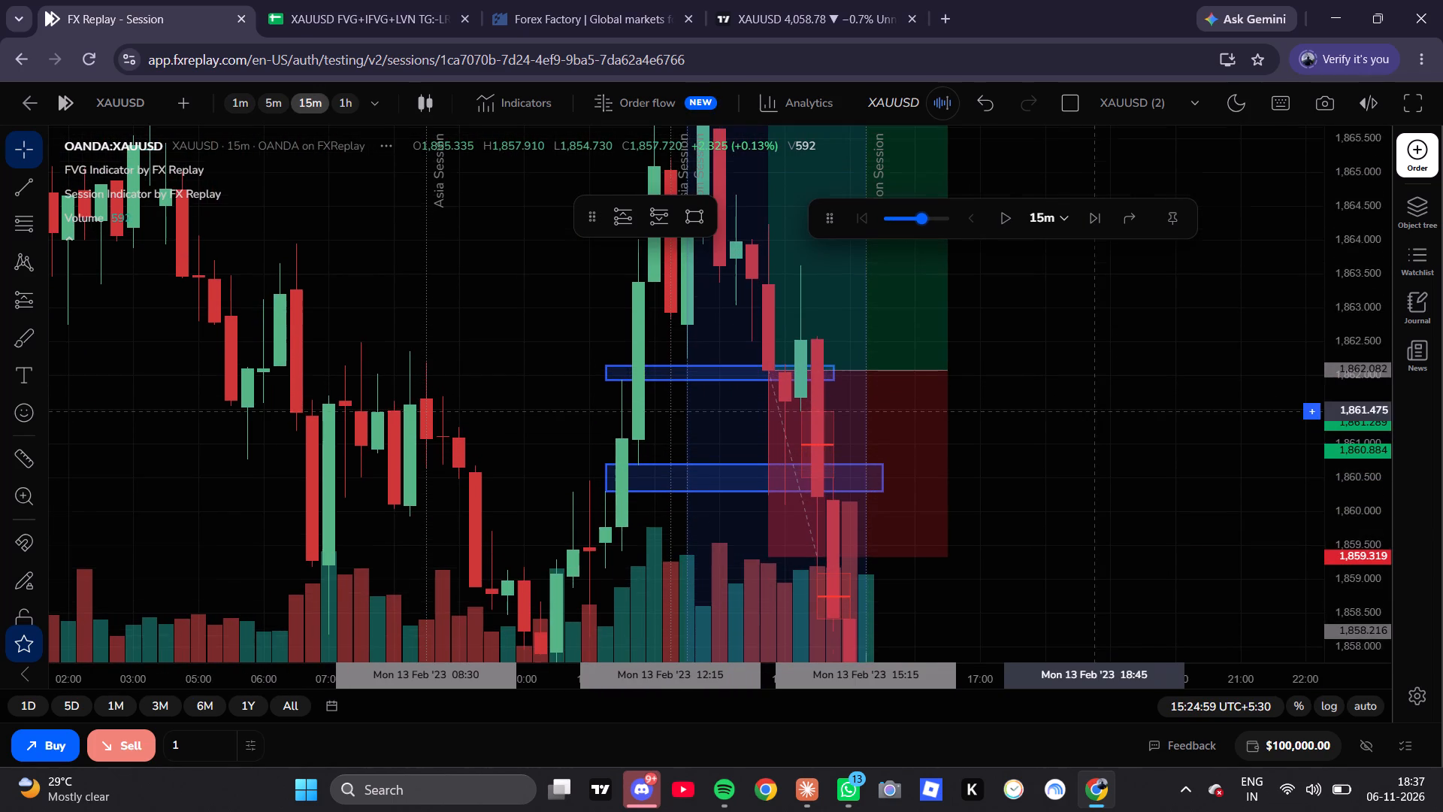
pyautogui.moveTo(1094, 417); pyautogui.dragTo(1092, 478)
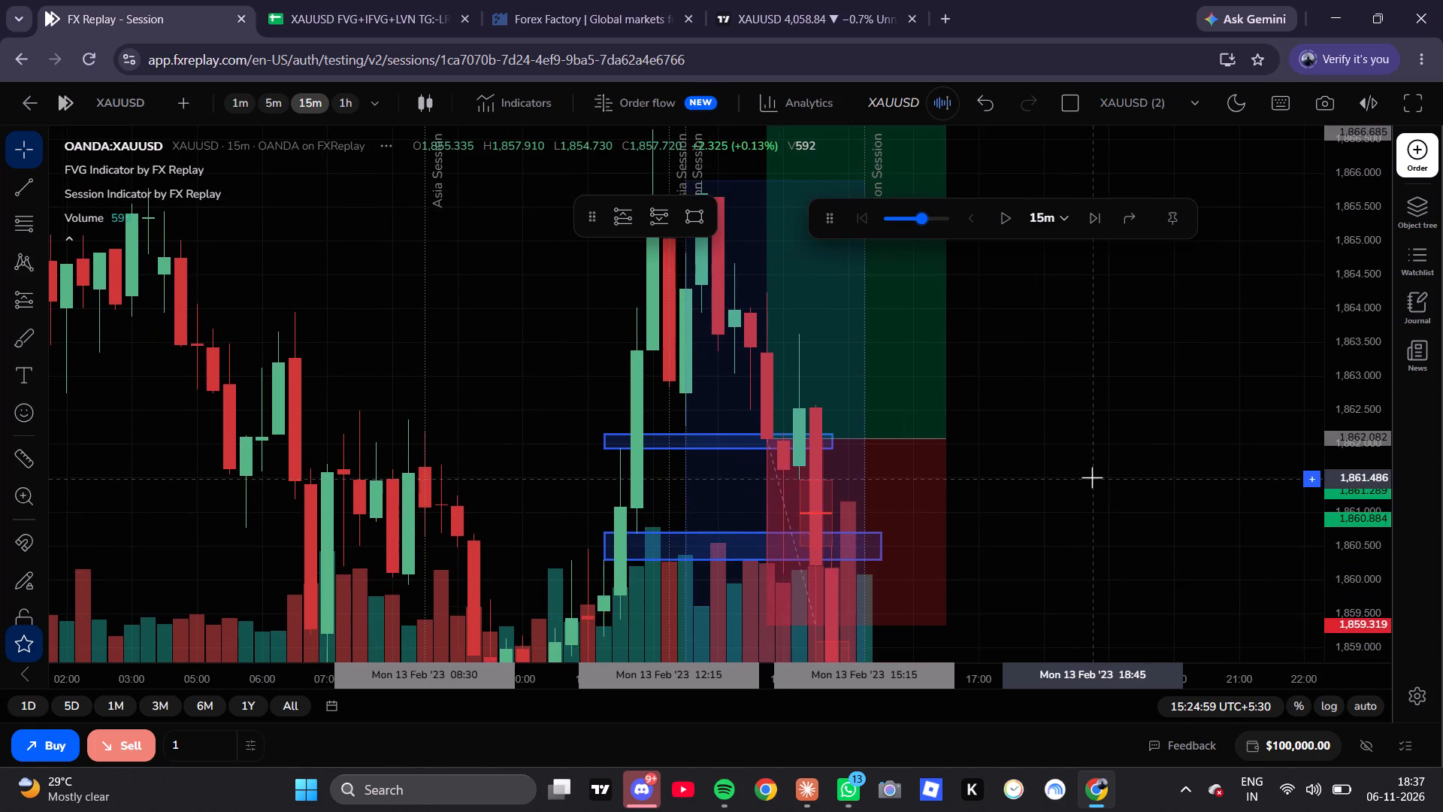
pyautogui.scroll(-4, 1092, 477)
pyautogui.scroll(-13, 1333, 470)
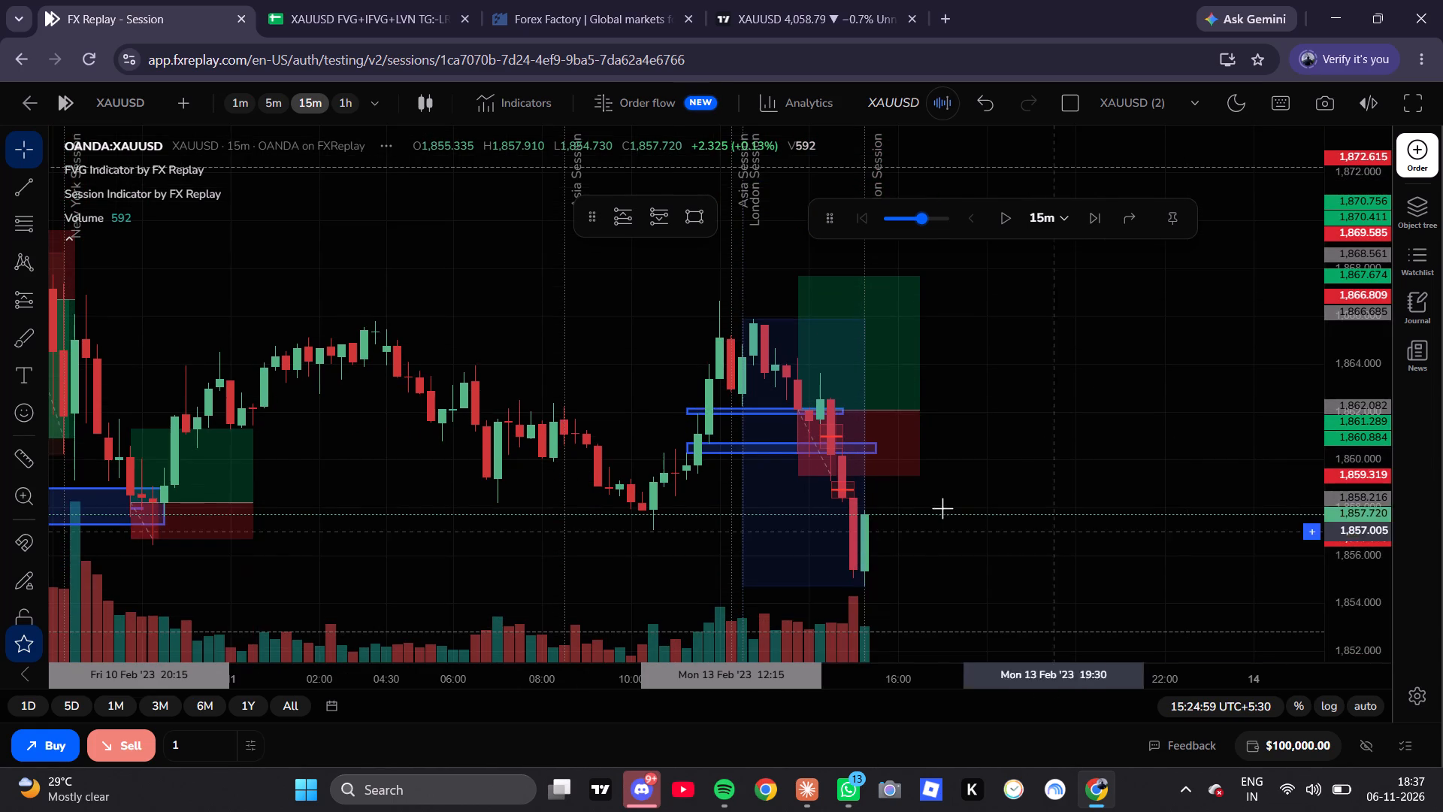
pyautogui.scroll(3, 929, 505)
pyautogui.moveTo(973, 547); pyautogui.dragTo(984, 462)
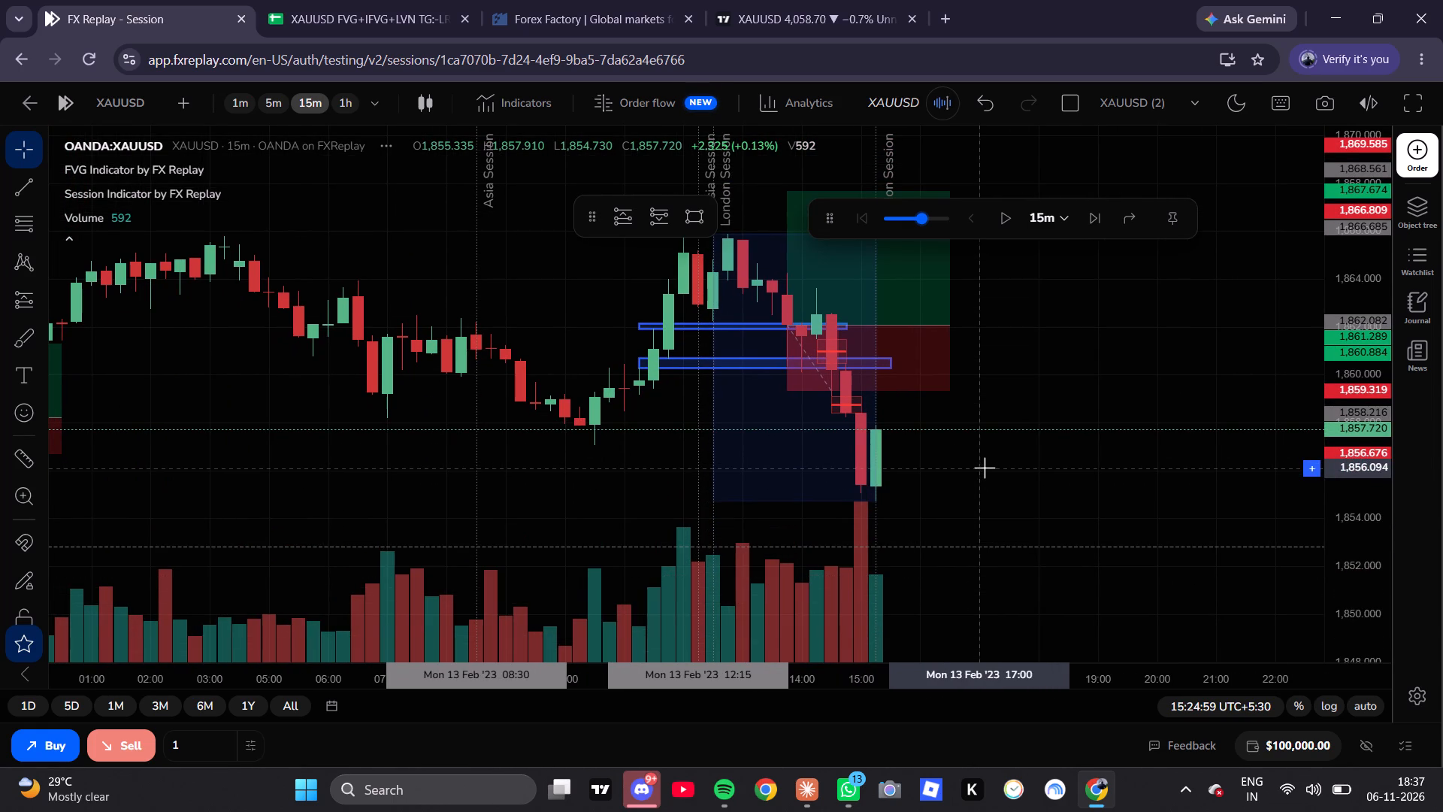
# In the Google Sheets trade log, set row 30 to LOSE with NO for 1.25RR, 1.5RR, 1.75RR and 2RR.
pyautogui.click(371, 26)
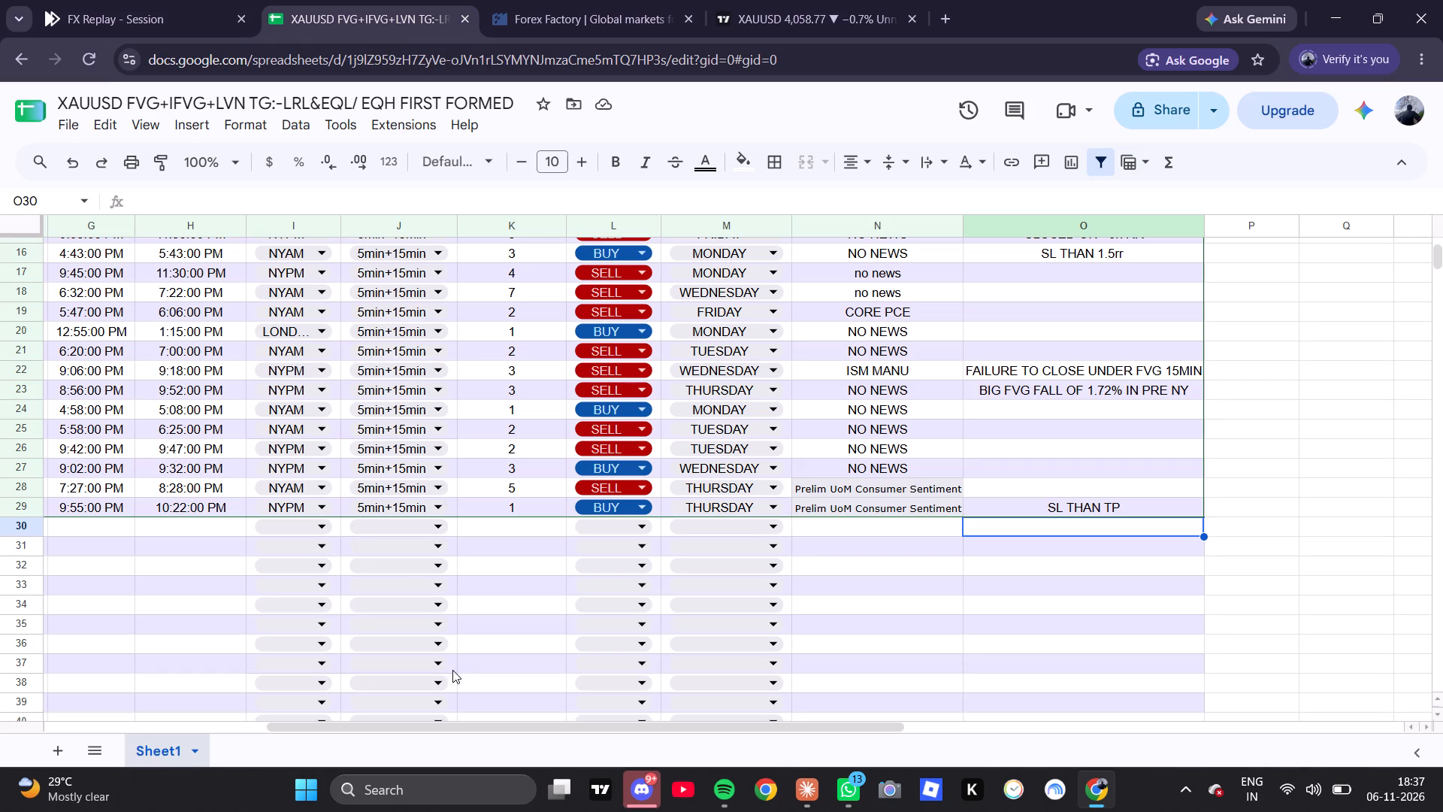
pyautogui.moveTo(467, 728); pyautogui.dragTo(0, 674)
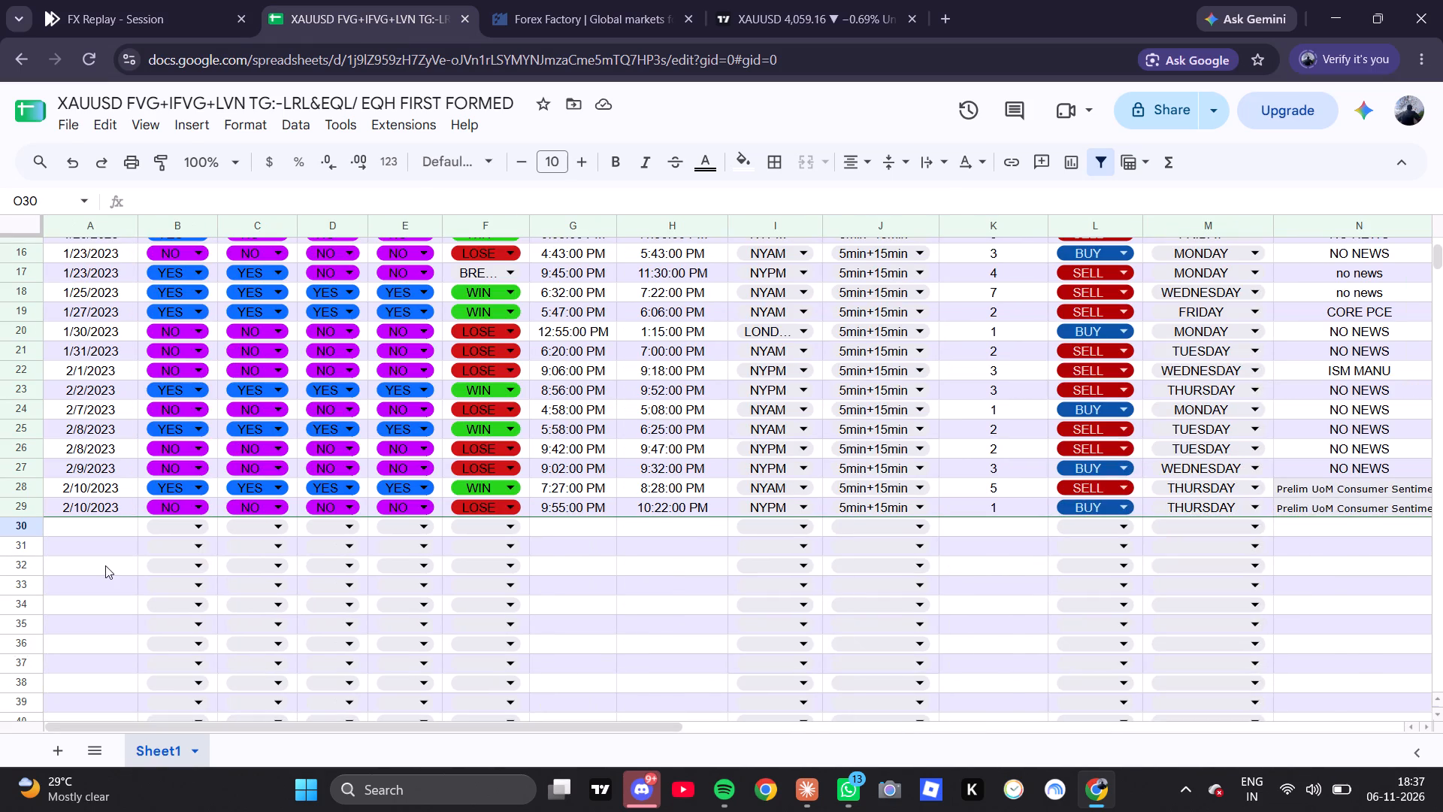
pyautogui.click(105, 565)
pyautogui.click(464, 525)
pyautogui.click(492, 577)
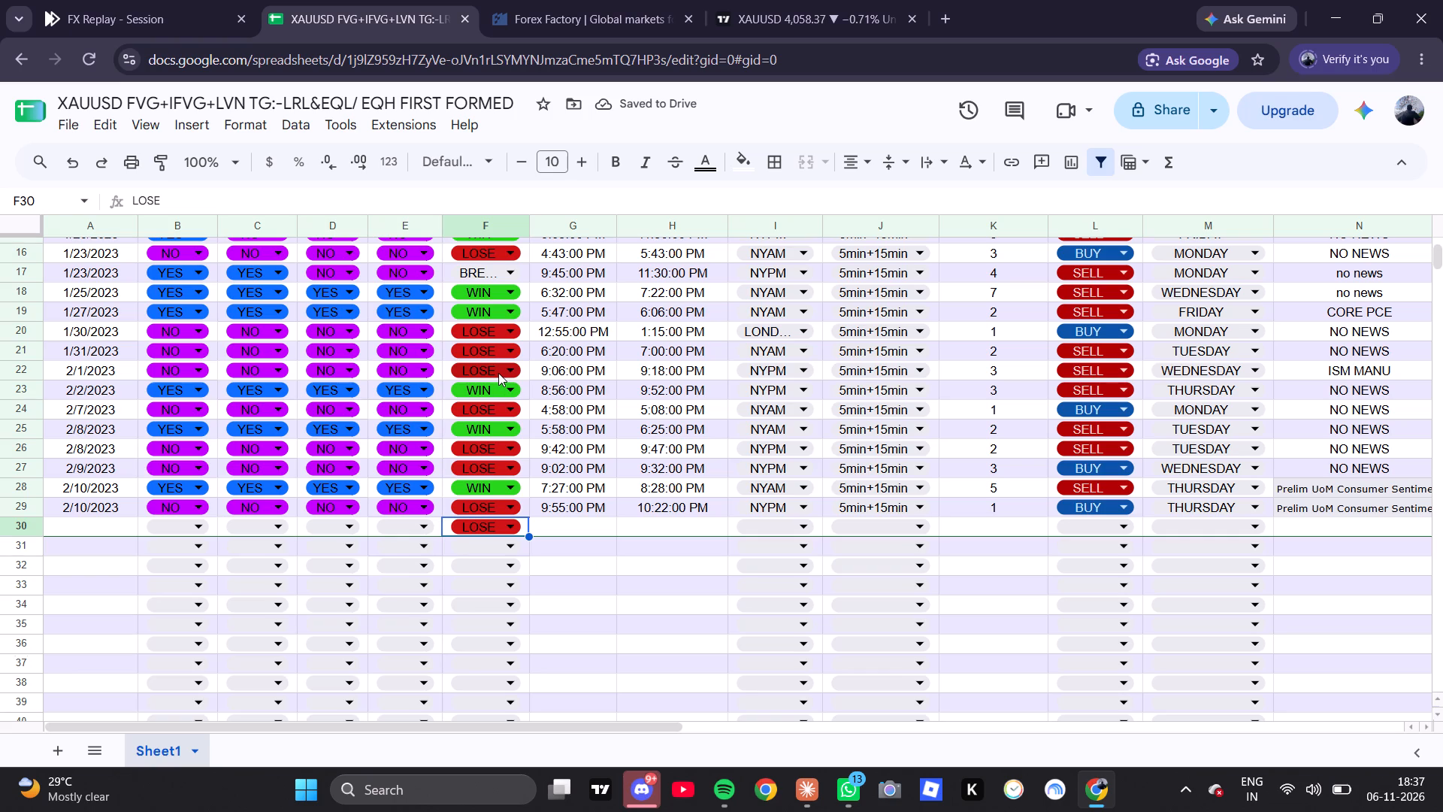
pyautogui.click(393, 530)
pyautogui.click(395, 582)
pyautogui.click(322, 529)
pyautogui.click(335, 588)
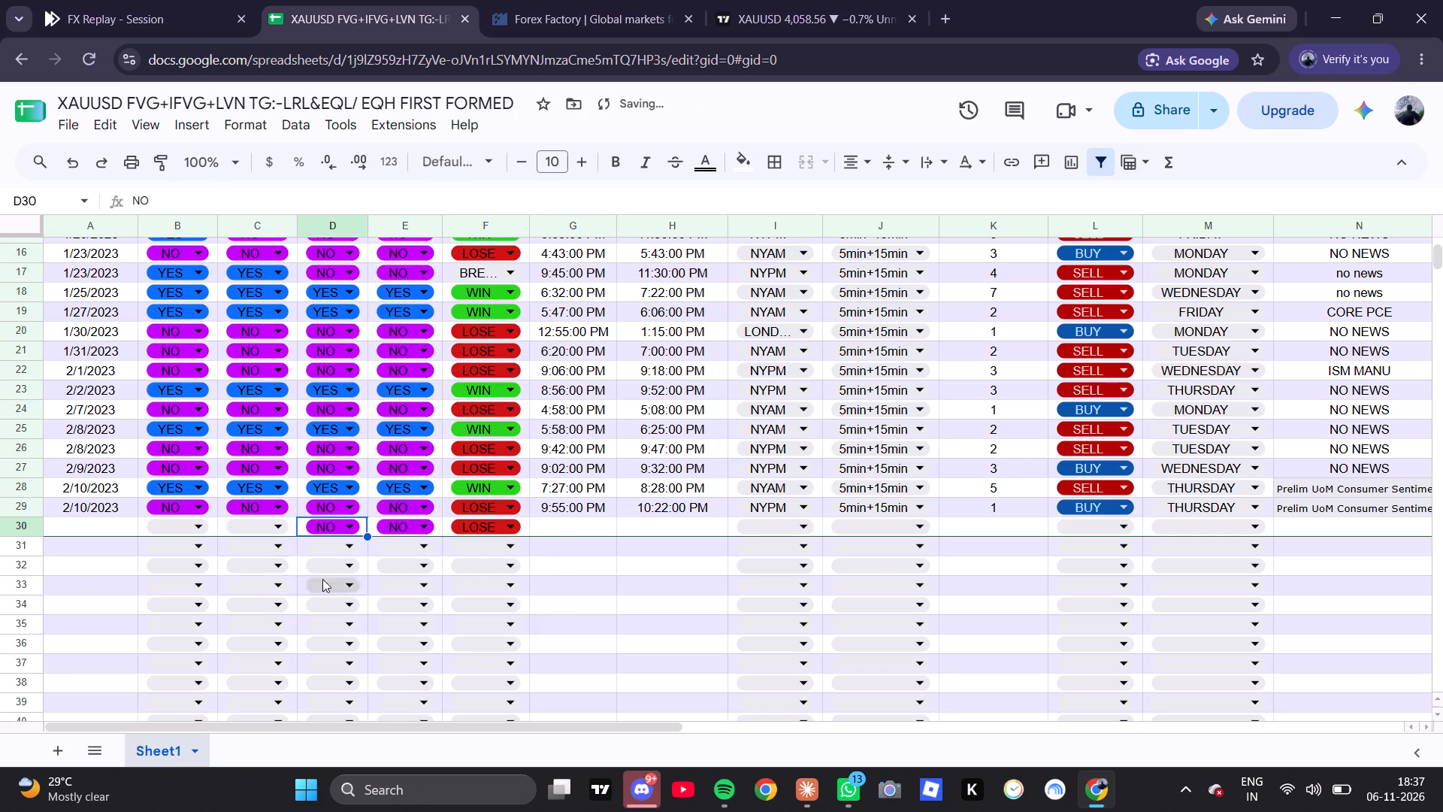
pyautogui.click(260, 530)
pyautogui.click(257, 576)
pyautogui.click(186, 520)
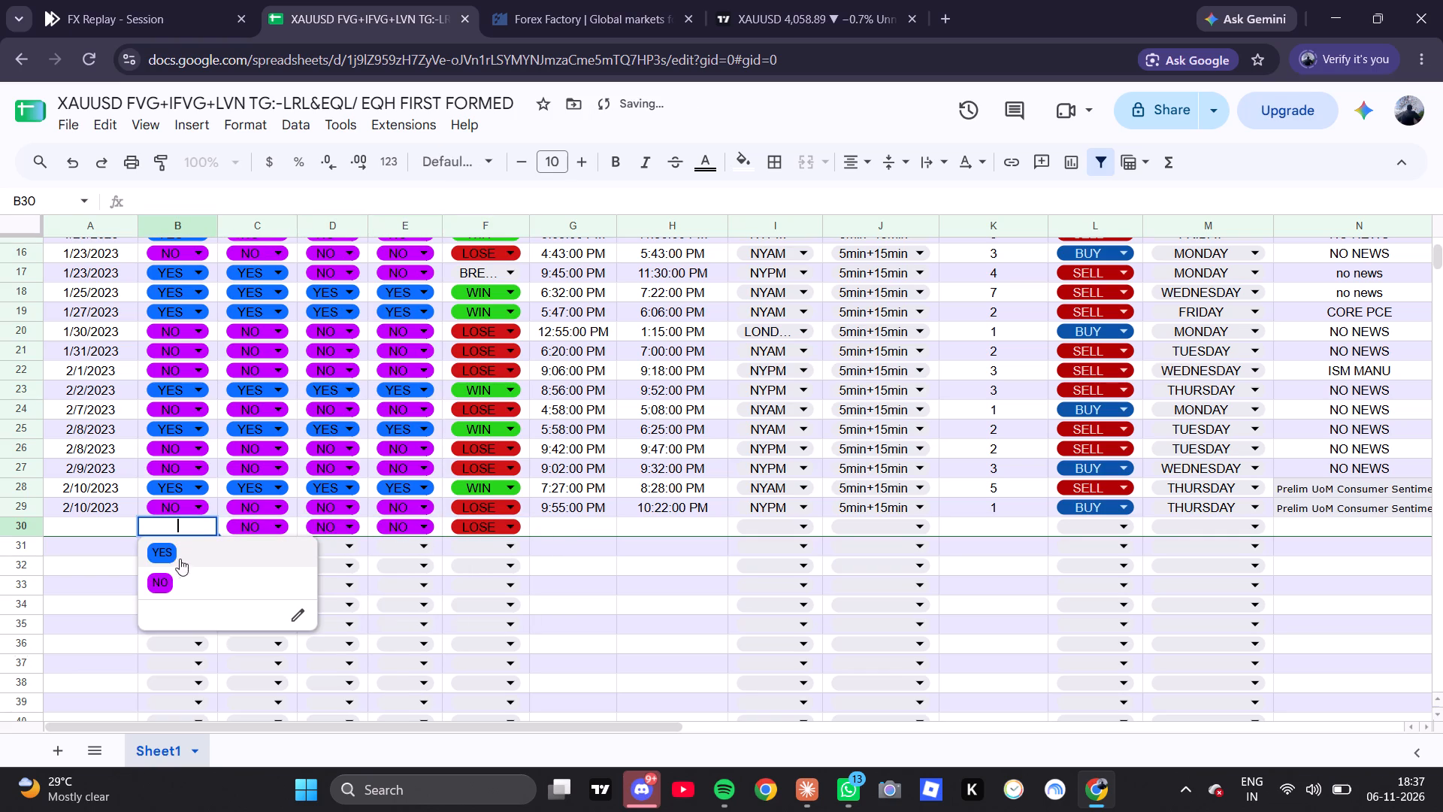
pyautogui.click(177, 580)
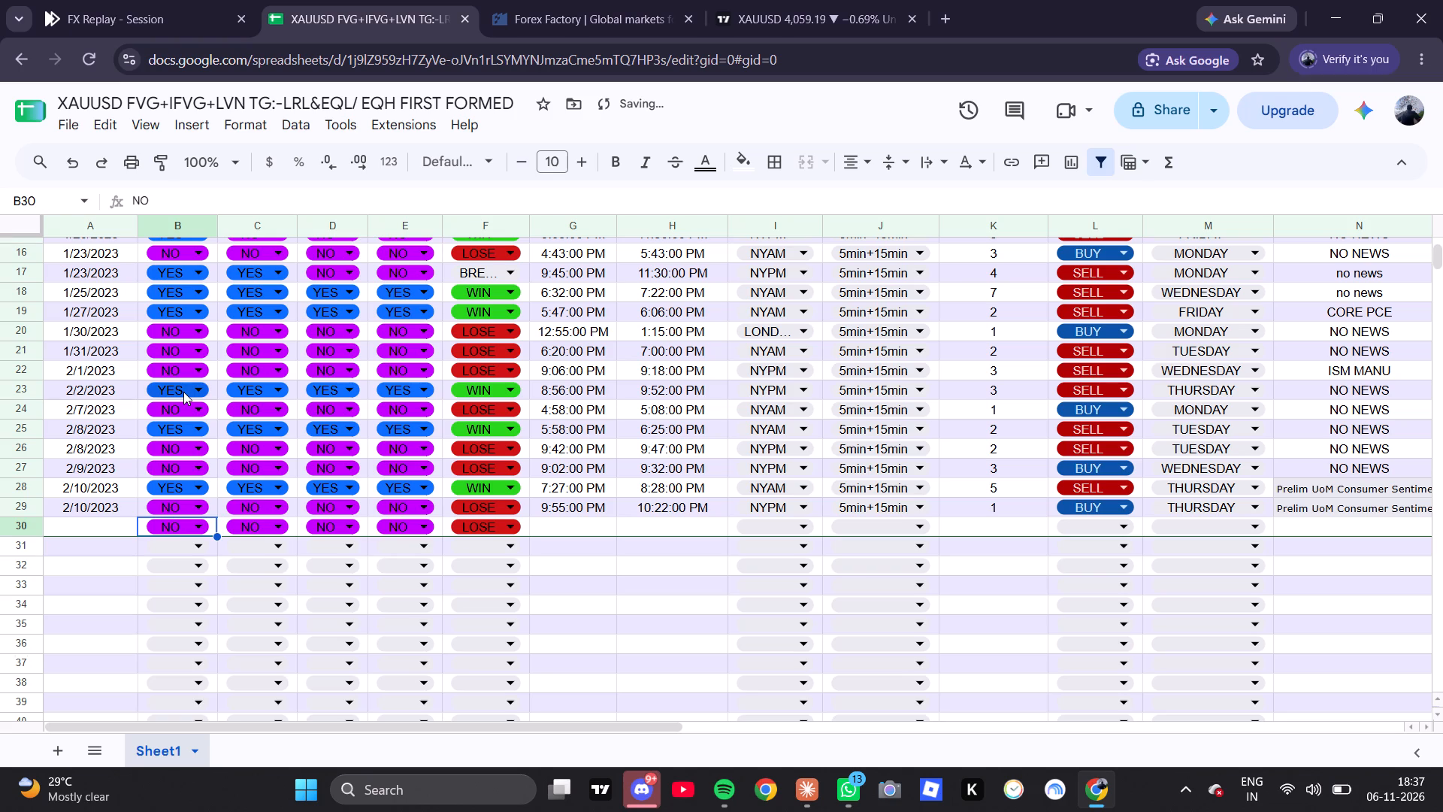
pyautogui.scroll(7, 294, 485)
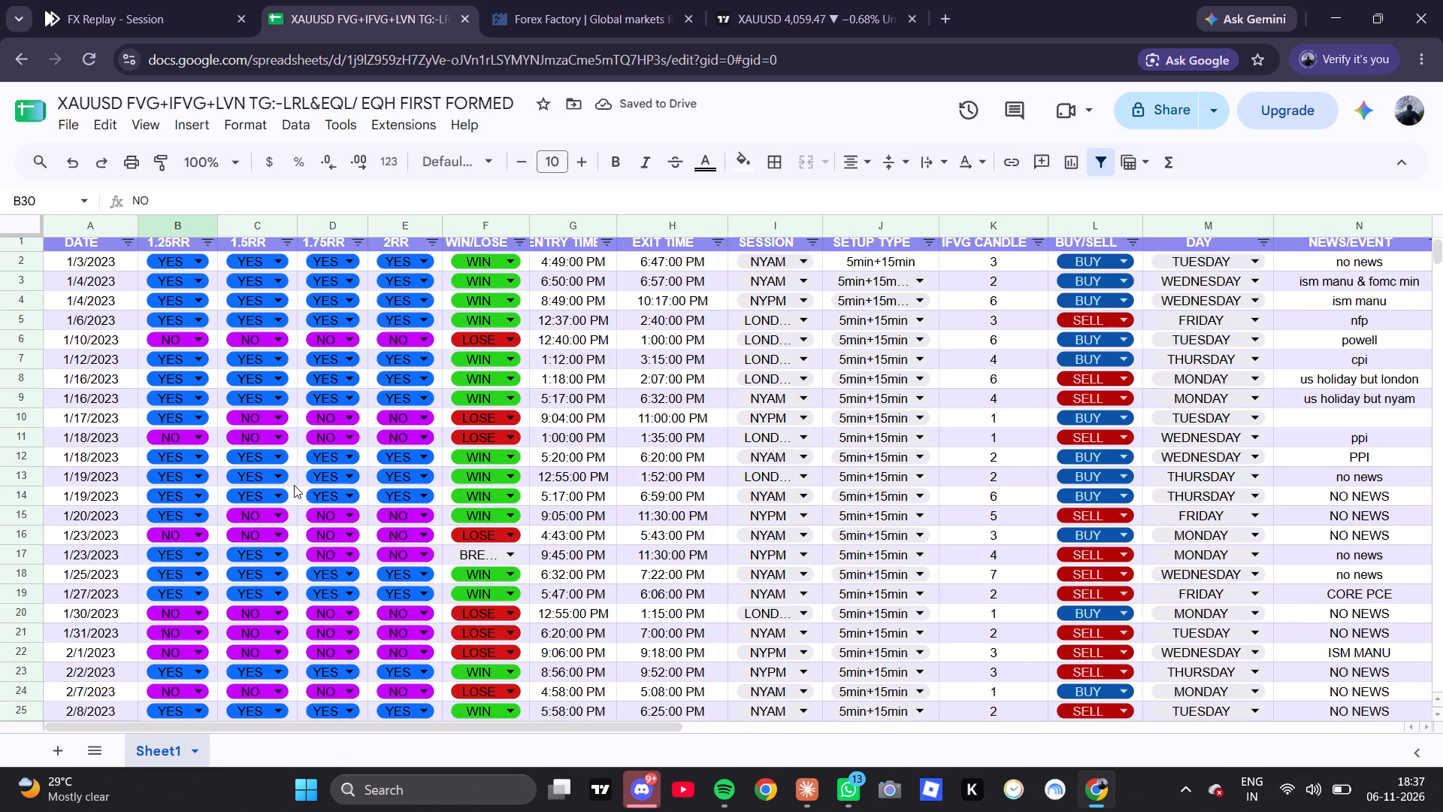
# Switch back to FX Replay and examine the 15-minute price action, sessions and marked gaps from 9 to 13 Feb.
pyautogui.click(180, 8)
pyautogui.scroll(-6, 624, 490)
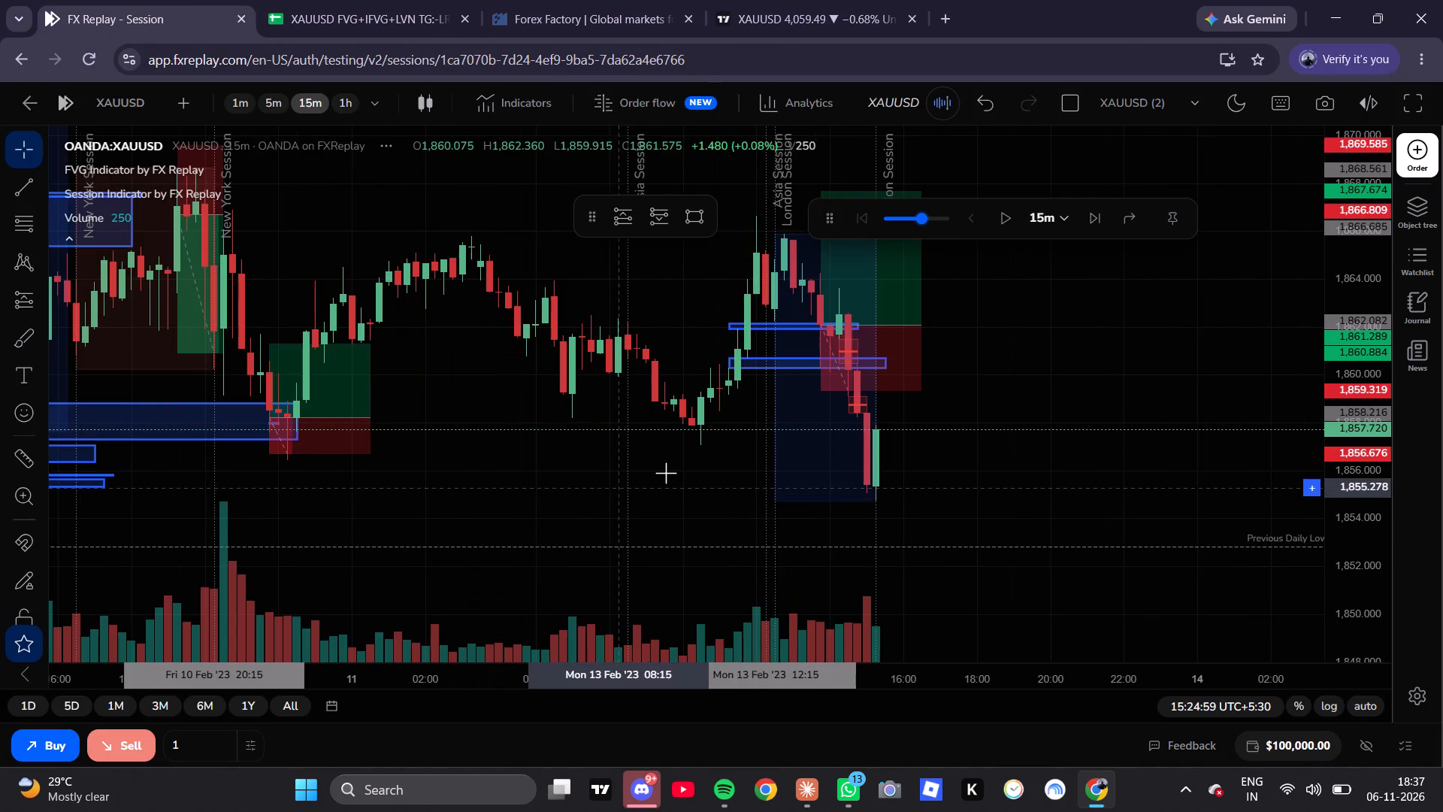
pyautogui.moveTo(641, 480); pyautogui.dragTo(660, 530)
pyautogui.tripleClick(660, 530)
pyautogui.tripleClick(660, 530)
pyautogui.click(660, 530)
pyautogui.moveTo(678, 531); pyautogui.dragTo(974, 501)
pyautogui.moveTo(1012, 500); pyautogui.dragTo(1083, 492)
pyautogui.scroll(-3, 1068, 492)
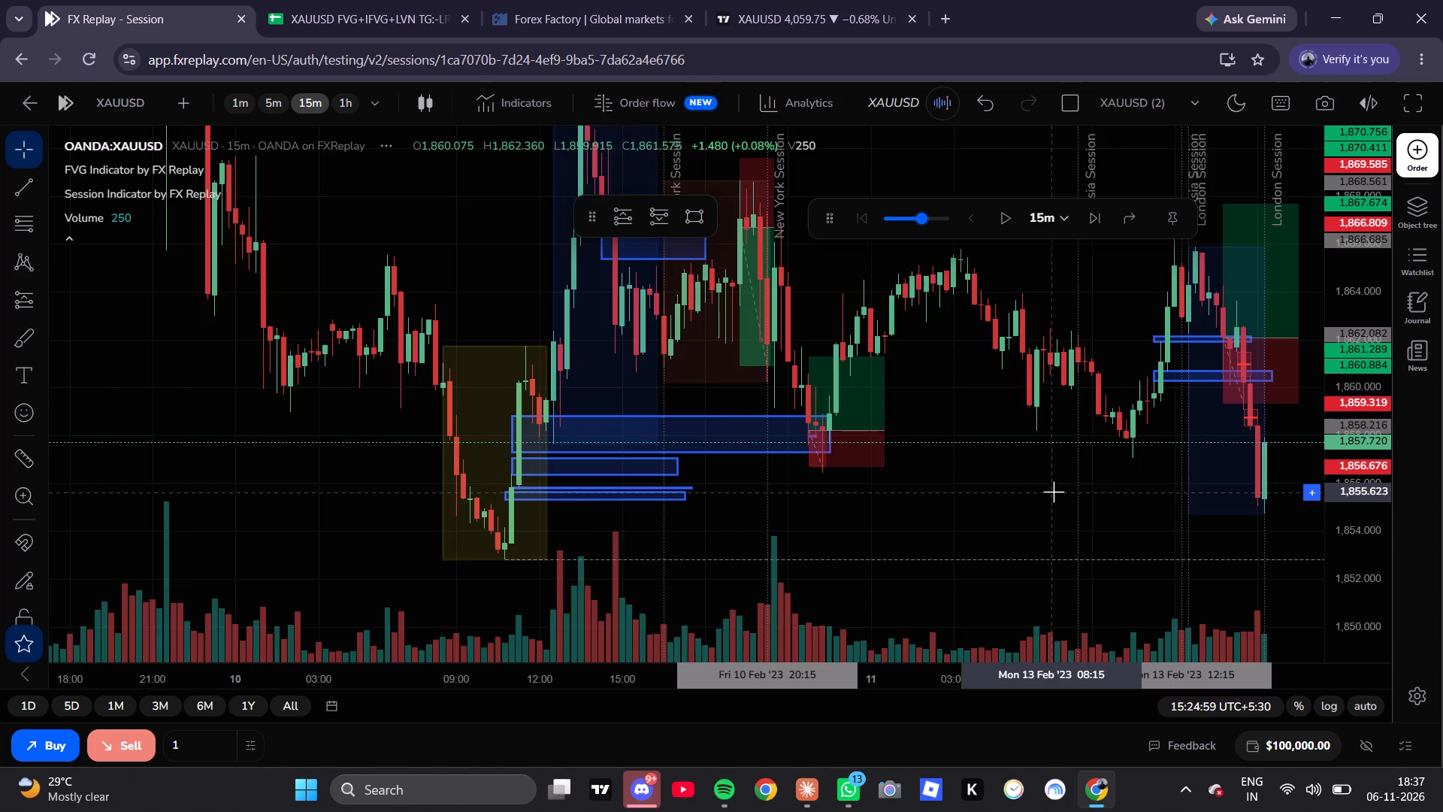
pyautogui.scroll(-3, 1054, 492)
pyautogui.moveTo(547, 389); pyautogui.dragTo(658, 731)
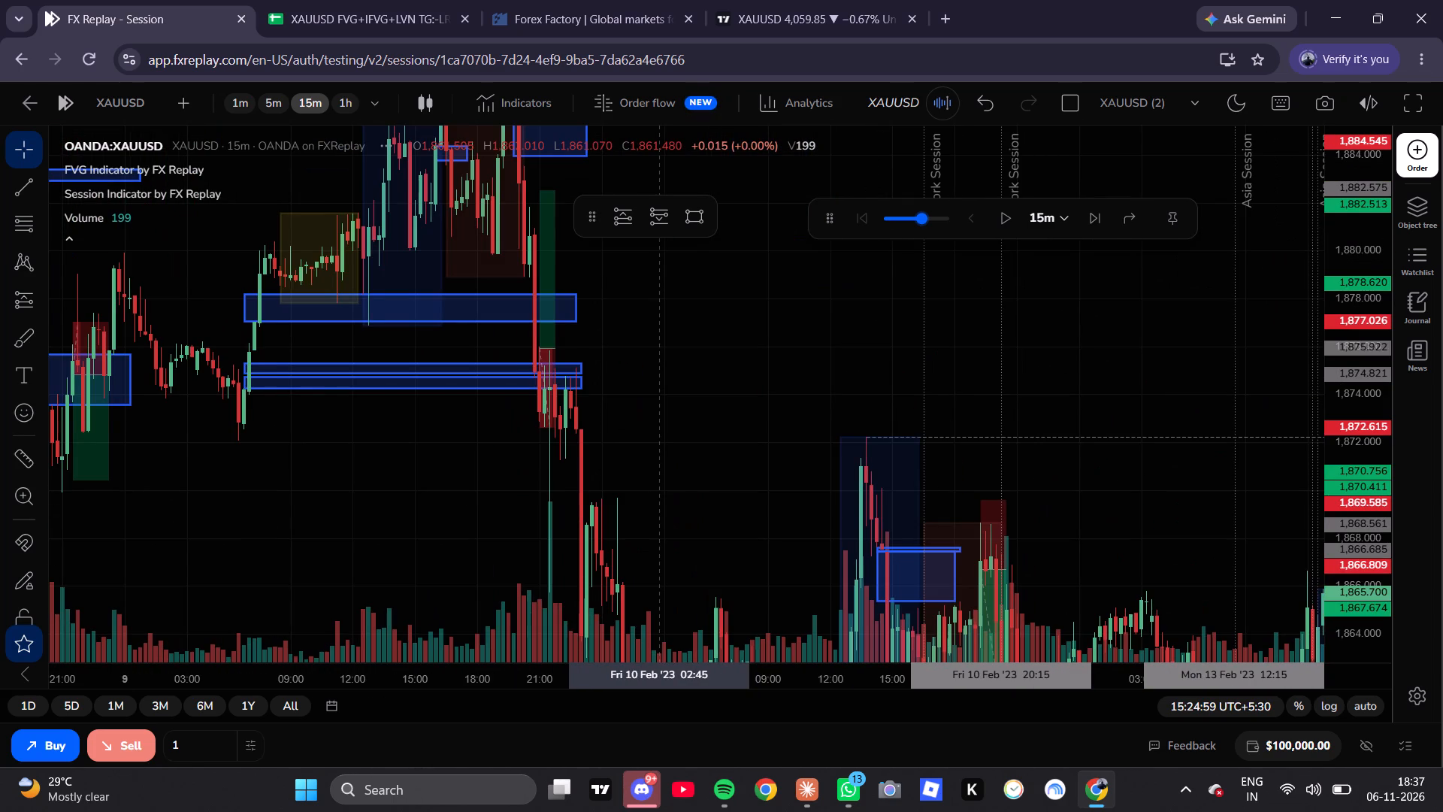
pyautogui.moveTo(658, 731); pyautogui.dragTo(782, 634)
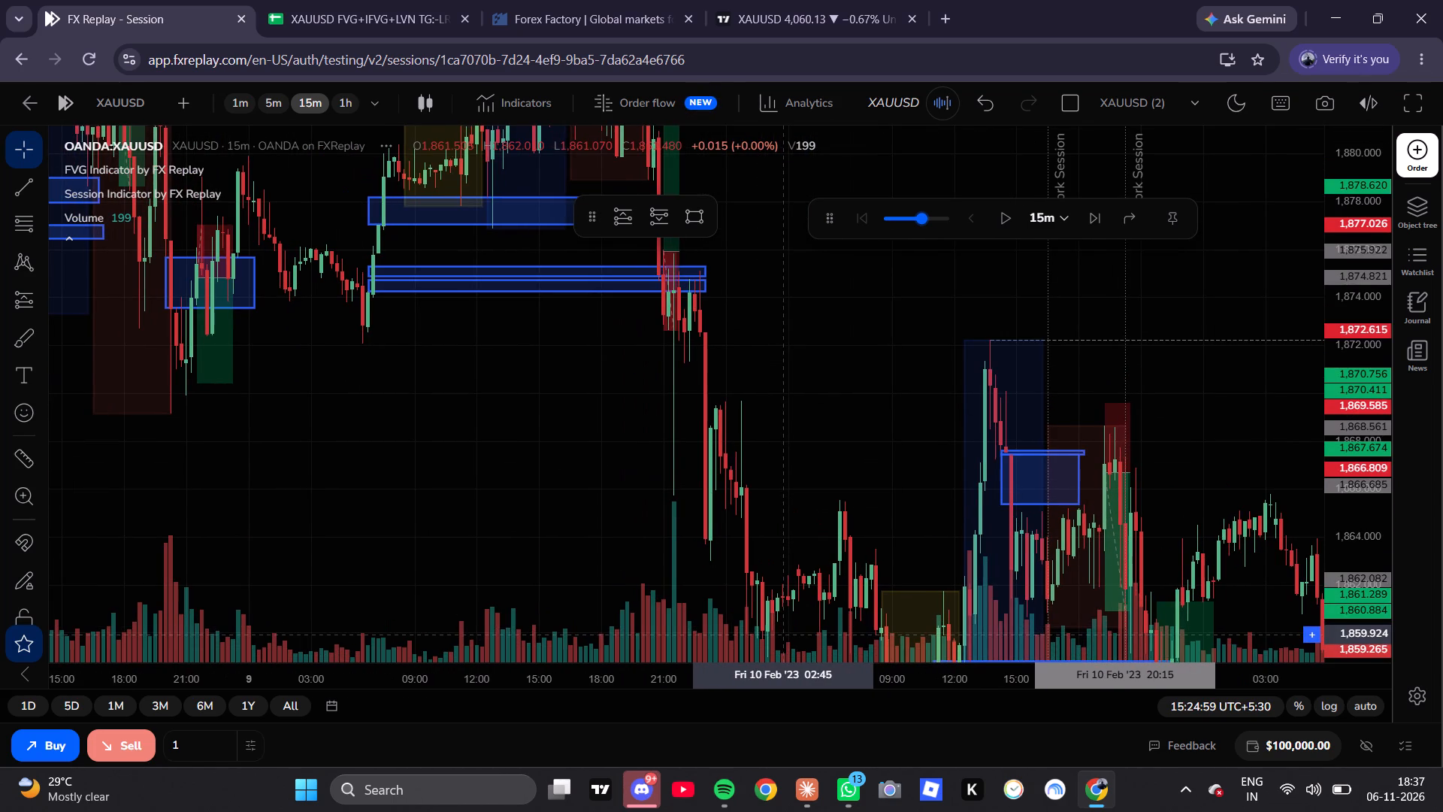
pyautogui.moveTo(782, 634); pyautogui.dragTo(806, 668)
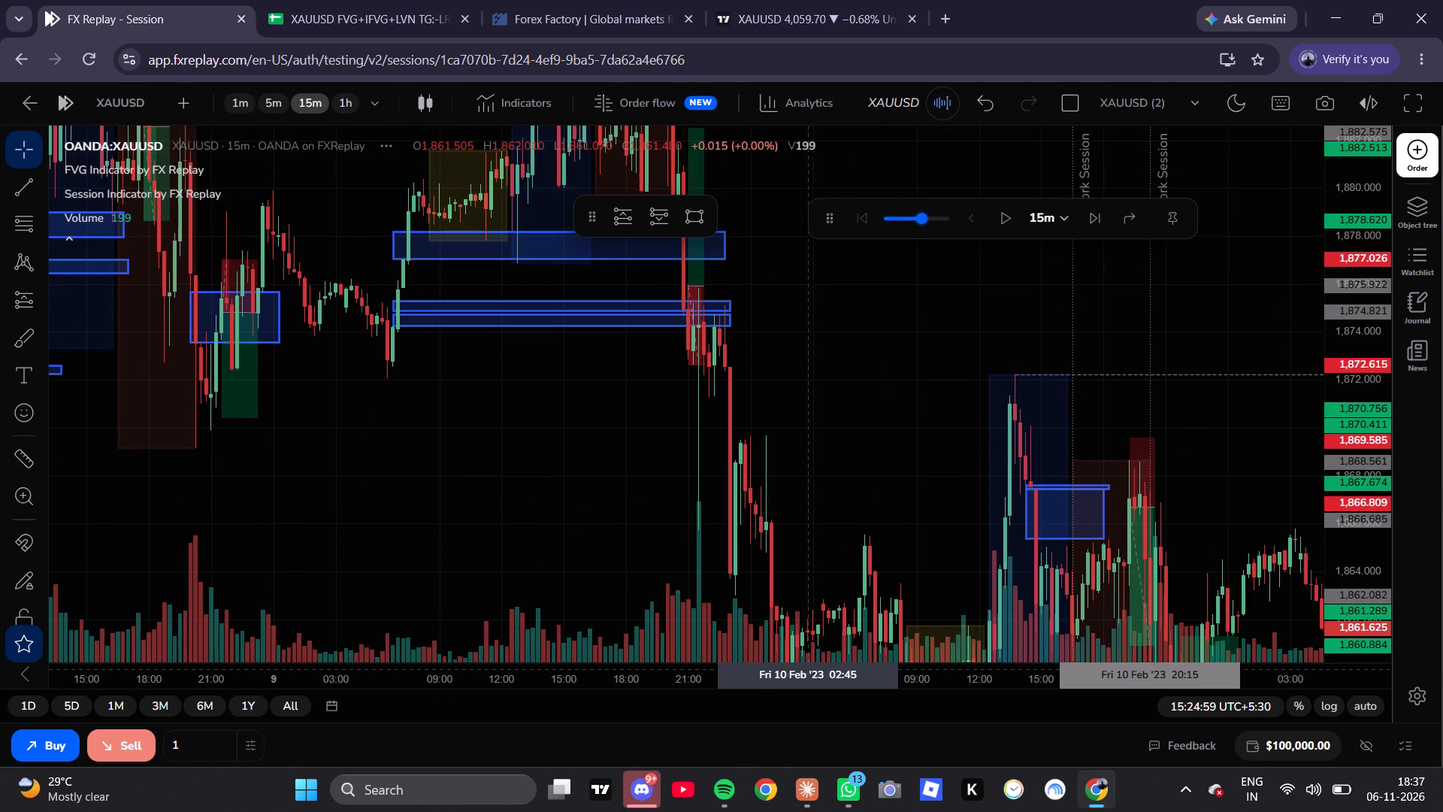
pyautogui.moveTo(806, 668); pyautogui.dragTo(951, 721)
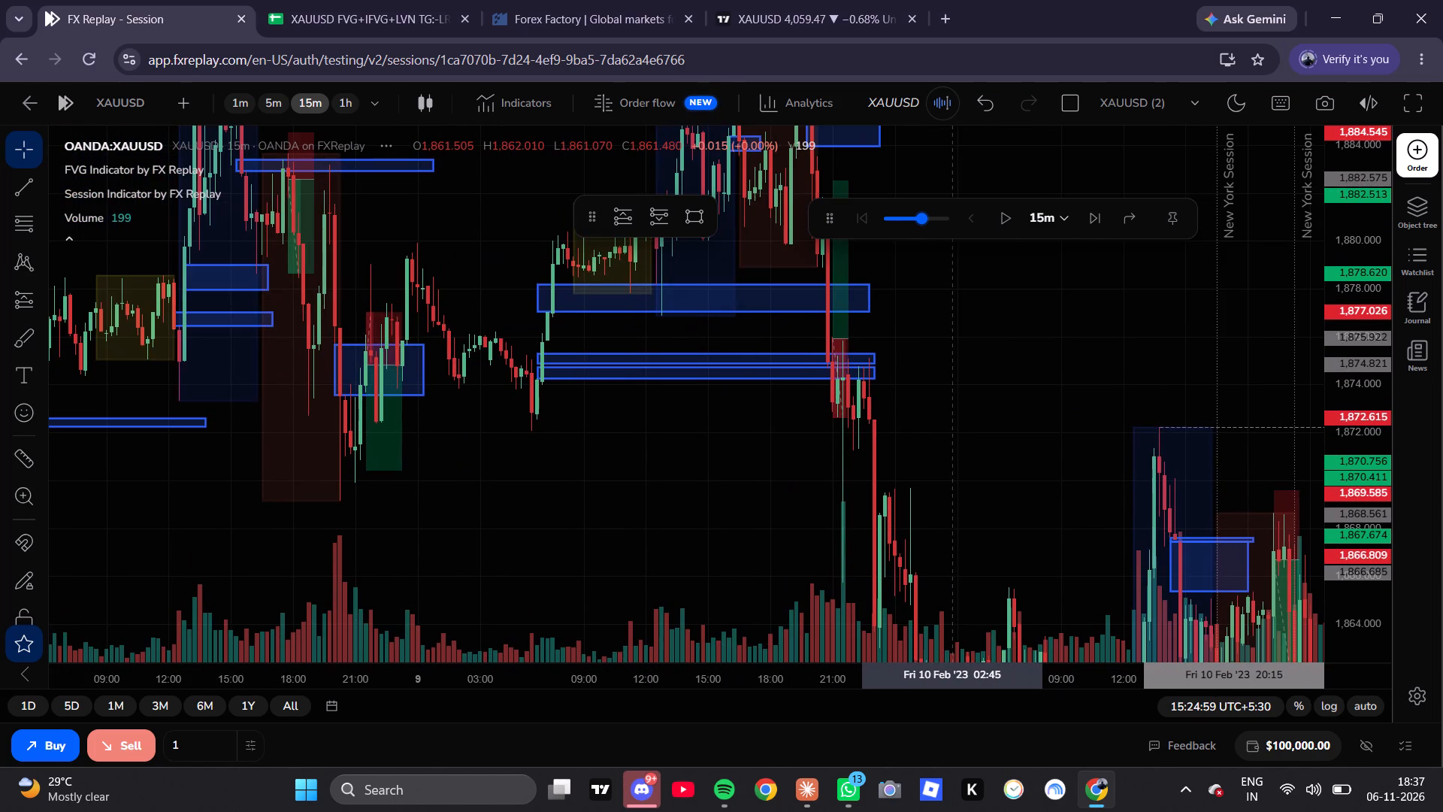
pyautogui.moveTo(951, 721); pyautogui.dragTo(951, 721)
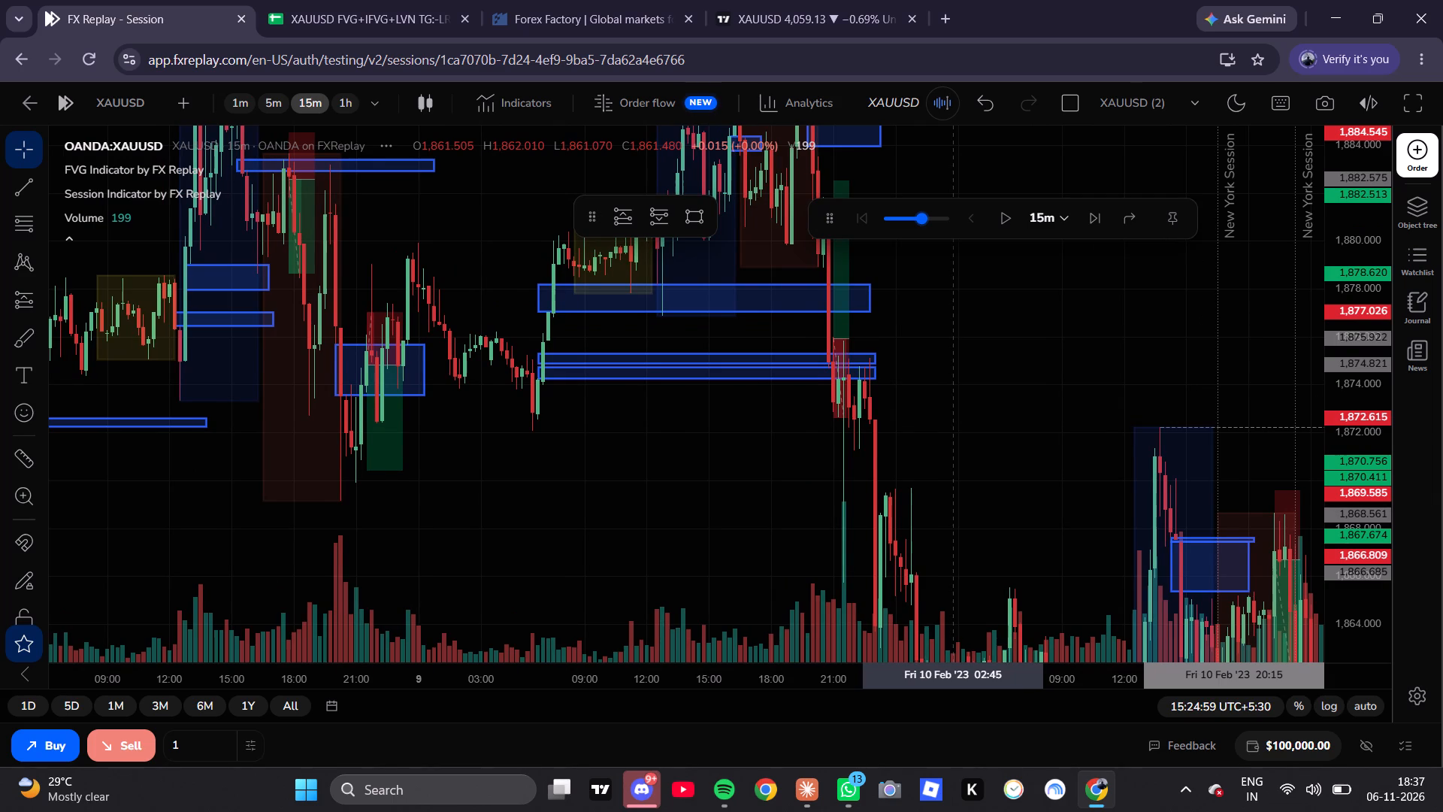
pyautogui.moveTo(951, 721); pyautogui.dragTo(947, 695)
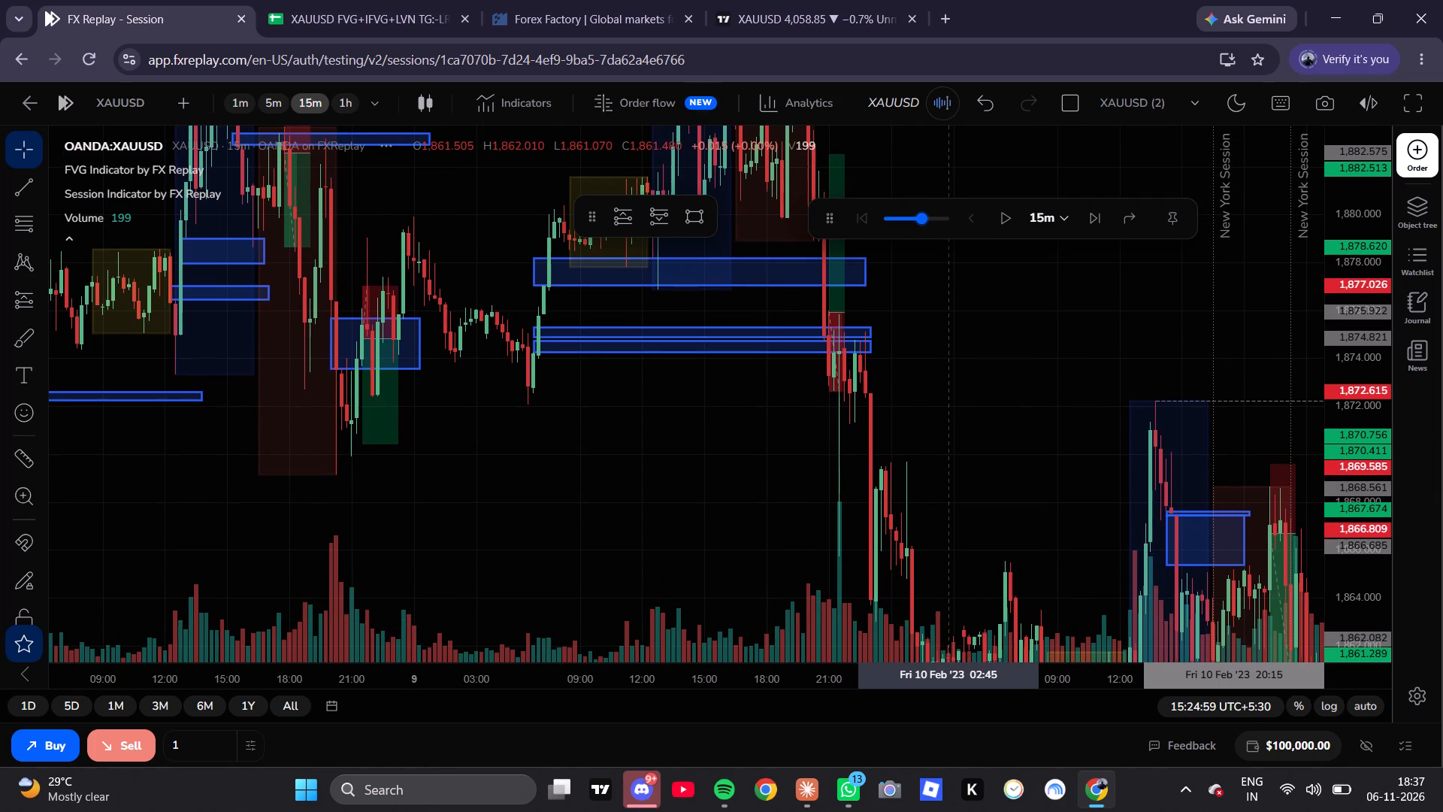
pyautogui.moveTo(947, 695); pyautogui.dragTo(827, 722)
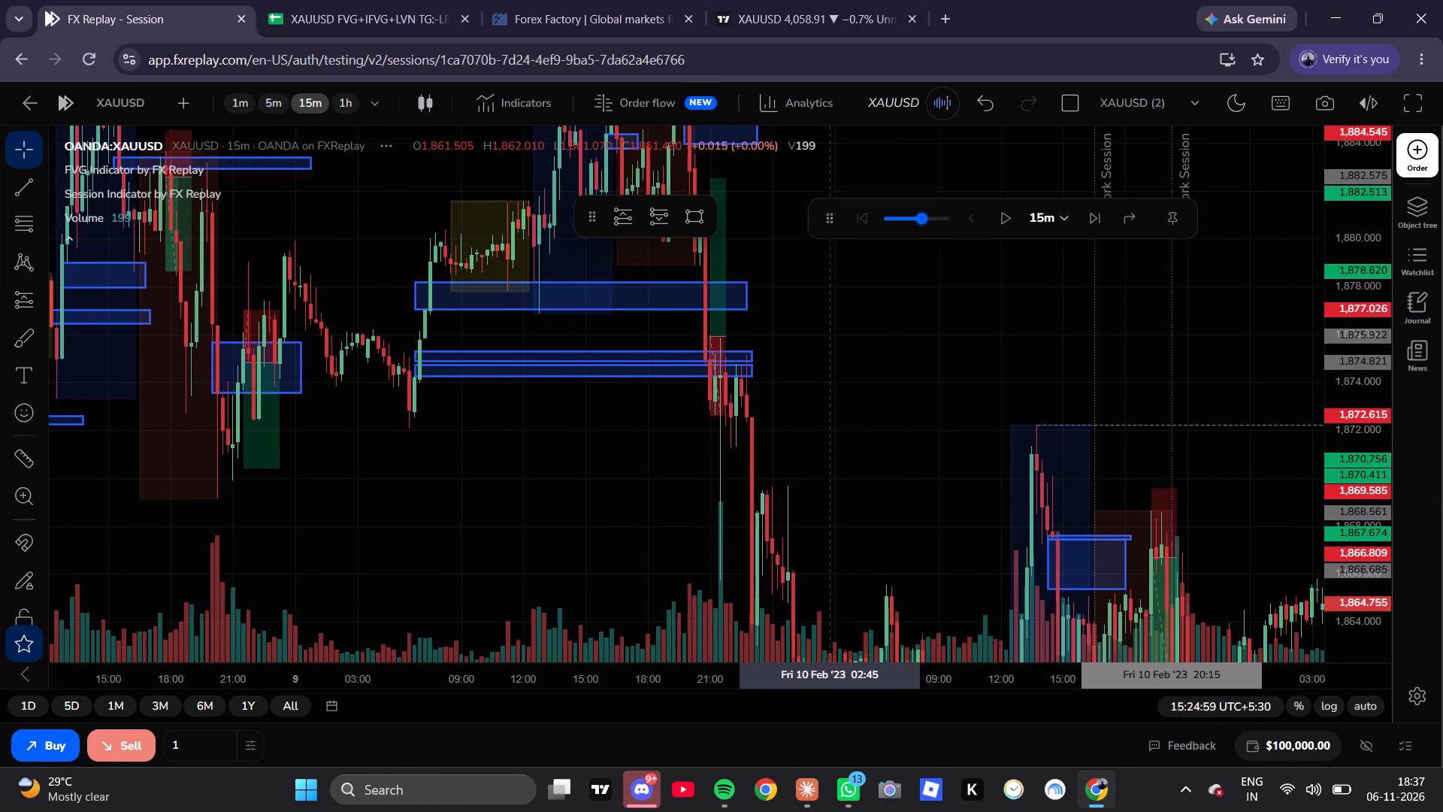
pyautogui.moveTo(827, 722); pyautogui.dragTo(821, 737)
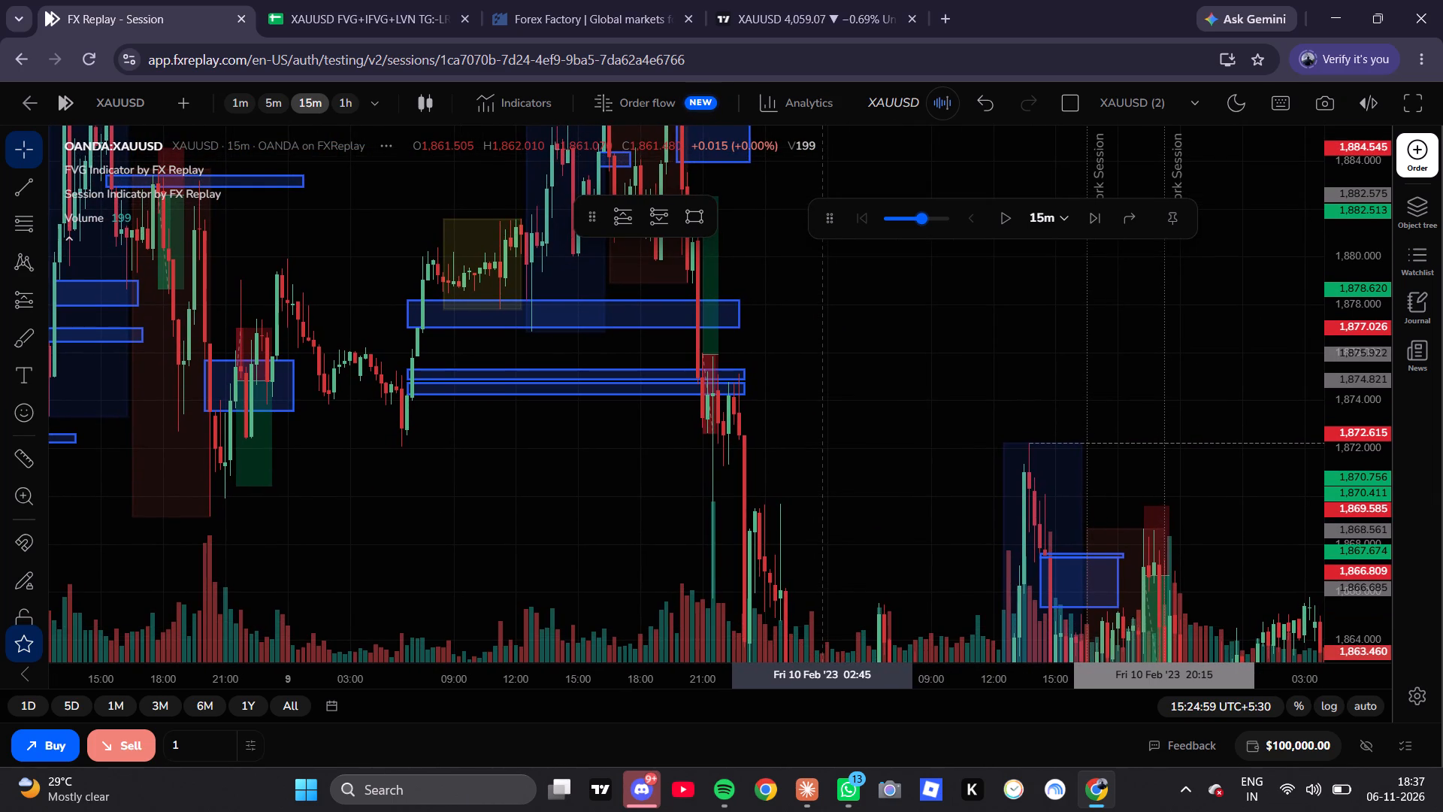
pyautogui.moveTo(821, 737); pyautogui.dragTo(817, 786)
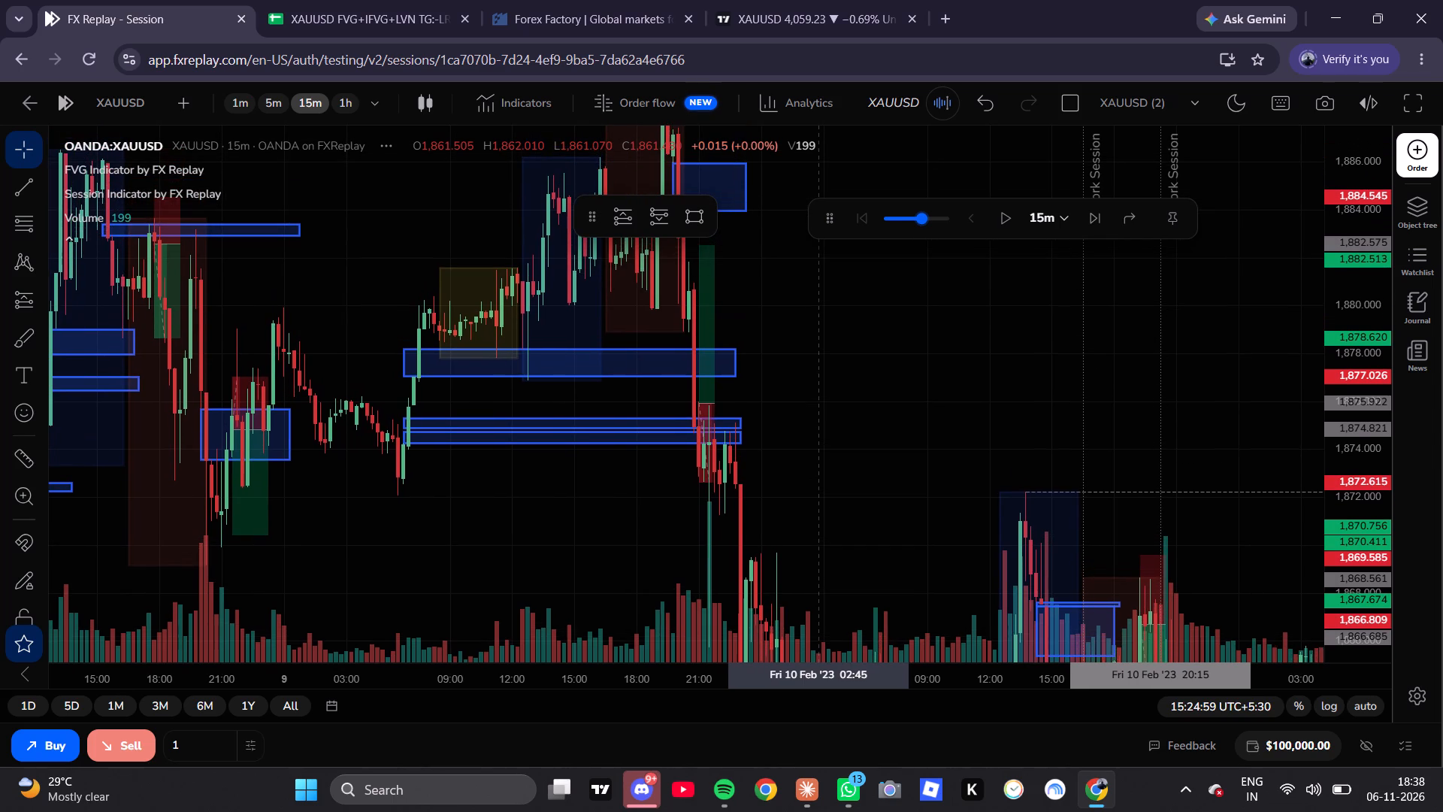
pyautogui.moveTo(817, 786); pyautogui.dragTo(818, 786)
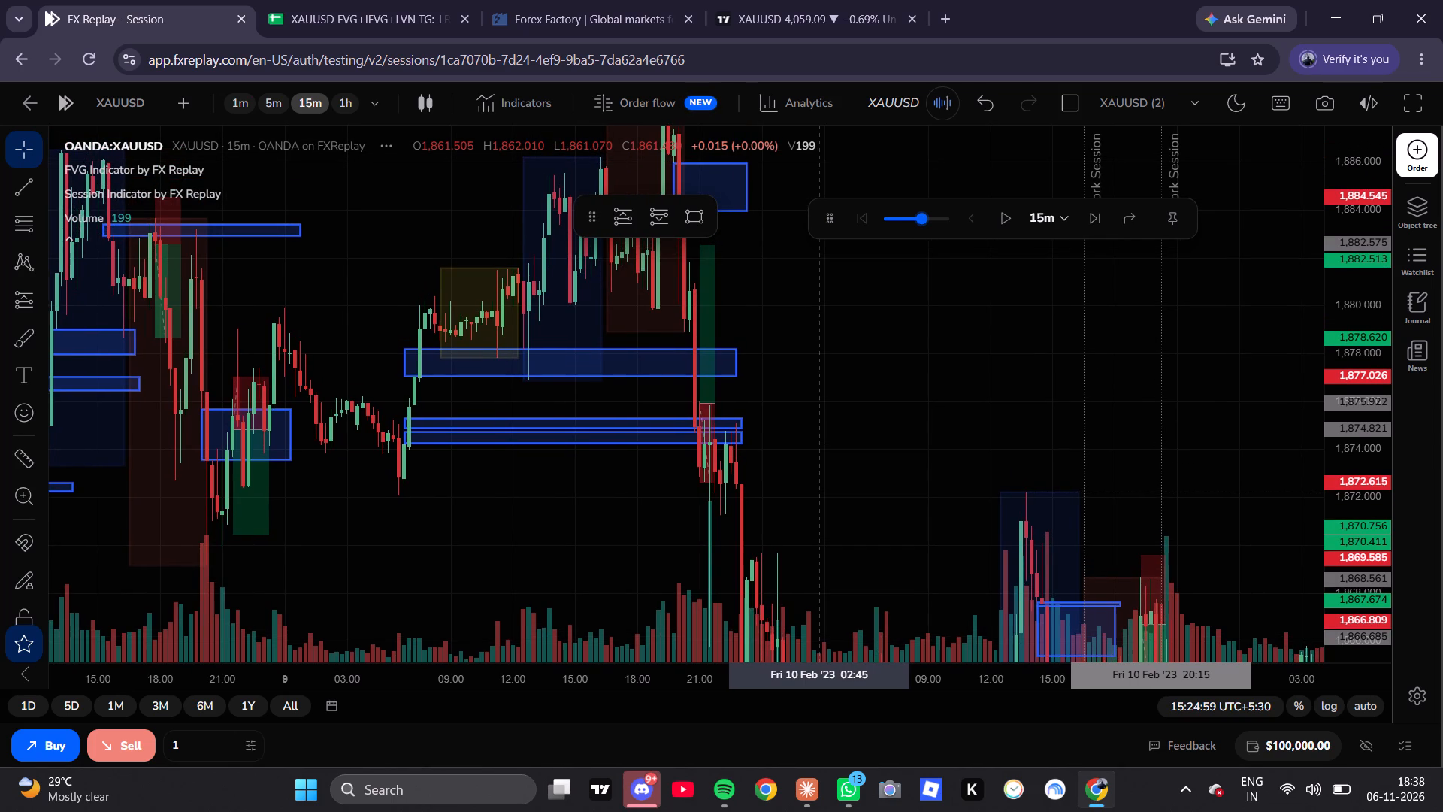
pyautogui.moveTo(818, 786); pyautogui.dragTo(313, 338)
pyautogui.click(312, 338)
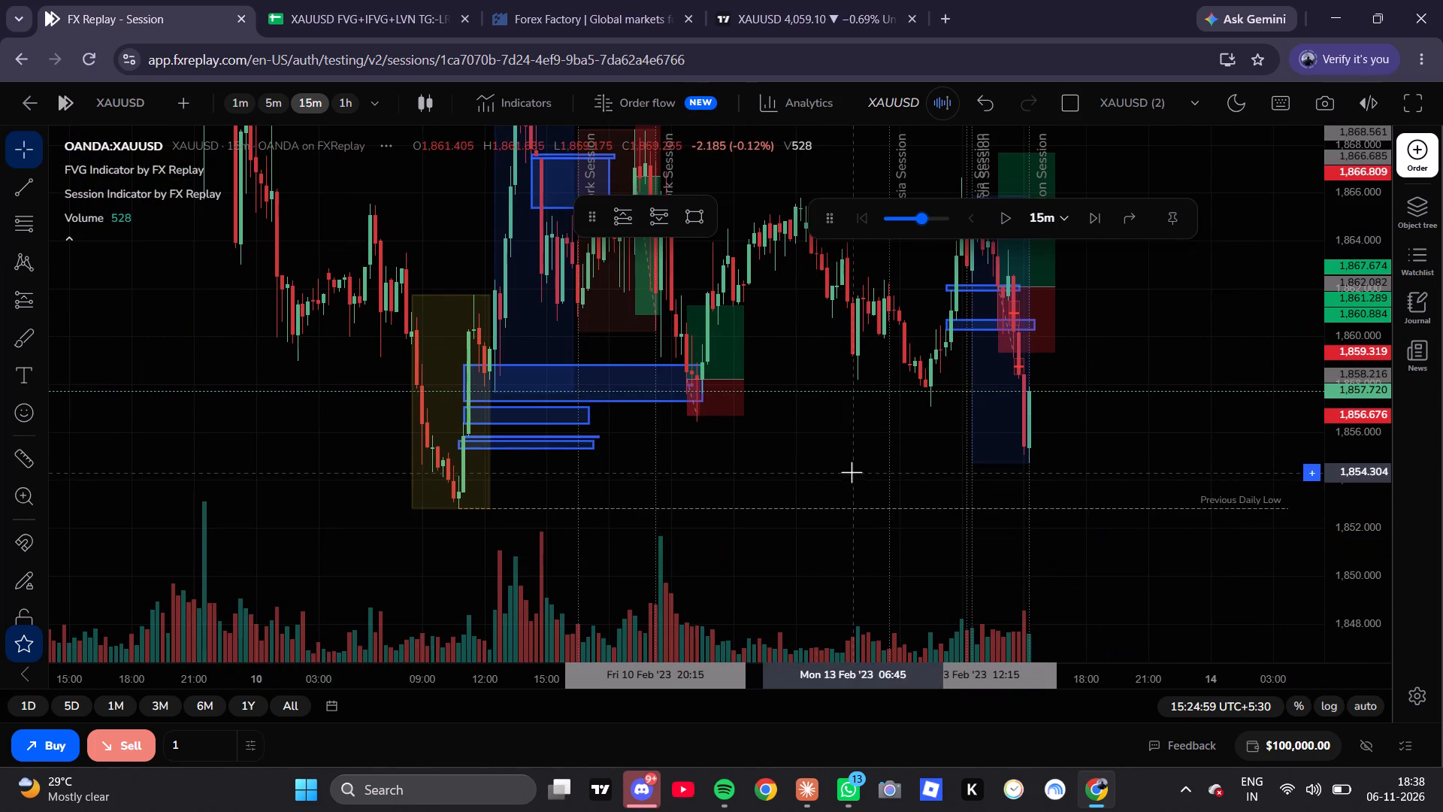
pyautogui.moveTo(852, 472); pyautogui.dragTo(645, 520)
pyautogui.scroll(2, 692, 521)
pyautogui.scroll(-1, 692, 521)
pyautogui.scroll(8, 692, 521)
pyautogui.scroll(-2, 695, 522)
pyautogui.scroll(2, 695, 522)
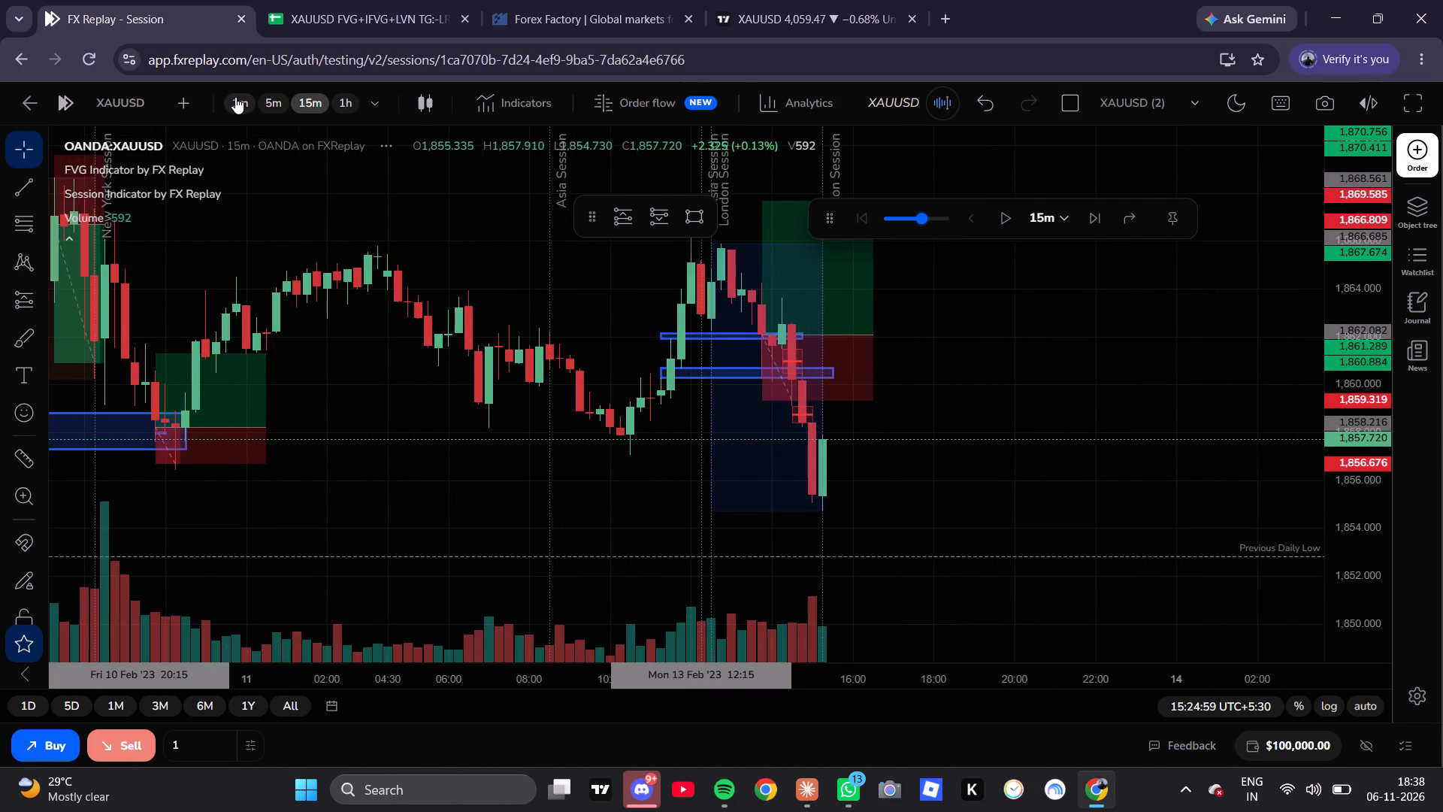
# Switch to the 1-minute timeframe and examine the entry and stop-out candles of the 13 Feb long position.
pyautogui.click(235, 97)
pyautogui.scroll(2, 645, 420)
pyautogui.scroll(-16, 628, 454)
pyautogui.scroll(1, 625, 464)
pyautogui.scroll(-11, 625, 464)
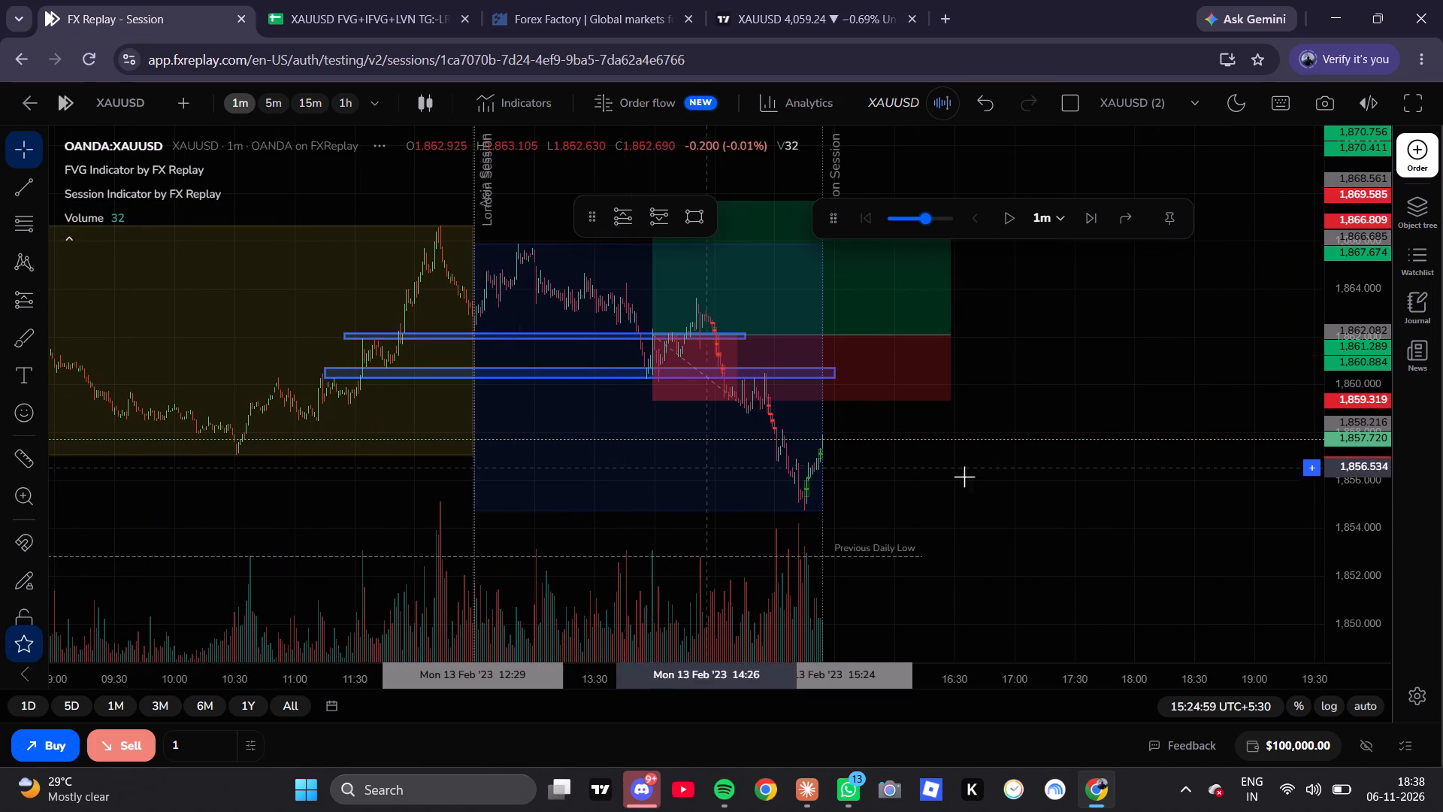
pyautogui.scroll(15, 1347, 411)
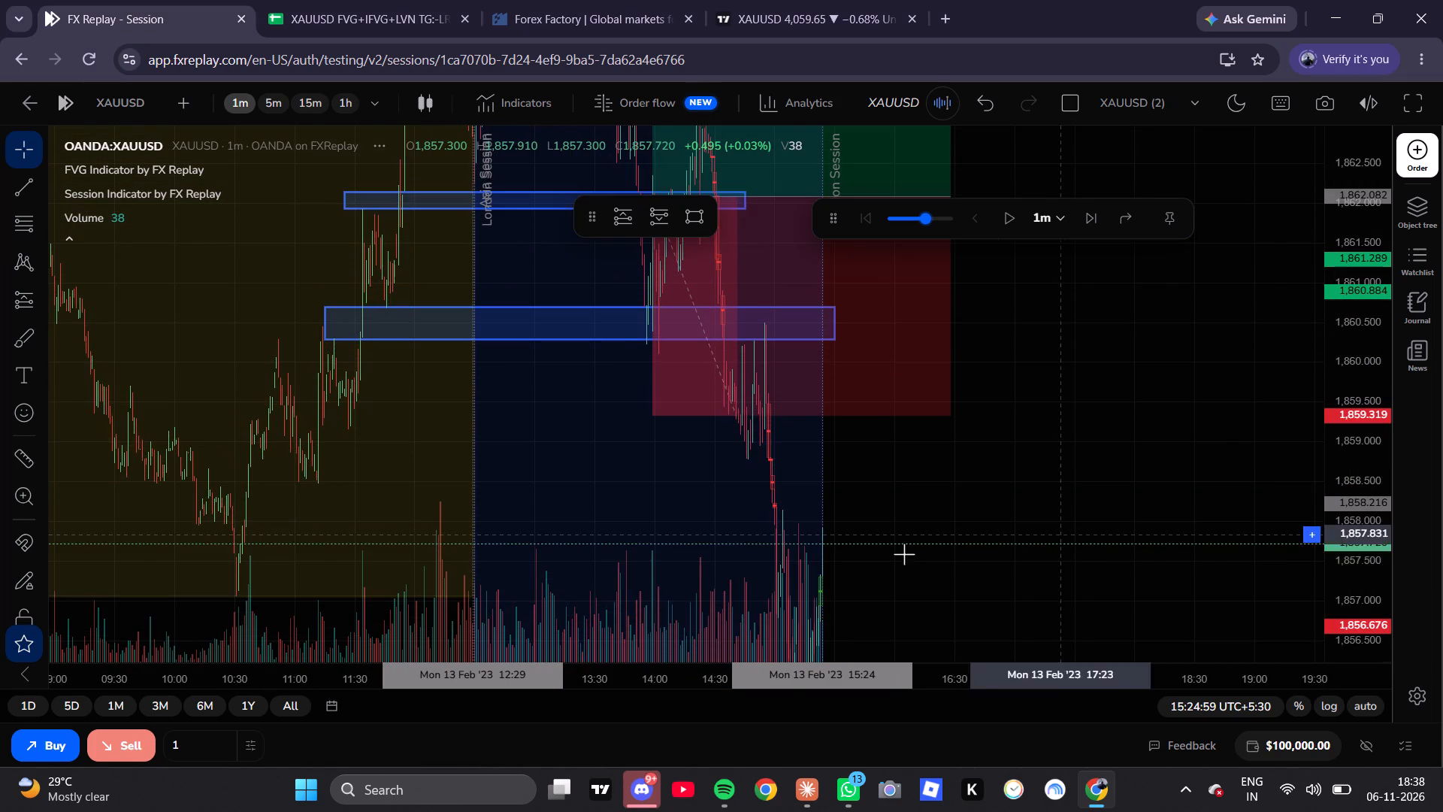
pyautogui.scroll(7, 742, 556)
pyautogui.moveTo(578, 551); pyautogui.dragTo(1003, 564)
pyautogui.doubleClick(1008, 564)
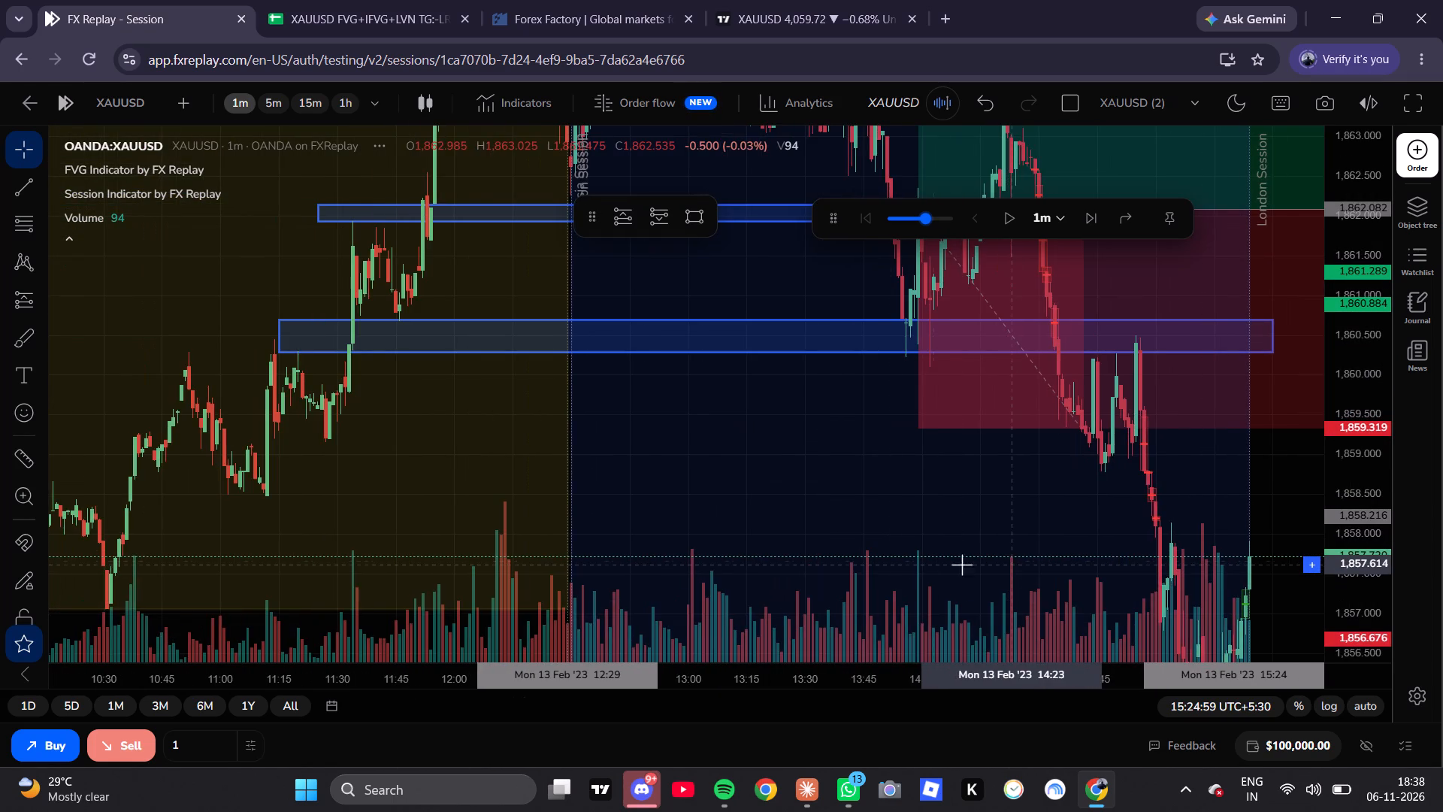
pyautogui.scroll(6, 891, 549)
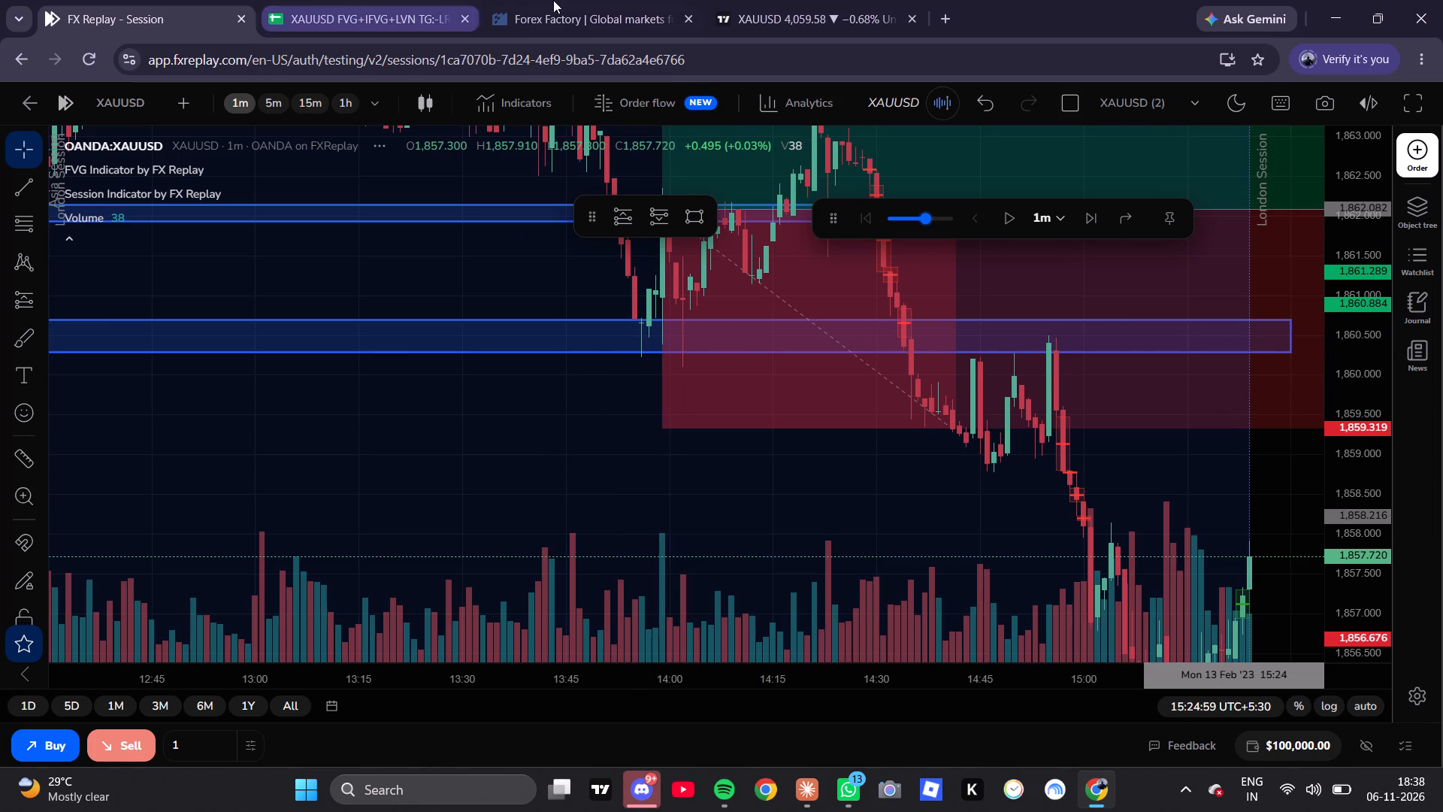
# Enter the date 2/13/2023 for the row 30 trade in the spreadsheet log.
pyautogui.click(449, 0)
pyautogui.scroll(-6, 452, 408)
pyautogui.scroll(2, 434, 376)
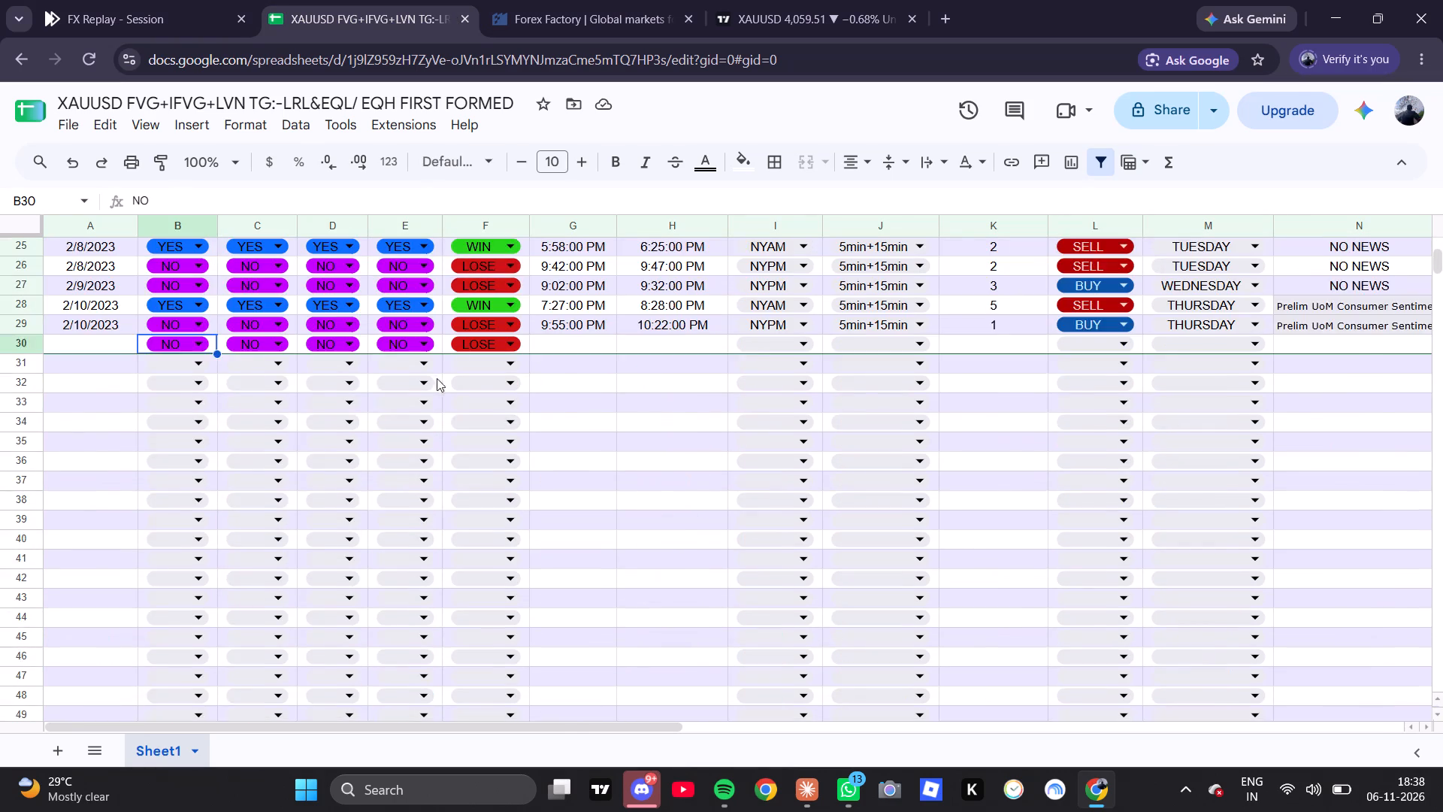
pyautogui.doubleClick(115, 432)
pyautogui.write('2/13/2-')
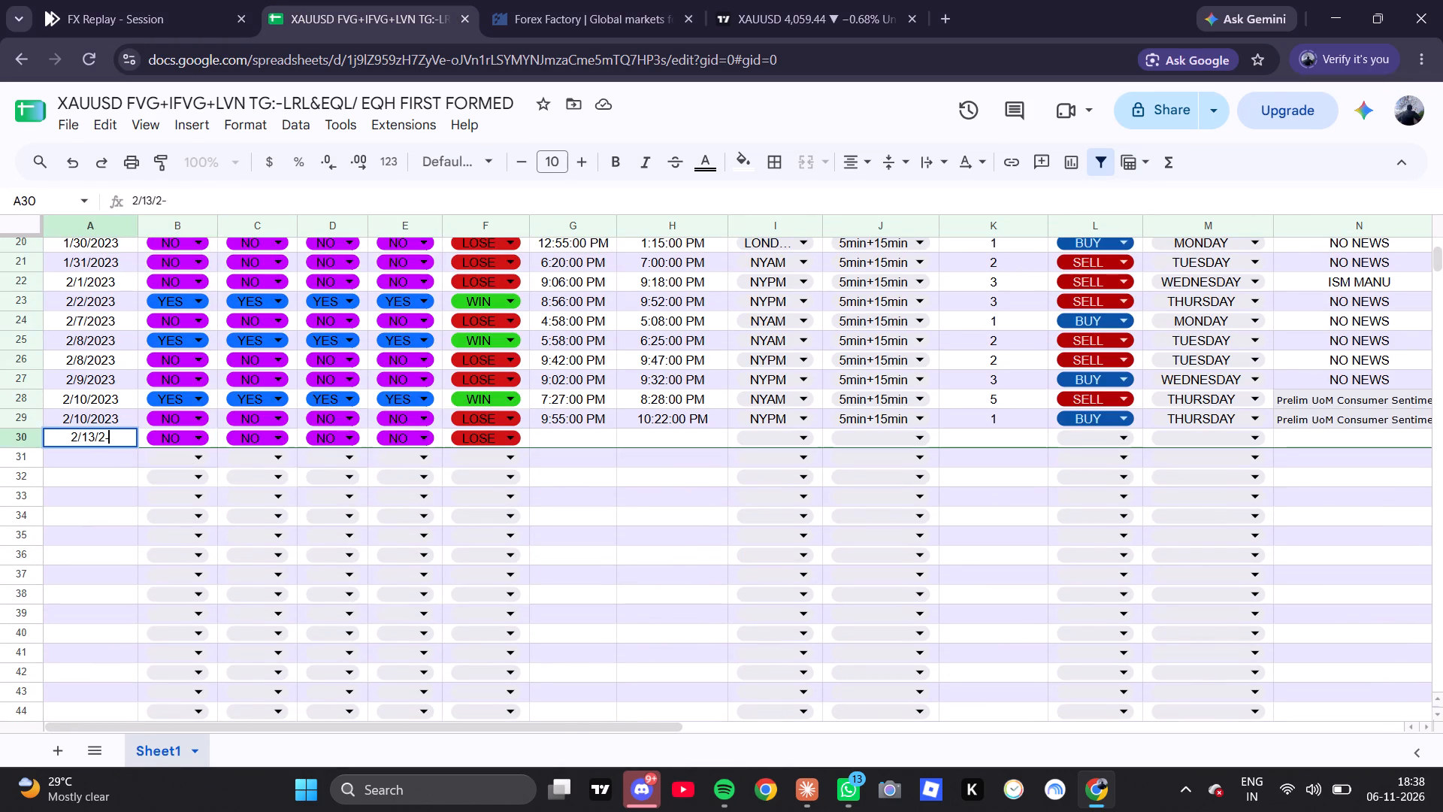
pyautogui.press('BackSpace')
pyautogui.write('023')
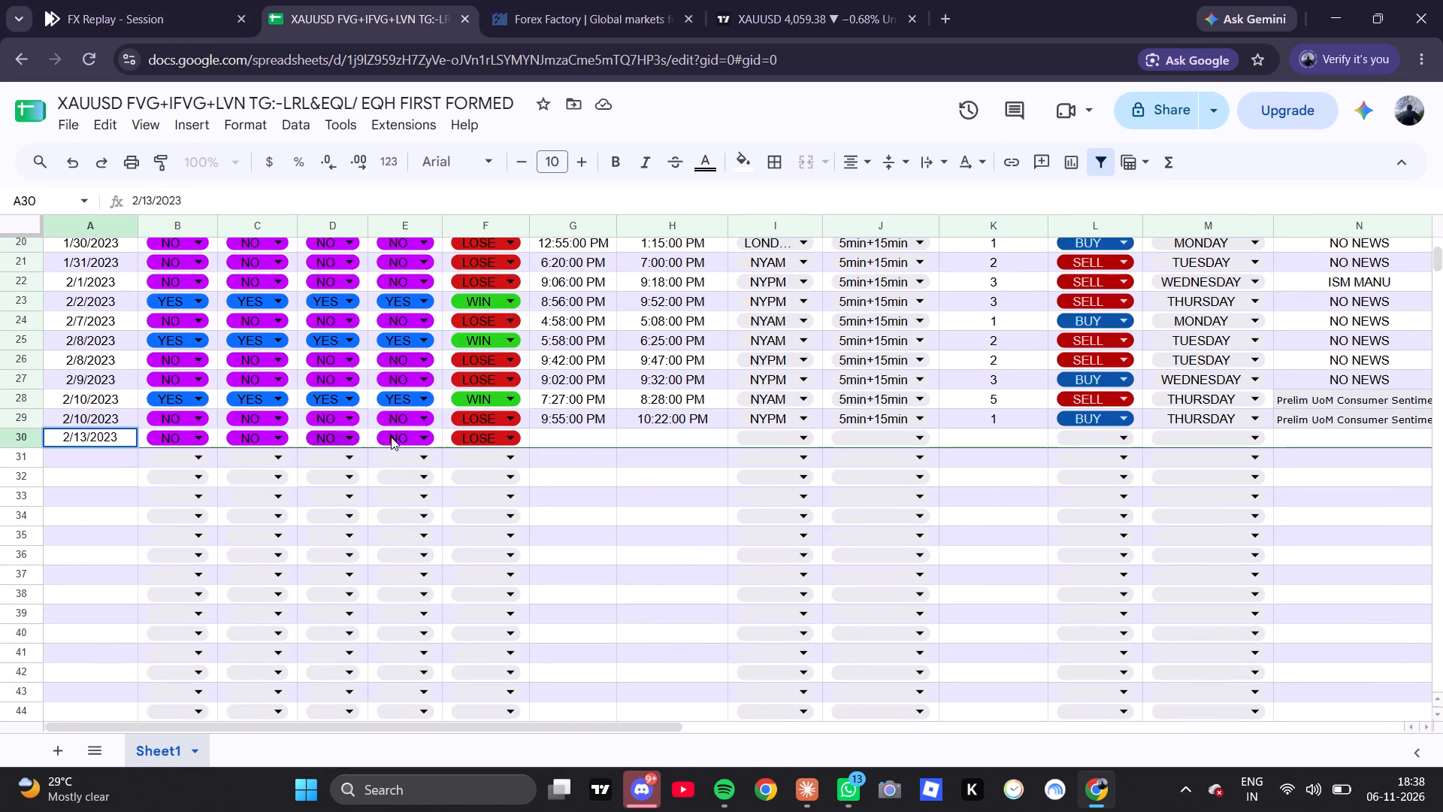
# Enter 14:00 as row 30's entry time and 14:41 as its exit time, checking the exit candle on the replay chart.
pyautogui.click(577, 440)
pyautogui.write('14')
pyautogui.write(':00')
pyautogui.click(41, 0)
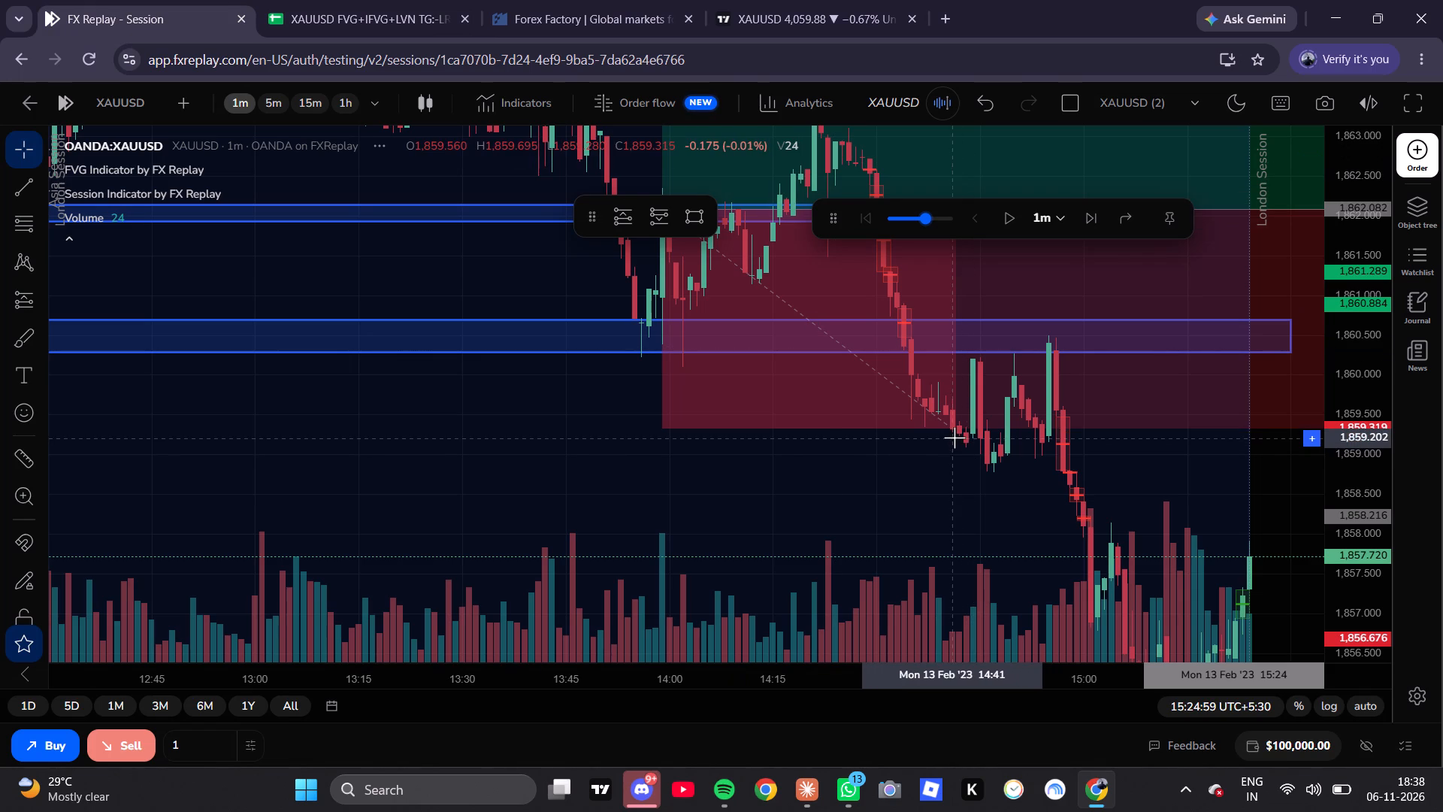
pyautogui.click(385, 0)
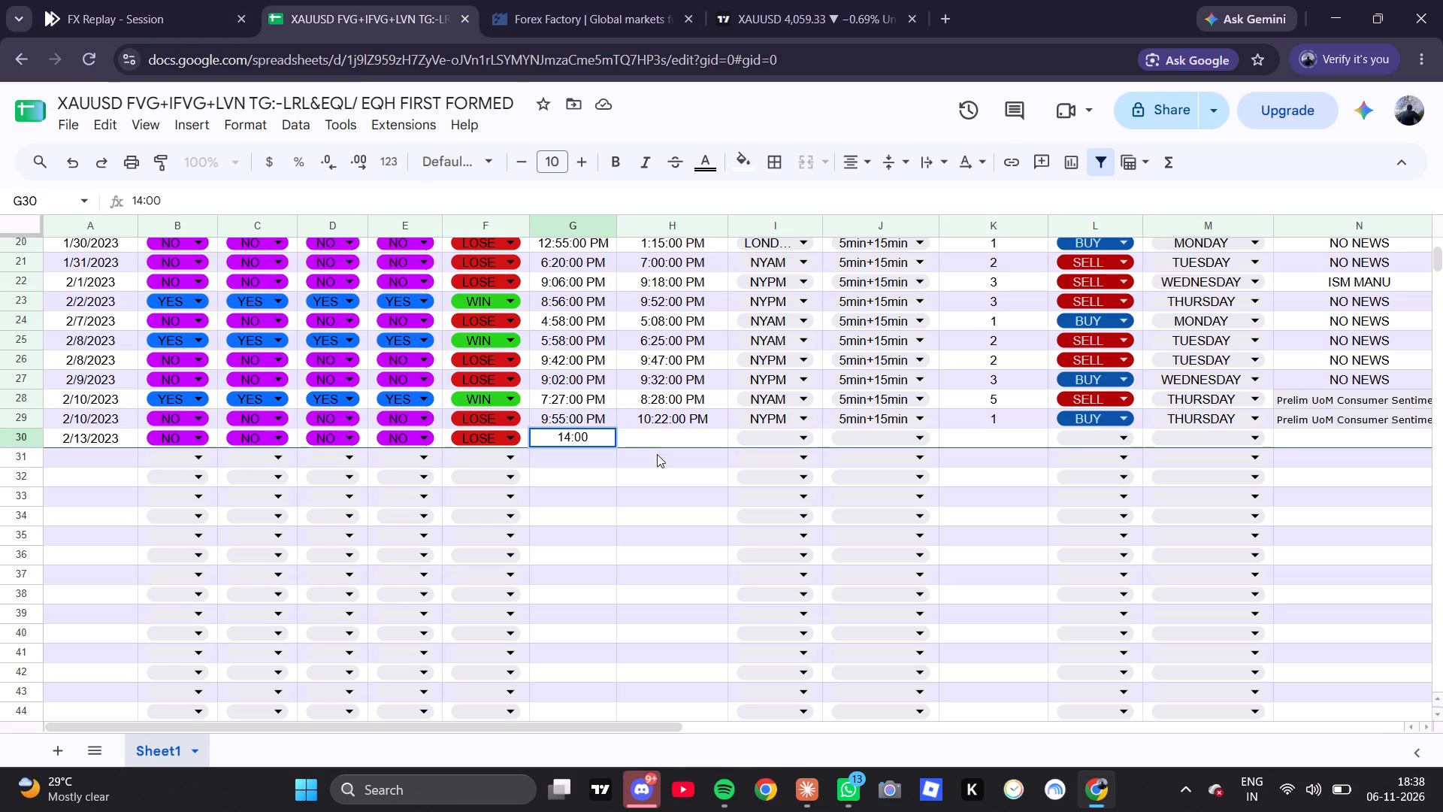
pyautogui.click(657, 454)
pyautogui.click(654, 446)
pyautogui.click(653, 442)
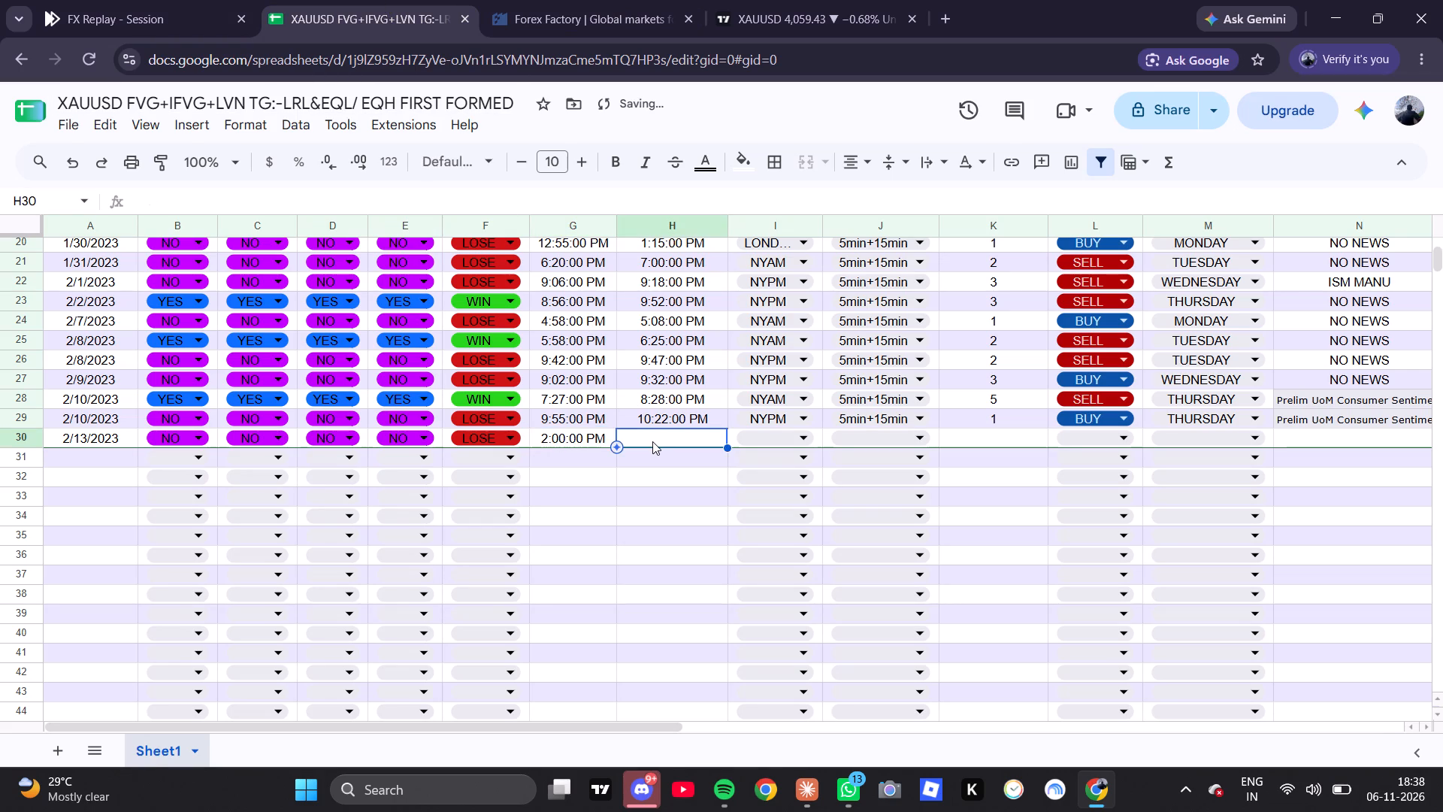
pyautogui.press('1')
pyautogui.press('4')
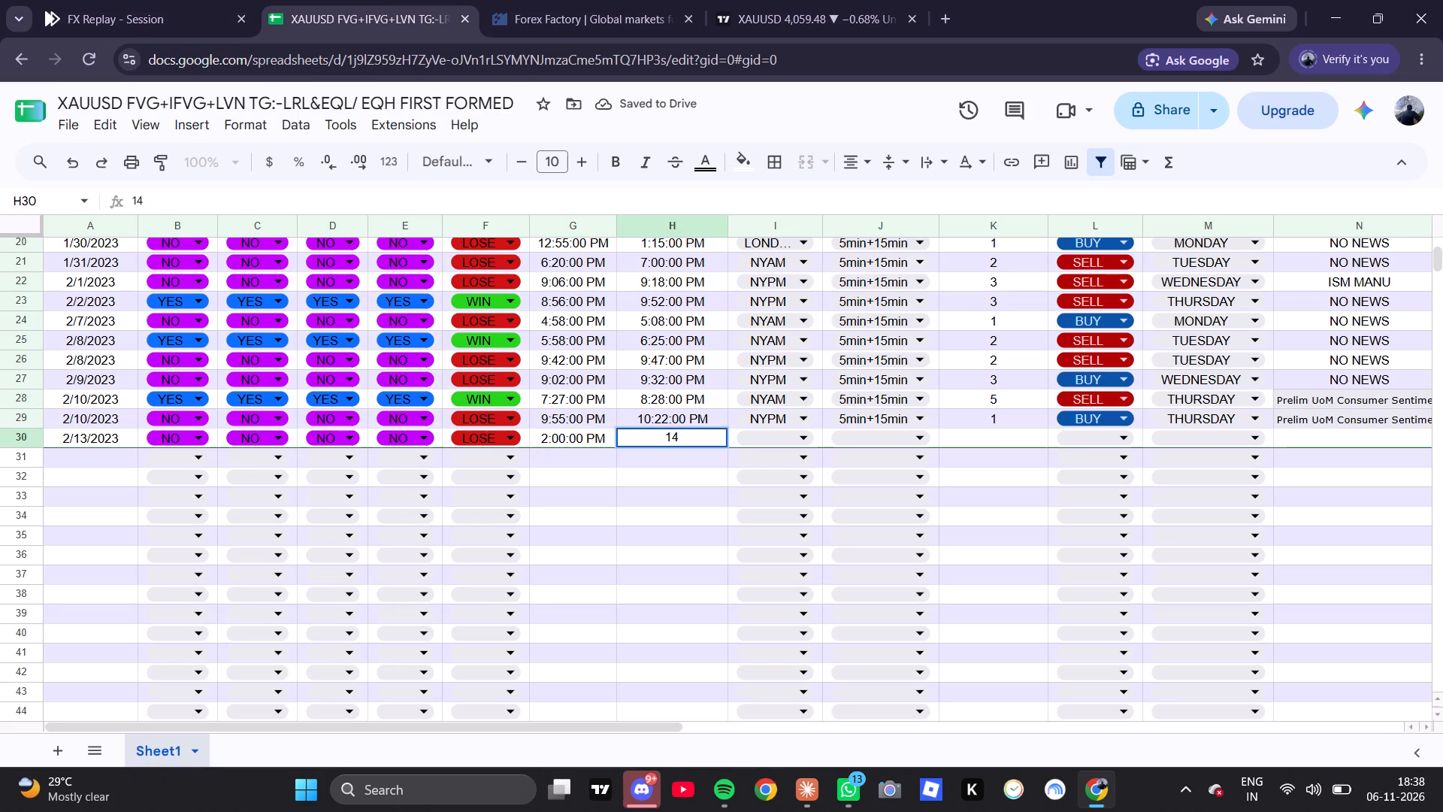
pyautogui.hotkey('shift', ':')
pyautogui.write('41')
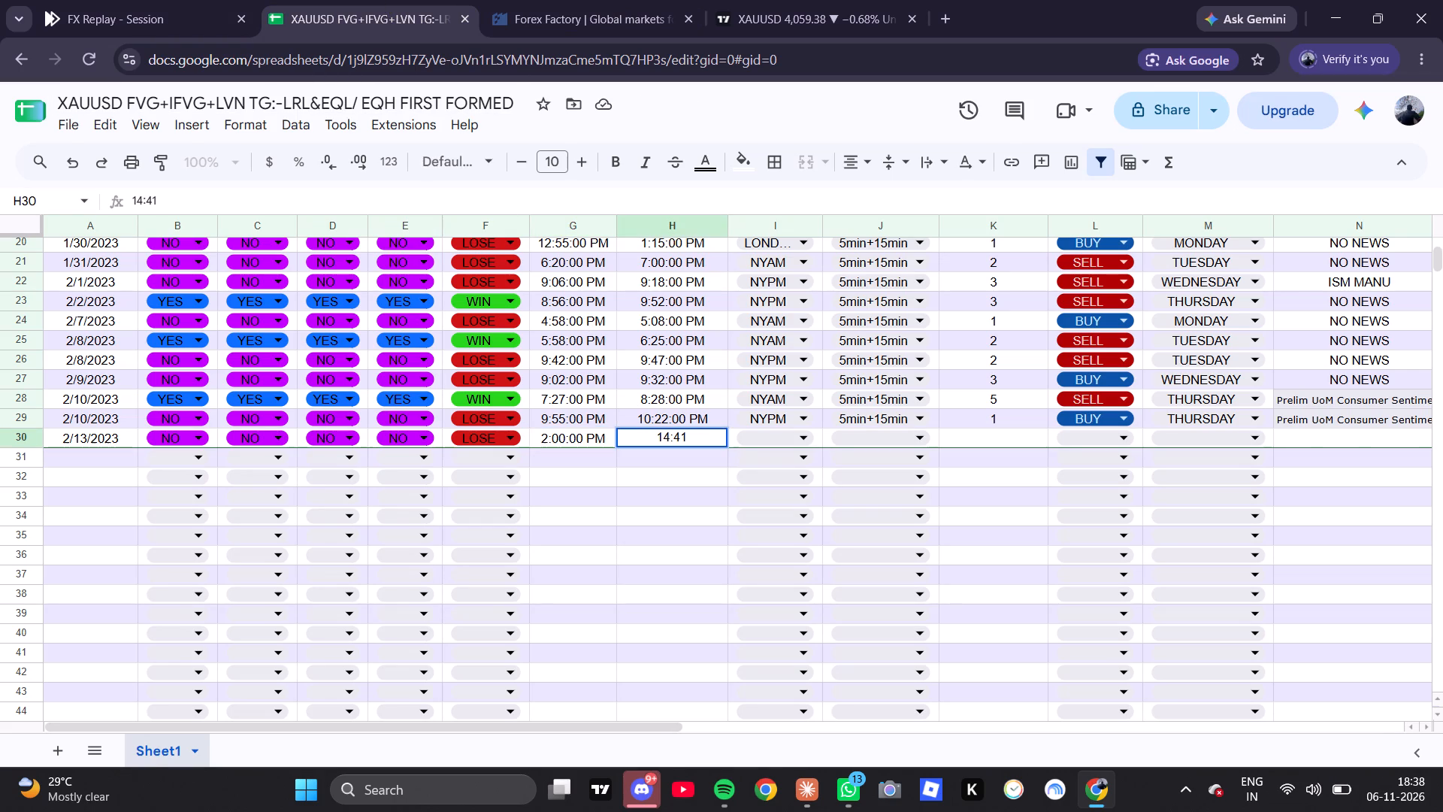
# Set row 30's session to LONDON and its setup type to 5min+15min.
pyautogui.click(793, 434)
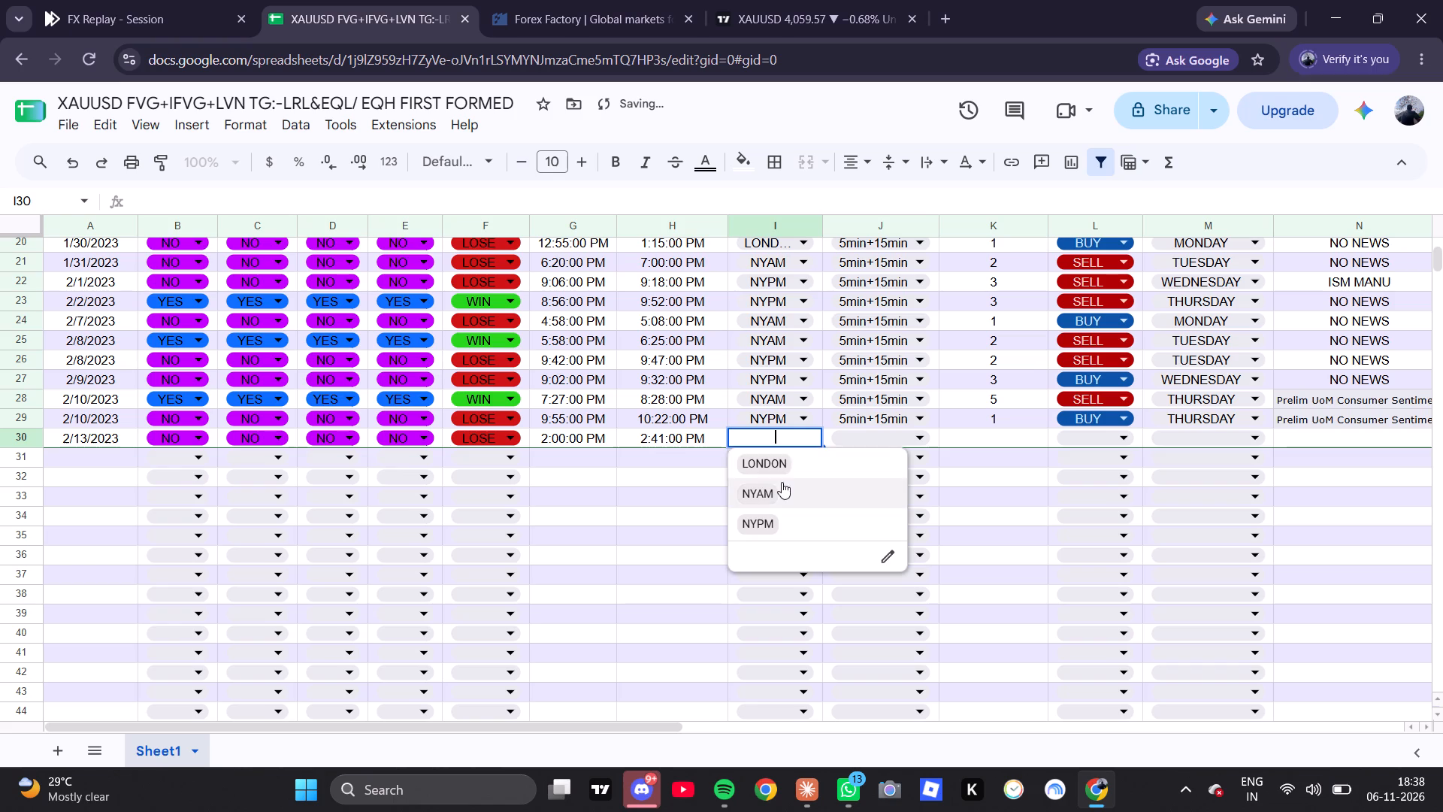
pyautogui.click(791, 465)
pyautogui.click(876, 444)
pyautogui.click(880, 464)
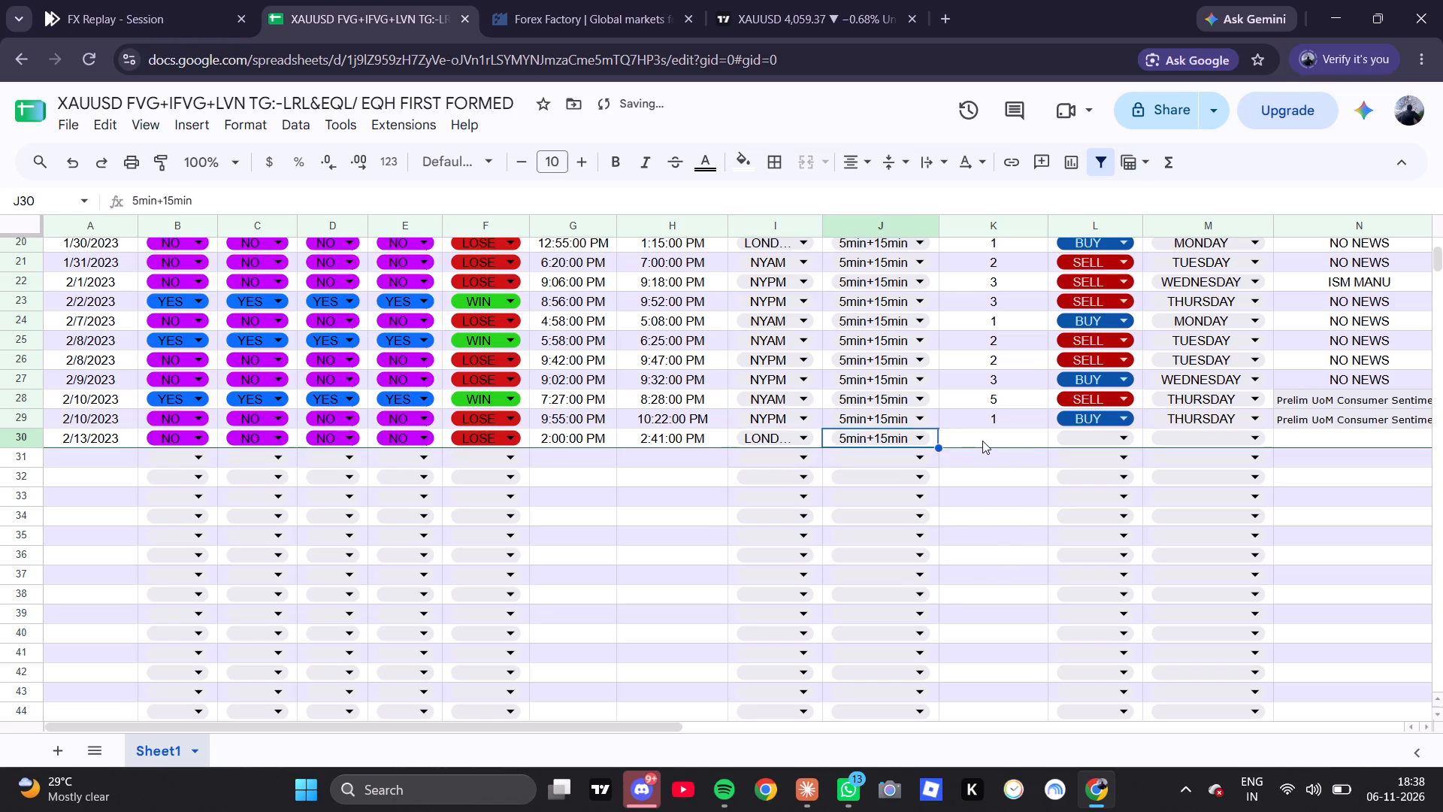
# Enter 3 in column K of row 30 in the spreadsheet log, checking the replay chart and the news calendar.
pyautogui.click(982, 441)
pyautogui.click(215, 0)
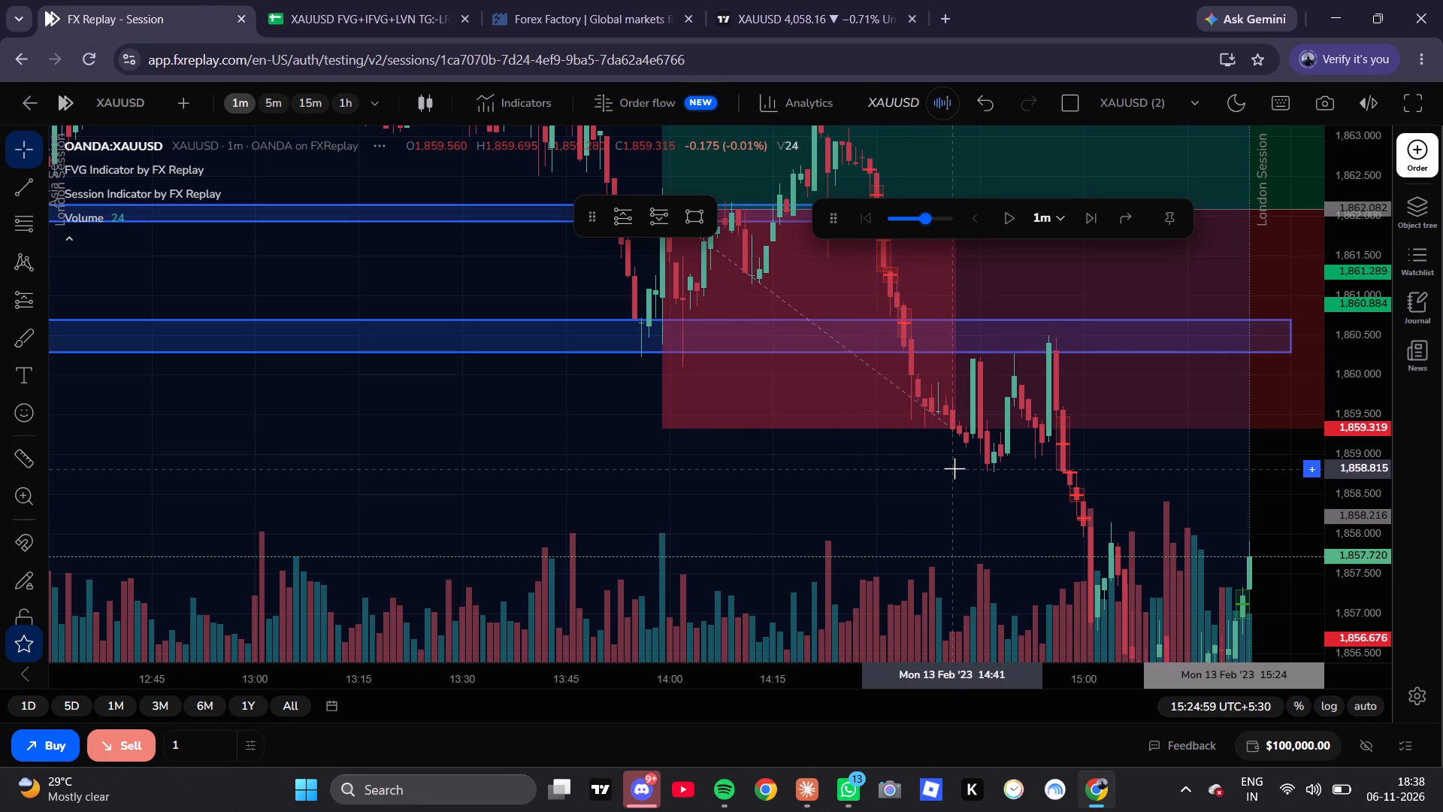
pyautogui.scroll(-4, 839, 489)
pyautogui.moveTo(921, 514); pyautogui.dragTo(890, 517)
pyautogui.click(620, 0)
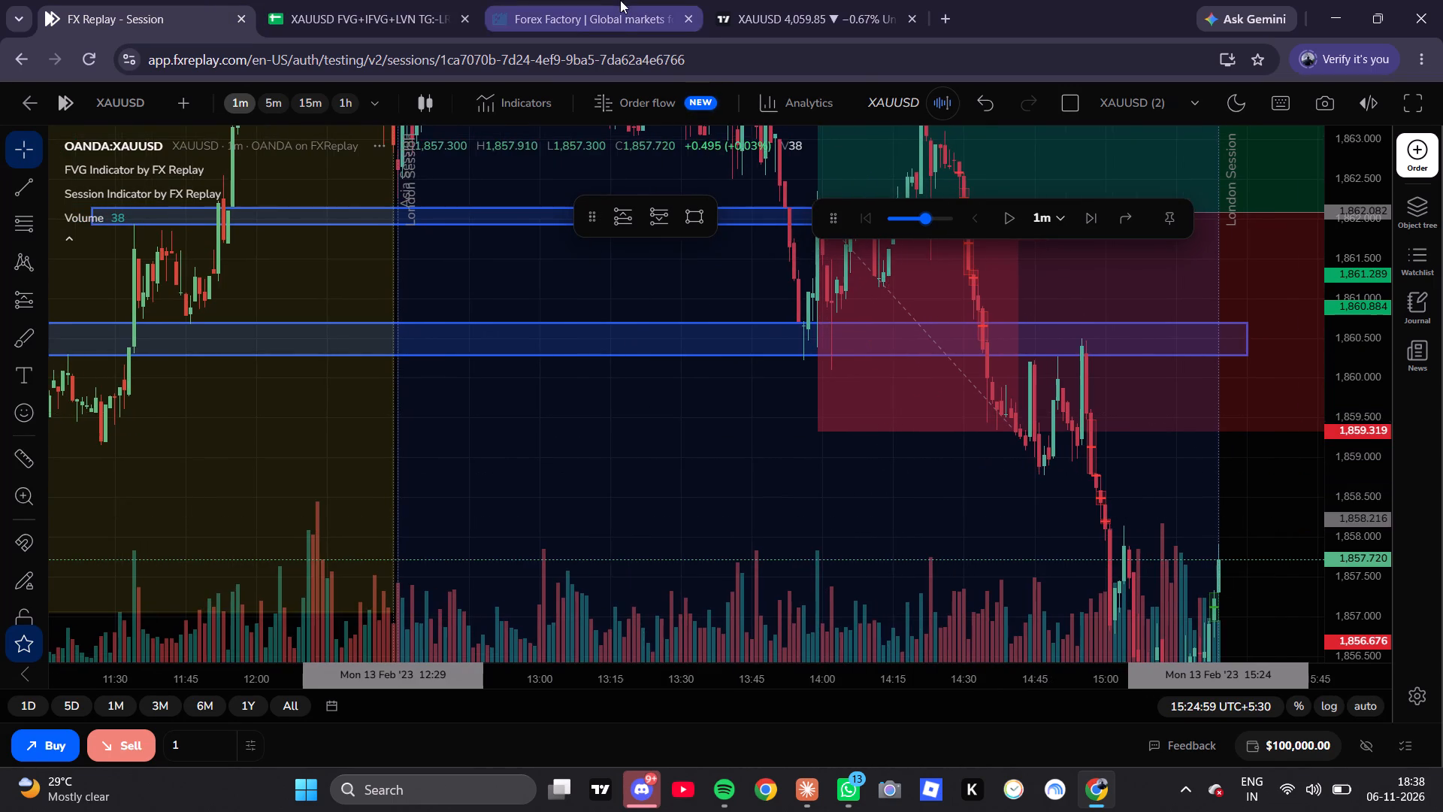
pyautogui.click(379, 0)
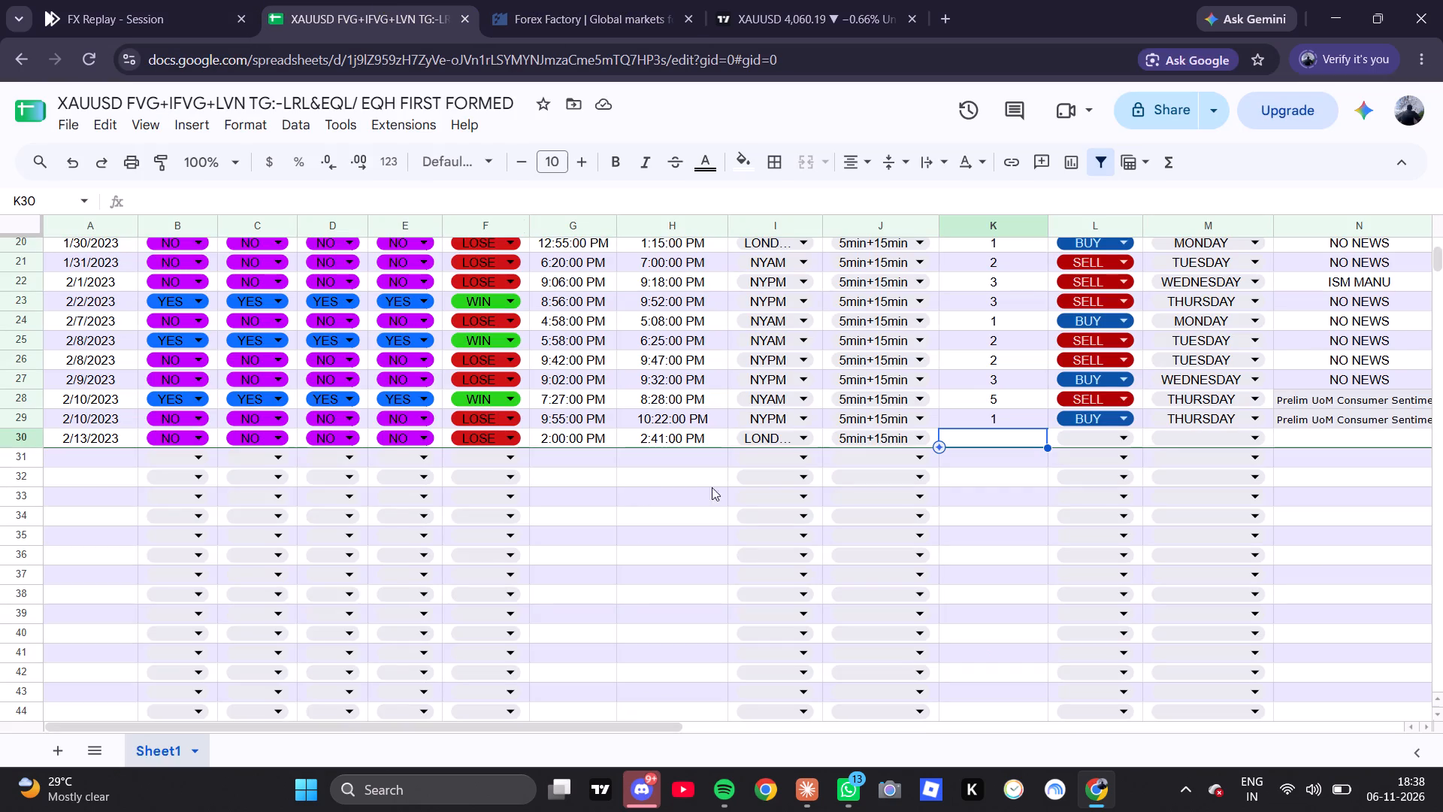
pyautogui.click(157, 0)
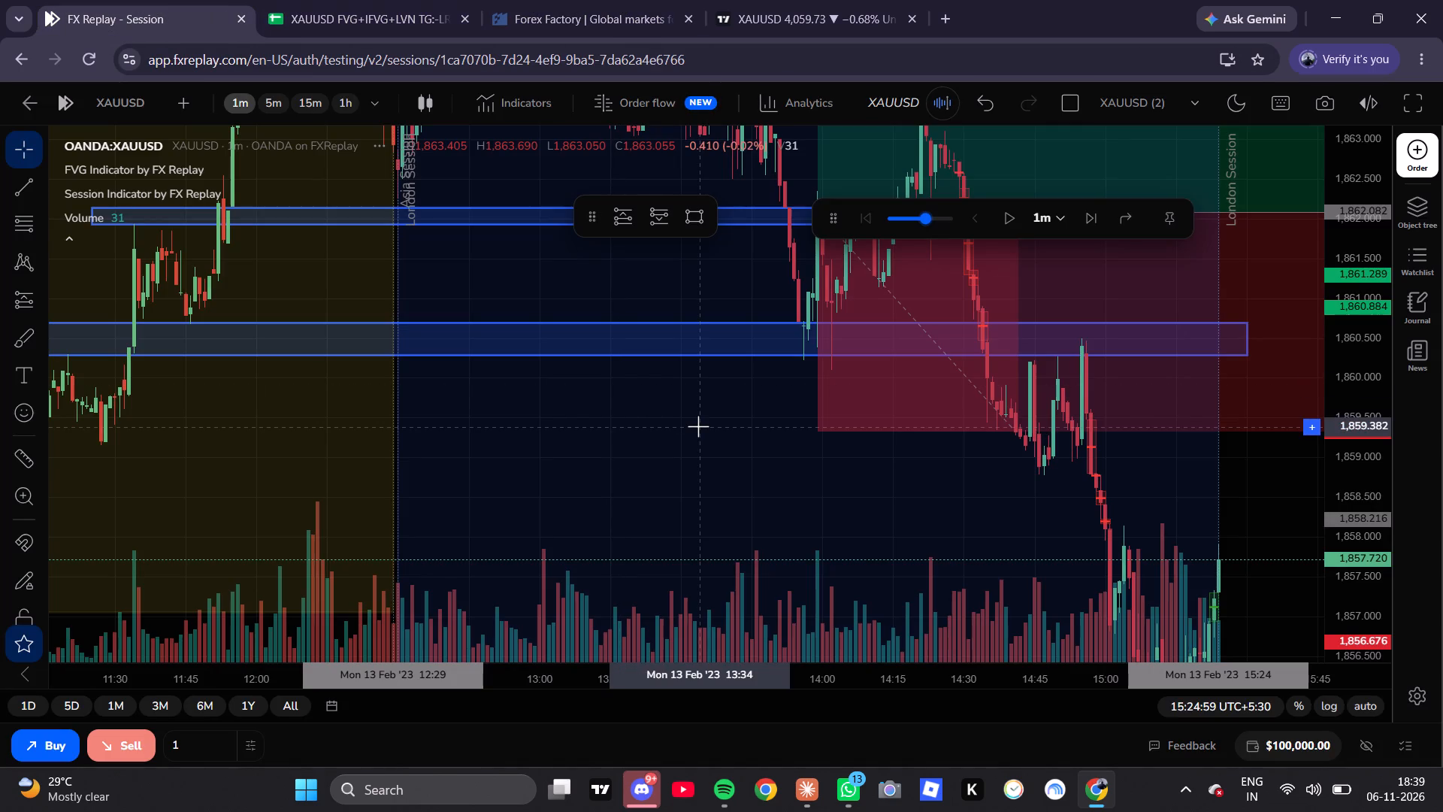
pyautogui.click(538, 0)
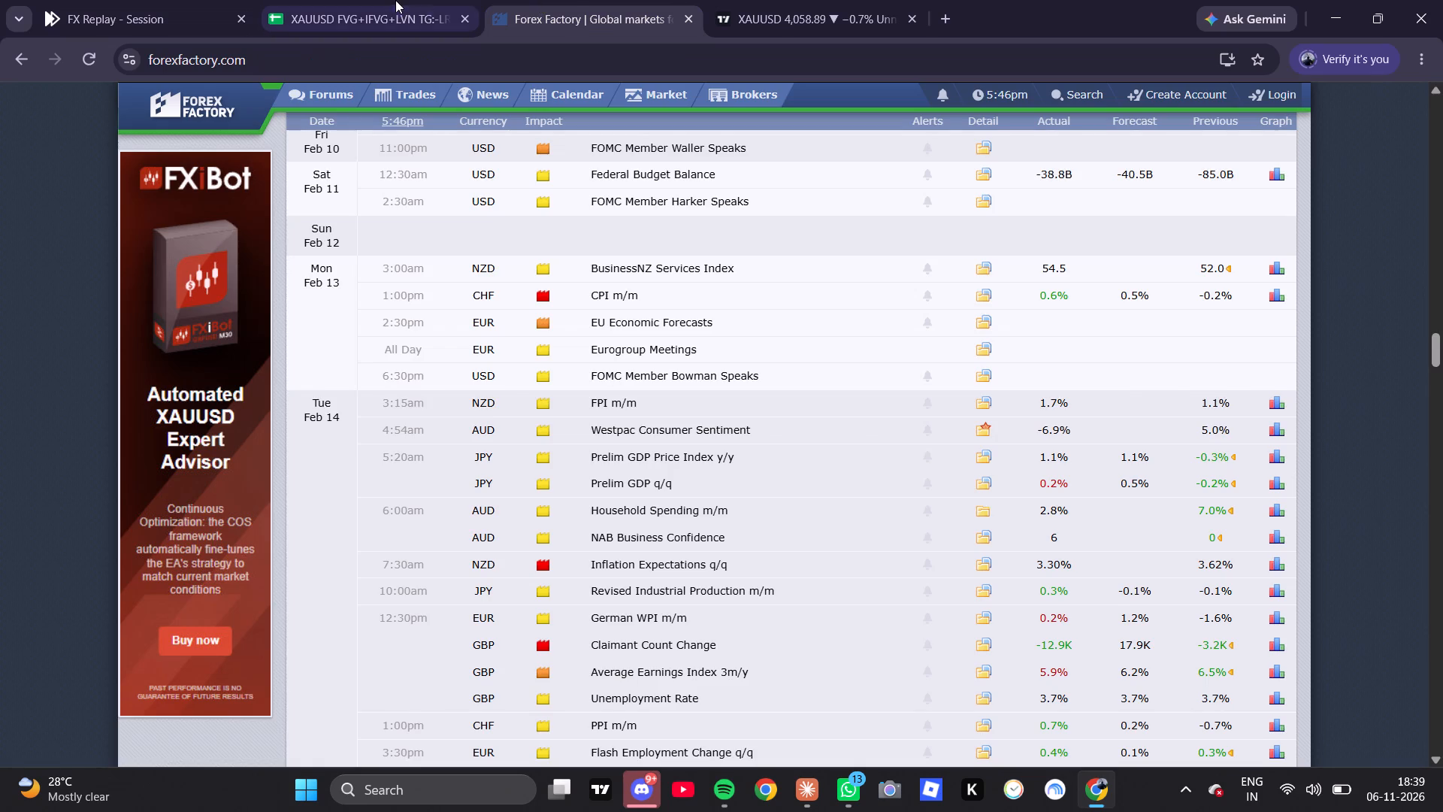
pyautogui.click(395, 0)
pyautogui.press('3')
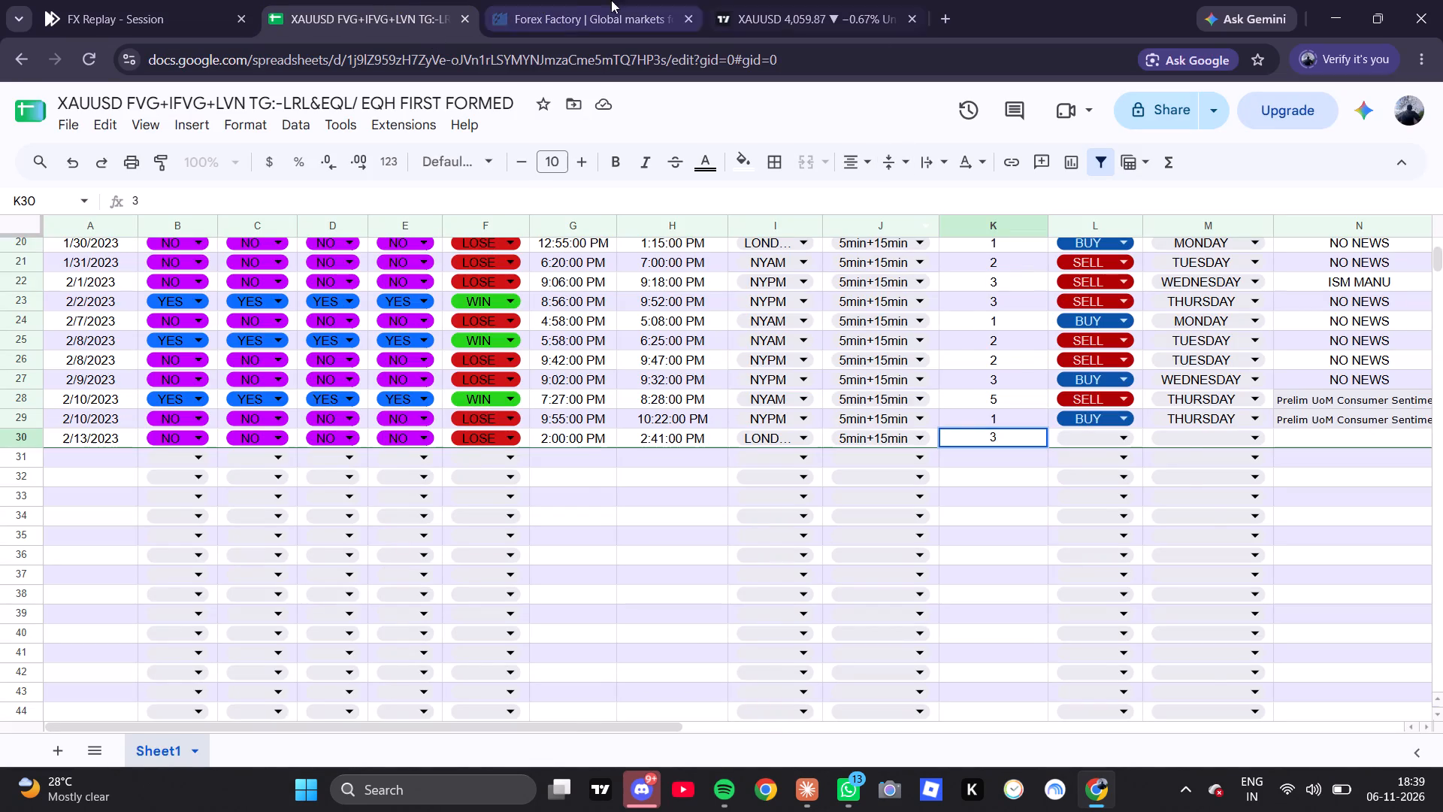
# Move the Forex Factory browser page ahead of the spreadsheet and return to the spreadsheet.
pyautogui.moveTo(568, 0); pyautogui.dragTo(418, 0)
pyautogui.click(640, 0)
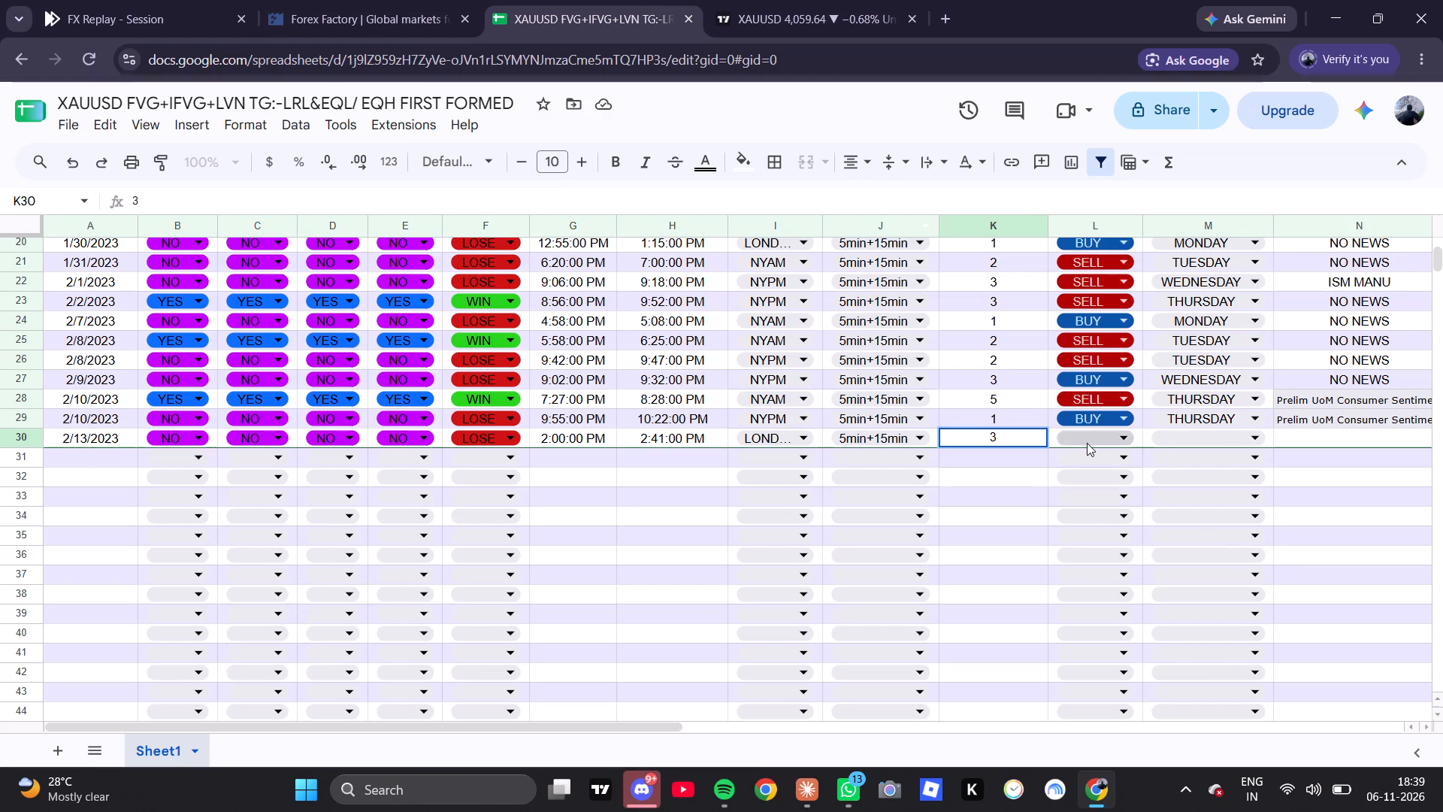
# Set row 30's trade direction to BUY and its weekday to MONDAY.
pyautogui.click(1087, 443)
pyautogui.click(1101, 460)
pyautogui.click(1173, 434)
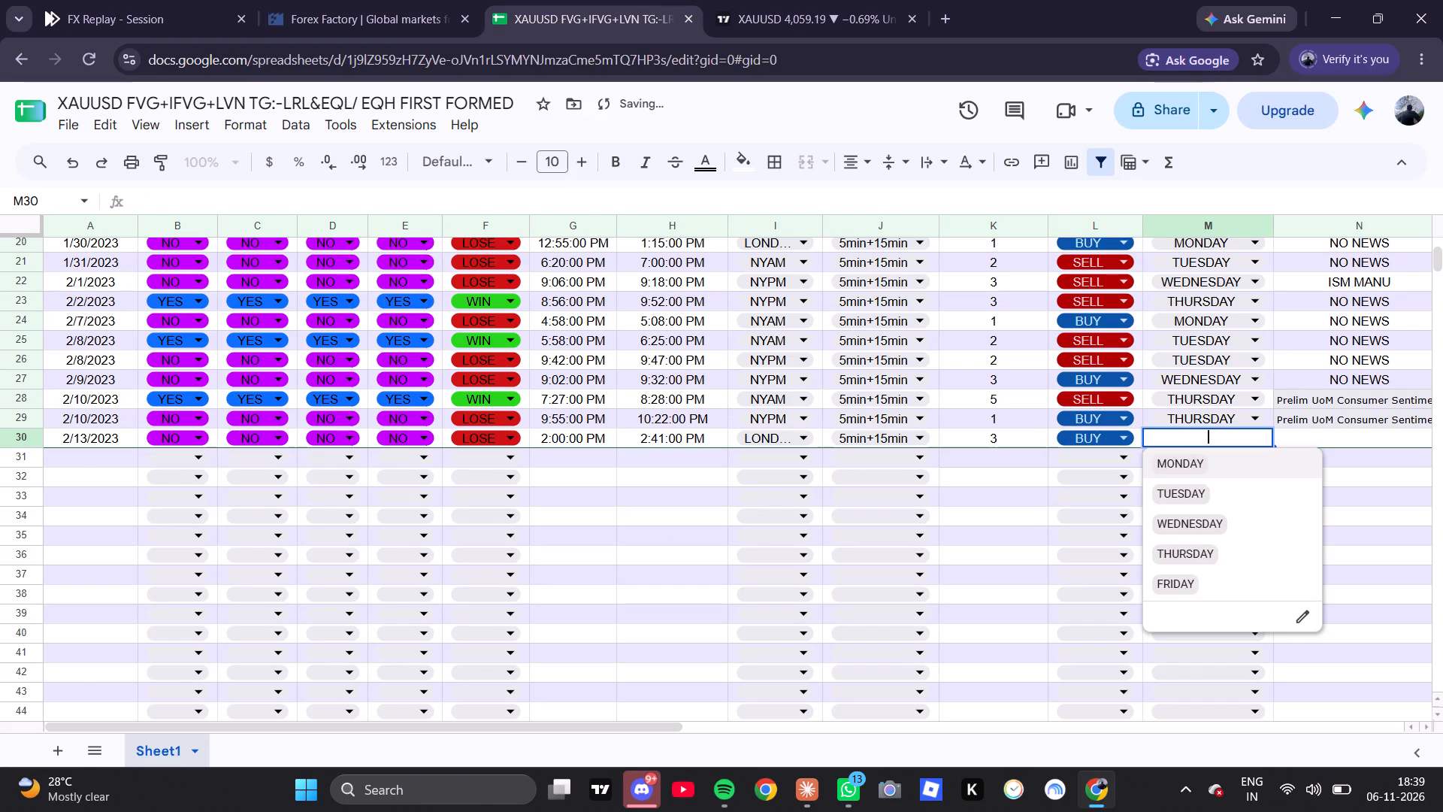
pyautogui.click(1204, 472)
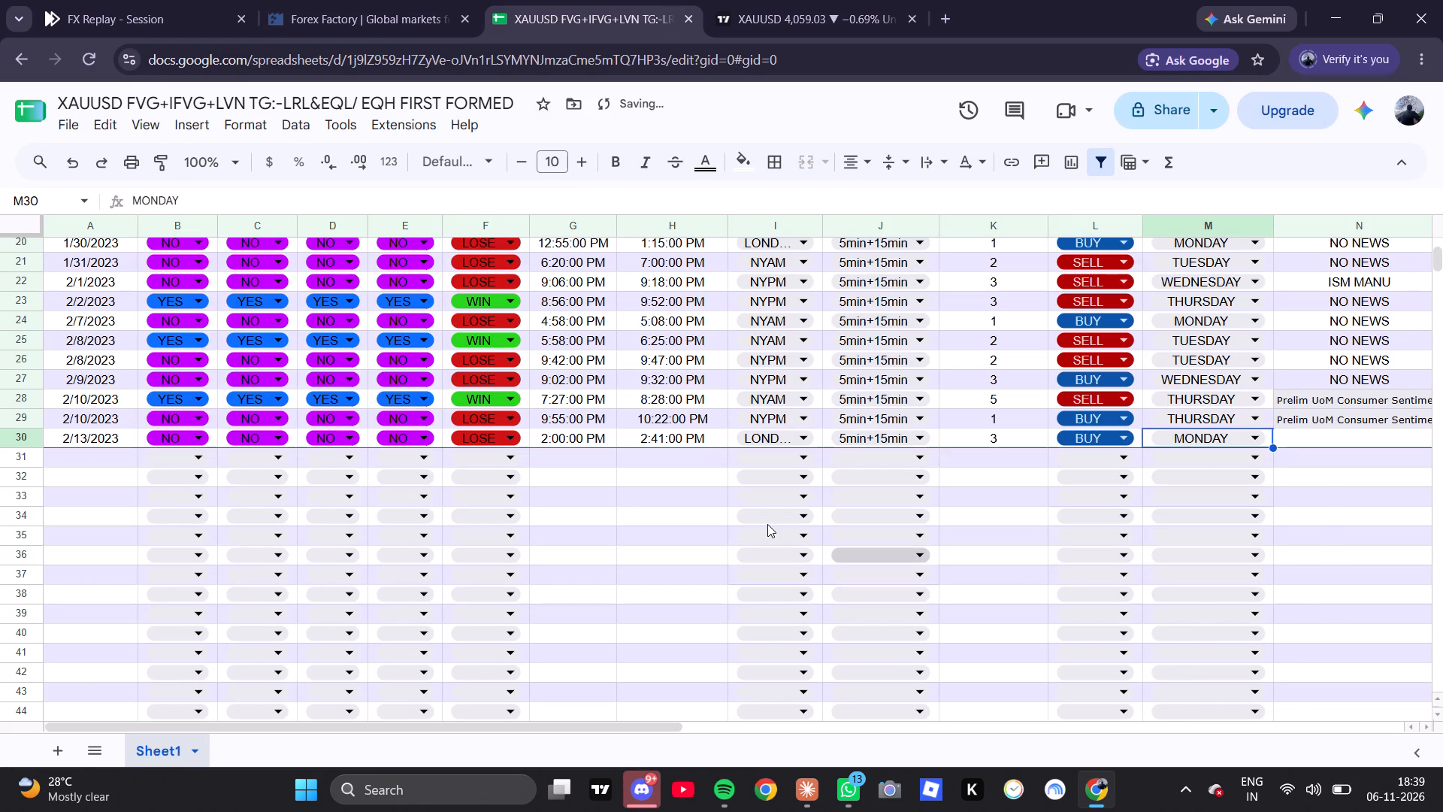
# Check the dates on the replay chart and set the weekday of both 2/10/2023 trades, rows 28 and 29, to FRIDAY.
pyautogui.click(207, 26)
pyautogui.scroll(-2, 402, 272)
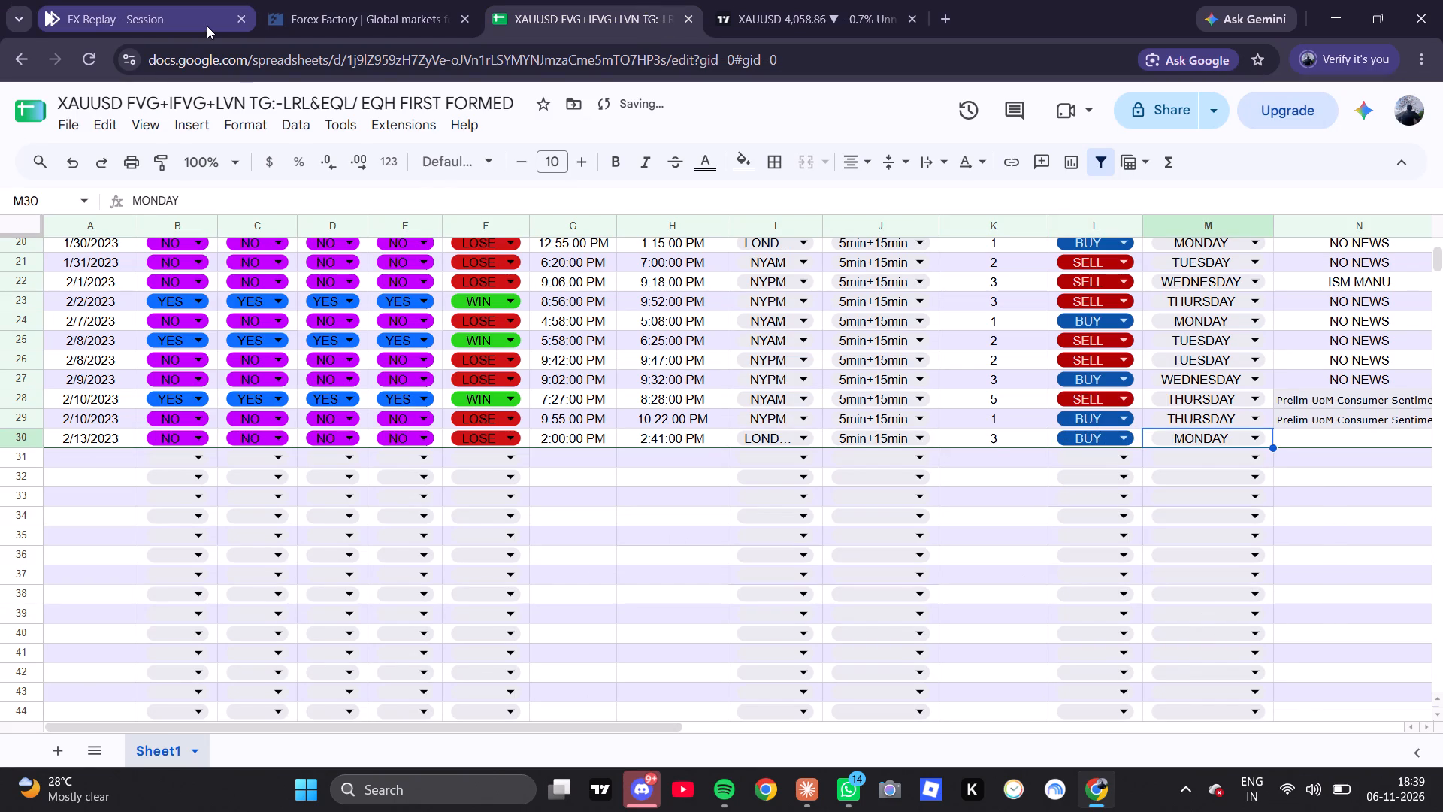
pyautogui.scroll(-12, 207, 26)
pyautogui.scroll(1, 398, 290)
pyautogui.scroll(-4, 398, 292)
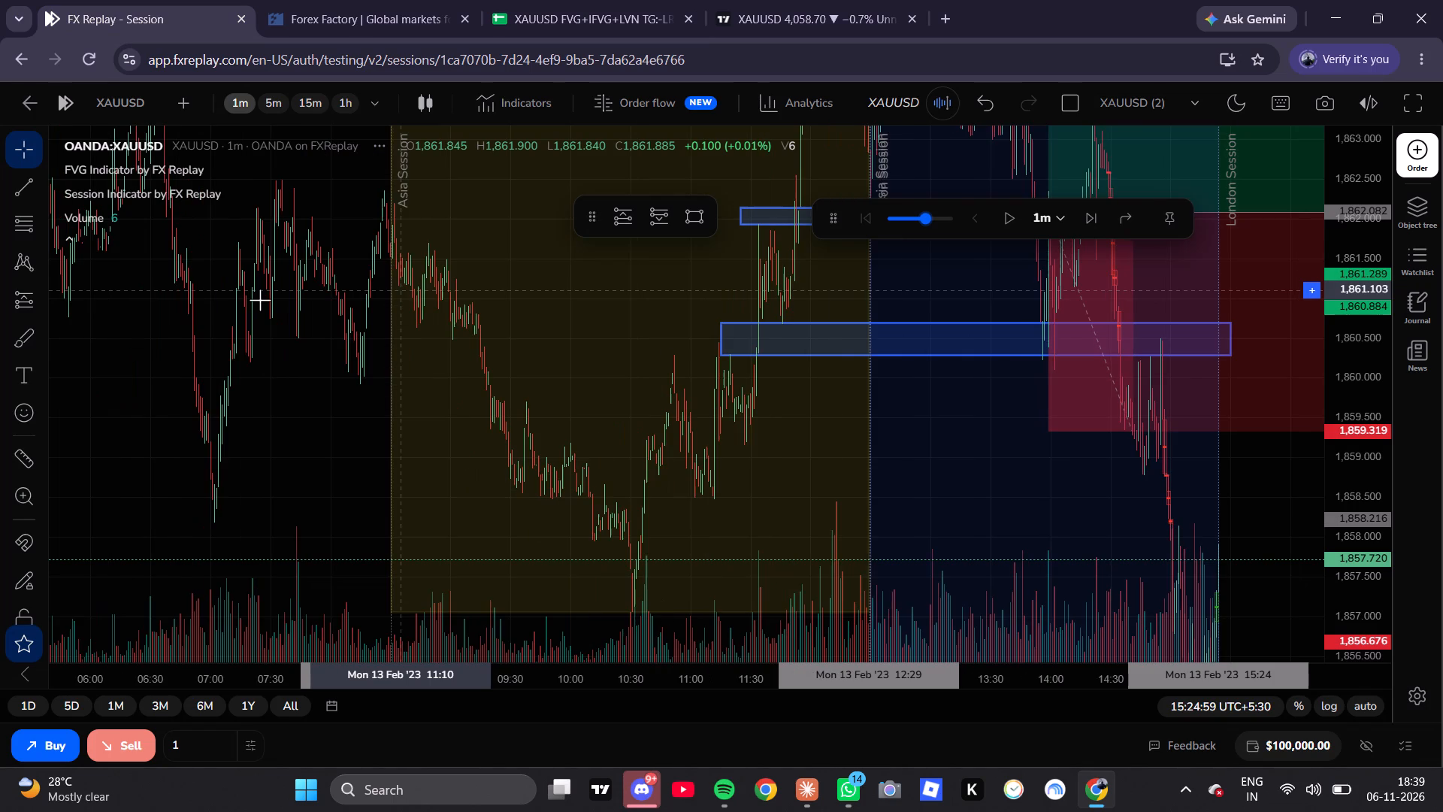
pyautogui.scroll(-1, 398, 292)
pyautogui.scroll(1, 397, 293)
pyautogui.click(548, 0)
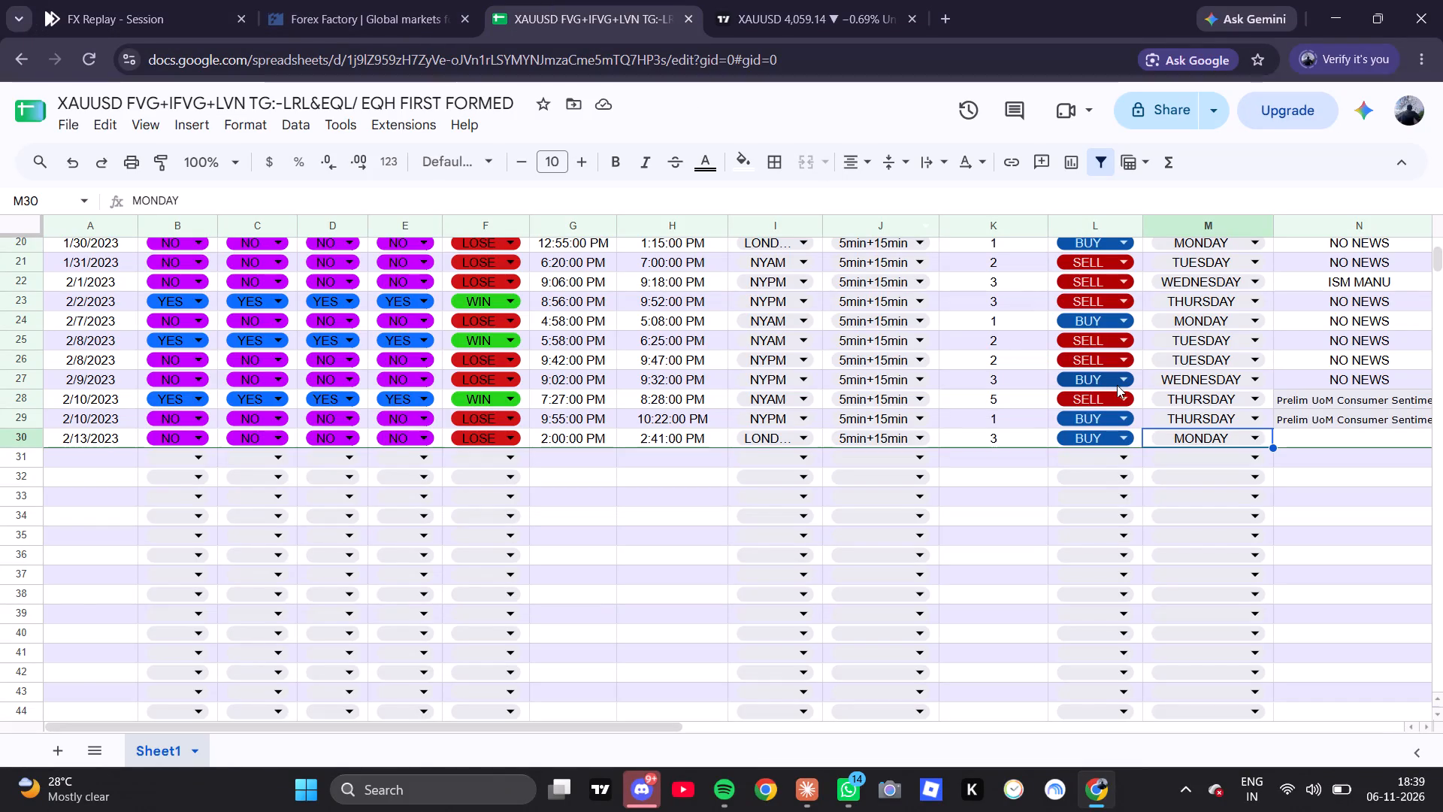
pyautogui.click(1205, 385)
pyautogui.click(1333, 535)
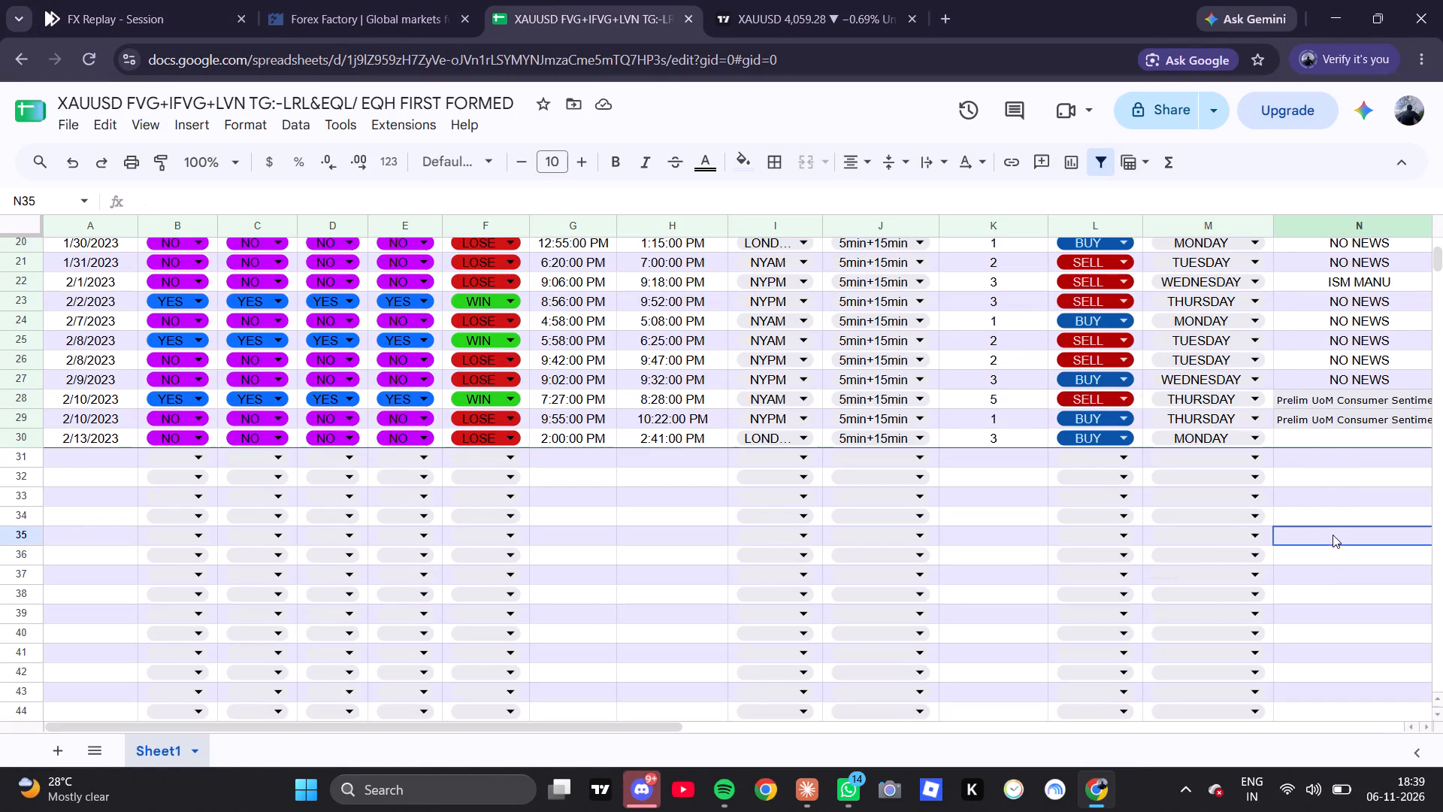
pyautogui.click(1209, 414)
pyautogui.click(1205, 551)
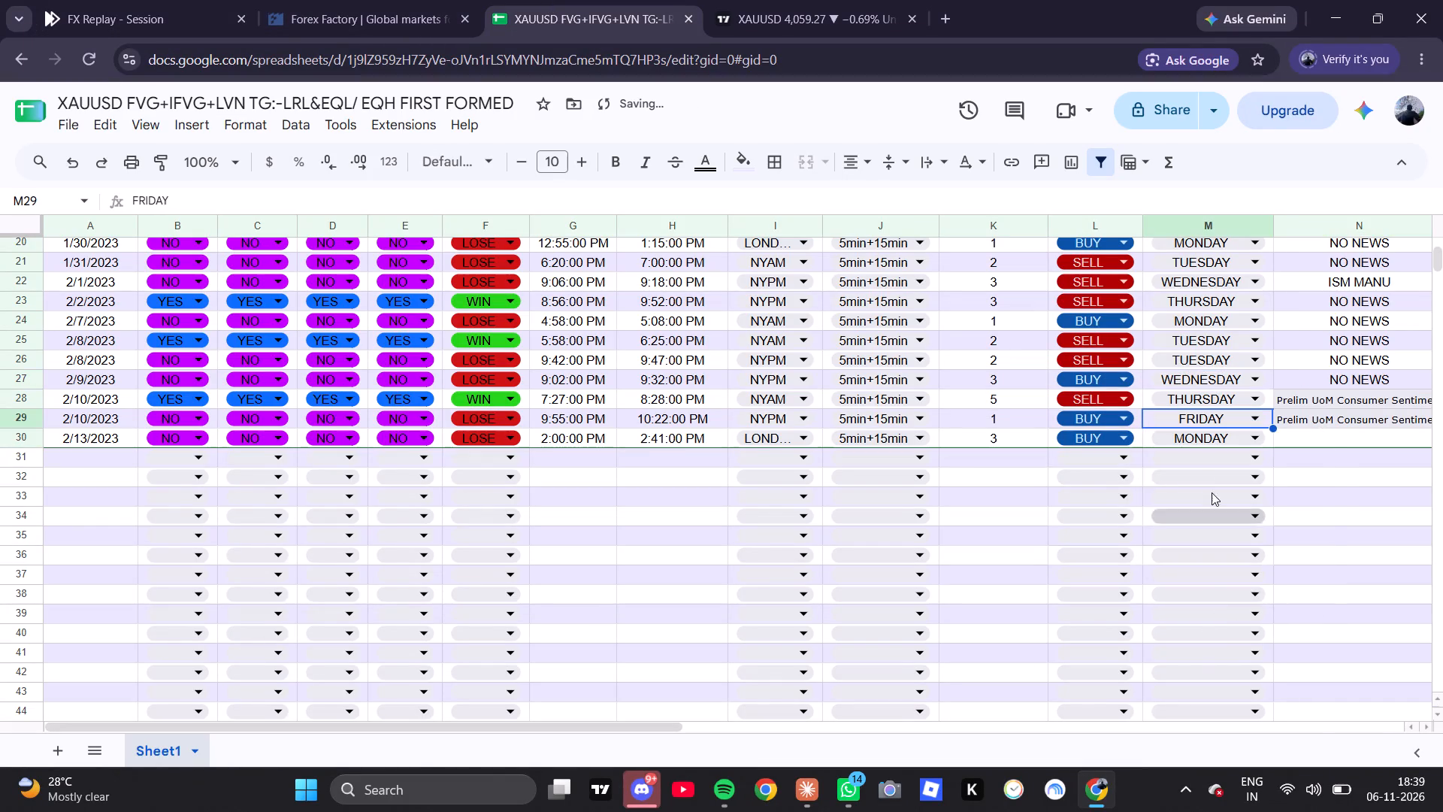
pyautogui.click(1204, 401)
pyautogui.click(1210, 538)
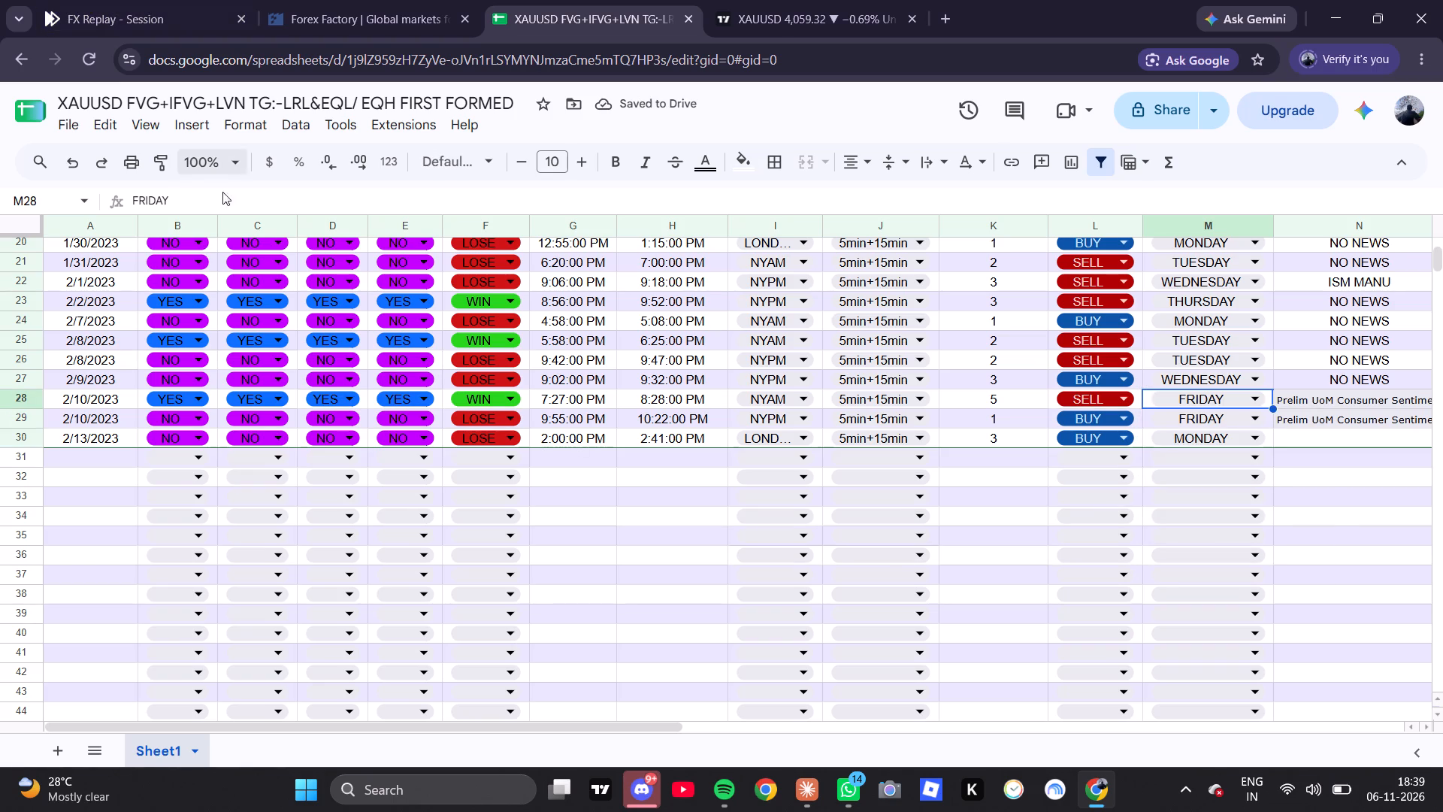
# Switch the replay chart to the 15-minute timeframe and examine the dates of the early February trades, checking the Forex Factory calendar.
pyautogui.click(96, 0)
pyautogui.scroll(-14, 482, 509)
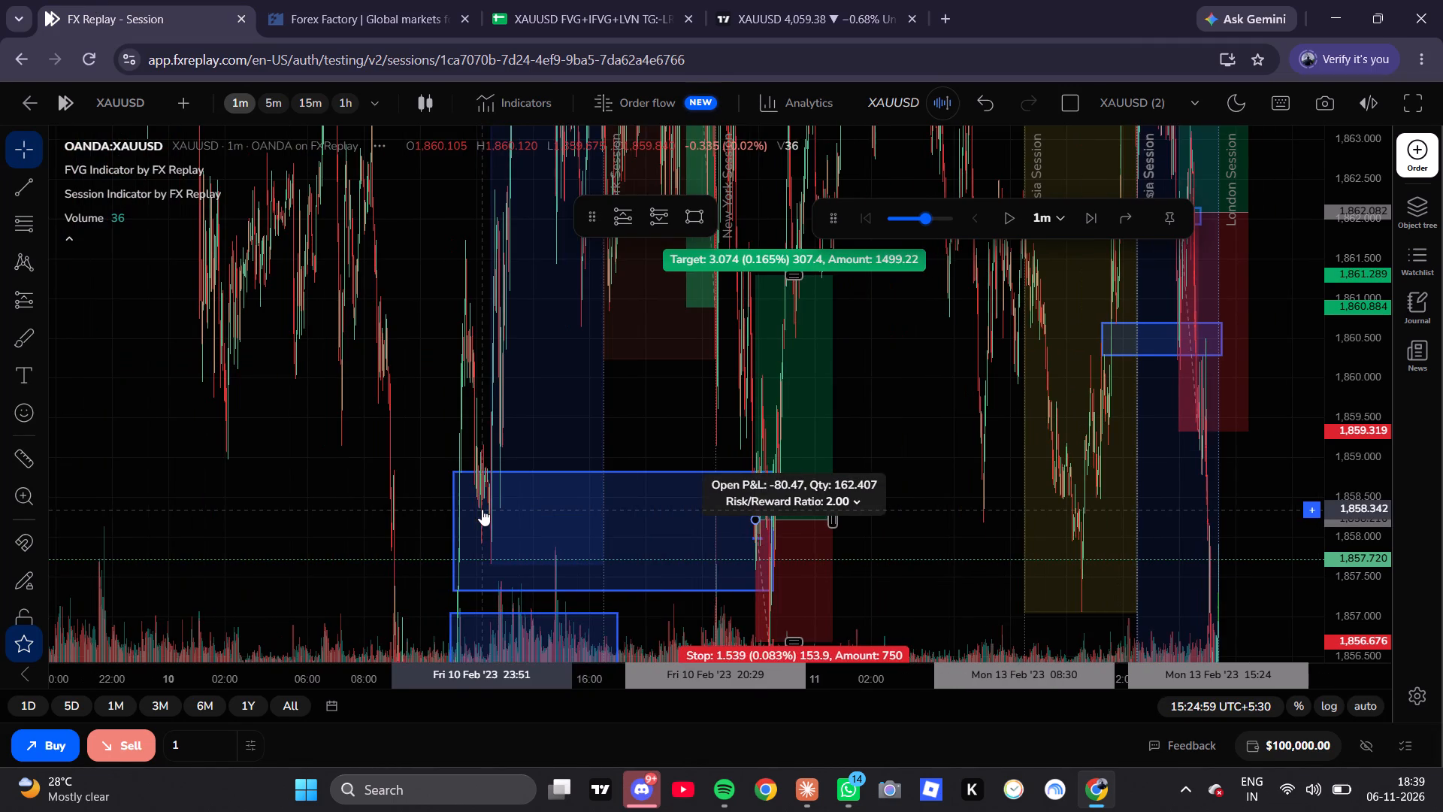
pyautogui.scroll(-10, 1361, 504)
pyautogui.click(307, 108)
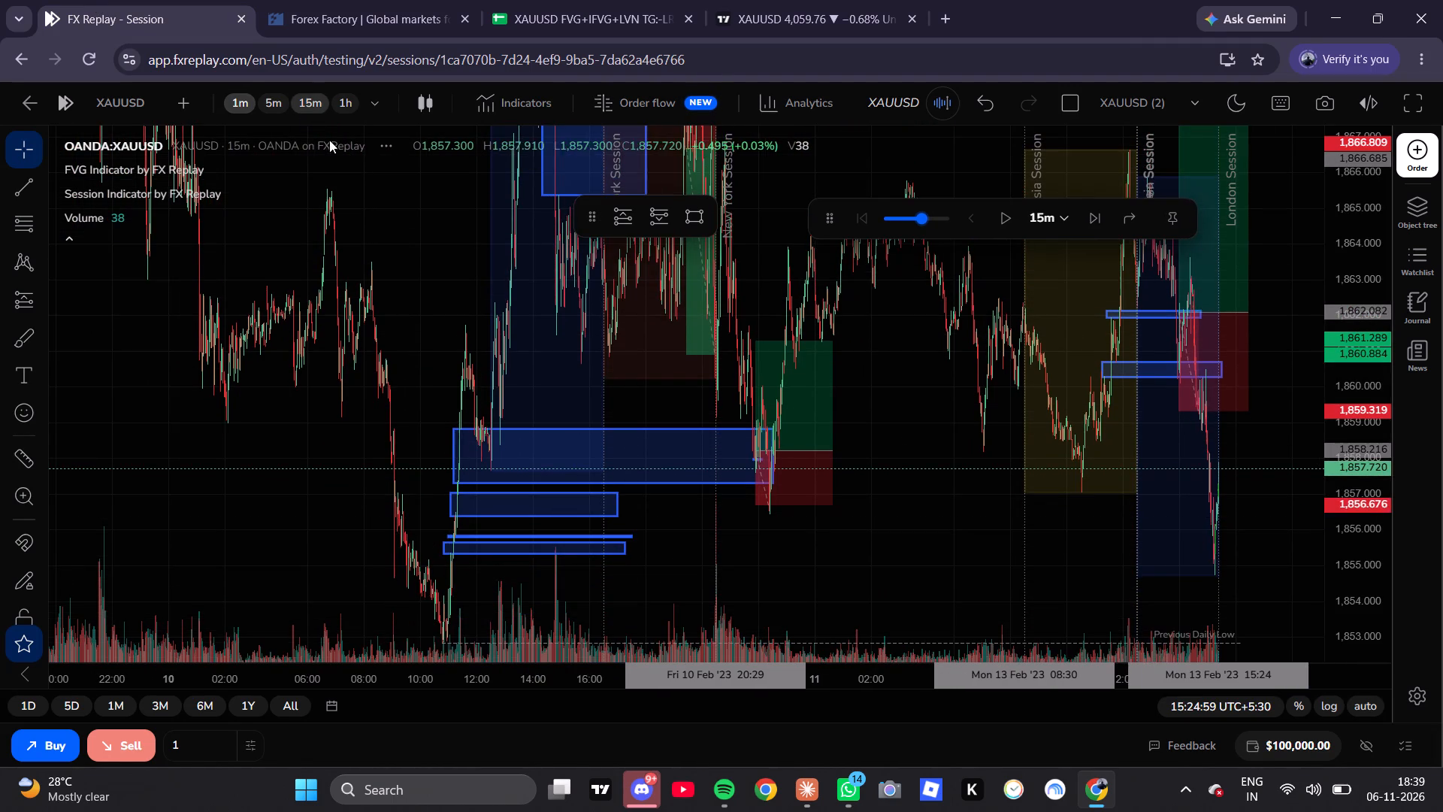
pyautogui.scroll(13, 830, 468)
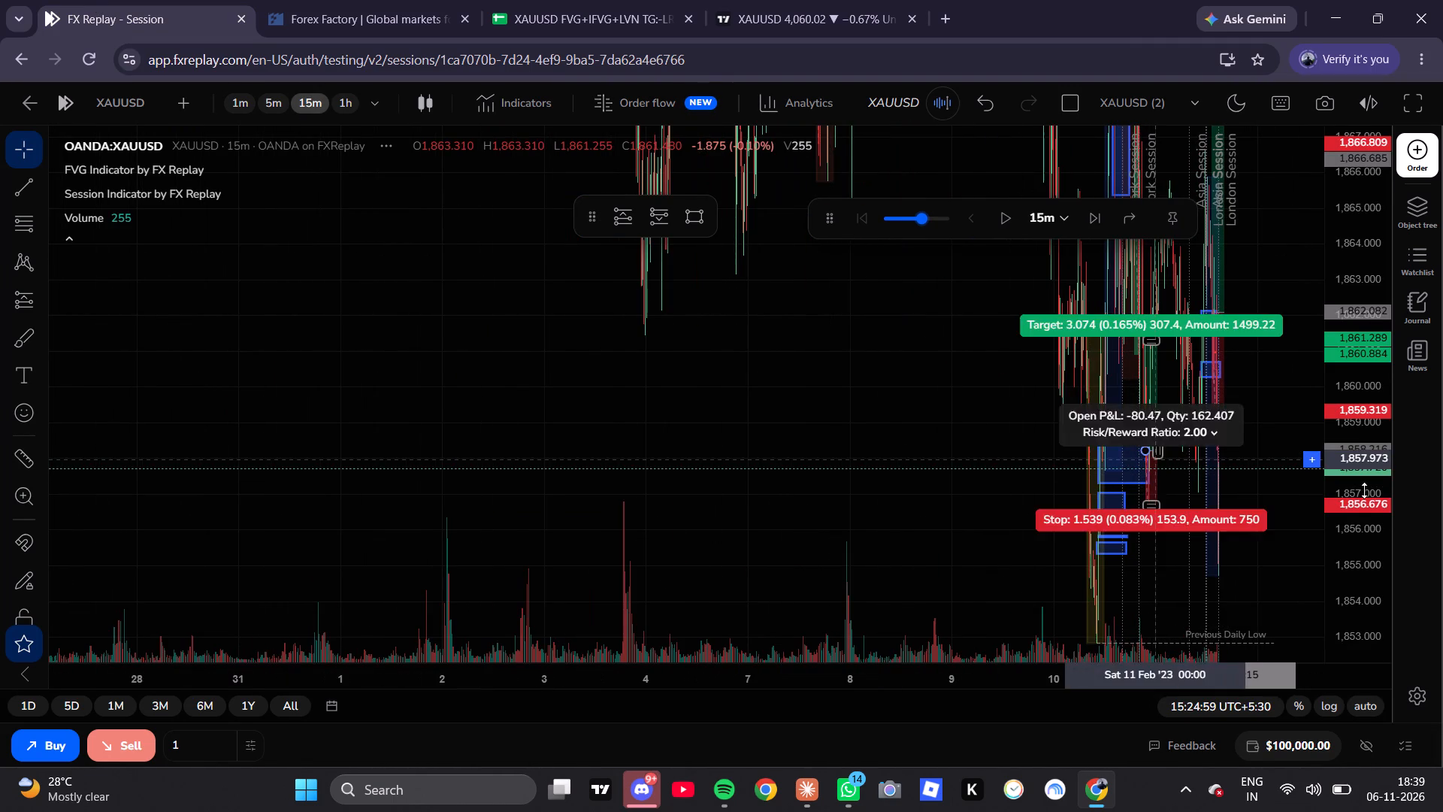
pyautogui.scroll(-15, 1370, 509)
pyautogui.scroll(3, 764, 421)
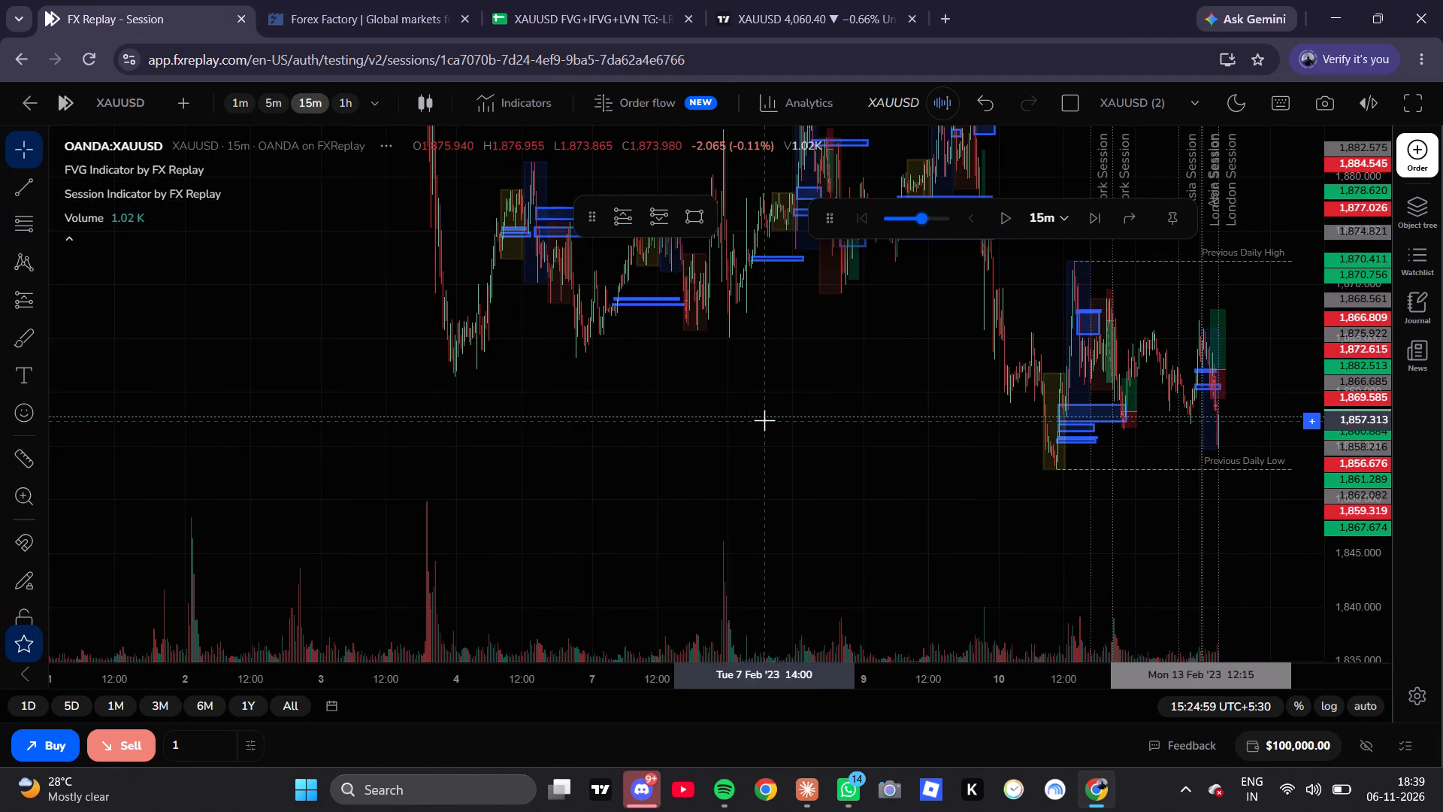
pyautogui.moveTo(764, 420); pyautogui.dragTo(930, 459)
pyautogui.click(930, 459)
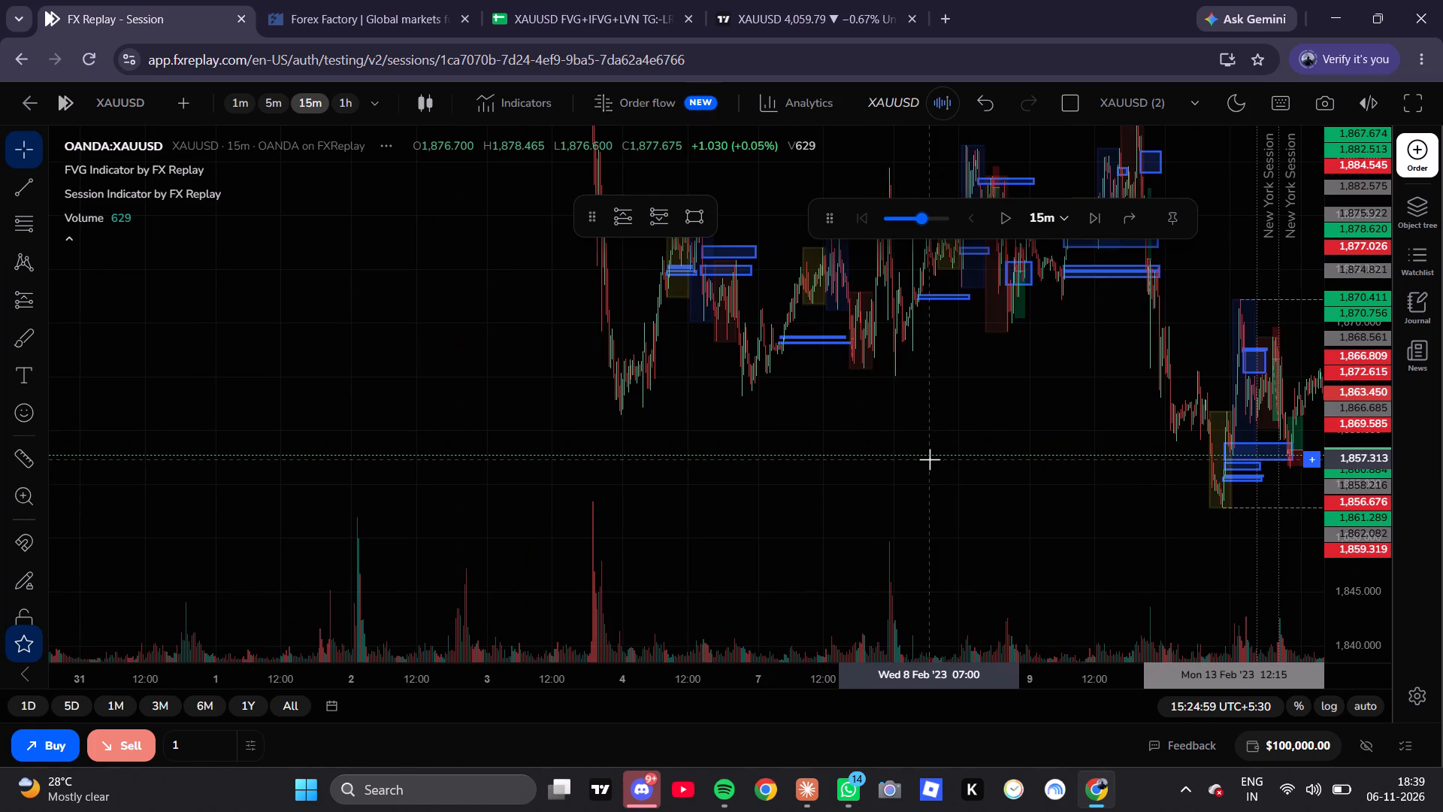
pyautogui.click(372, 0)
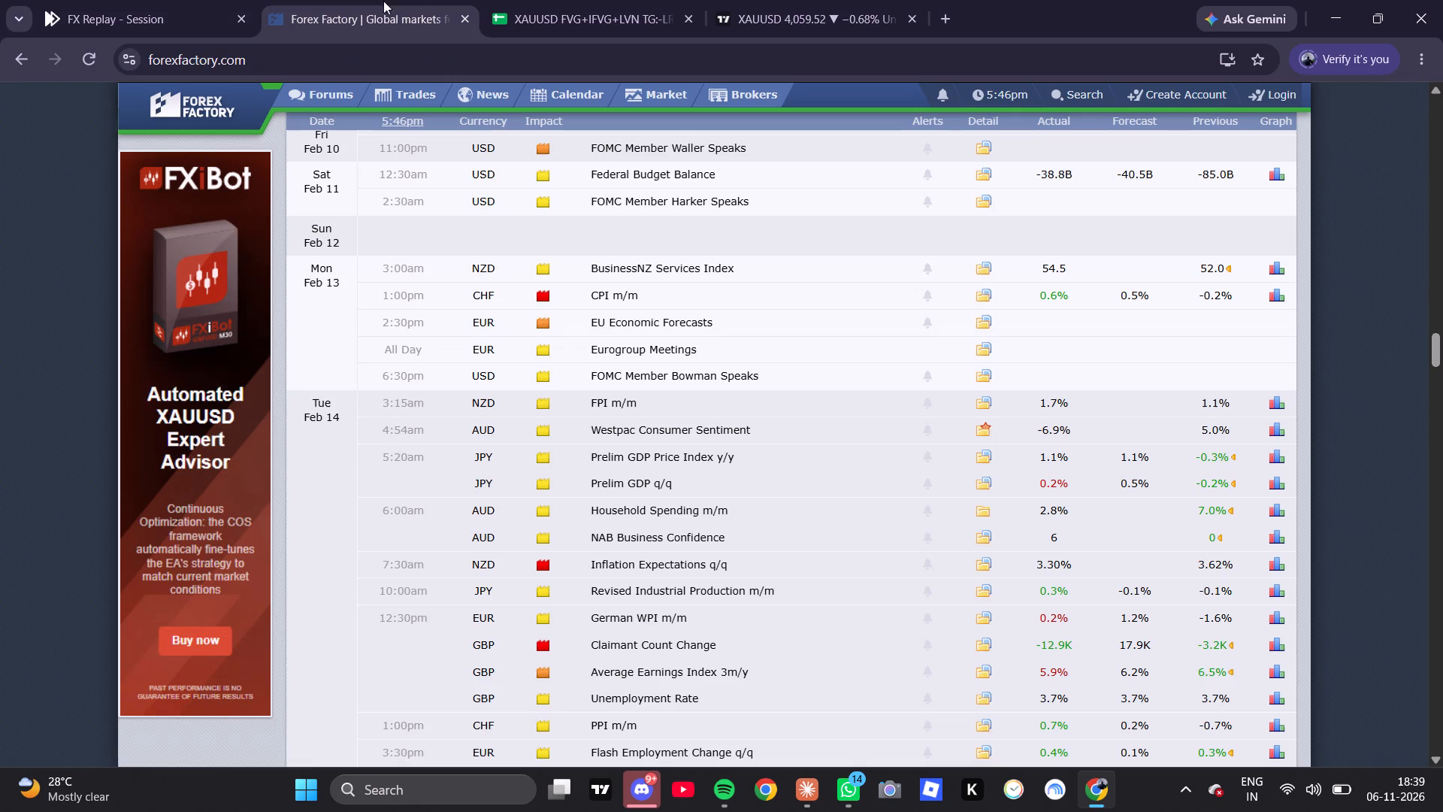
# Set the weekday to TUESDAY in row 24, WEDNESDAY in rows 25 and 26, and THURSDAY in row 27.
pyautogui.click(543, 0)
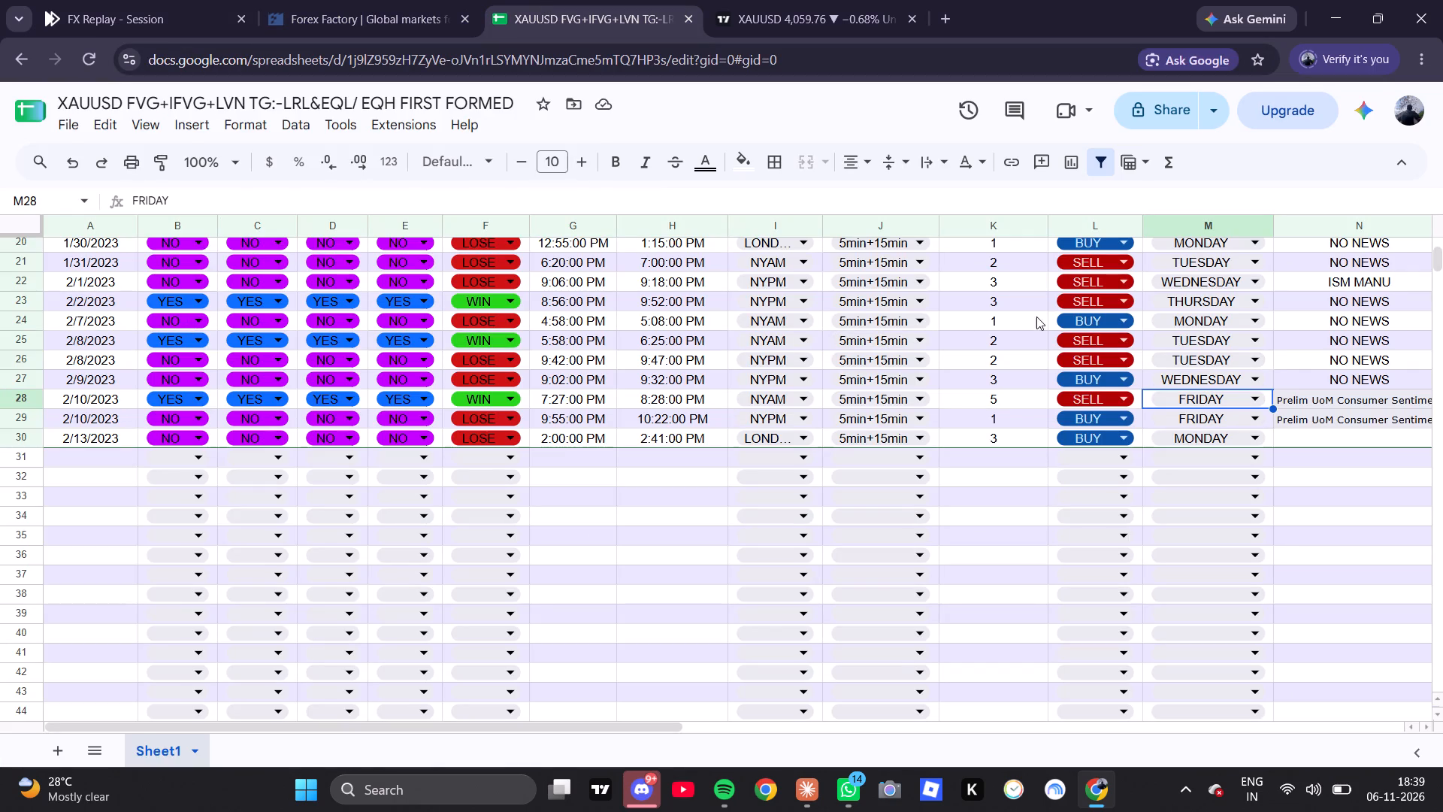
pyautogui.click(1156, 315)
pyautogui.click(1206, 375)
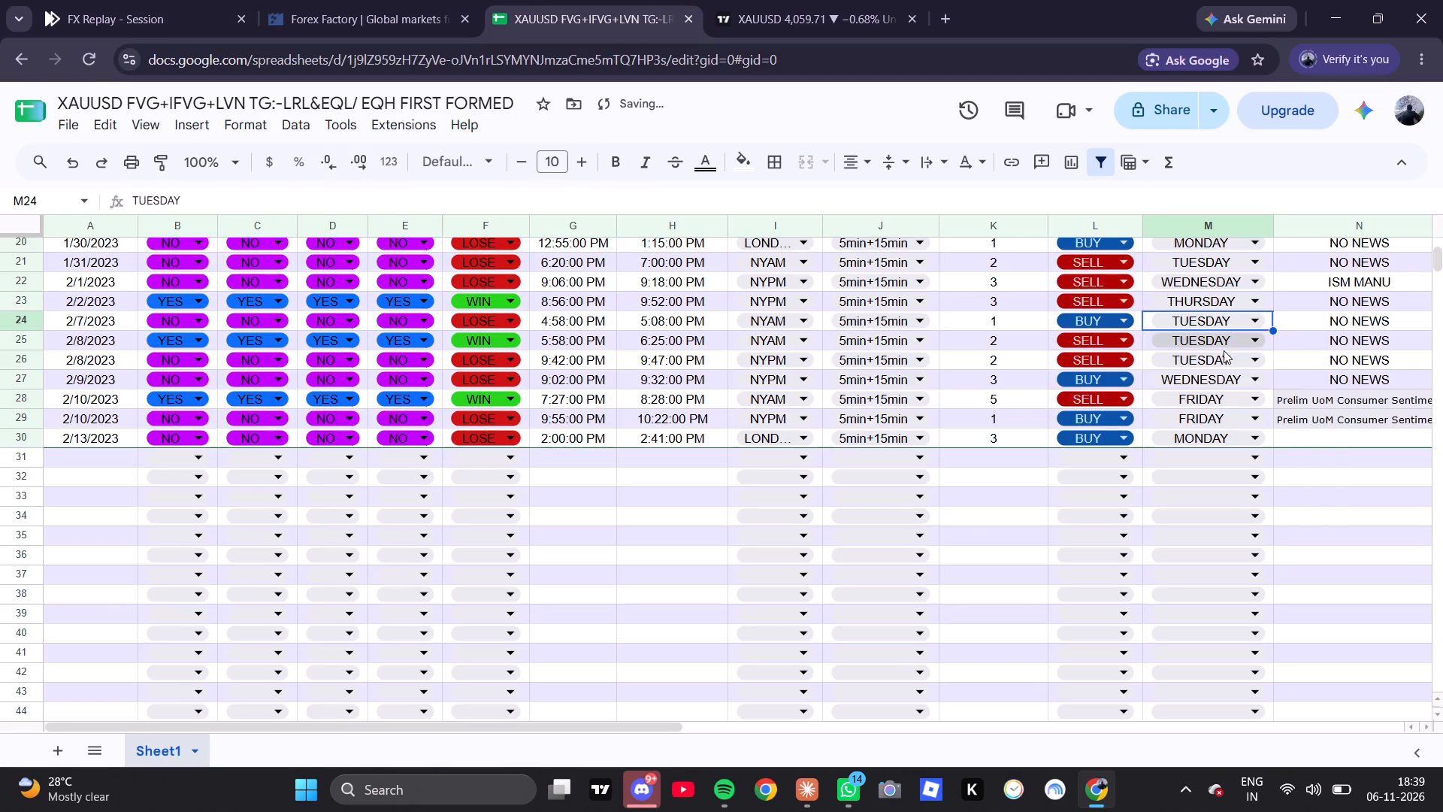
pyautogui.click(1224, 350)
pyautogui.click(1224, 347)
pyautogui.click(1200, 421)
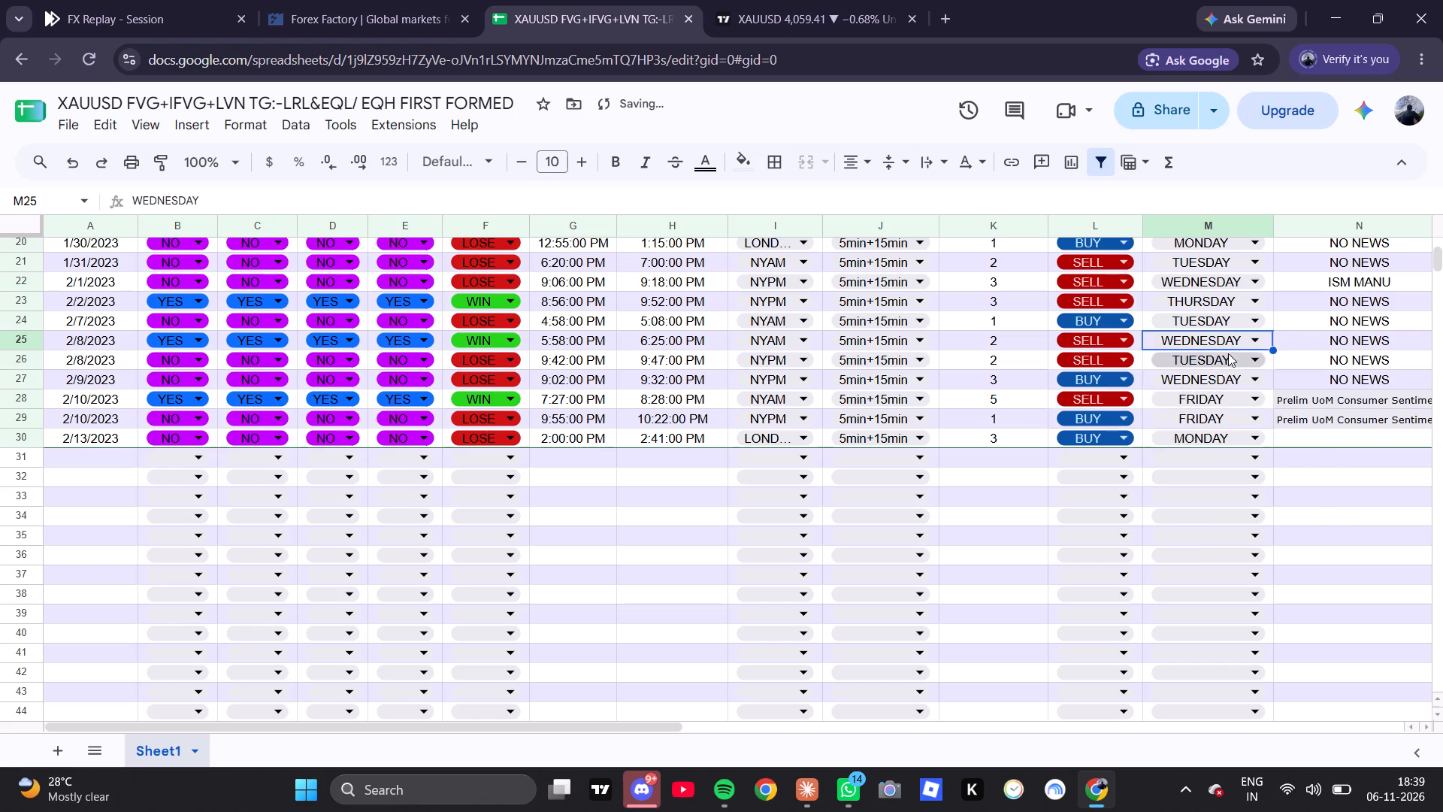
pyautogui.click(1228, 353)
pyautogui.click(1209, 438)
pyautogui.click(1213, 372)
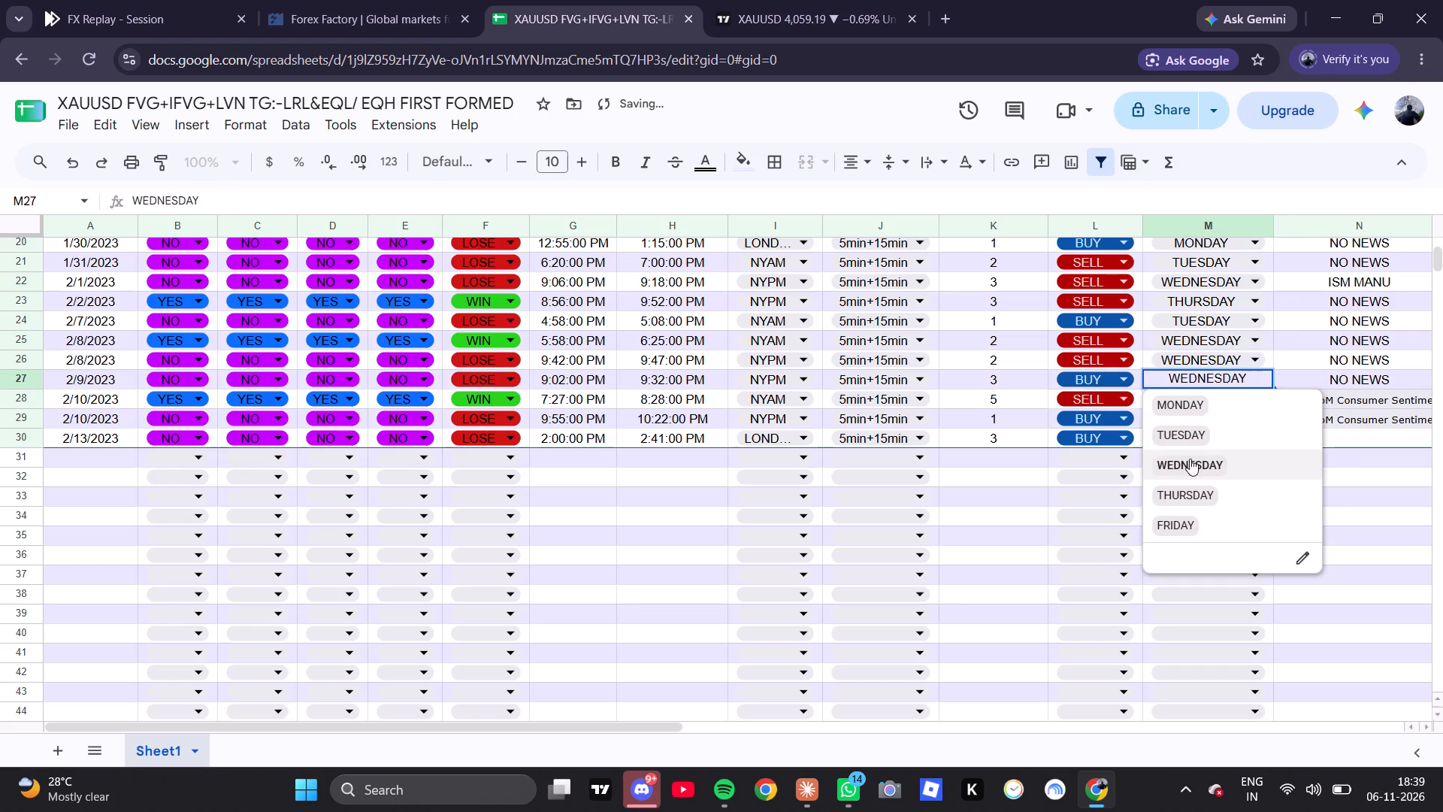
pyautogui.click(1186, 486)
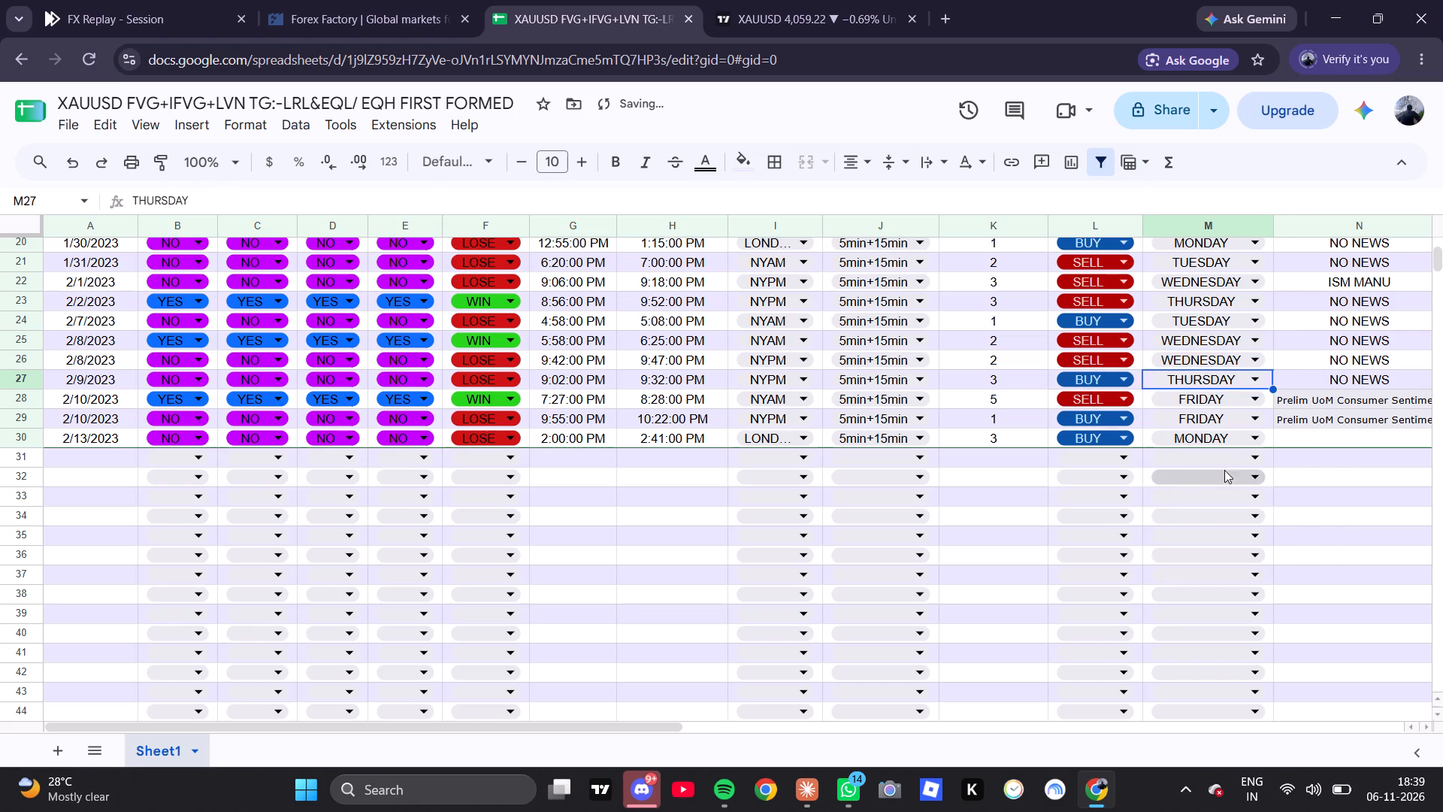
# Check the 13 Feb news on Forex Factory and examine the 13 Feb price action around the fair value gaps on the replay chart.
pyautogui.click(330, 12)
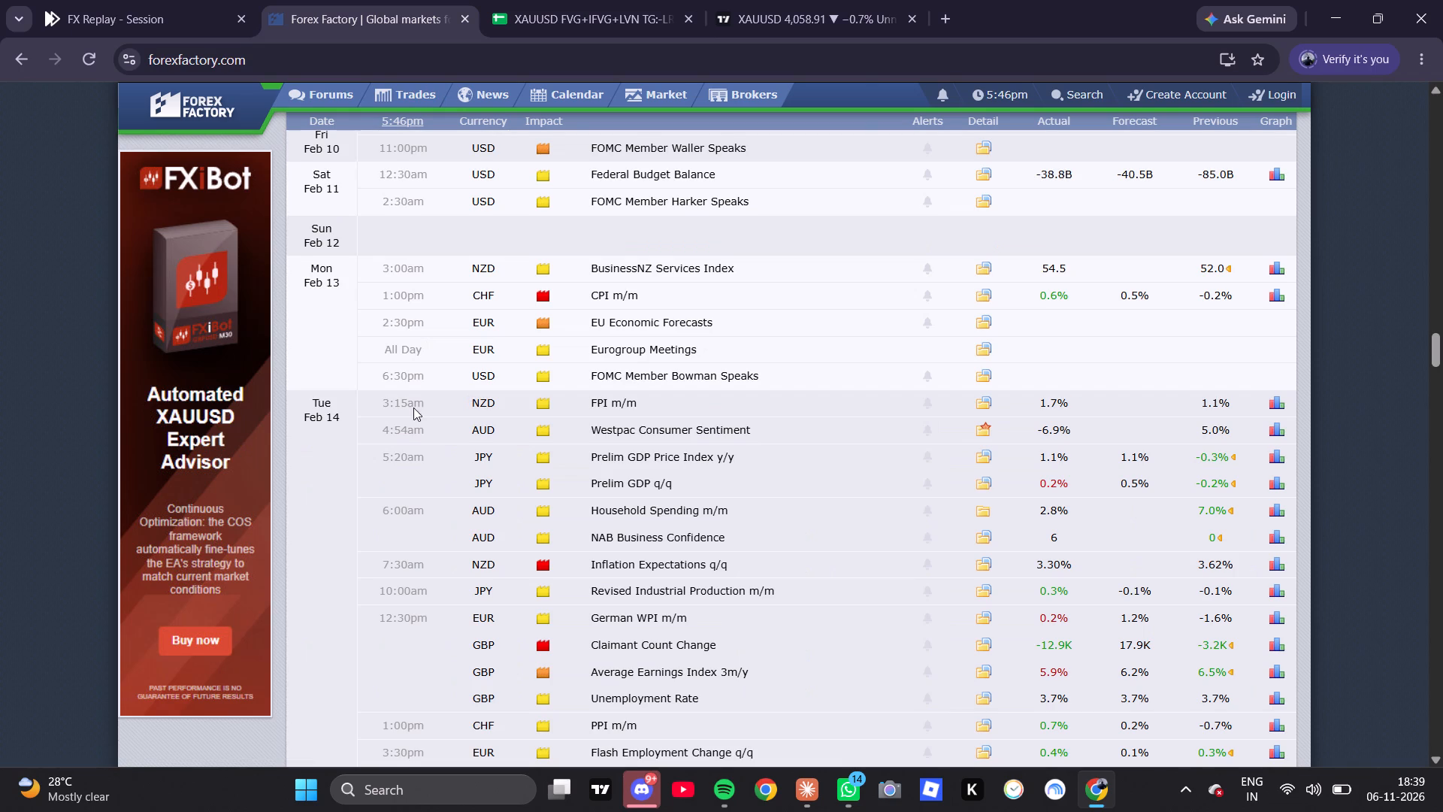
pyautogui.click(178, 0)
pyautogui.scroll(12, 927, 457)
pyautogui.scroll(-2, 930, 457)
pyautogui.scroll(2, 930, 457)
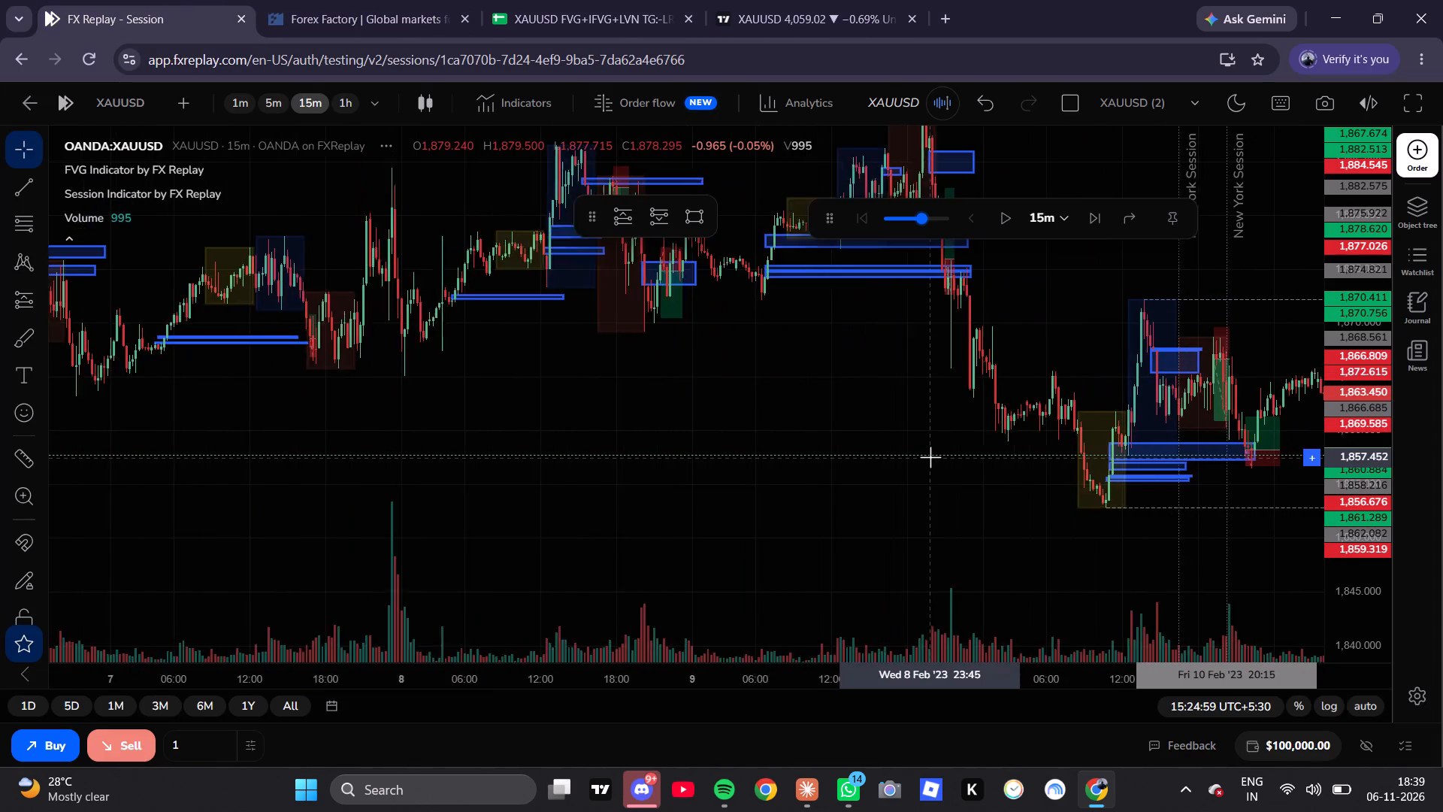
pyautogui.scroll(6, 930, 457)
pyautogui.moveTo(1117, 511); pyautogui.dragTo(625, 441)
pyautogui.scroll(-2, 625, 402)
pyautogui.scroll(1, 634, 402)
pyautogui.scroll(-2, 646, 402)
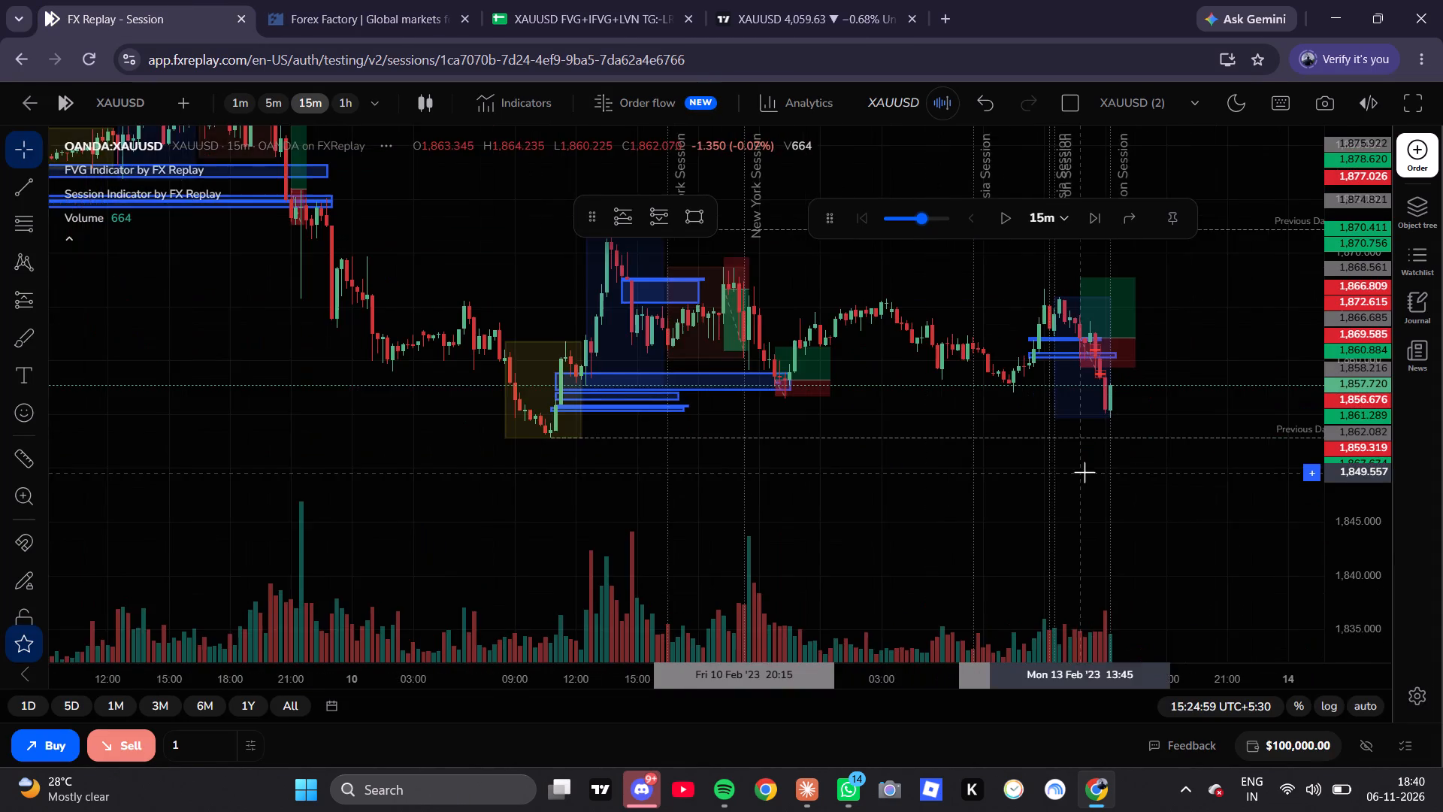
pyautogui.moveTo(1085, 472); pyautogui.dragTo(930, 472)
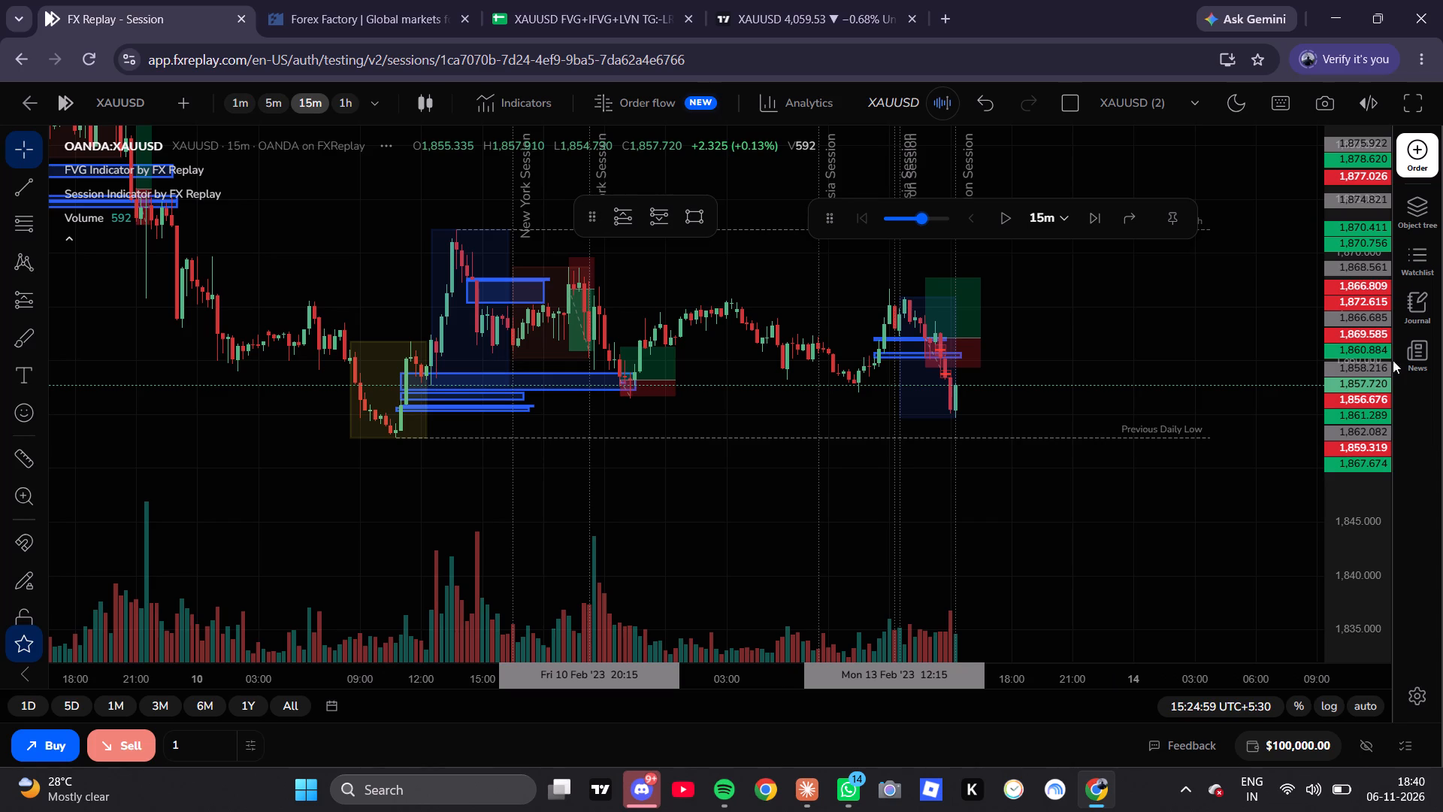
pyautogui.scroll(6, 1393, 360)
pyautogui.scroll(19, 1352, 334)
pyautogui.scroll(7, 873, 339)
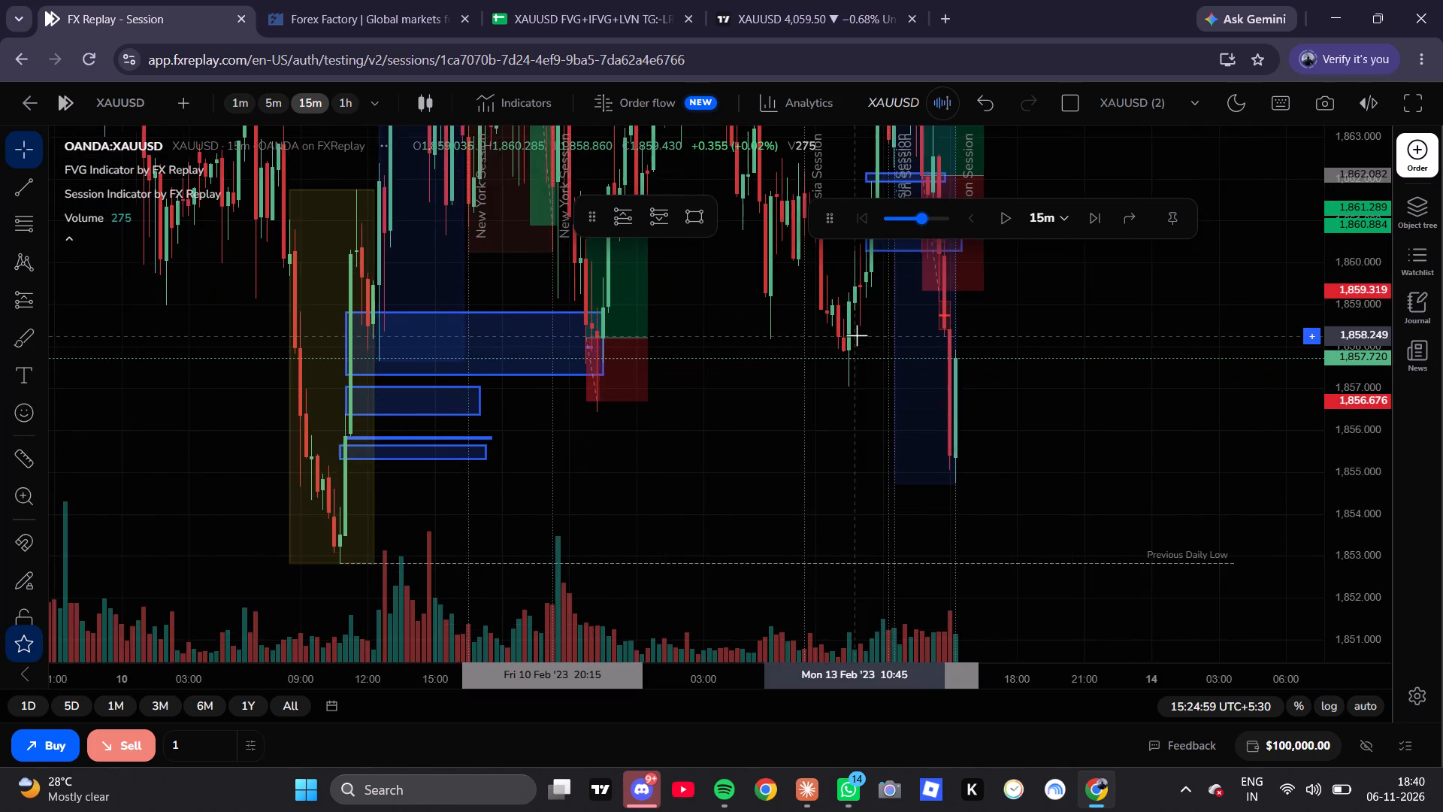
pyautogui.scroll(4, 1057, 347)
pyautogui.moveTo(1068, 350); pyautogui.dragTo(1030, 444)
pyautogui.scroll(4, 1405, 334)
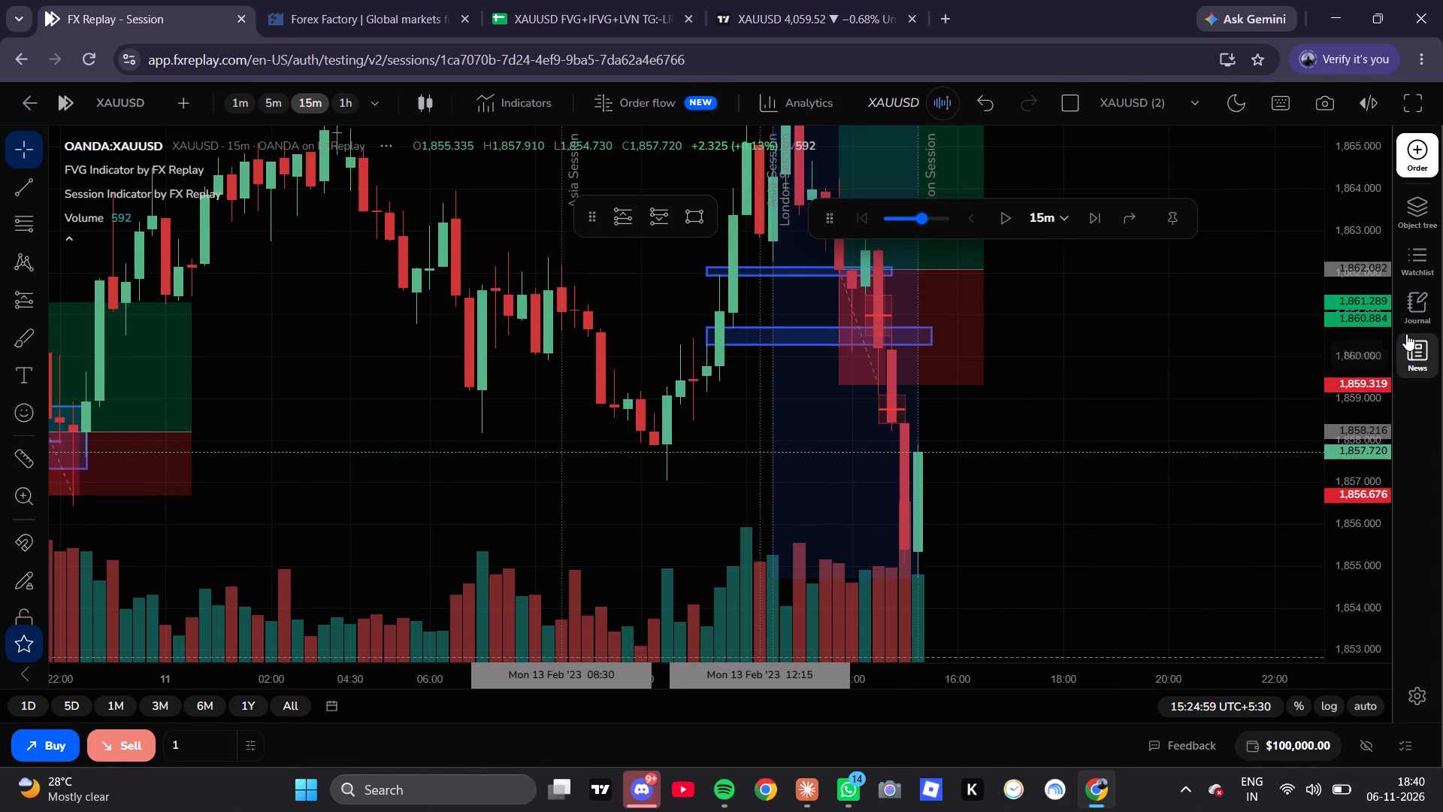
pyautogui.scroll(15, 1406, 334)
pyautogui.moveTo(1224, 300); pyautogui.dragTo(1224, 299)
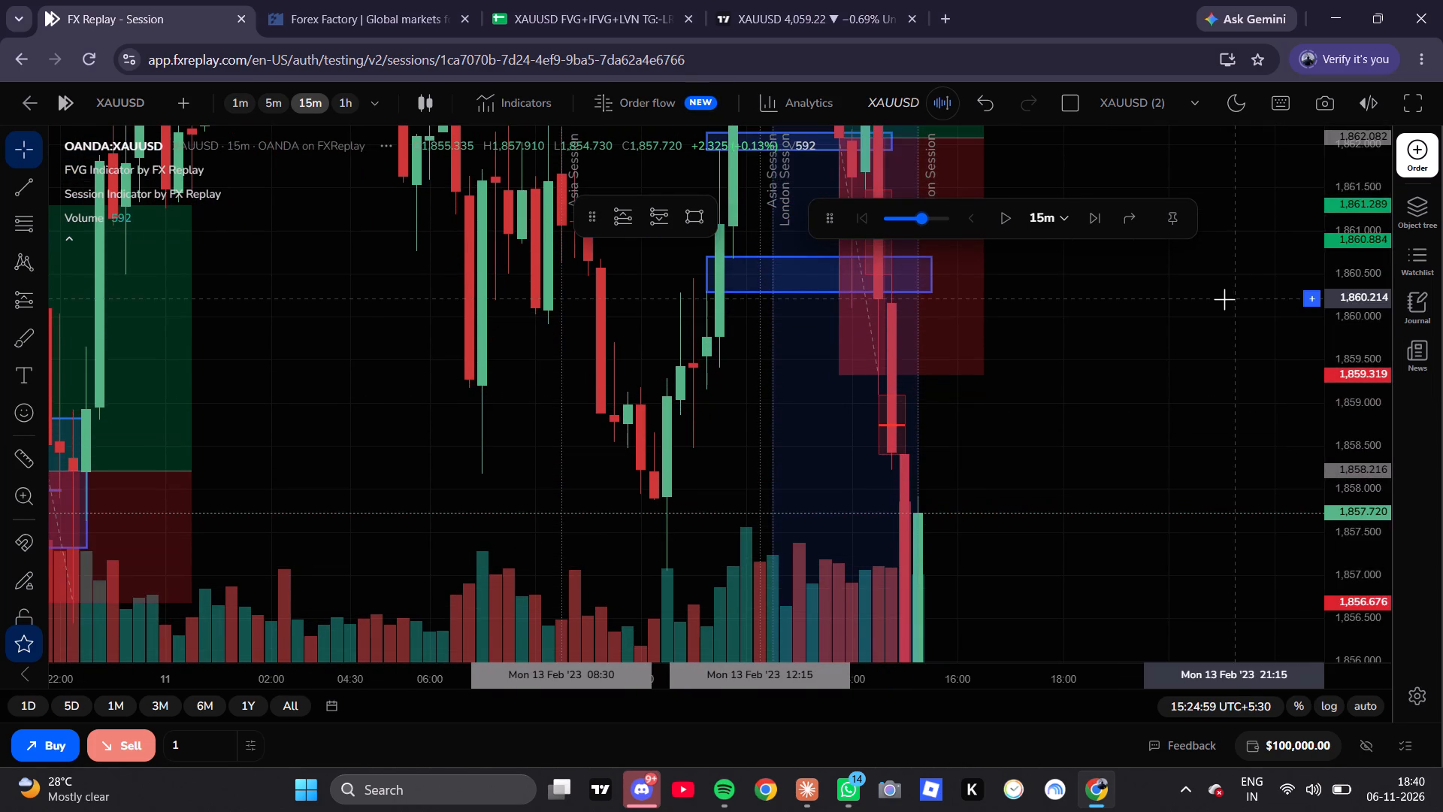
pyautogui.moveTo(1224, 299); pyautogui.dragTo(1179, 426)
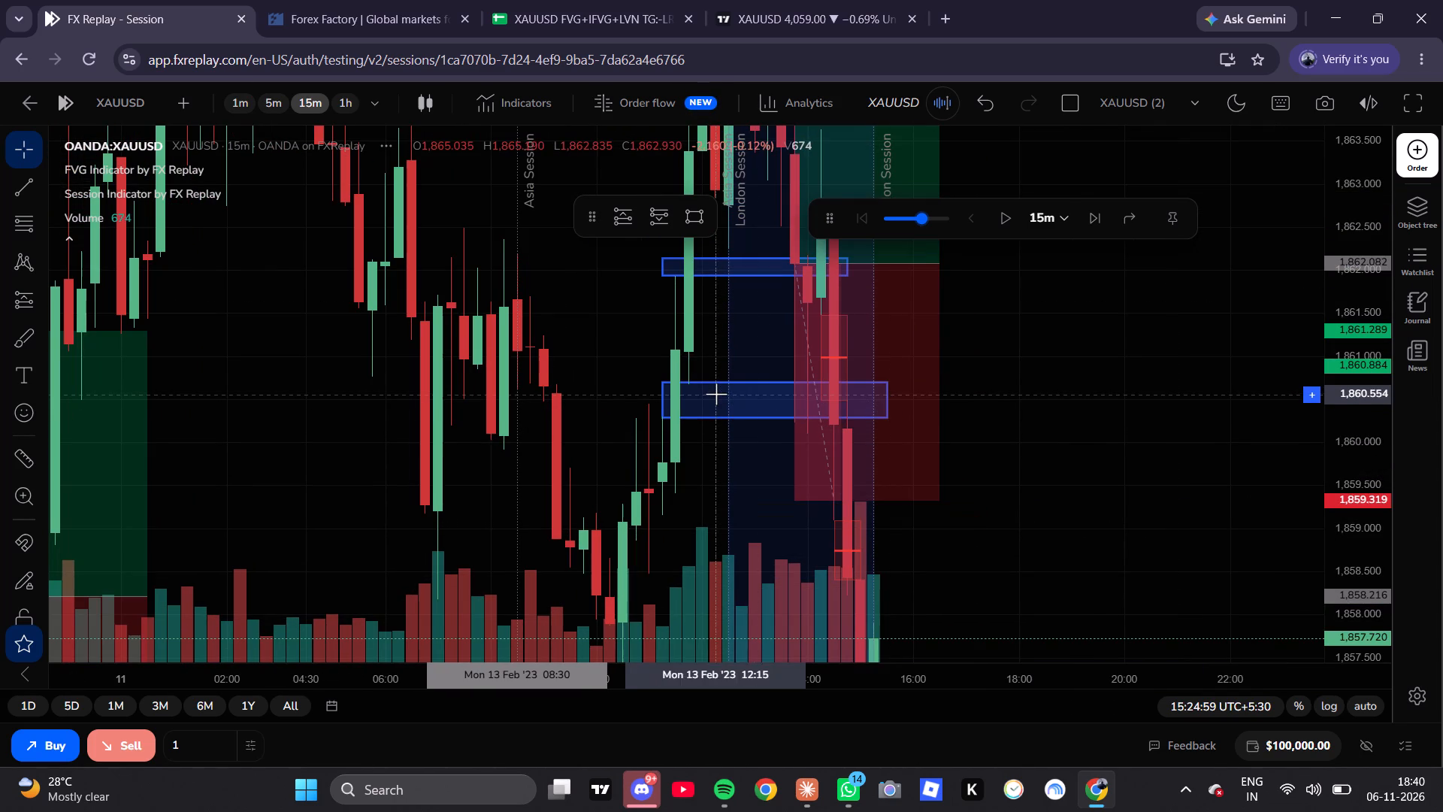
# Shorten the lower 13 Feb fair value gap rectangle so its end sits near the candle that falls through it.
pyautogui.click(716, 395)
pyautogui.click(729, 387)
pyautogui.moveTo(888, 403); pyautogui.dragTo(839, 408)
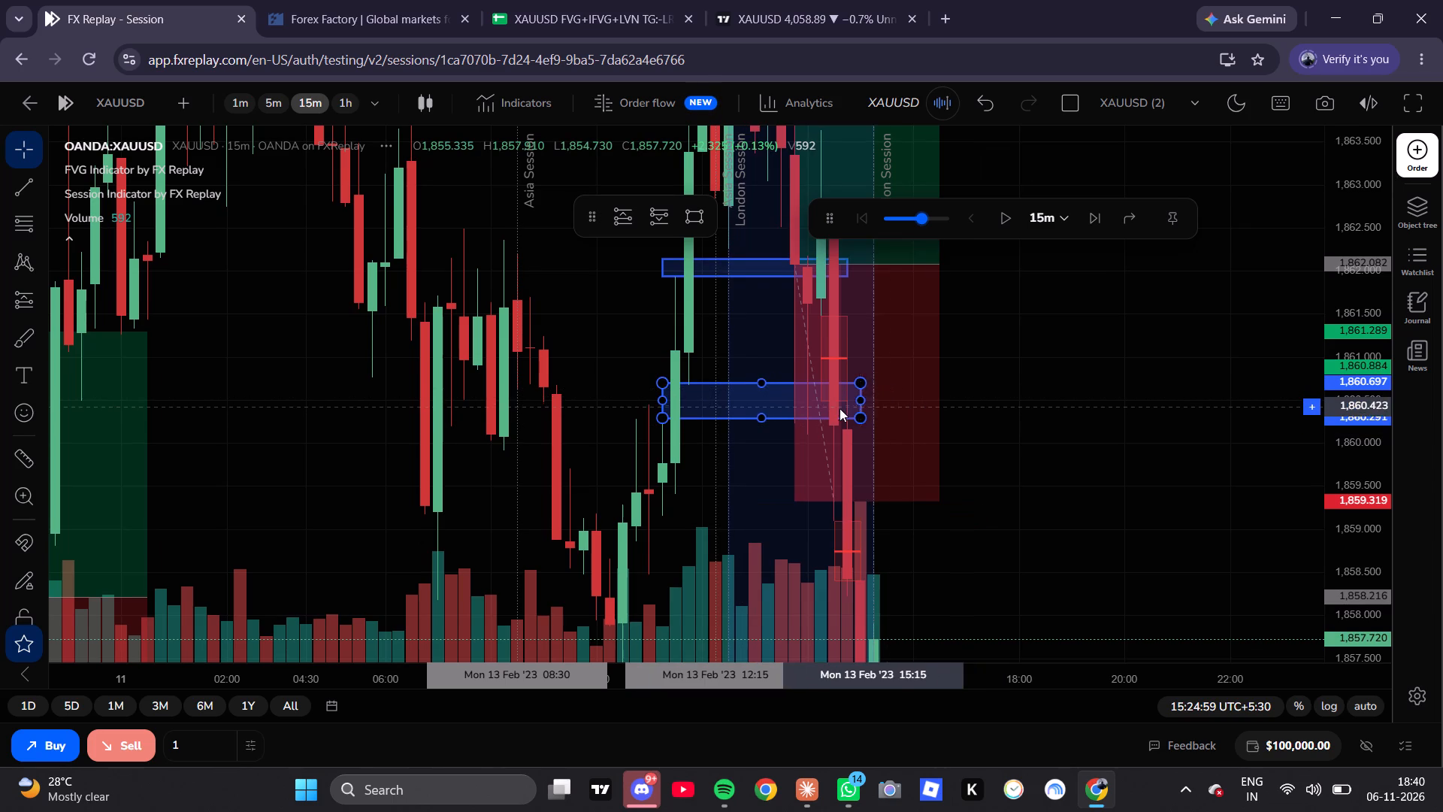
# Shorten the lower 13 Feb fair value gap rectangle further so it ends at about 14:00.
pyautogui.moveTo(839, 408); pyautogui.dragTo(808, 408)
pyautogui.click(1077, 469)
# Shorten the upper 13 Feb fair value gap rectangle so it ends at about 13:45, where the long position starts.
pyautogui.moveTo(1057, 373); pyautogui.dragTo(1024, 507)
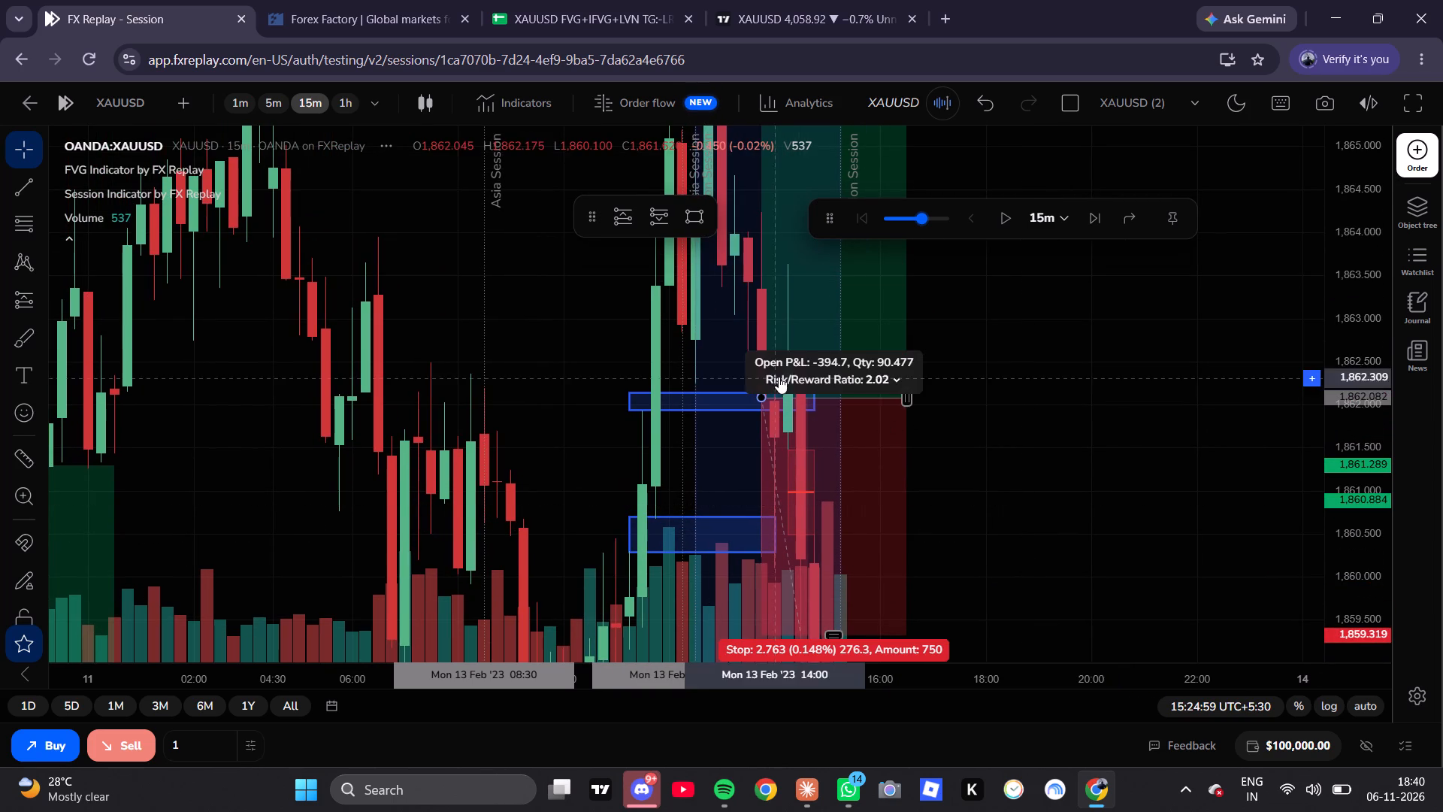
pyautogui.click(815, 399)
pyautogui.click(678, 386)
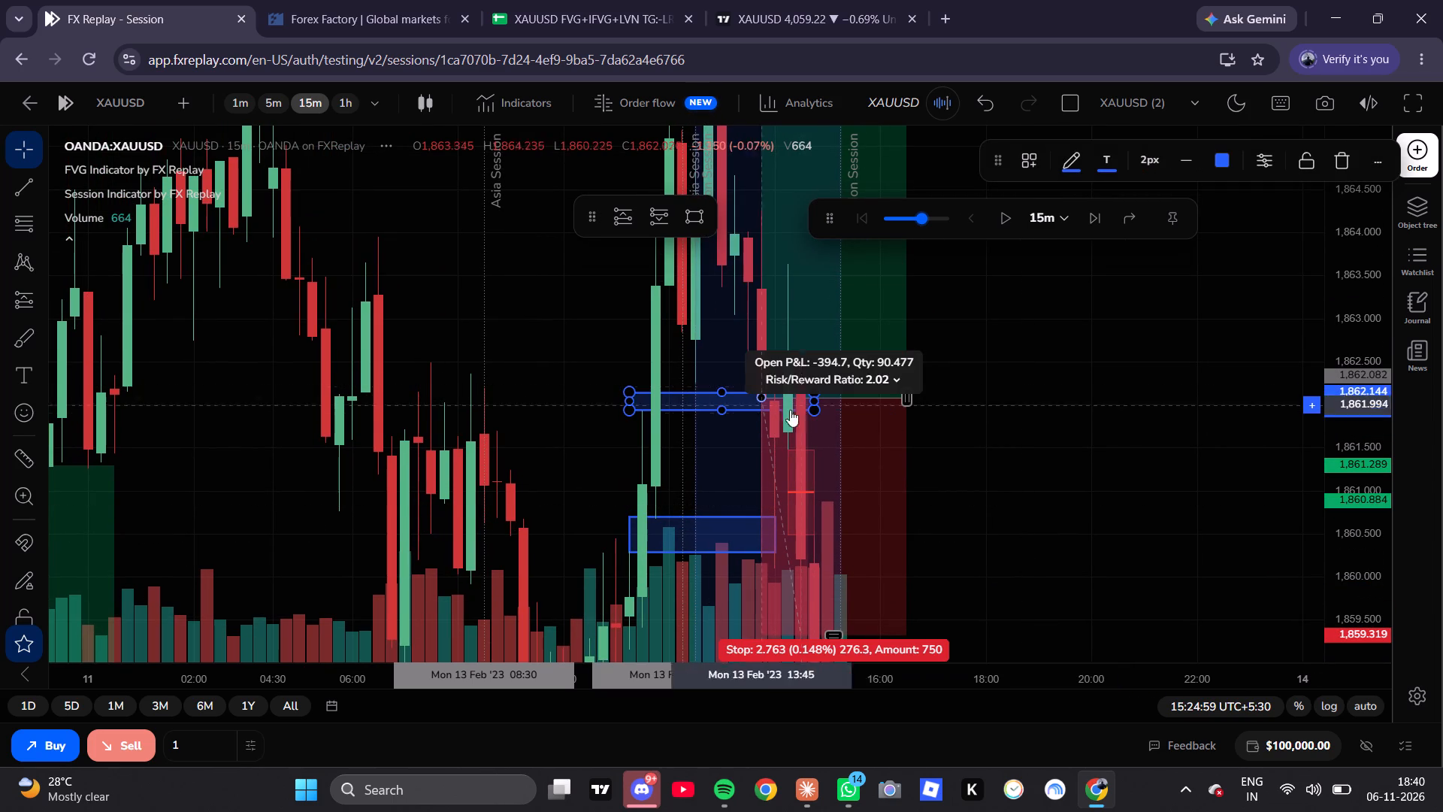
pyautogui.moveTo(815, 401); pyautogui.dragTo(746, 404)
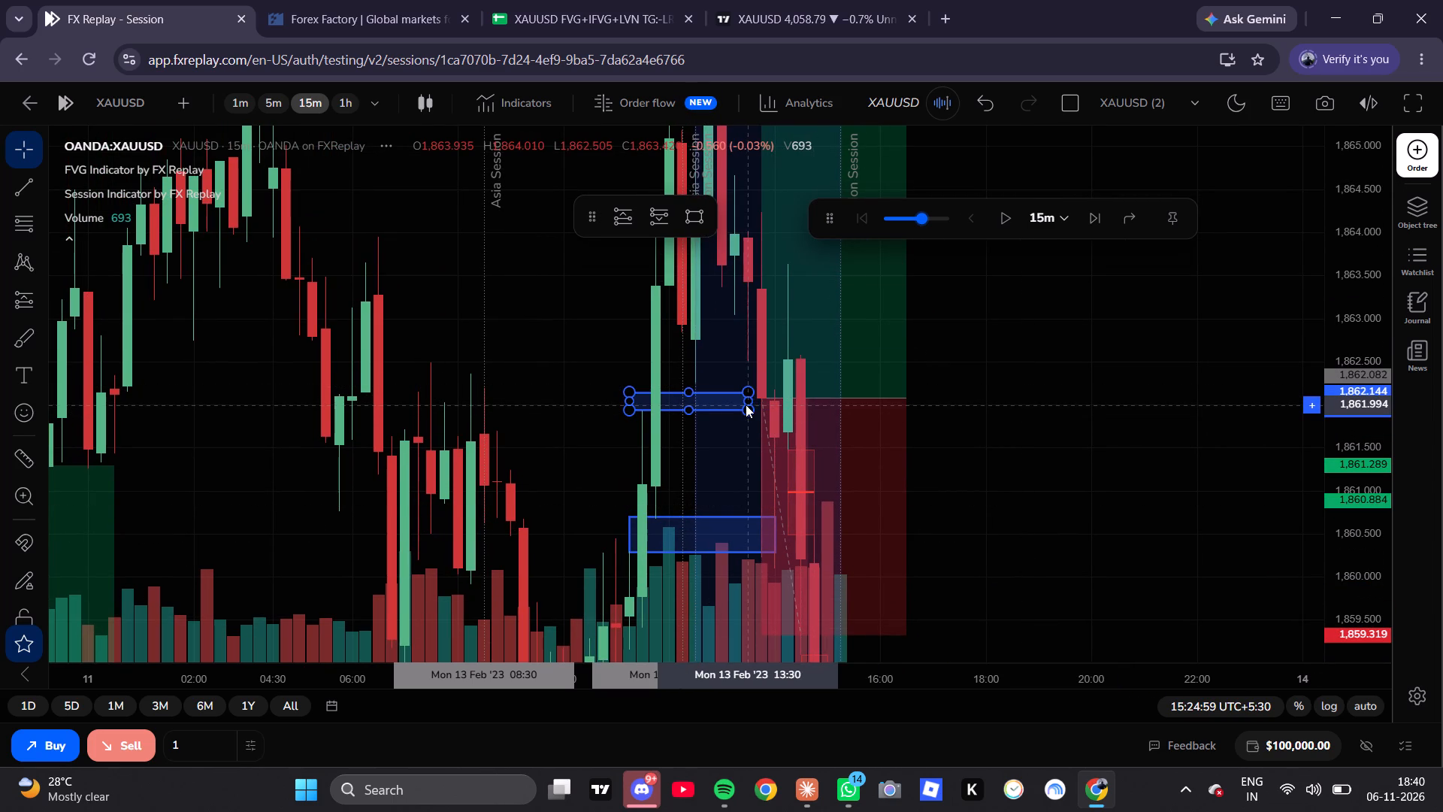
pyautogui.moveTo(746, 404); pyautogui.dragTo(765, 404)
# Narrow the 13 Feb losing long position drawing so it ends at about 14:45.
pyautogui.moveTo(1010, 456); pyautogui.dragTo(973, 319)
pyautogui.moveTo(954, 323); pyautogui.dragTo(951, 377)
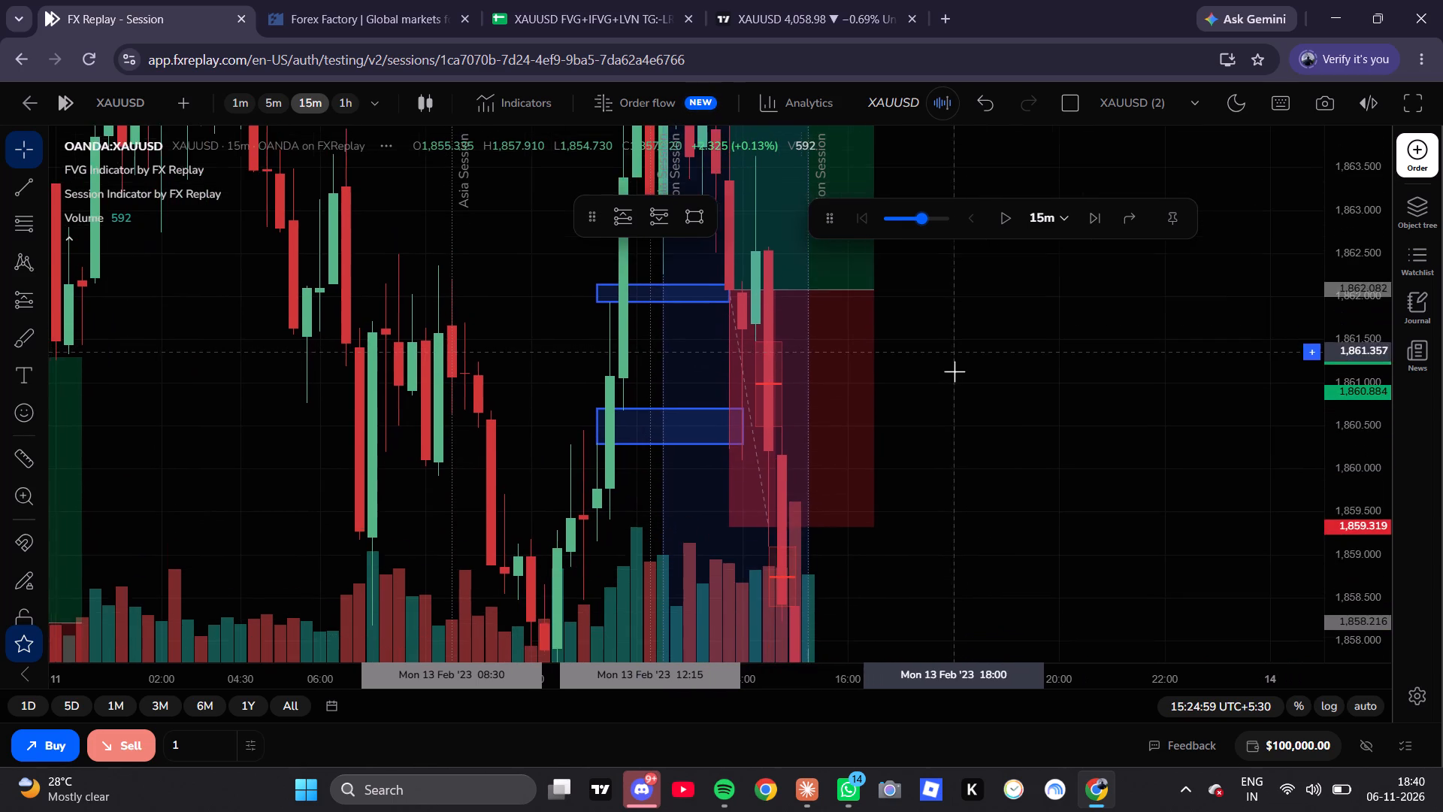
pyautogui.moveTo(864, 314); pyautogui.dragTo(756, 327)
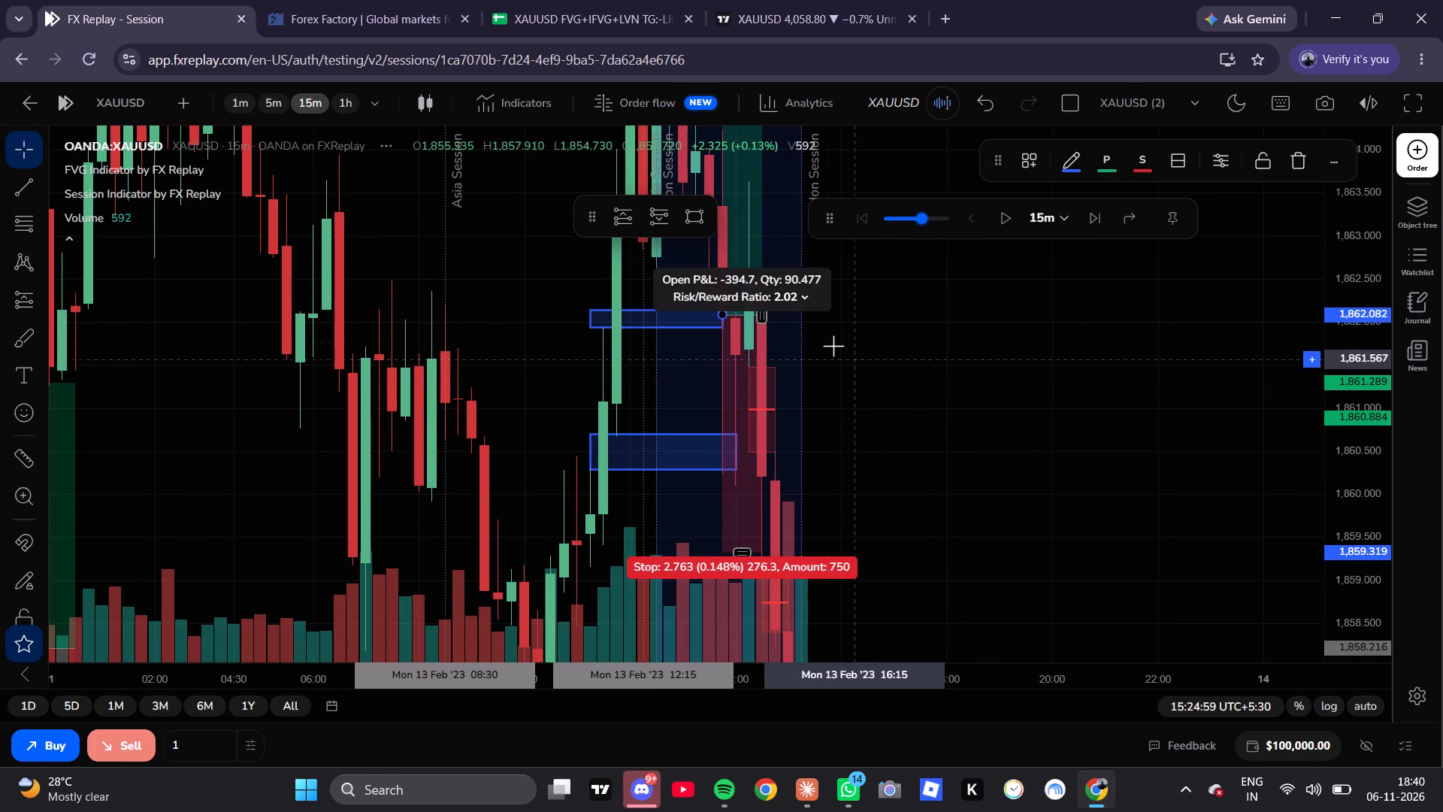
pyautogui.moveTo(764, 313); pyautogui.dragTo(780, 317)
# Draw a rectangle over the bearish fair value gap at about 1,860.5 to 1,861.5, from about 14:15 to 19:30 on 13 Feb.
pyautogui.moveTo(921, 375); pyautogui.dragTo(889, 254)
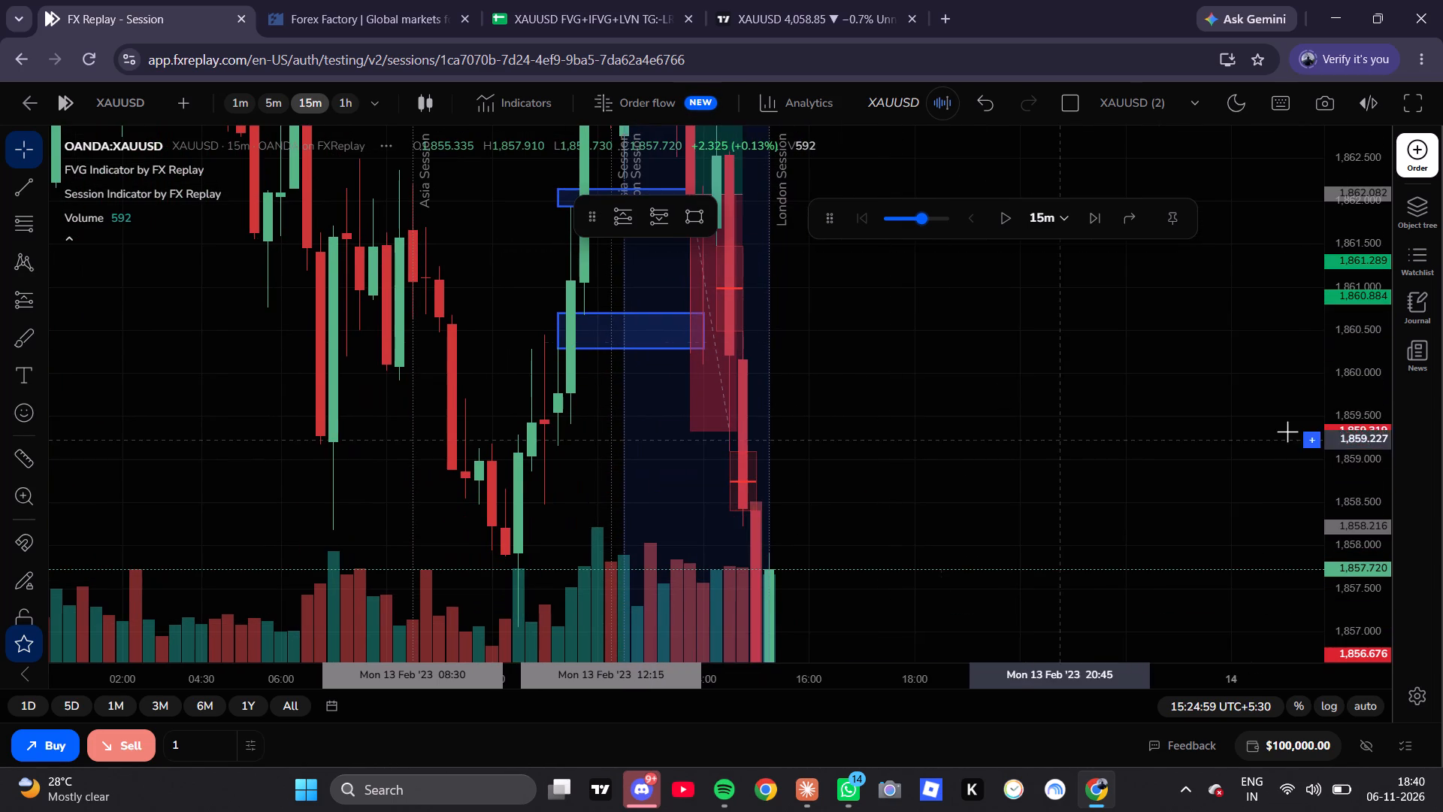
pyautogui.scroll(-17, 1396, 389)
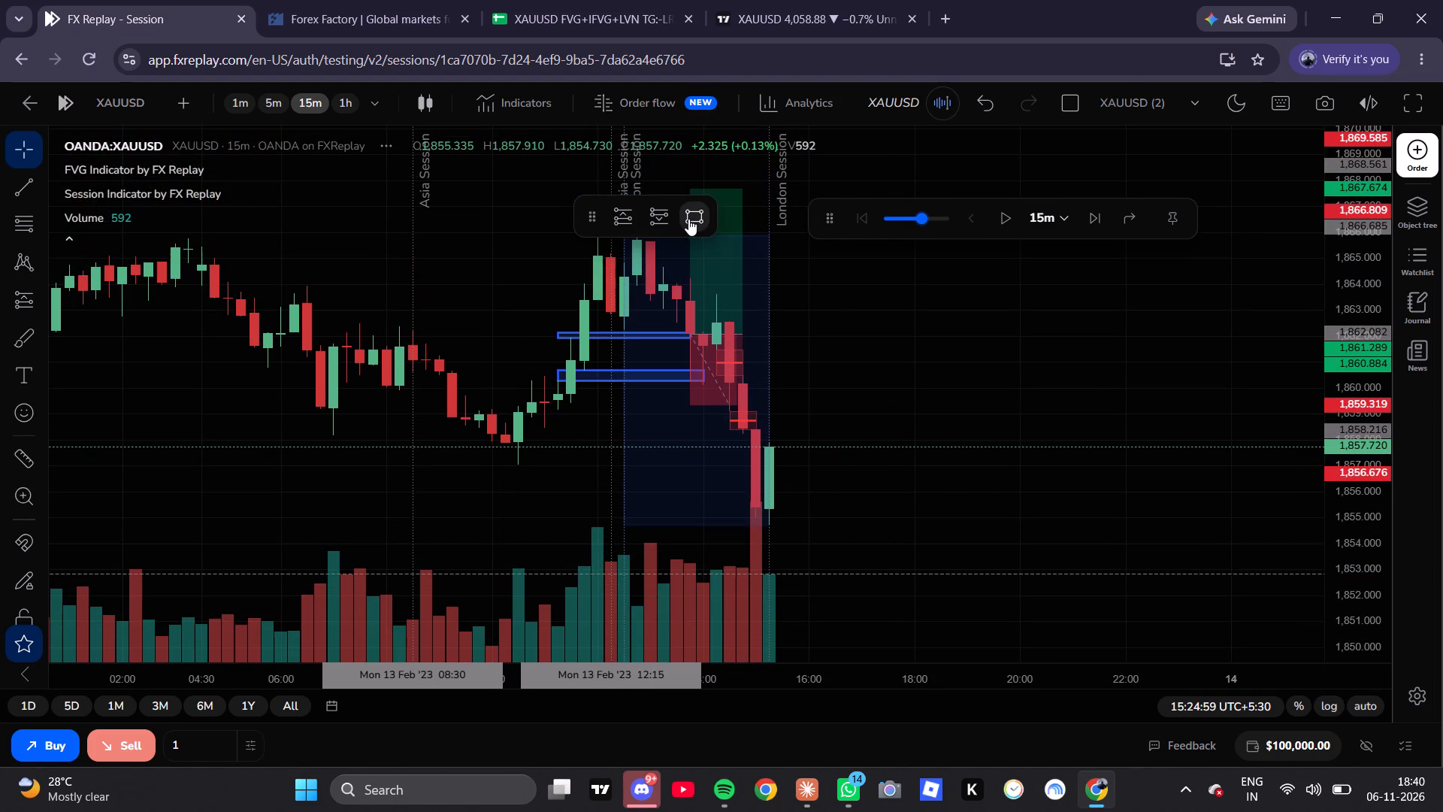
pyautogui.click(686, 217)
pyautogui.click(717, 374)
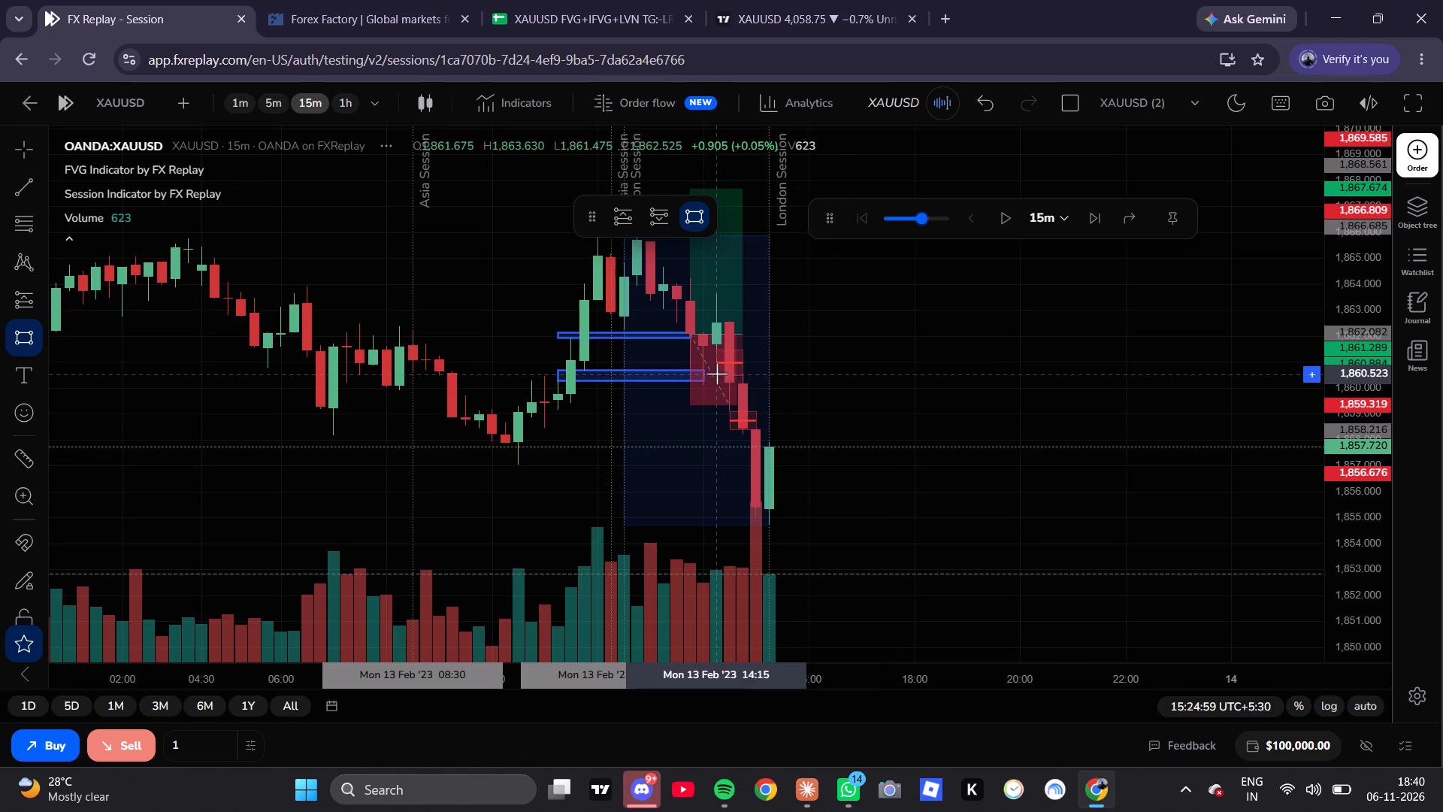
pyautogui.click(990, 349)
pyautogui.click(1153, 450)
# Draw a second rectangle over the lower bearish gap at about 1,858.4 to 1,859.1, from about 14:30 to 20:15 on 13 Feb.
pyautogui.moveTo(1148, 447); pyautogui.dragTo(1024, 404)
pyautogui.click(683, 216)
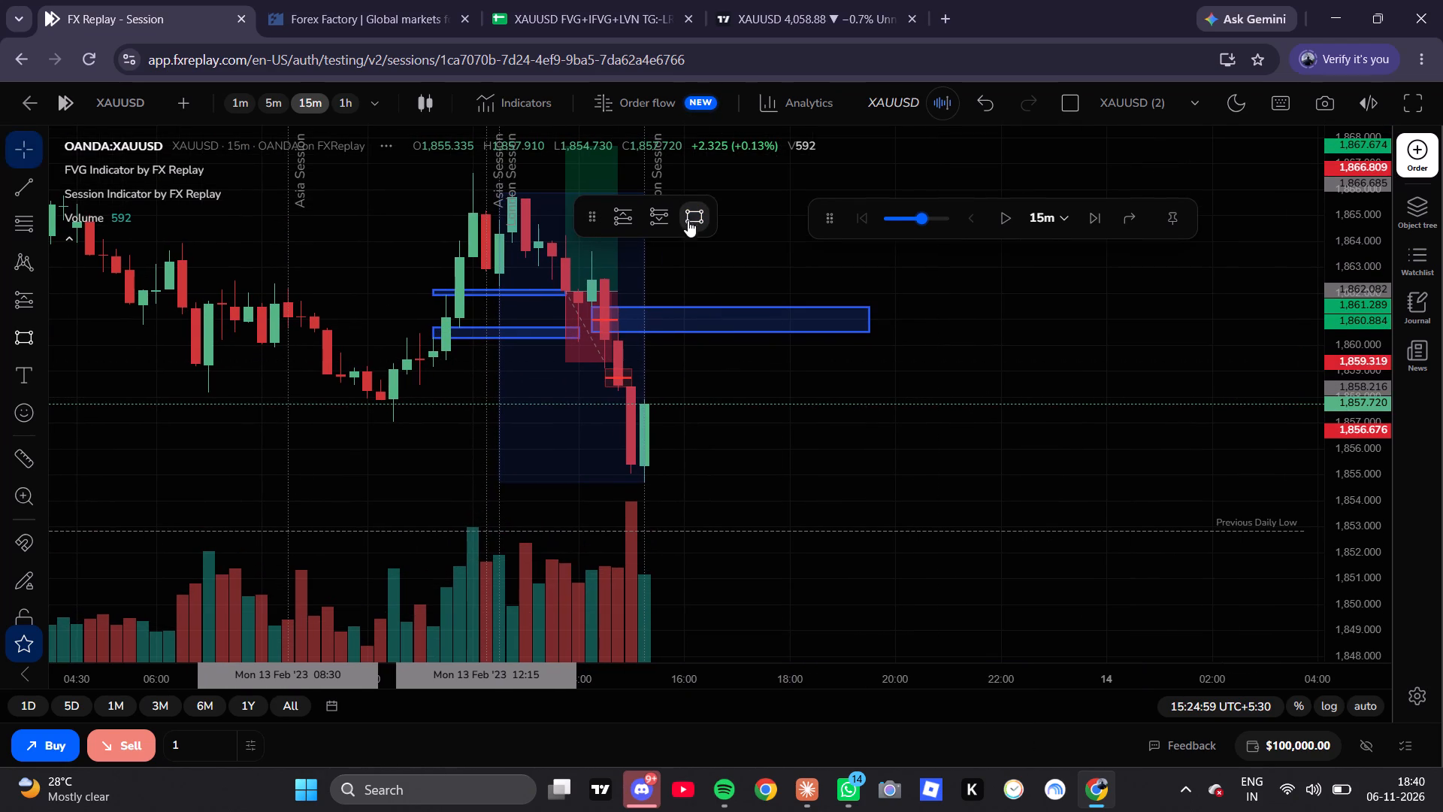
pyautogui.click(605, 386)
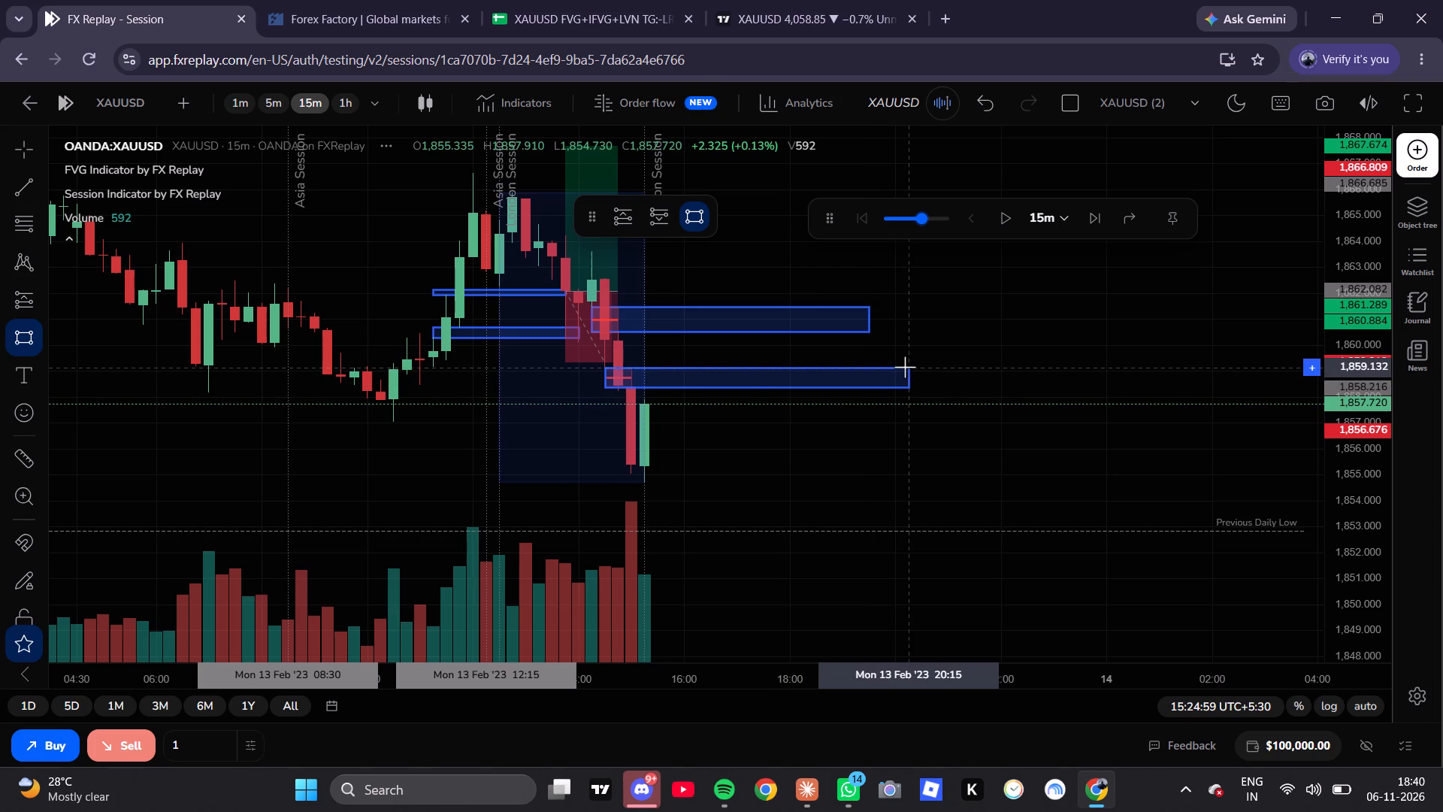
pyautogui.click(905, 367)
pyautogui.click(967, 399)
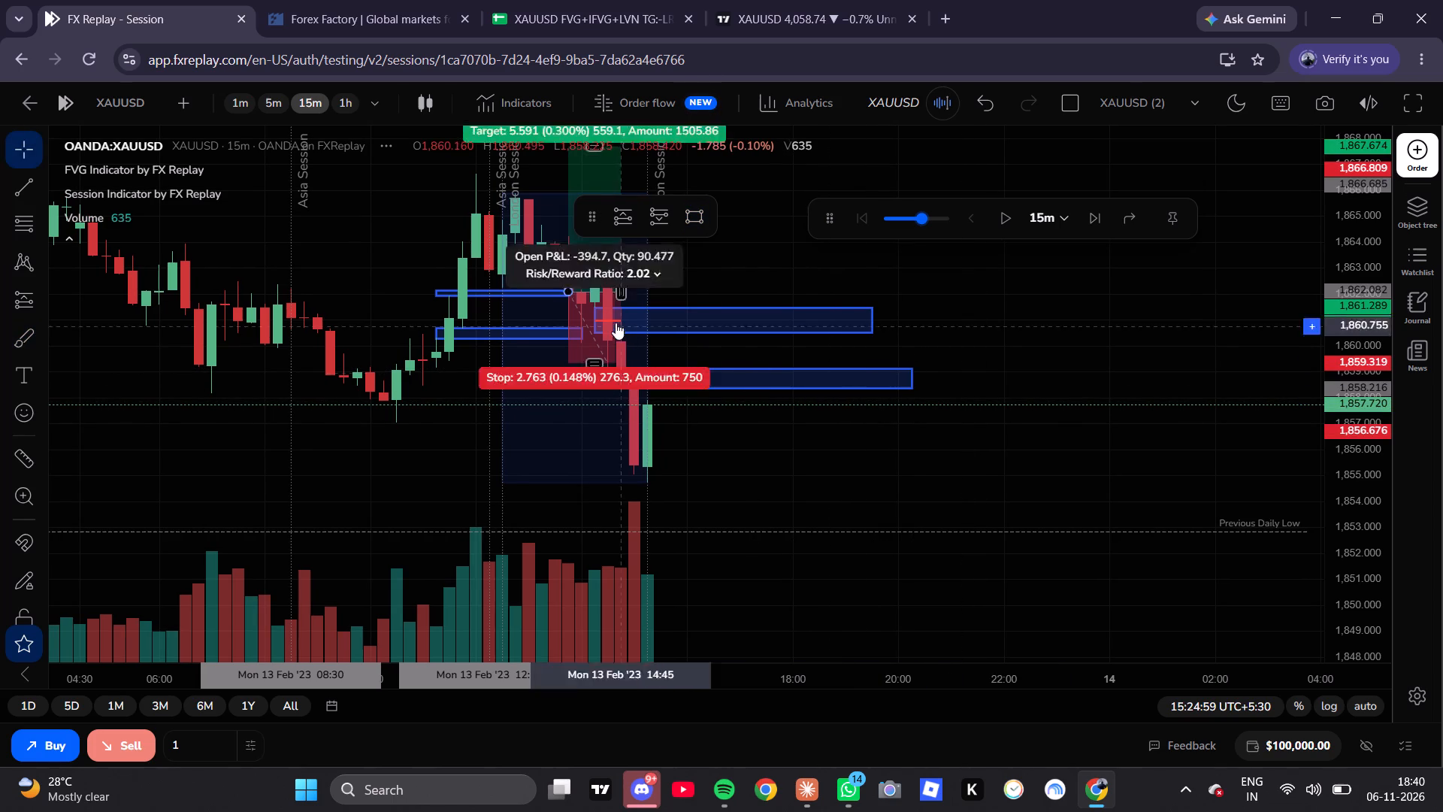
# On the 5-minute timeframe, refine the lower bearish gap rectangle's starting corner to about 14:35 and 1,858.95.
pyautogui.click(275, 101)
pyautogui.scroll(-5, 558, 347)
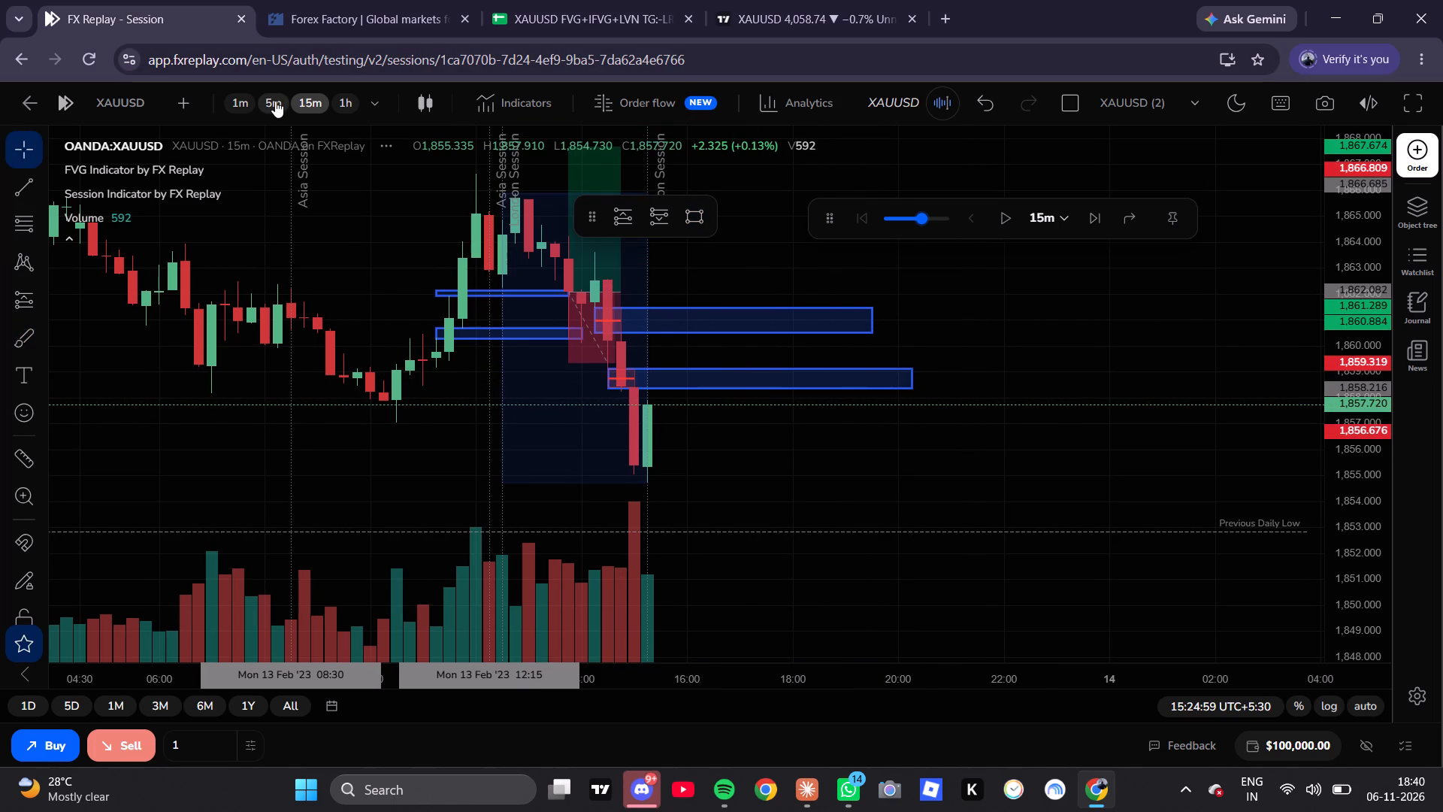
pyautogui.moveTo(944, 455); pyautogui.dragTo(903, 406)
pyautogui.scroll(7, 1376, 346)
pyautogui.scroll(-1, 1376, 346)
pyautogui.scroll(3, 1376, 346)
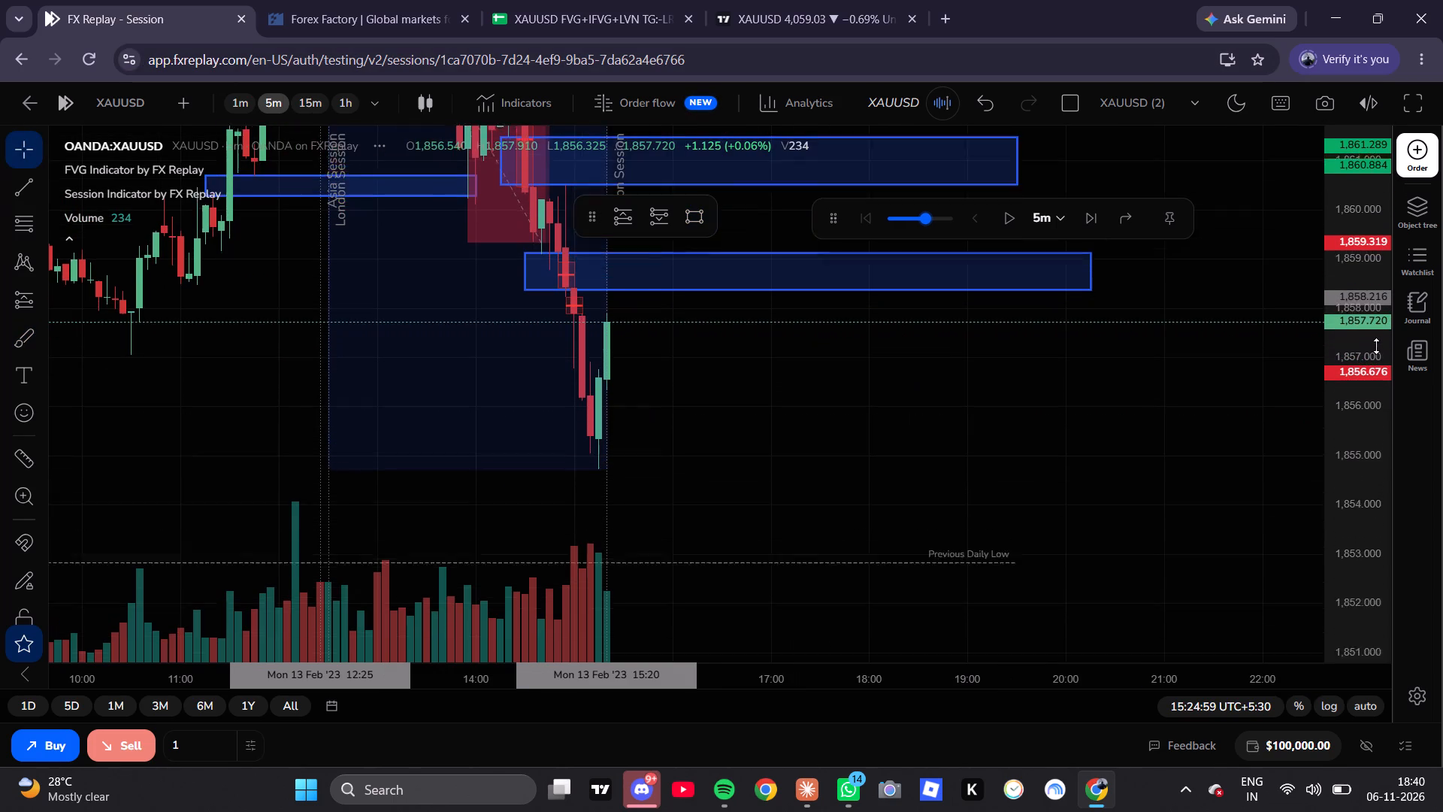
pyautogui.scroll(3, 1345, 347)
pyautogui.moveTo(1172, 372); pyautogui.dragTo(1151, 482)
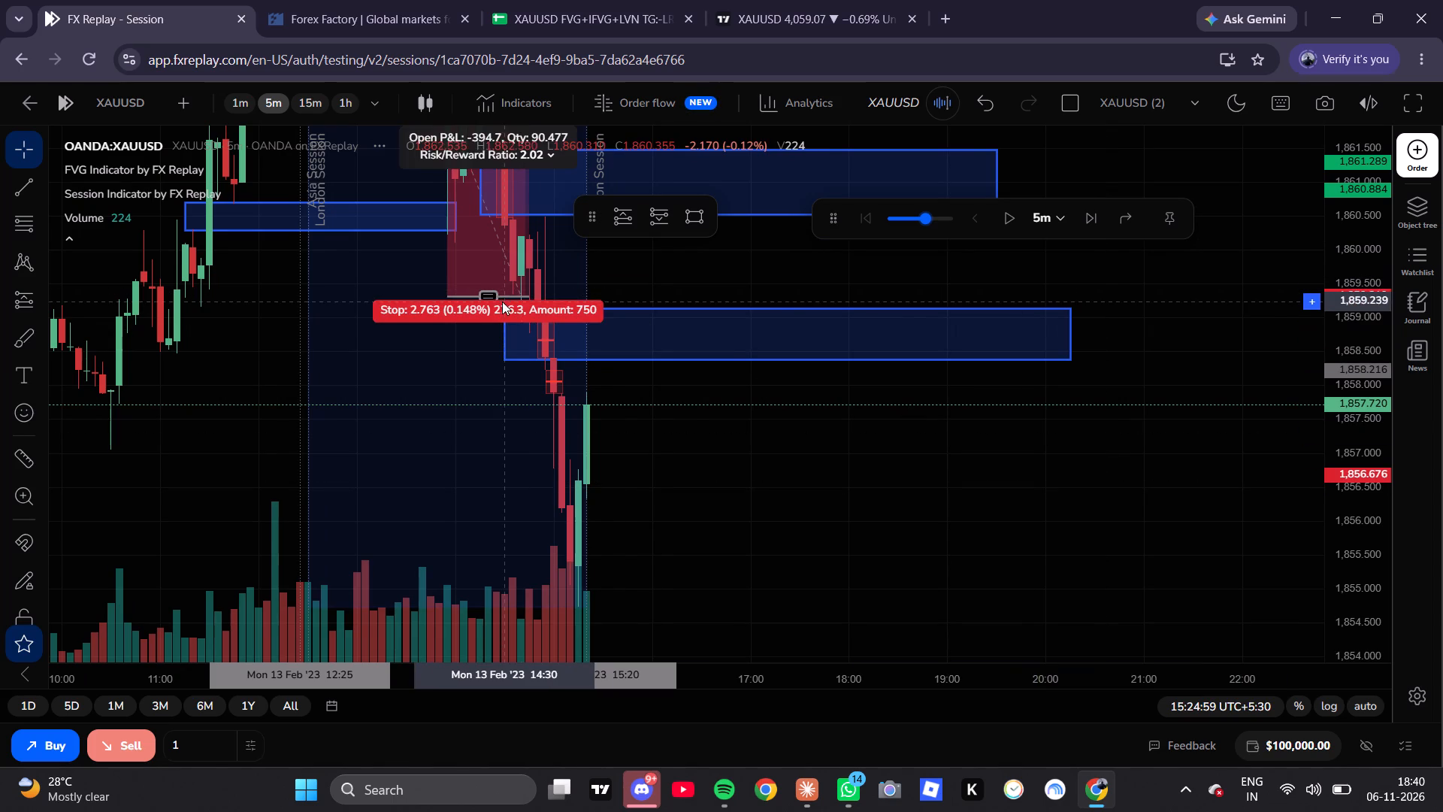
pyautogui.moveTo(500, 306); pyautogui.dragTo(509, 320)
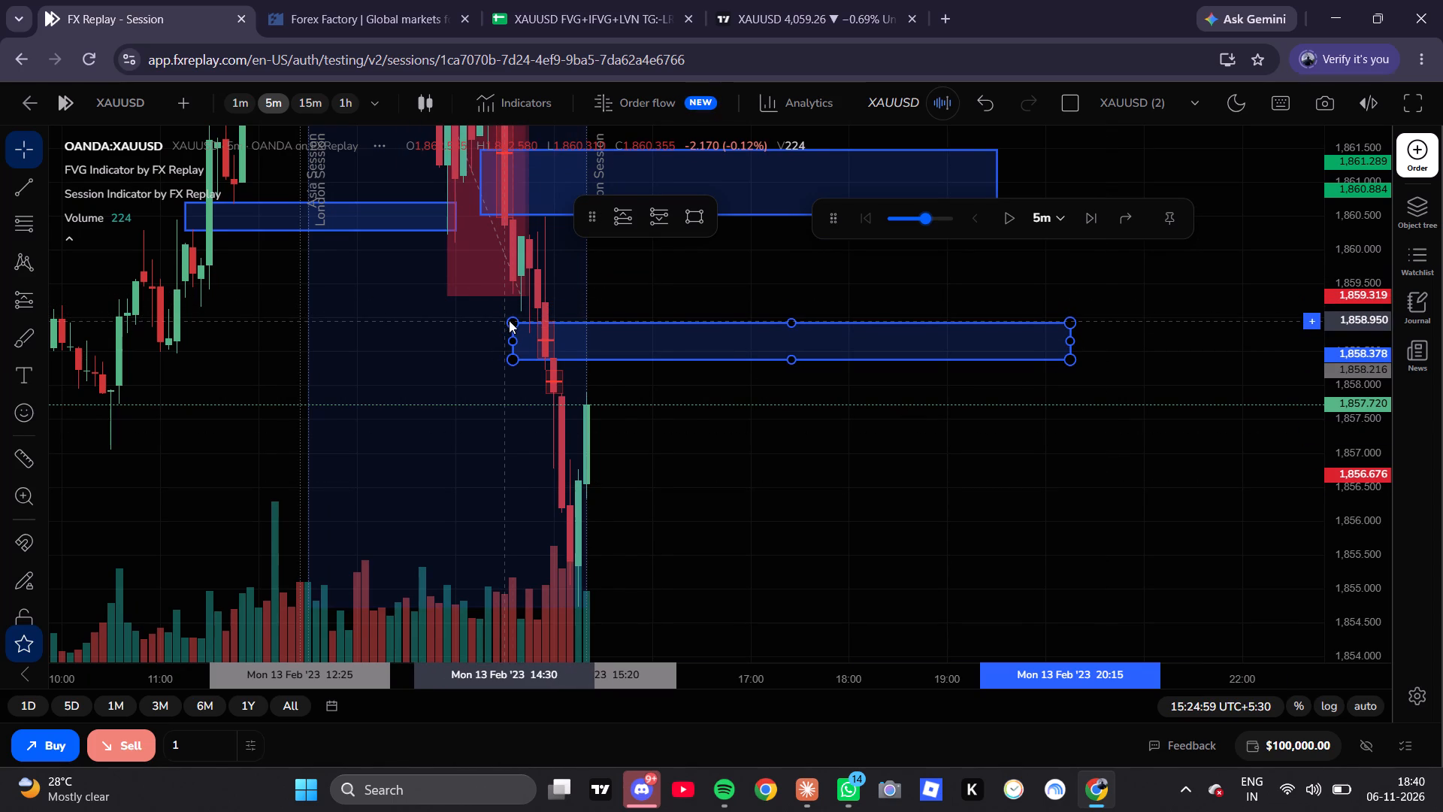
pyautogui.moveTo(509, 320); pyautogui.dragTo(512, 320)
# Compare the upper bearish gap rectangle with the candles on the 15-minute, 1-minute and 5-minute timeframes.
pyautogui.moveTo(773, 465); pyautogui.dragTo(811, 562)
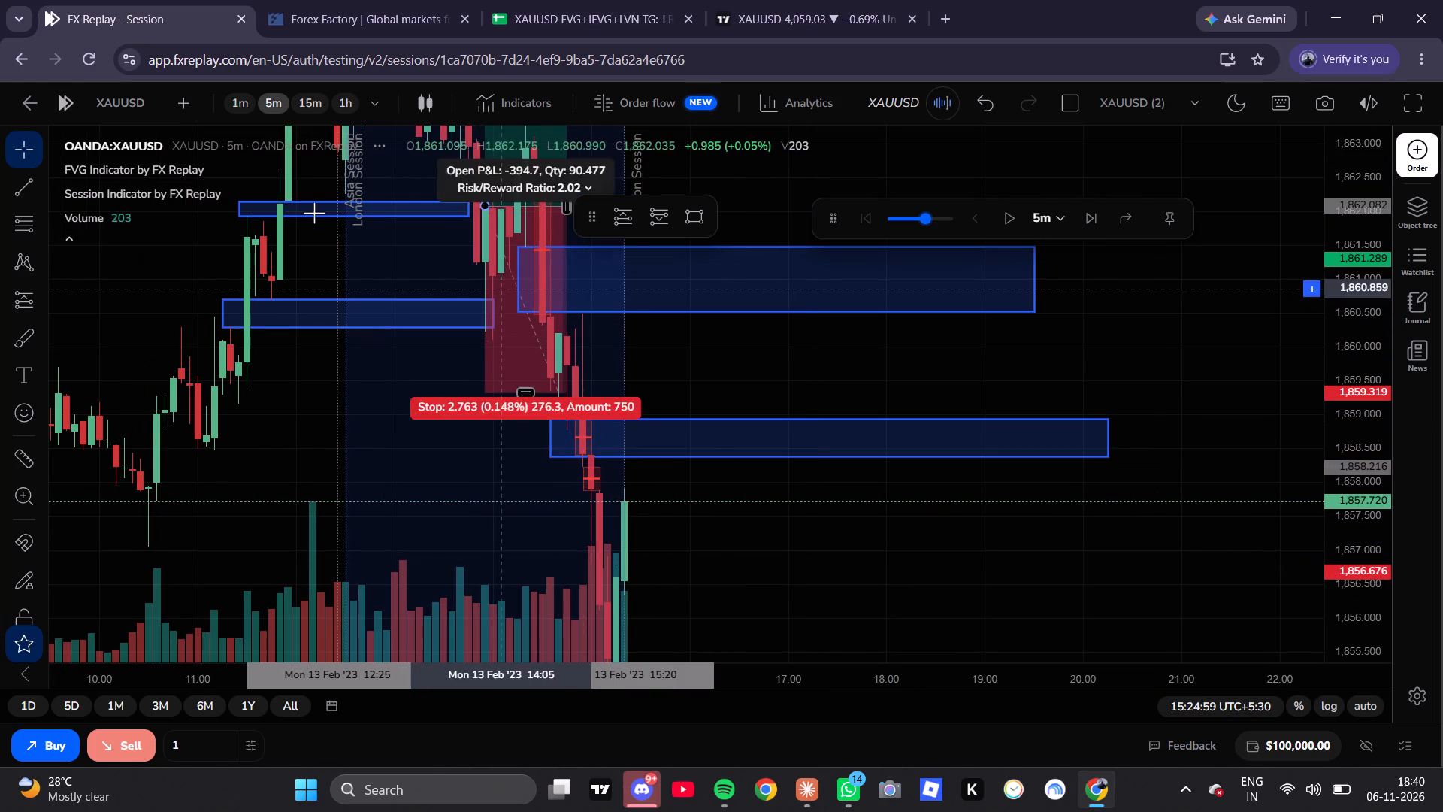
pyautogui.click(310, 92)
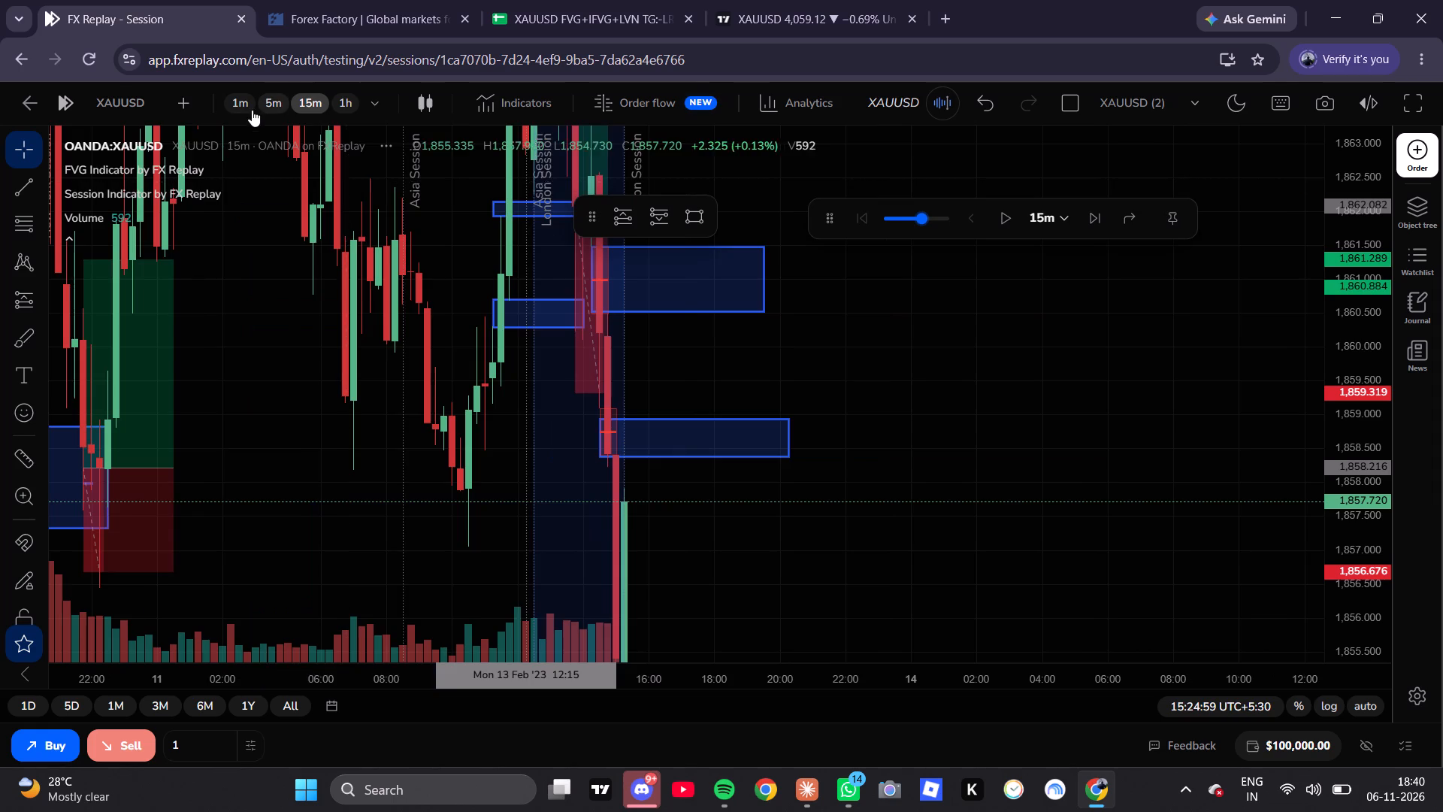
pyautogui.click(240, 105)
pyautogui.click(264, 108)
pyautogui.click(518, 311)
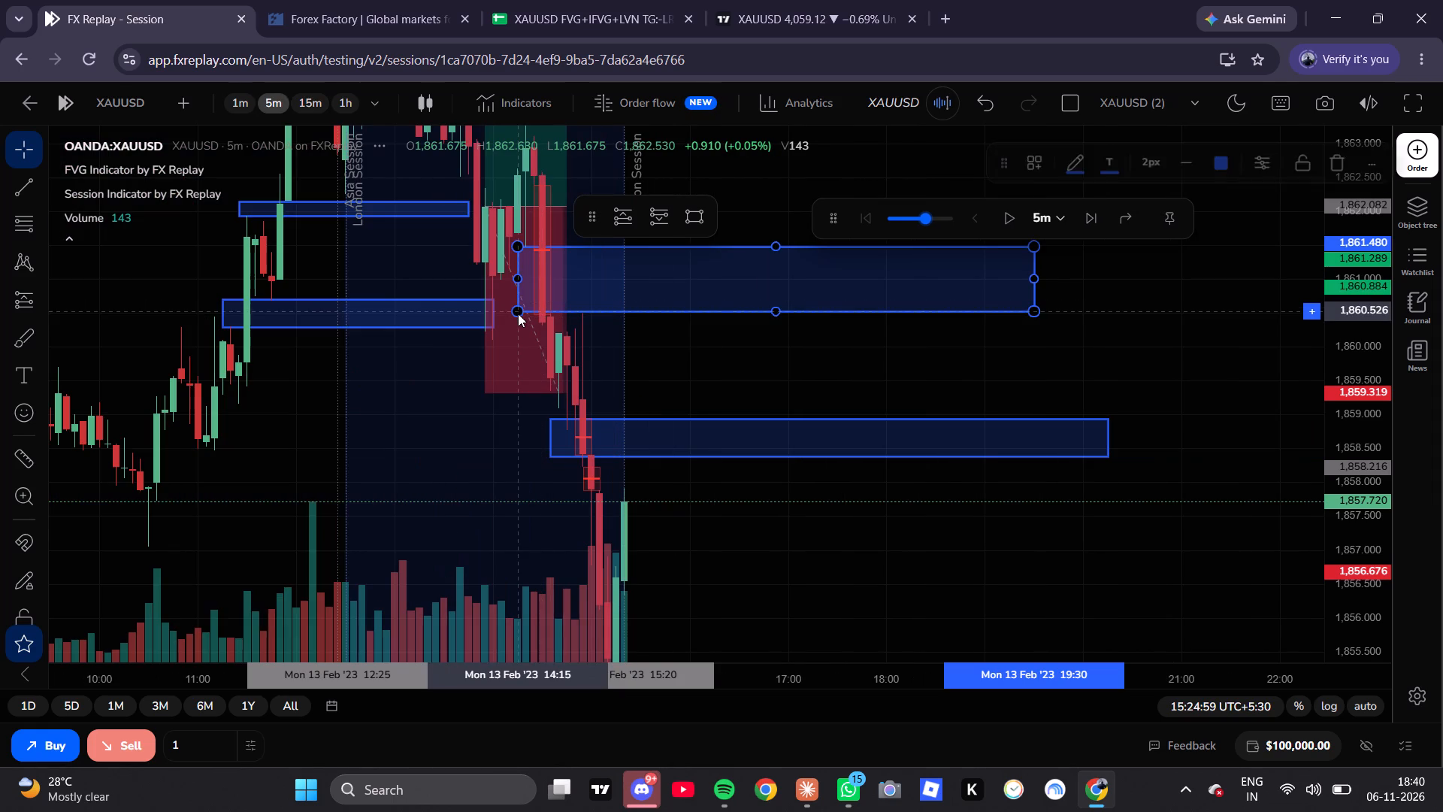
pyautogui.click(602, 330)
# Advance the replay by one 5-minute bar and two 15-minute bars, to about 16:00 on 13 Feb.
pyautogui.moveTo(706, 377); pyautogui.dragTo(623, 227)
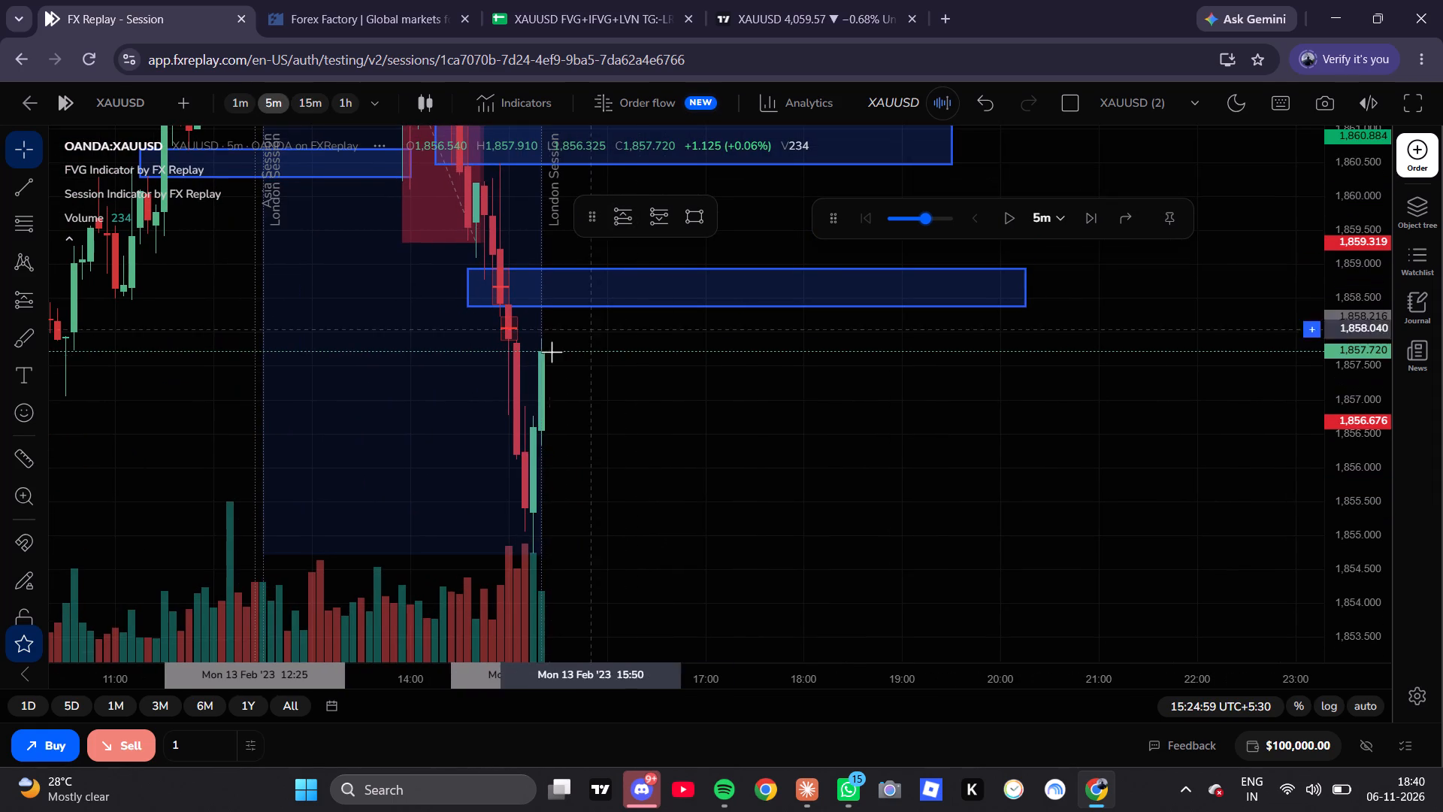
pyautogui.click(1087, 214)
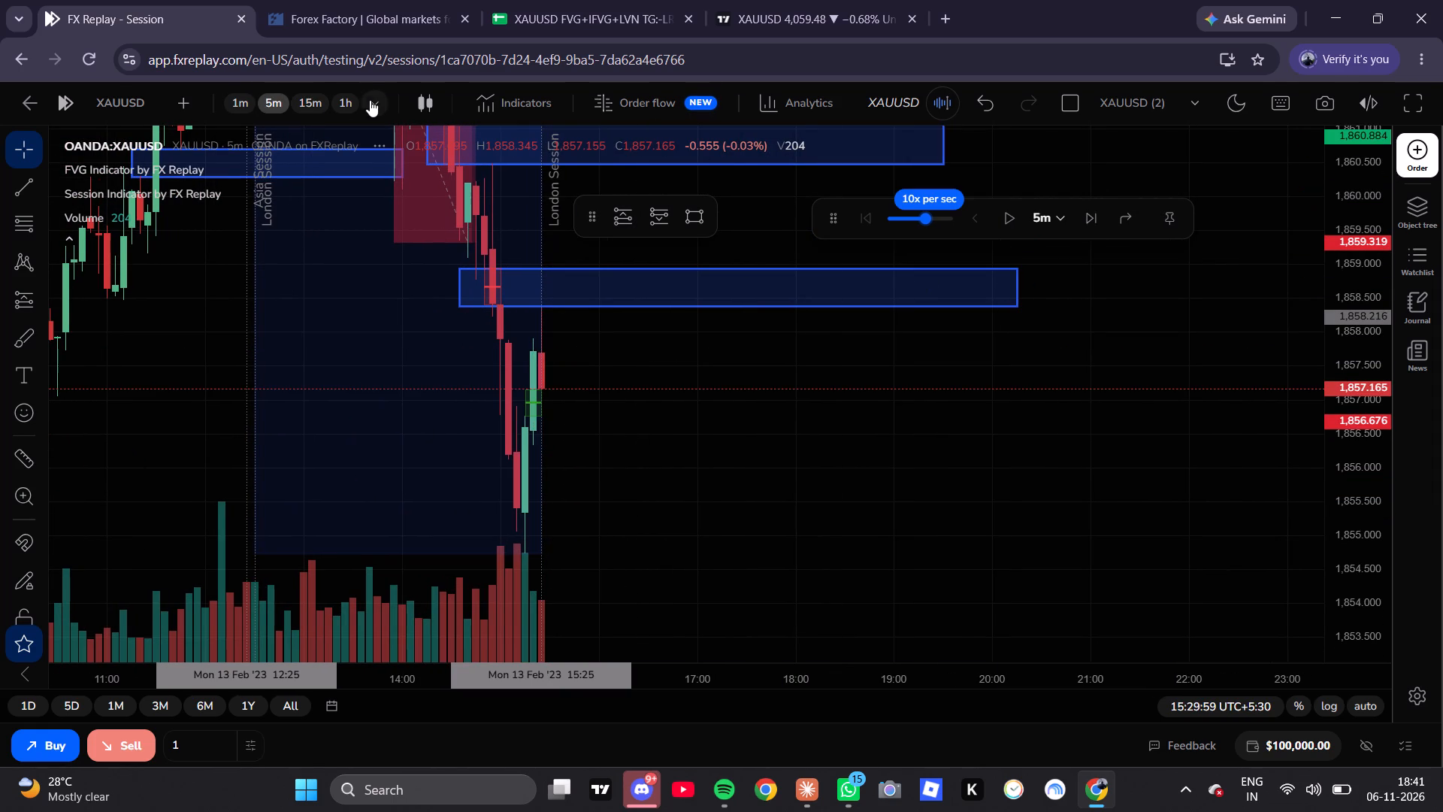
pyautogui.click(316, 99)
pyautogui.scroll(4, 500, 317)
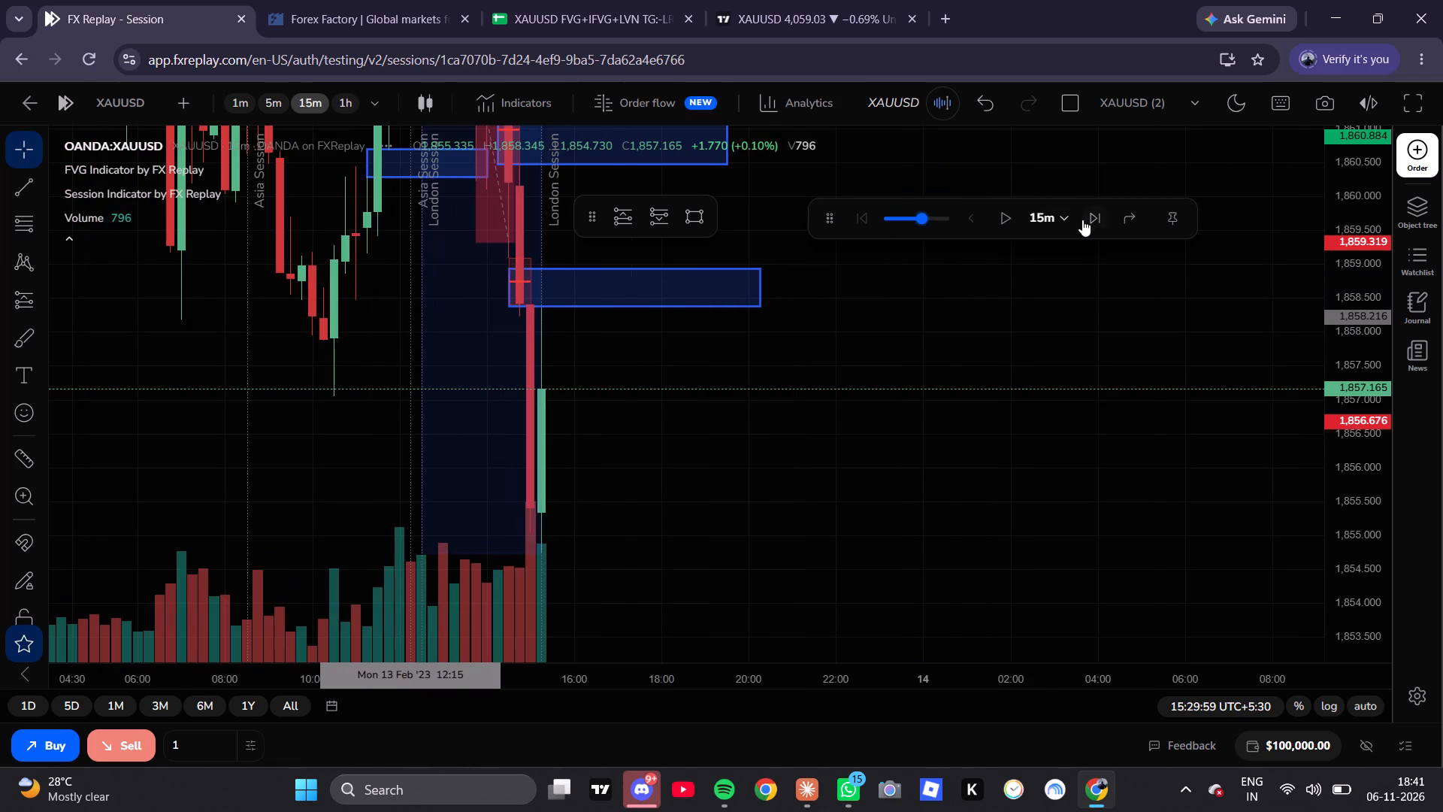
pyautogui.click(1083, 220)
pyautogui.moveTo(839, 418); pyautogui.dragTo(982, 343)
pyautogui.scroll(-7, 671, 363)
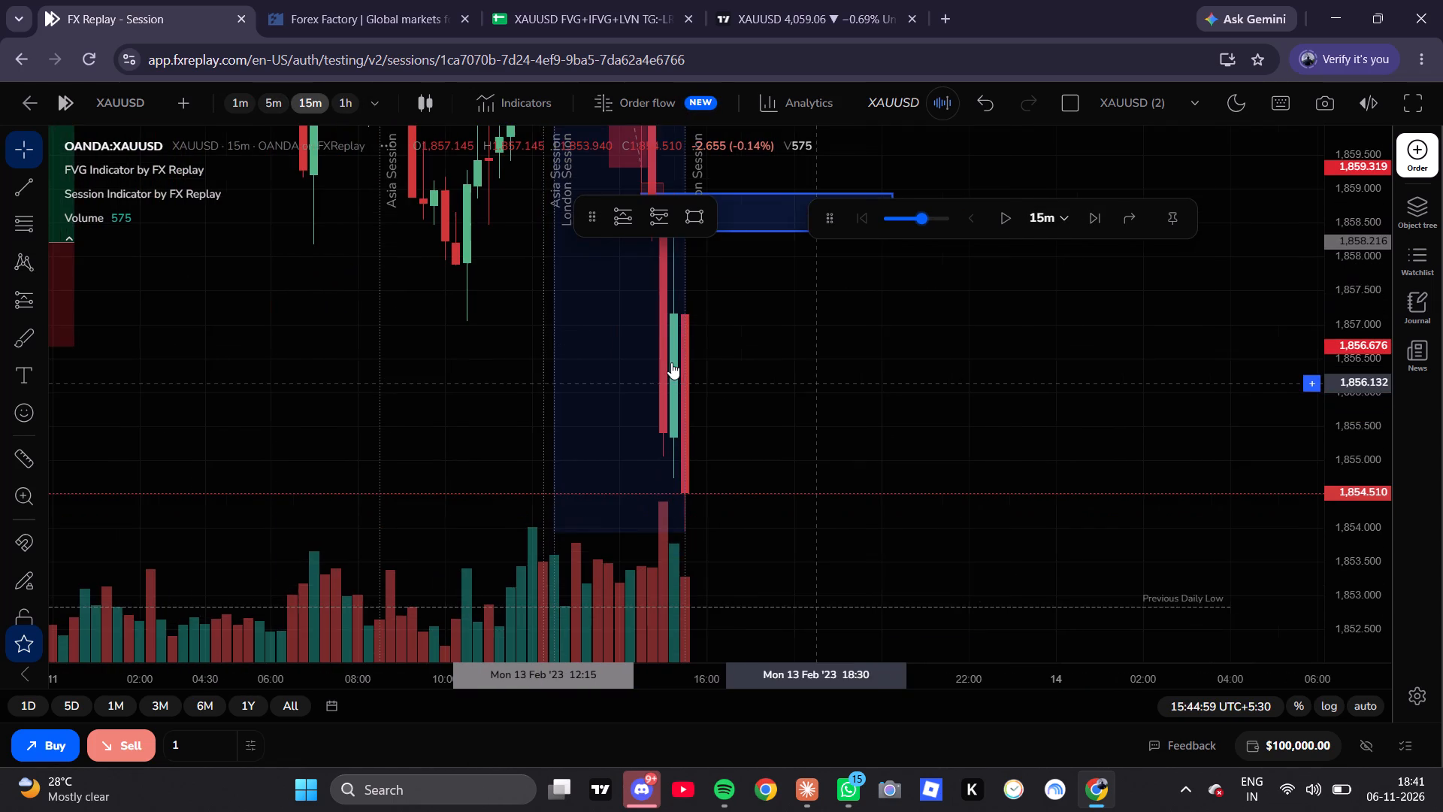
pyautogui.scroll(5, 961, 344)
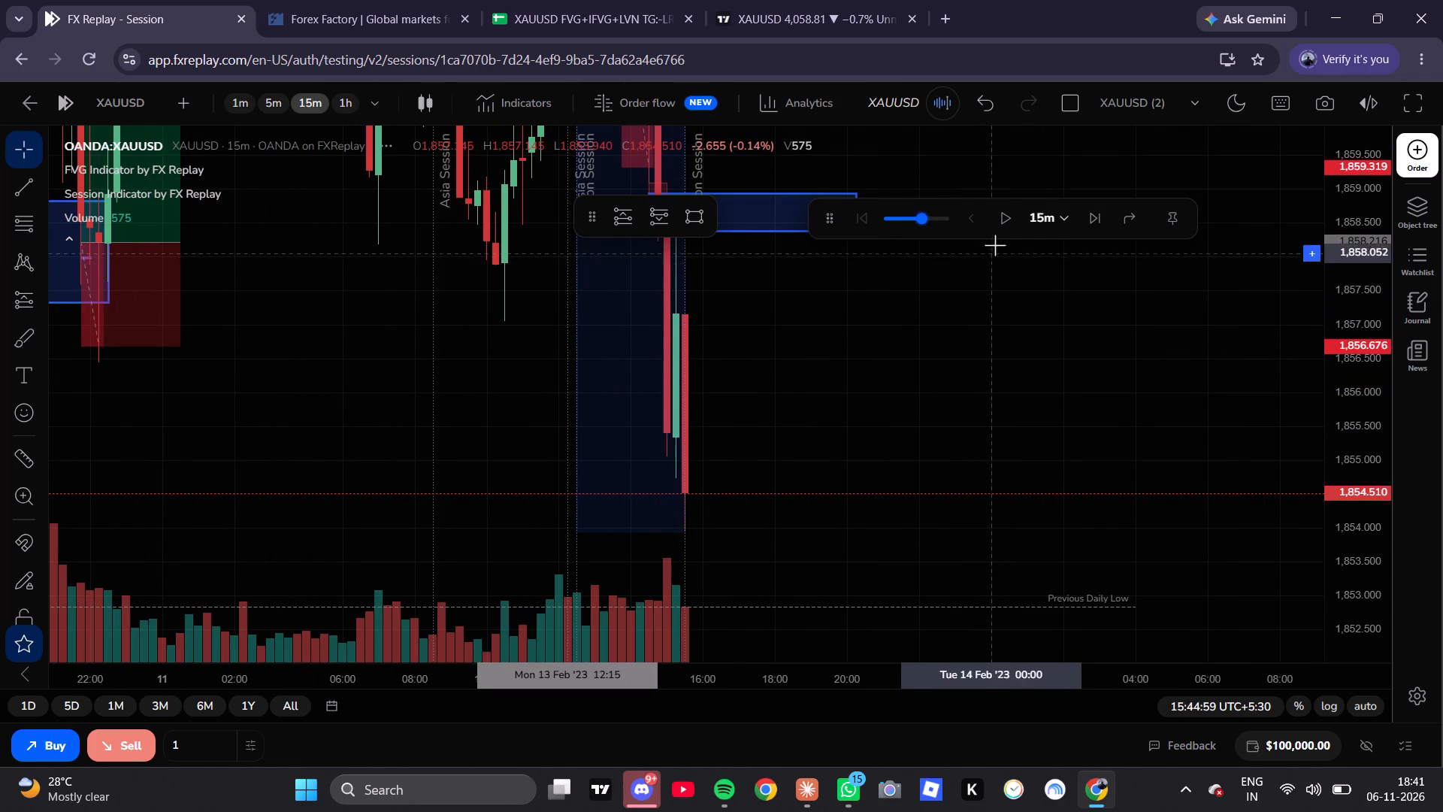
pyautogui.click(1094, 210)
pyautogui.moveTo(864, 360); pyautogui.dragTo(895, 399)
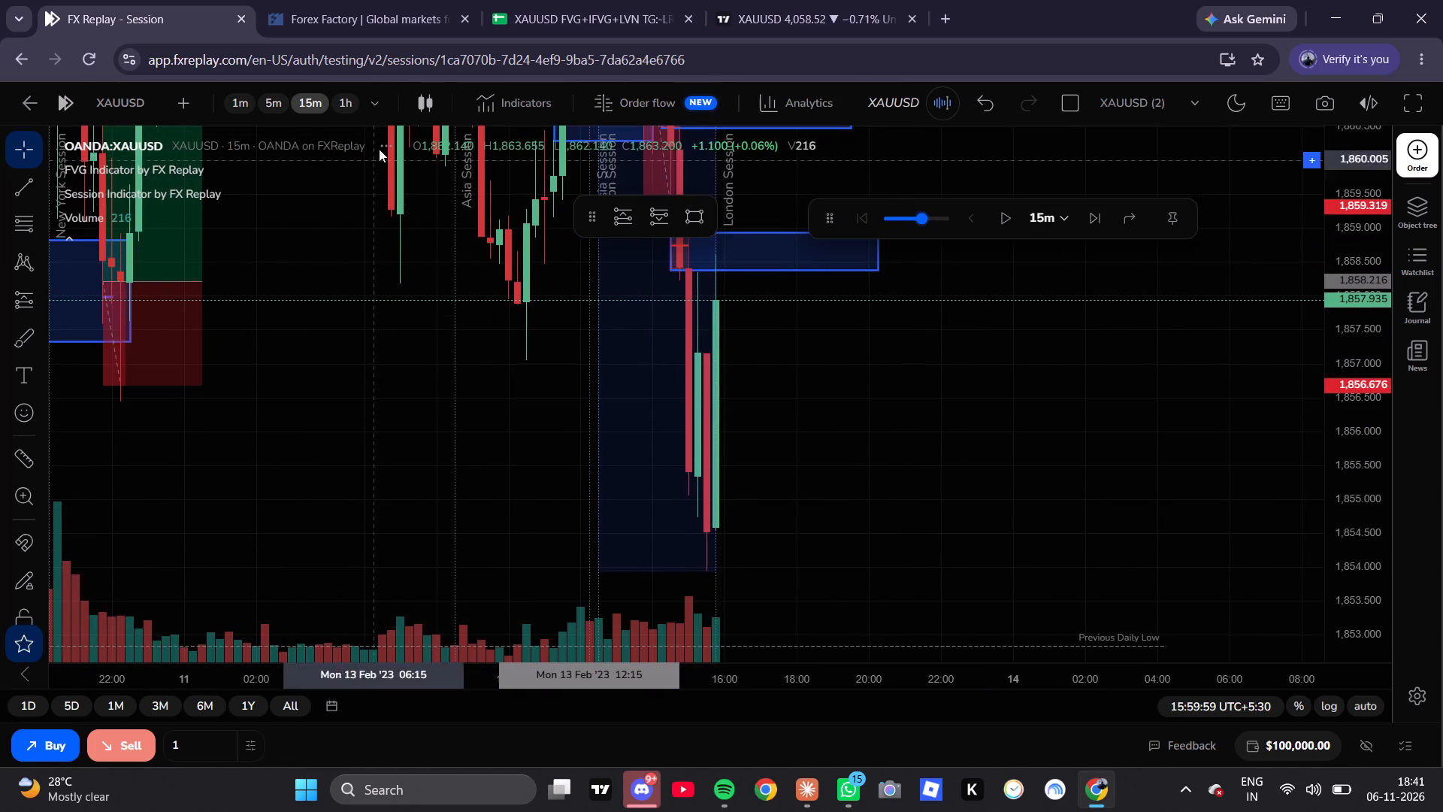
# Examine the price action around the lower bearish gap rectangle on the 1-minute timeframe.
pyautogui.click(271, 98)
pyautogui.click(240, 101)
pyautogui.scroll(3, 586, 313)
pyautogui.scroll(-7, 690, 364)
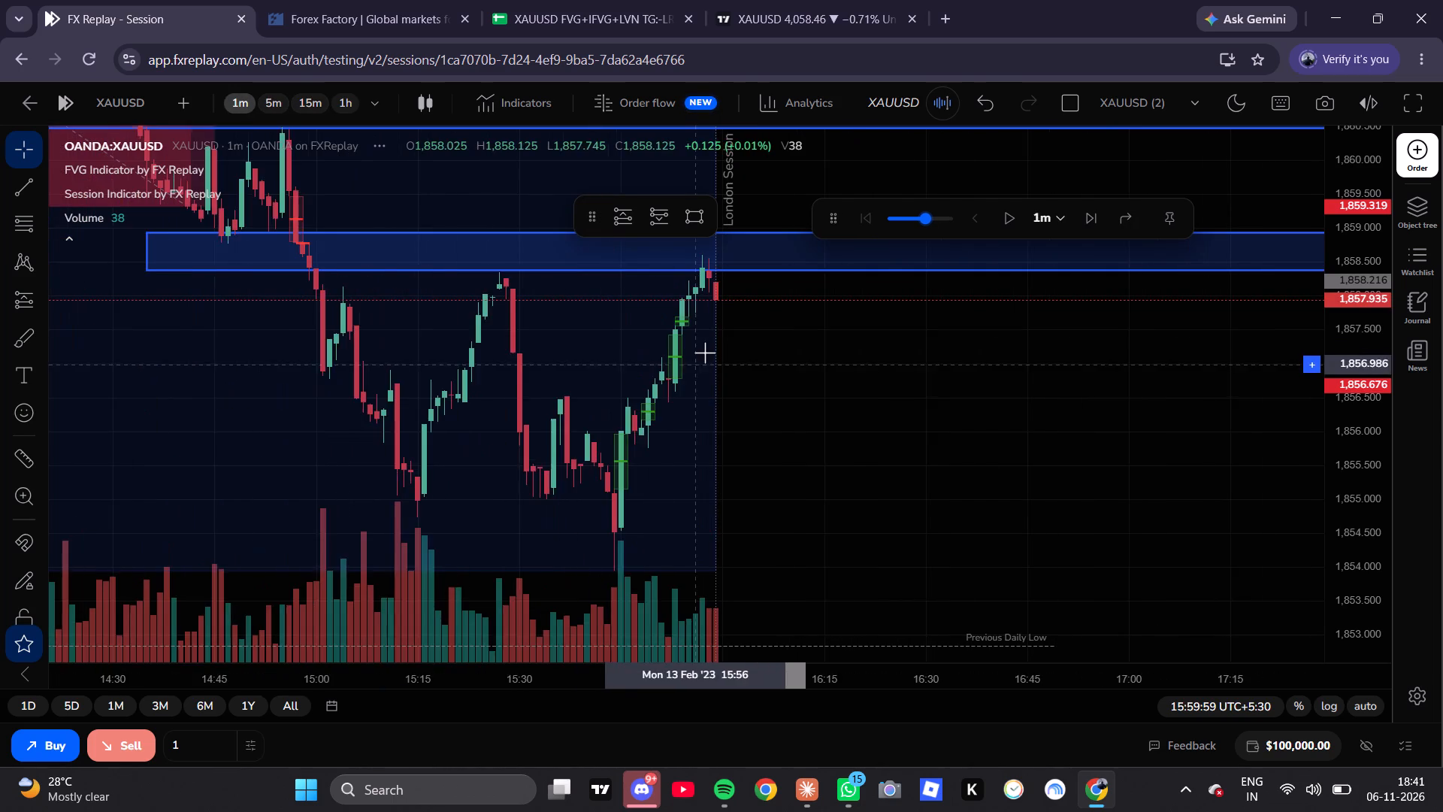
pyautogui.scroll(-1, 705, 353)
pyautogui.scroll(1, 705, 353)
pyautogui.scroll(-2, 706, 353)
pyautogui.scroll(1, 707, 351)
pyautogui.scroll(-3, 710, 350)
pyautogui.moveTo(897, 396); pyautogui.dragTo(874, 478)
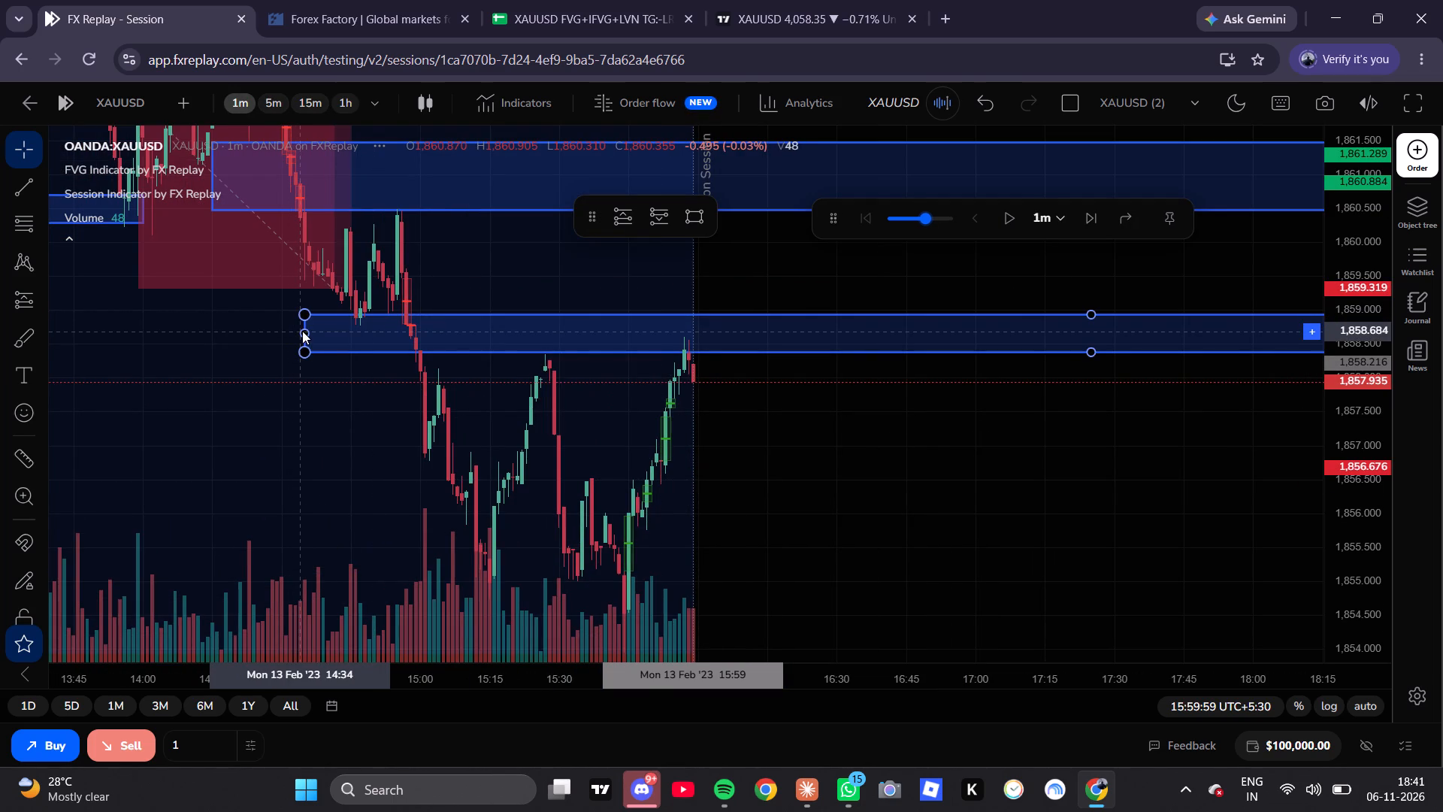
pyautogui.moveTo(830, 417); pyautogui.dragTo(748, 423)
pyautogui.scroll(-7, 1018, 275)
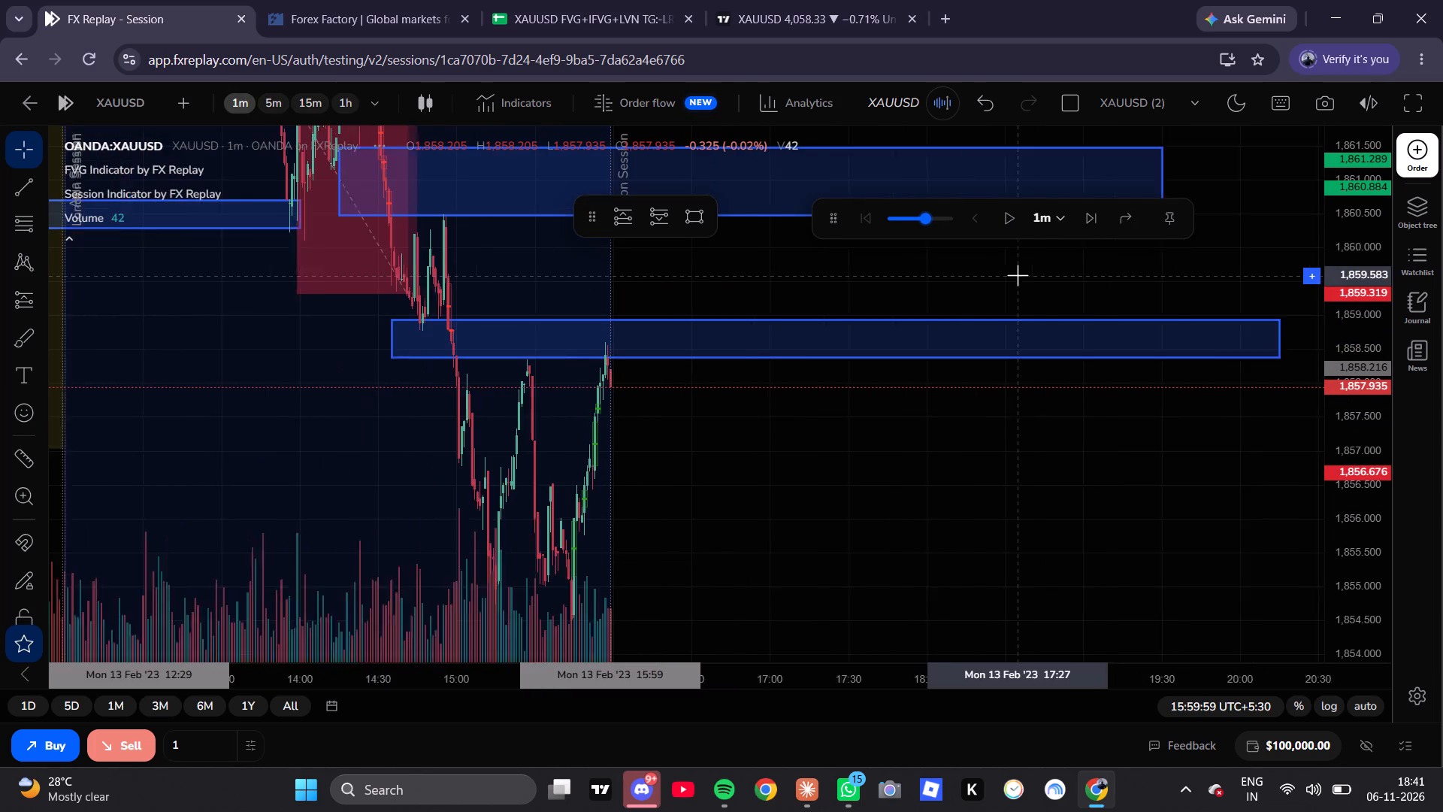
# Play the replay on the 1-minute timeframe to about 16:30, pause it, and advance one more bar.
pyautogui.doubleClick(1014, 214)
pyautogui.click(1009, 215)
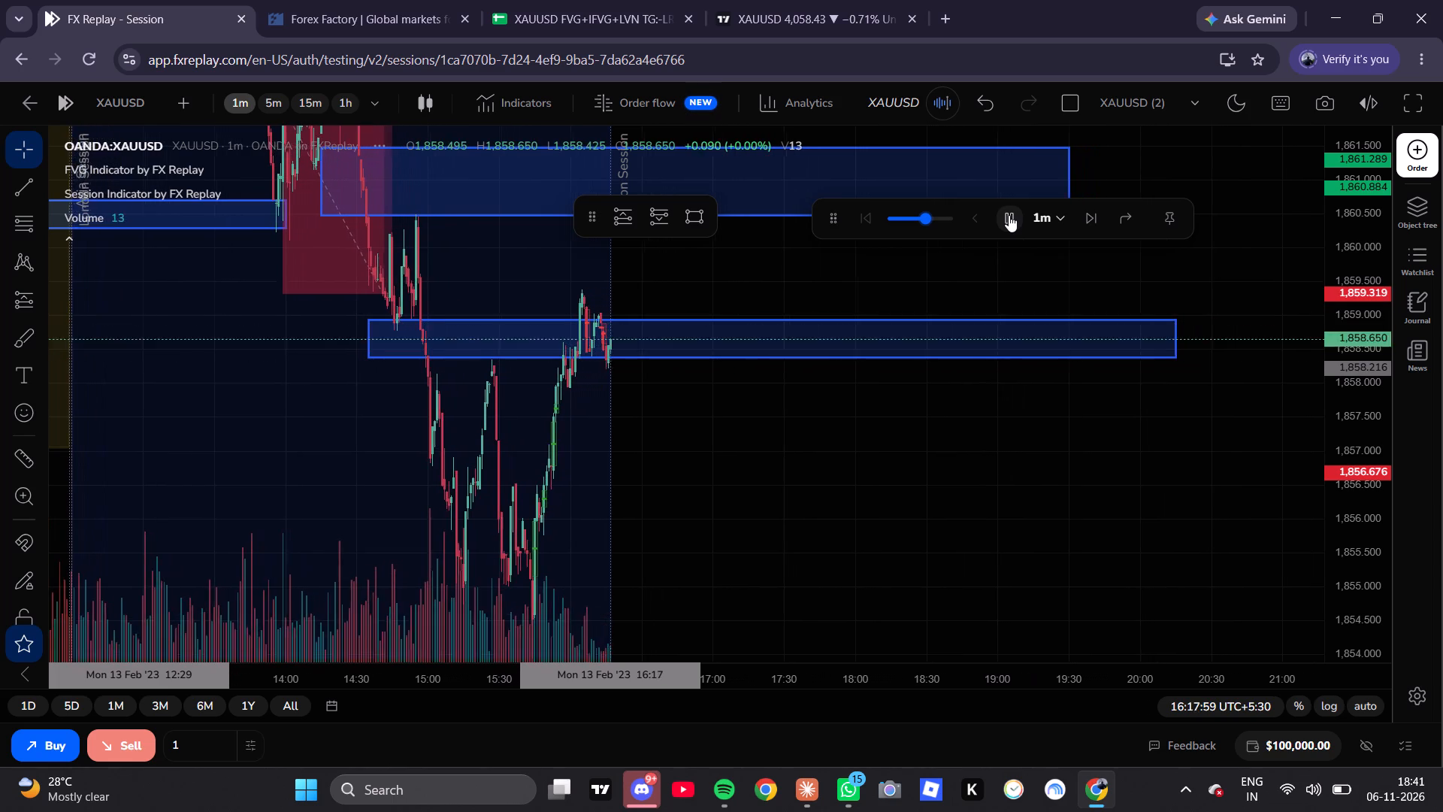
pyautogui.click(1009, 215)
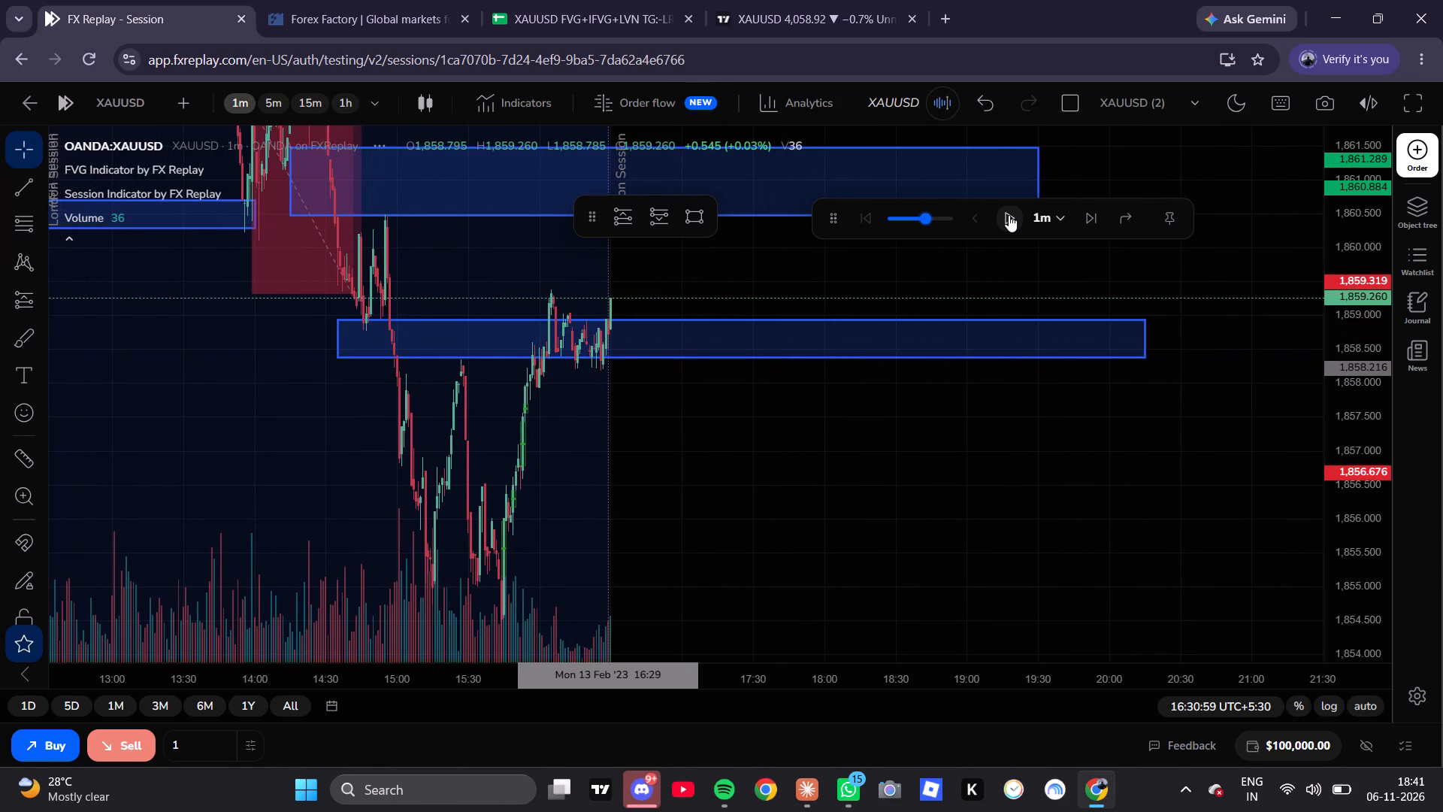
pyautogui.click(1079, 217)
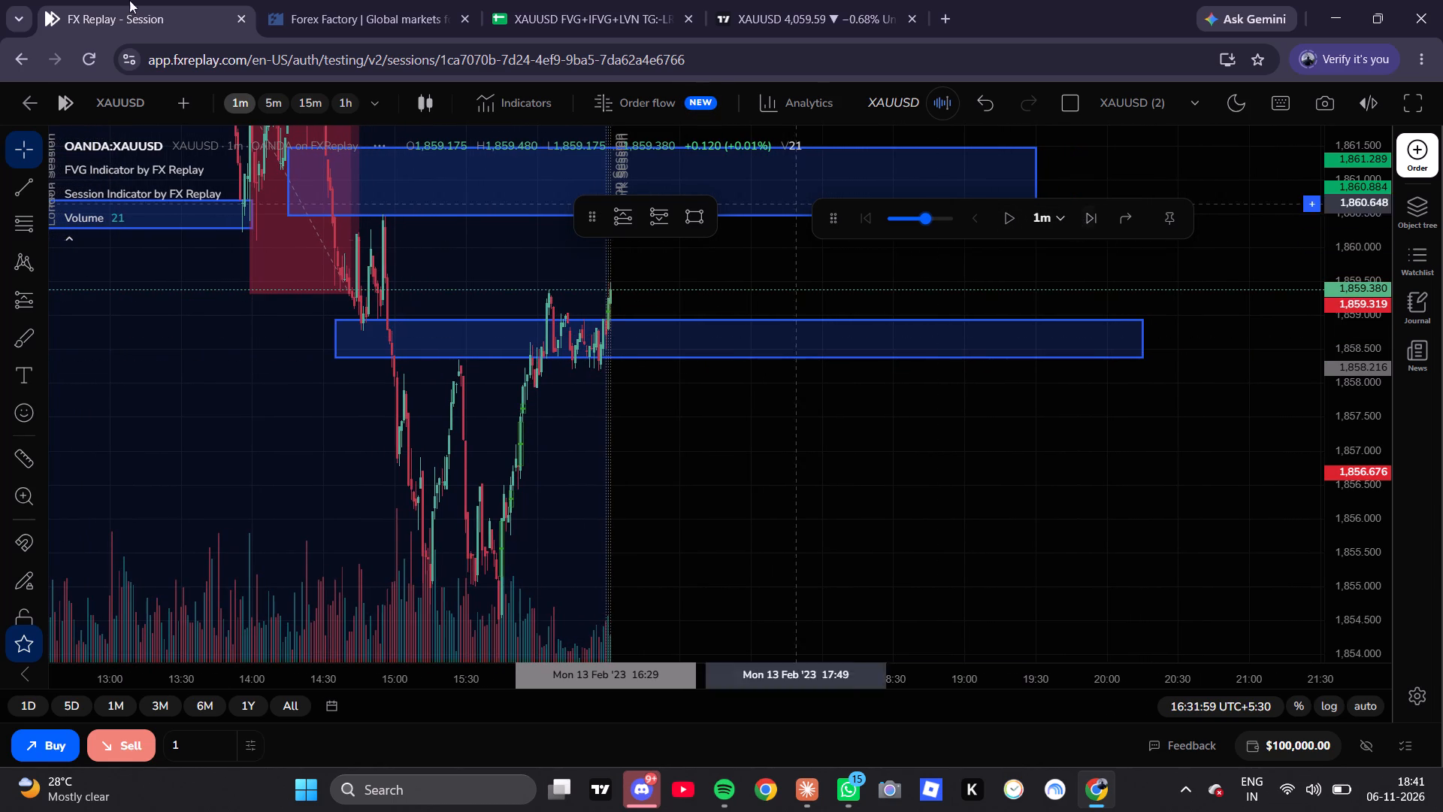
# Examine how price trades around the two bearish gap rectangles on the 15-minute and 5-minute timeframes.
pyautogui.click(311, 101)
pyautogui.scroll(12, 523, 336)
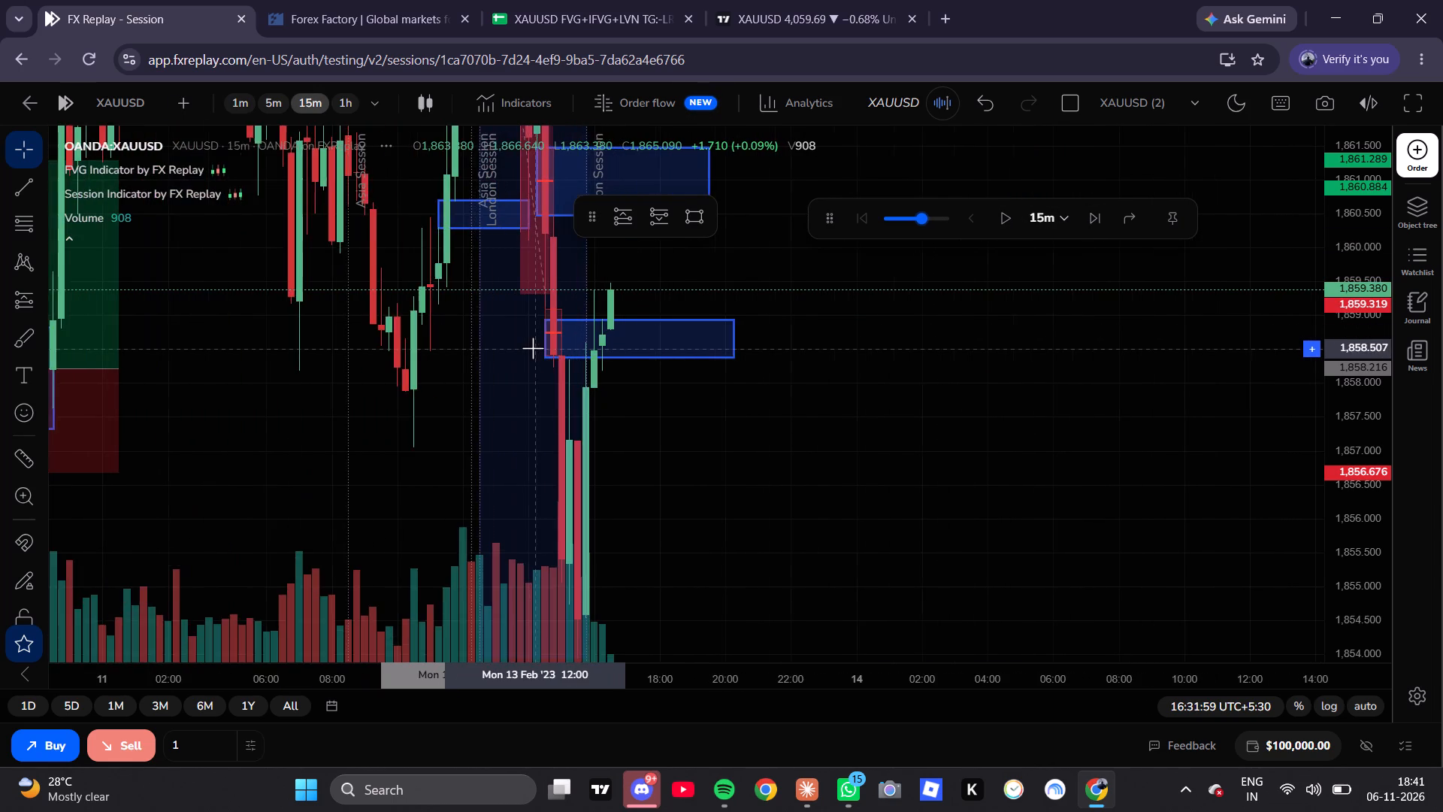
pyautogui.scroll(6, 533, 348)
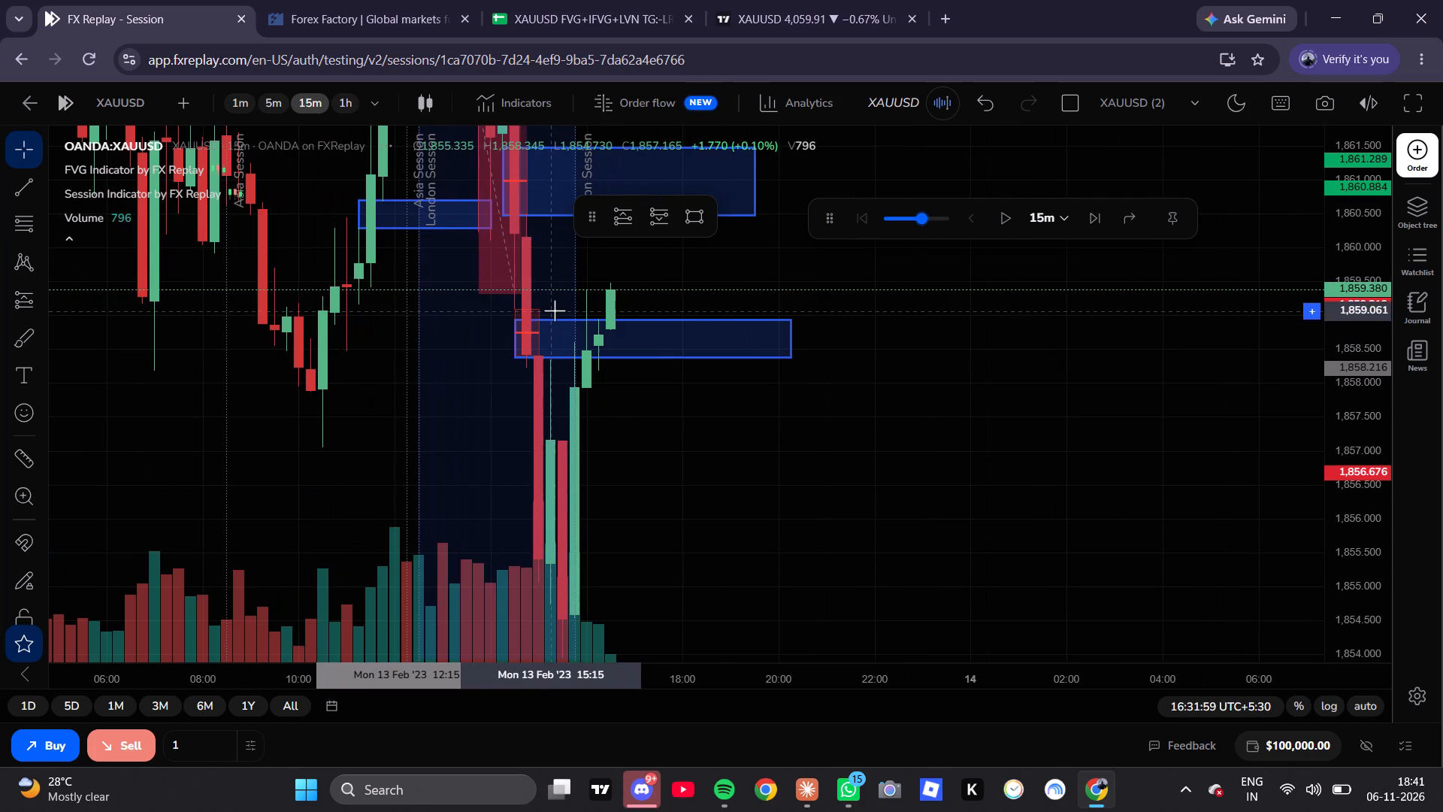
pyautogui.click(274, 95)
pyautogui.scroll(-1, 525, 308)
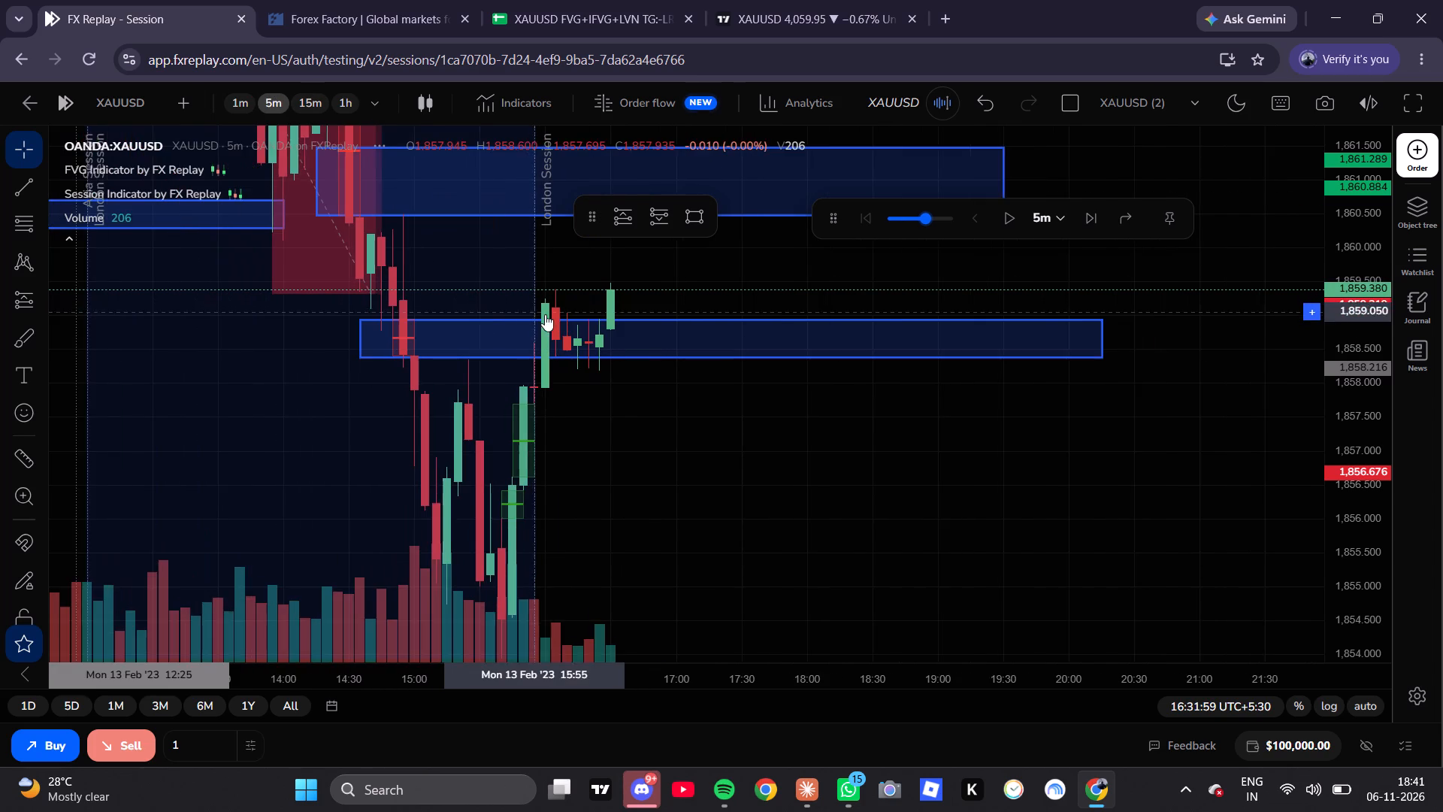
pyautogui.scroll(-3, 545, 314)
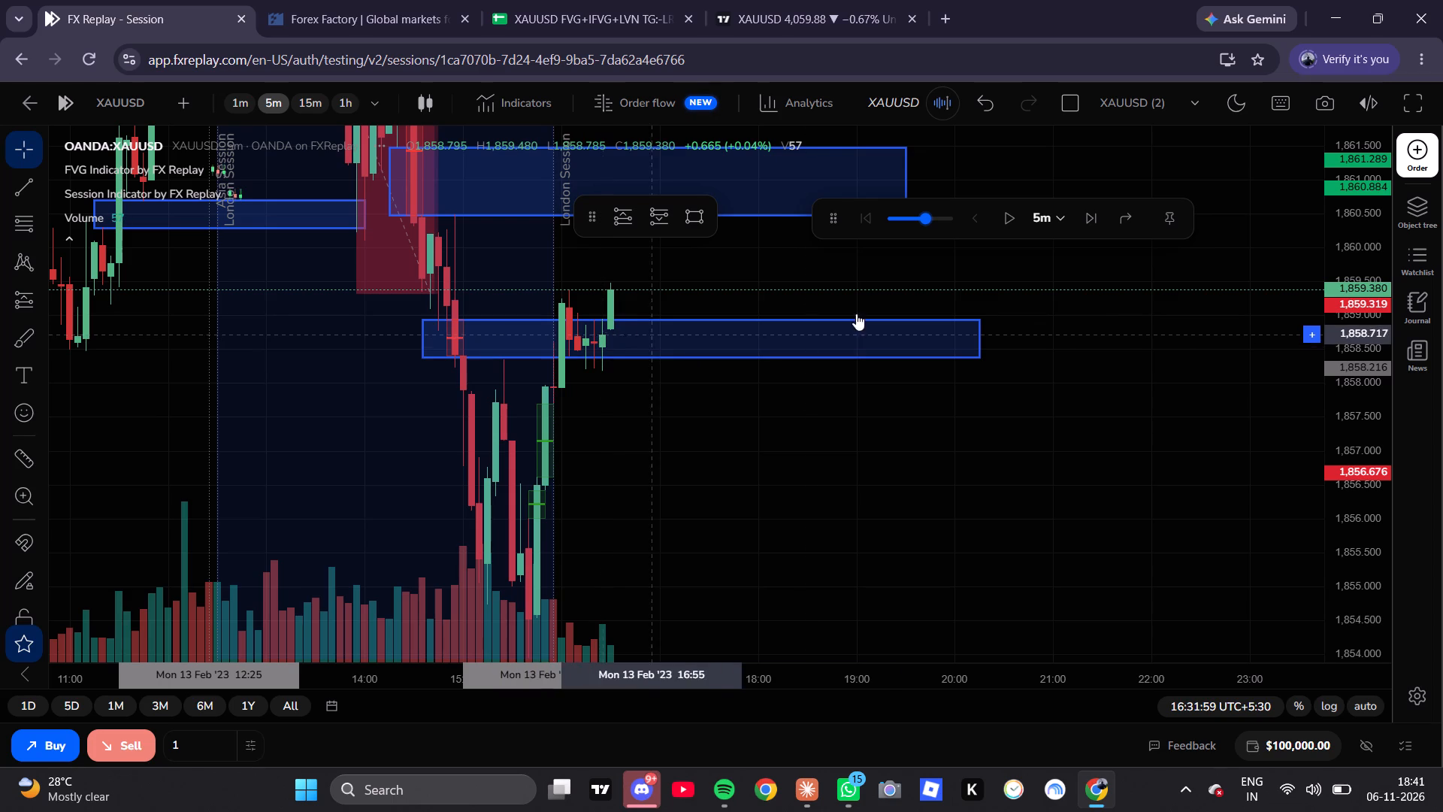
pyautogui.moveTo(831, 273); pyautogui.dragTo(914, 363)
pyautogui.moveTo(964, 363); pyautogui.dragTo(1024, 429)
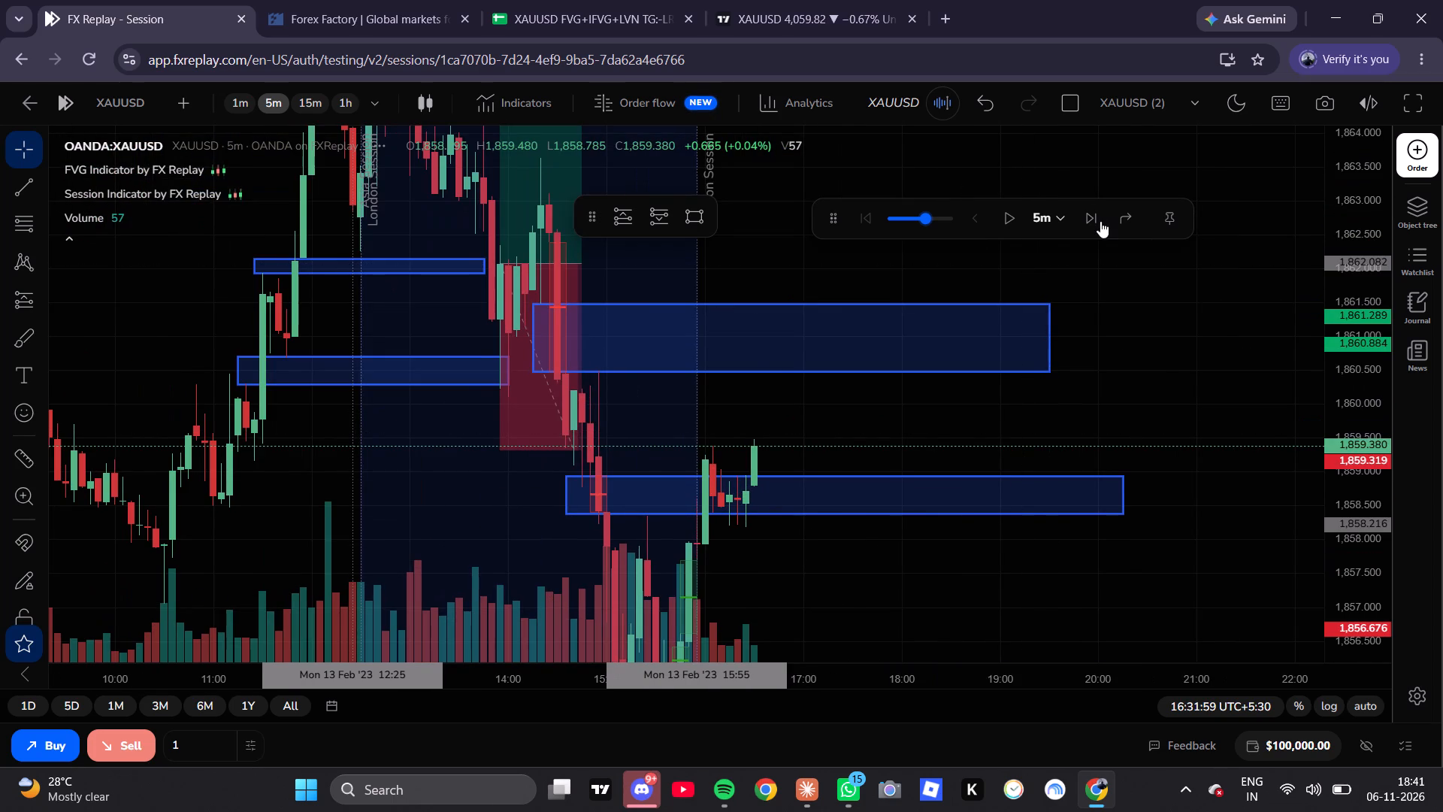
# Advance the replay by three 5-minute bars, to about 16:45 on 13 Feb.
pyautogui.tripleClick(1100, 221)
# Advance the replay bar by bar on the 1-minute timeframe to about 17:00.
pyautogui.click(235, 92)
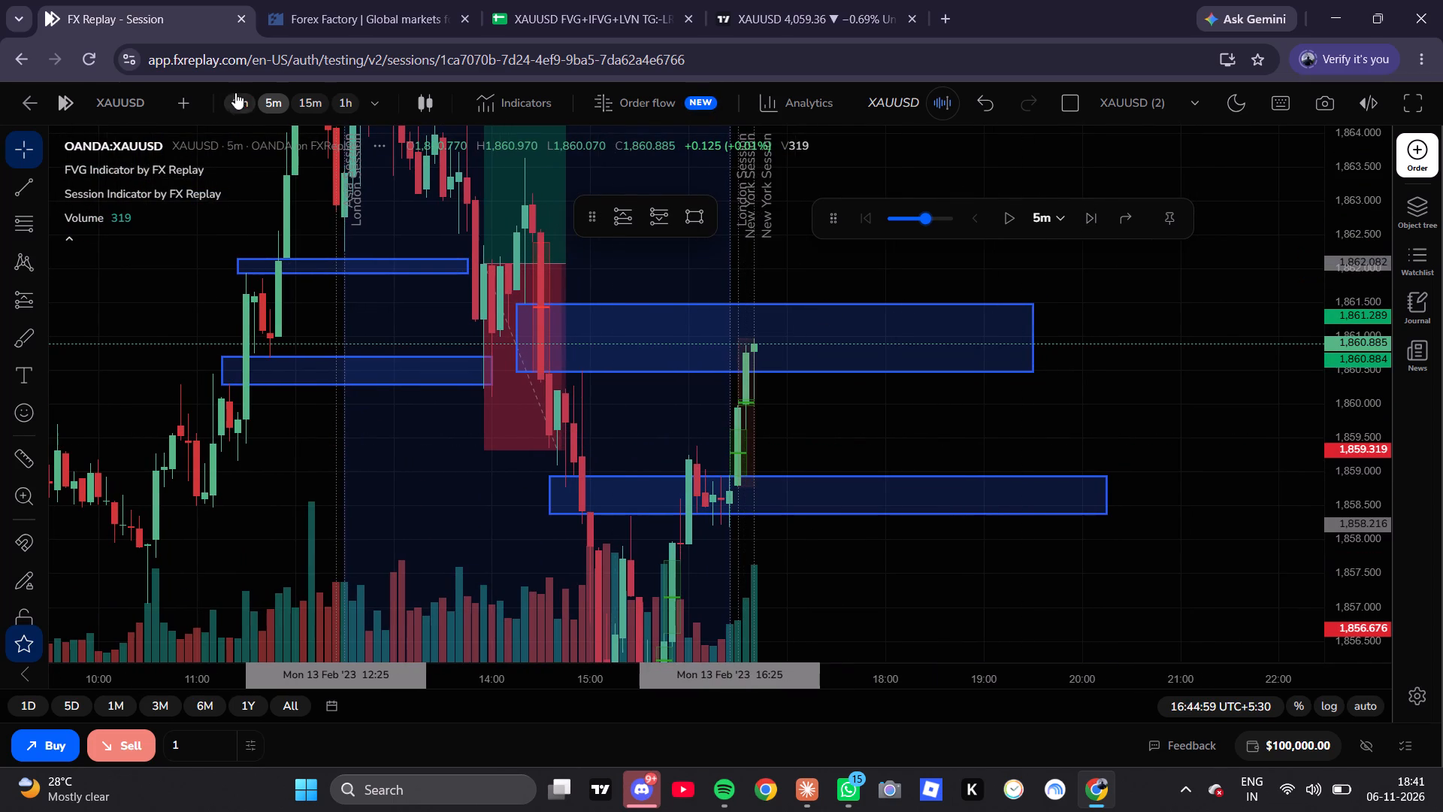
pyautogui.scroll(-13, 475, 344)
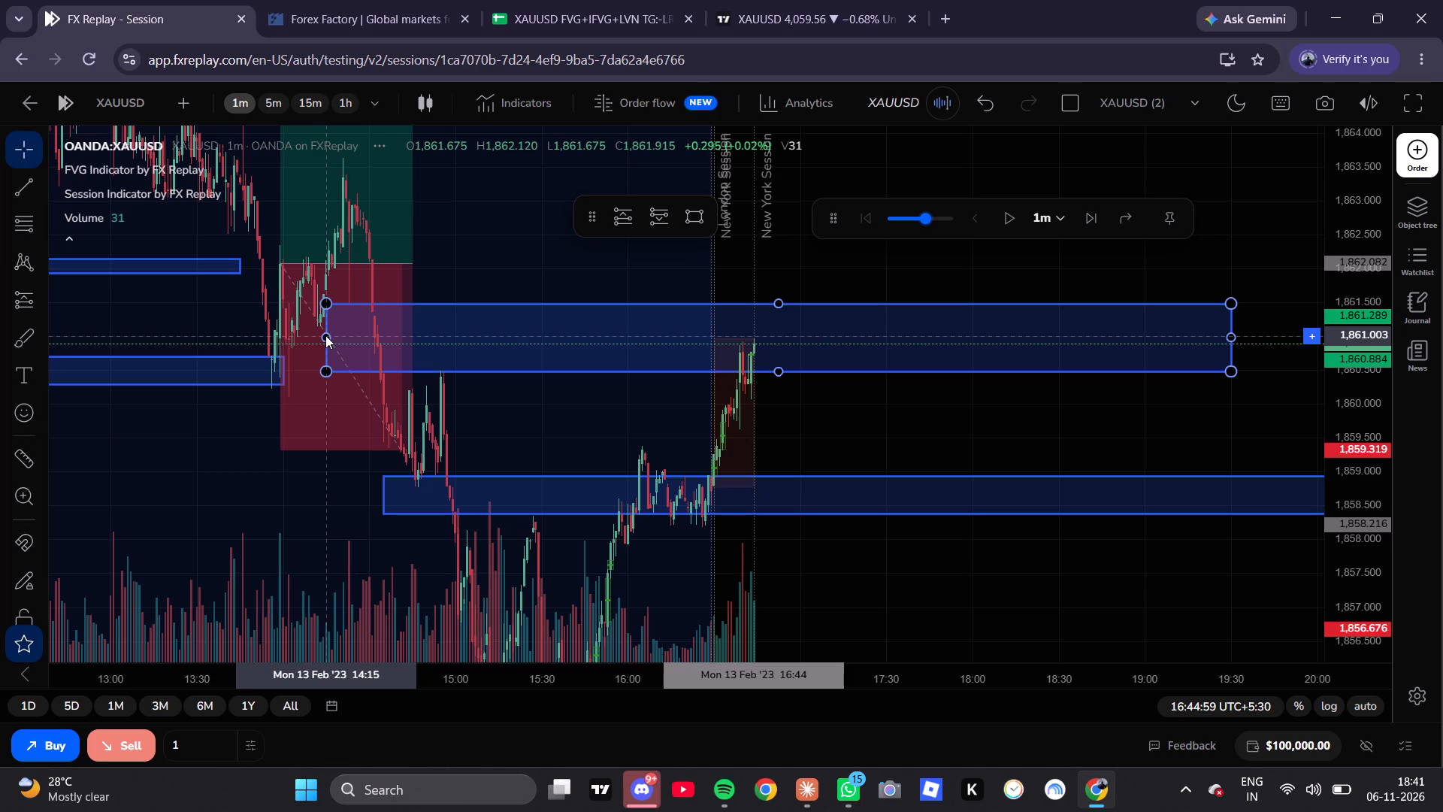
pyautogui.click(1095, 208)
pyautogui.click(1096, 208)
pyautogui.click(1096, 208)
pyautogui.click(1096, 208)
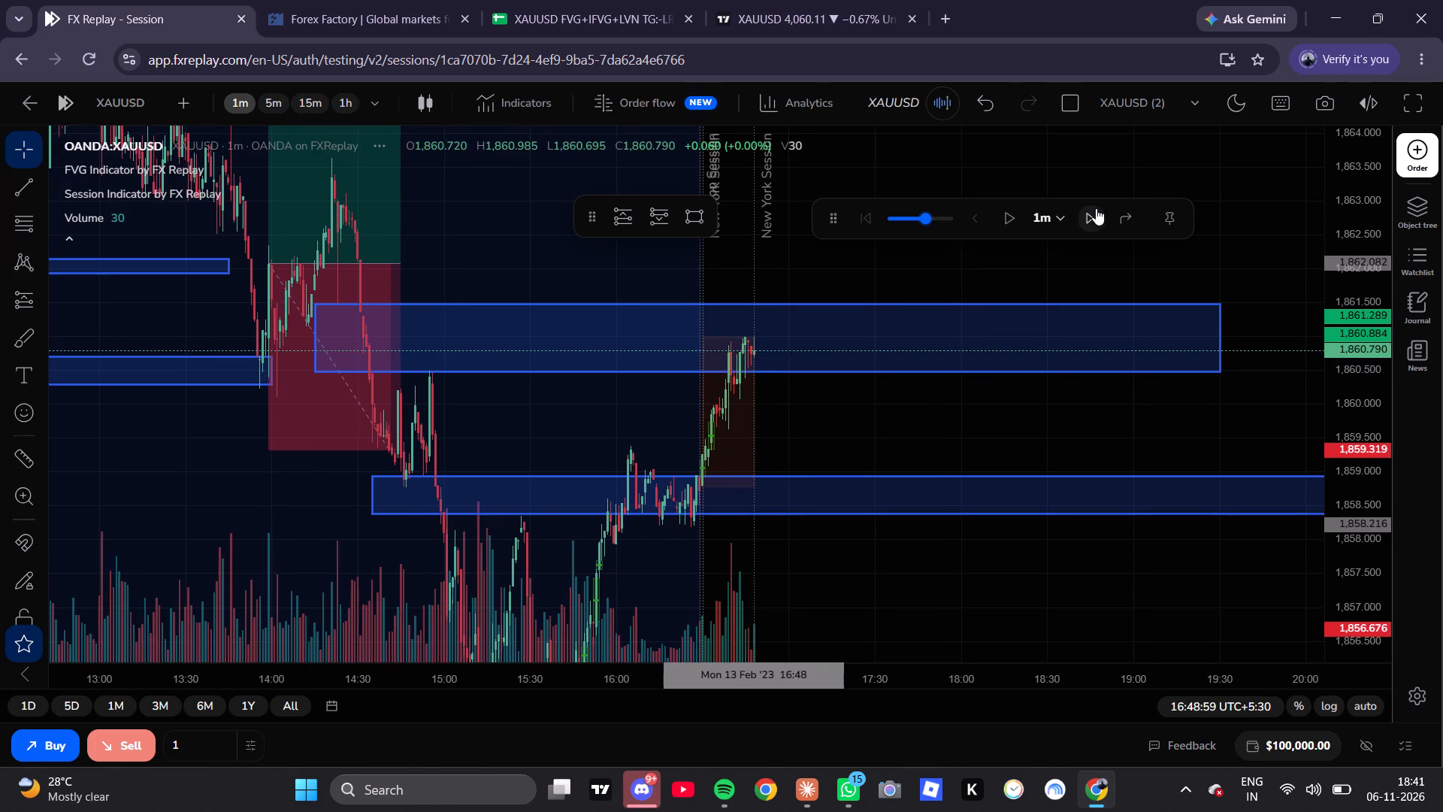
pyautogui.tripleClick(1096, 208)
pyautogui.click(1096, 208)
pyautogui.doubleClick(1096, 208)
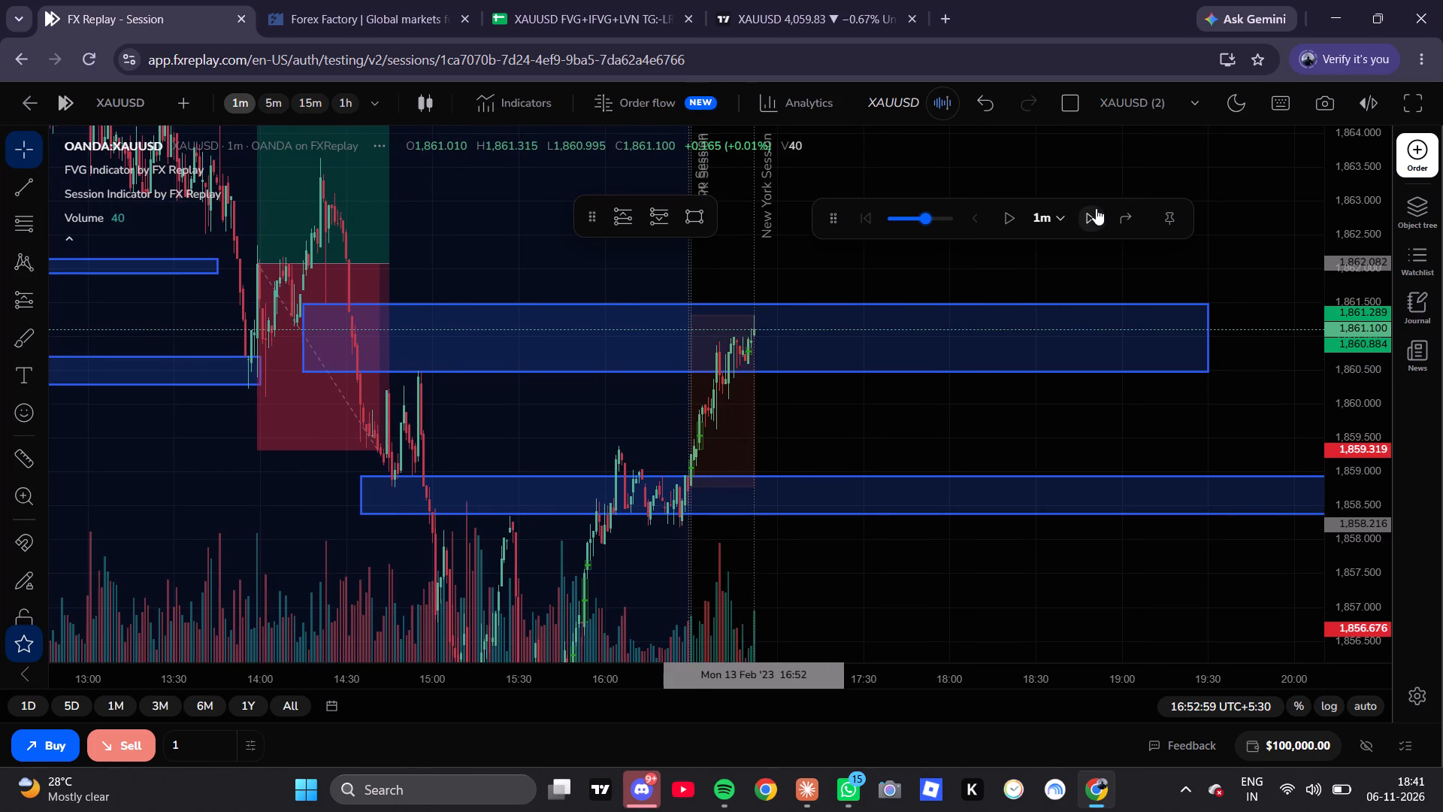
pyautogui.click(1096, 208)
pyautogui.click(1096, 208)
pyautogui.click(1096, 208)
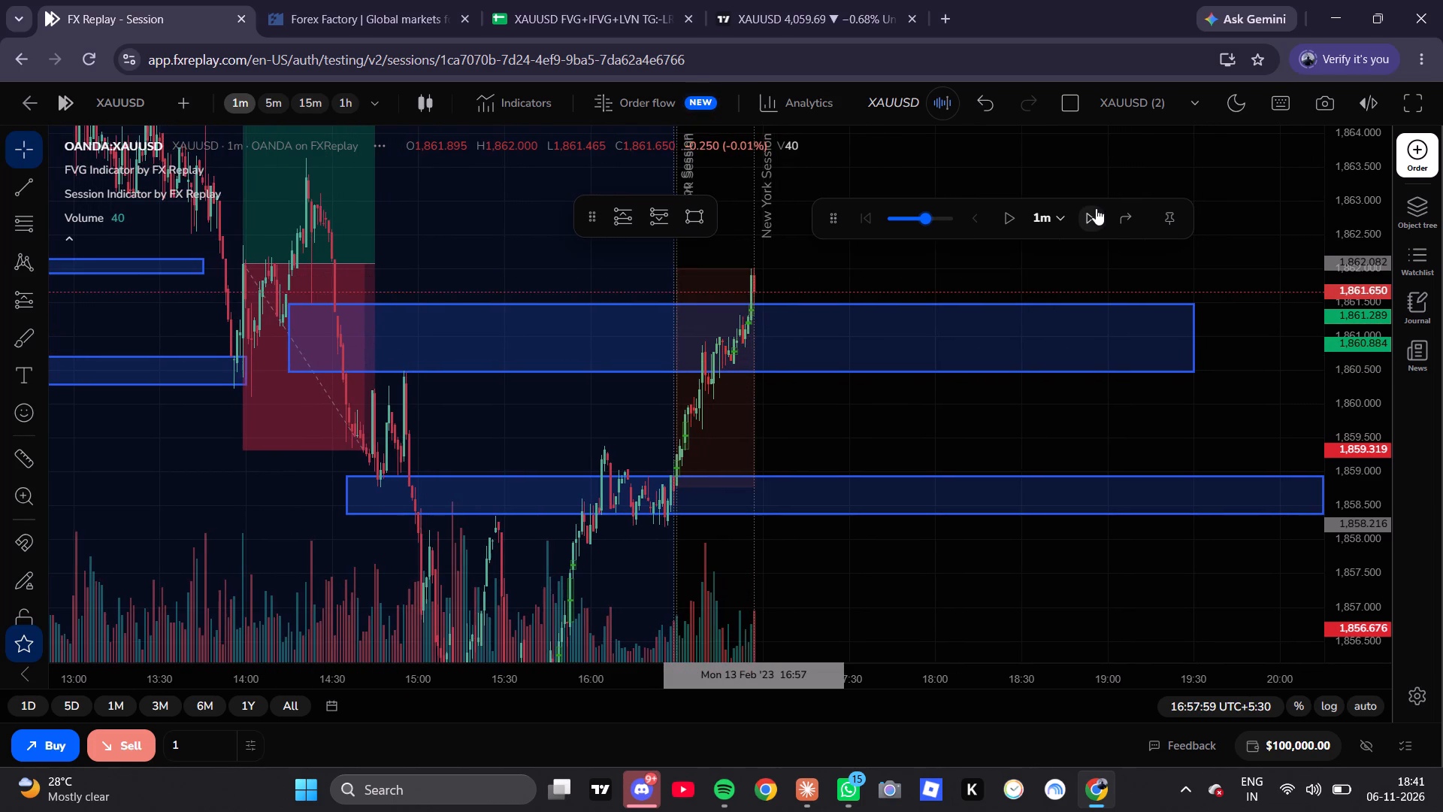
pyautogui.click(1096, 208)
pyautogui.click(1096, 208)
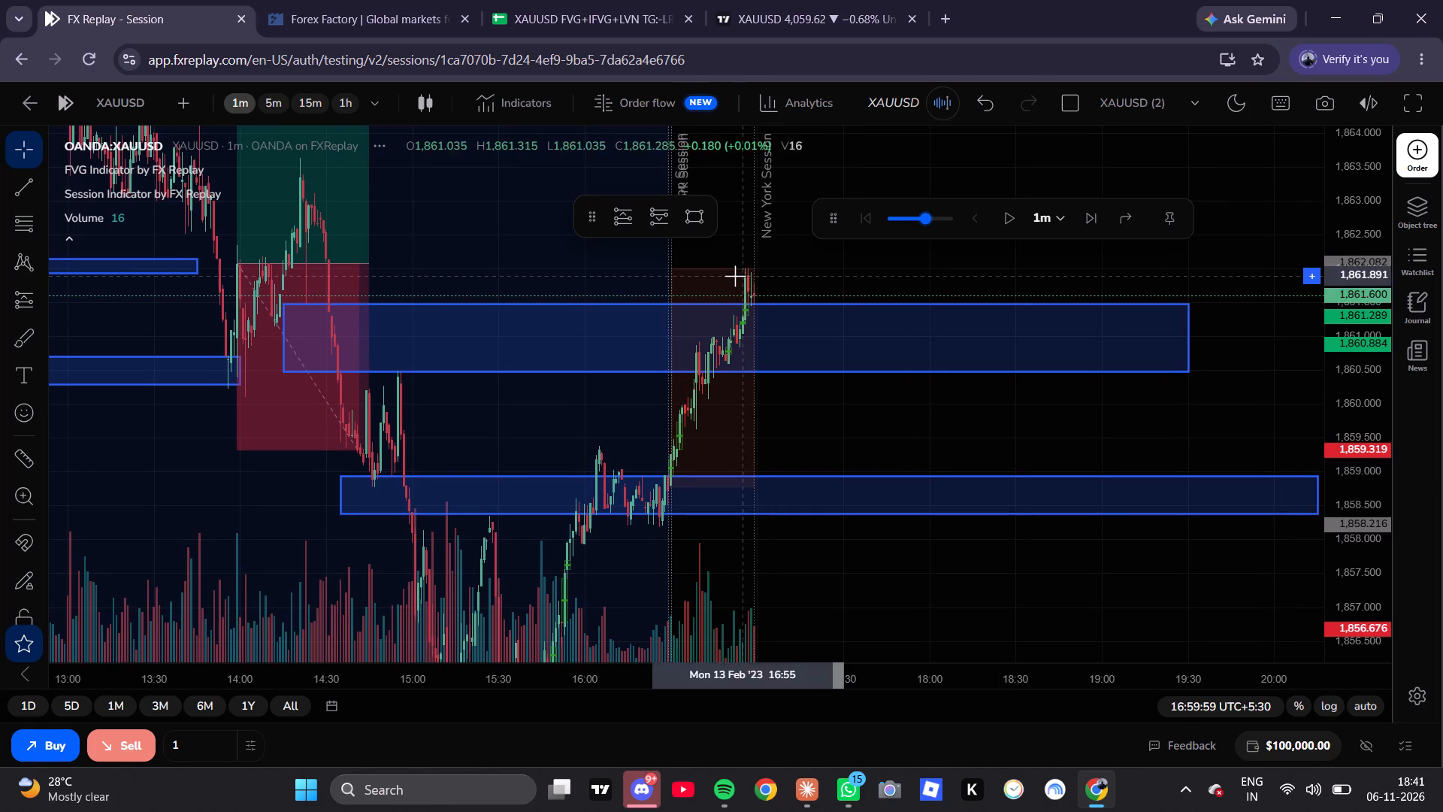
# Play the replay on the 1-minute timeframe to about 18:12 and pause it.
pyautogui.scroll(12, 596, 283)
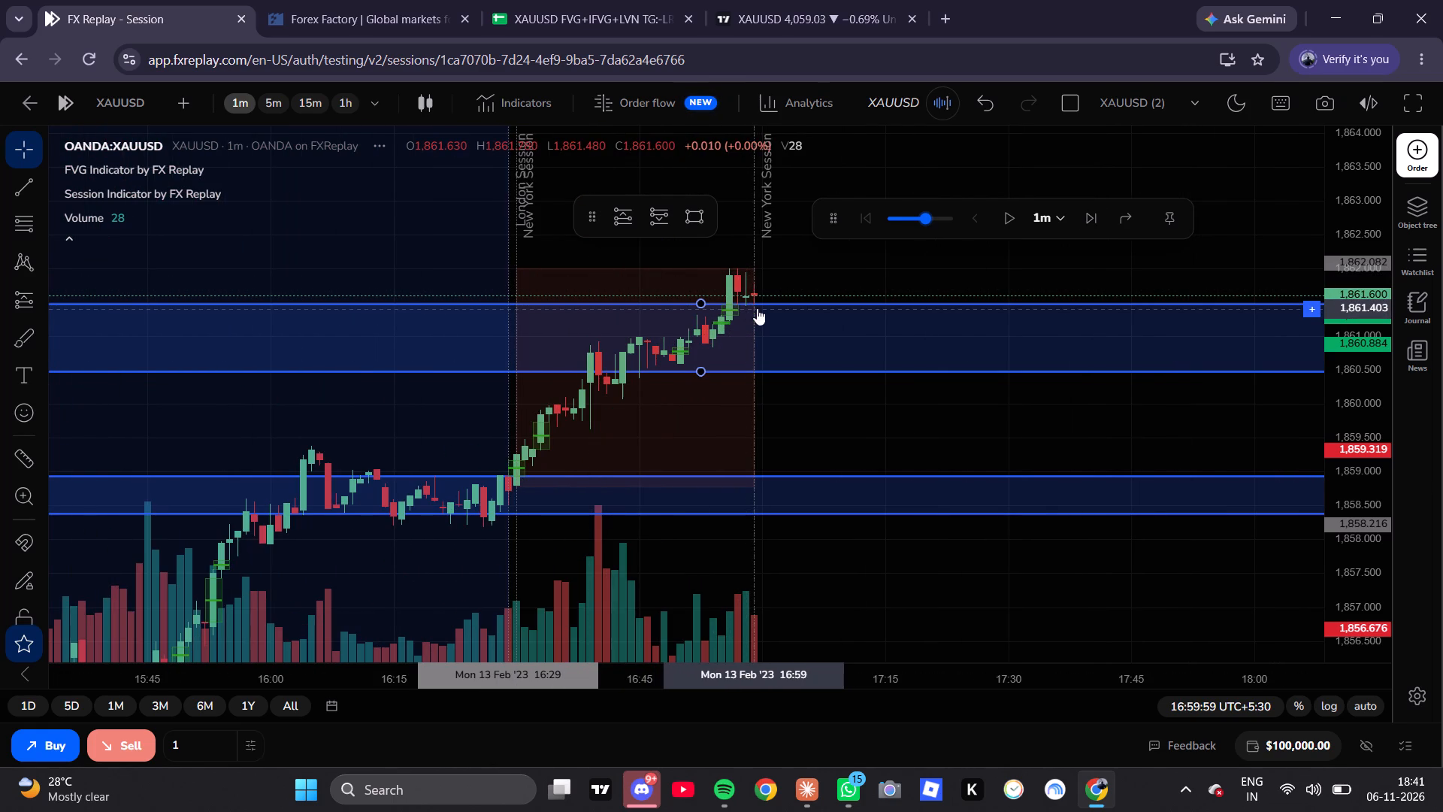
pyautogui.moveTo(893, 395); pyautogui.dragTo(821, 422)
pyautogui.scroll(-6, 809, 411)
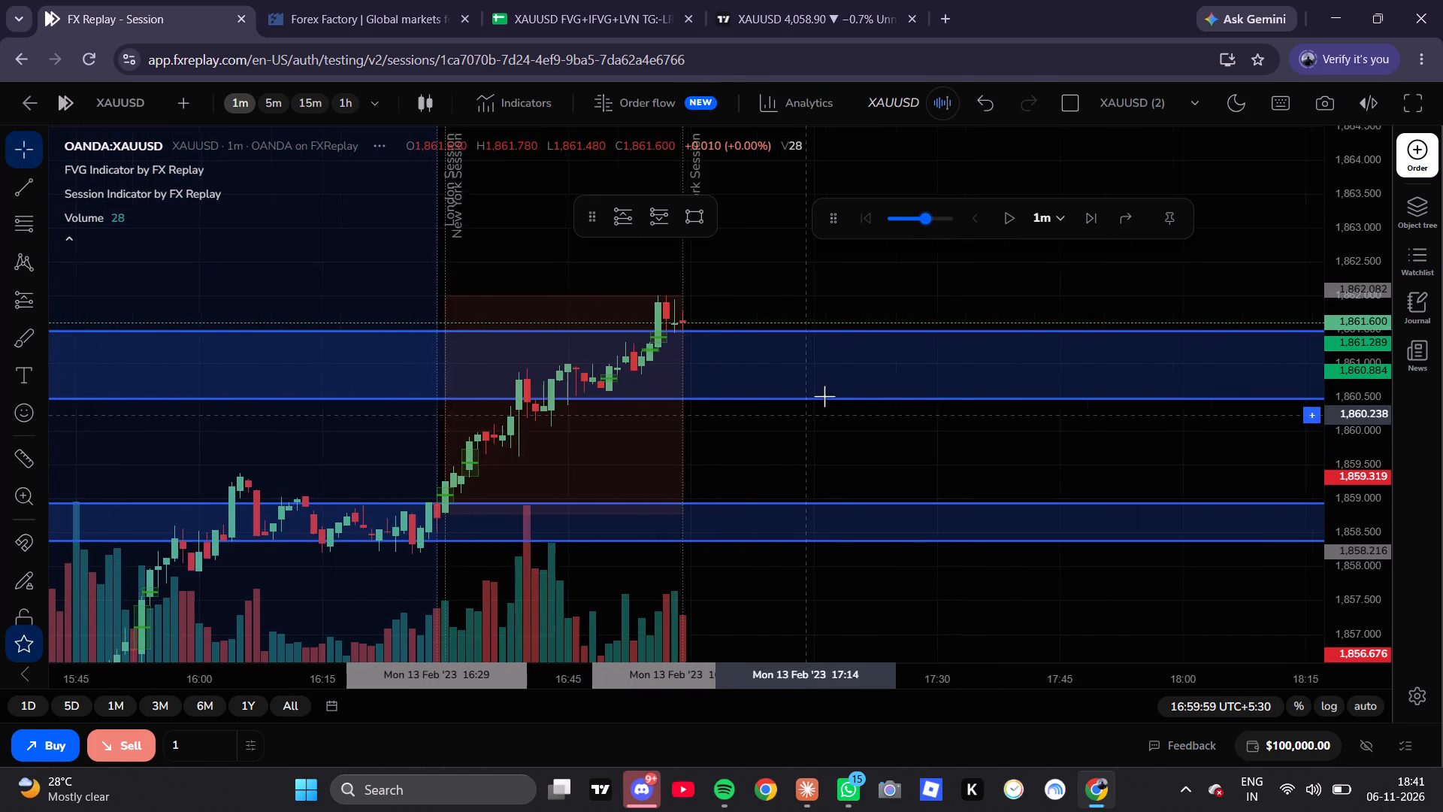
pyautogui.scroll(-3, 824, 396)
pyautogui.click(1009, 228)
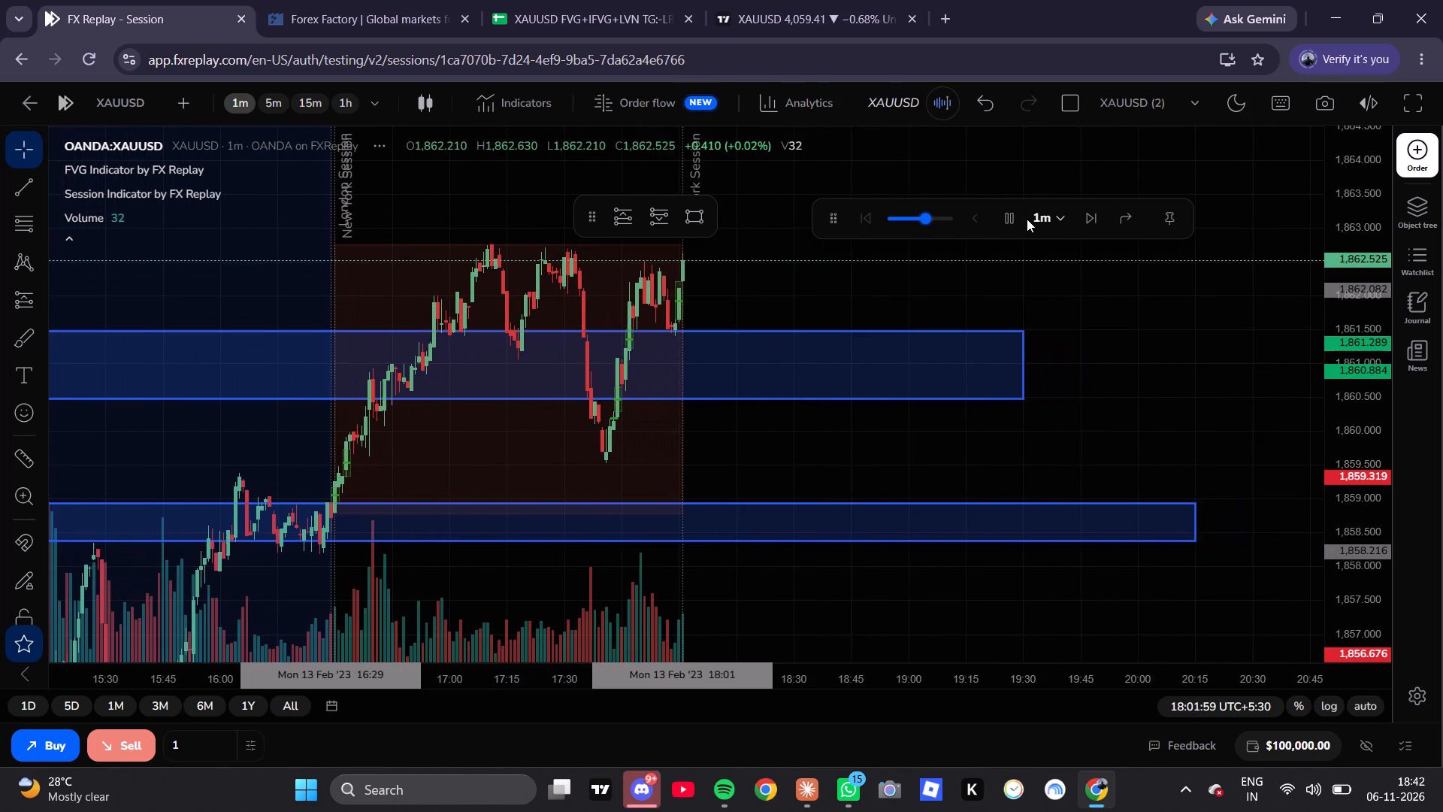
pyautogui.click(1006, 214)
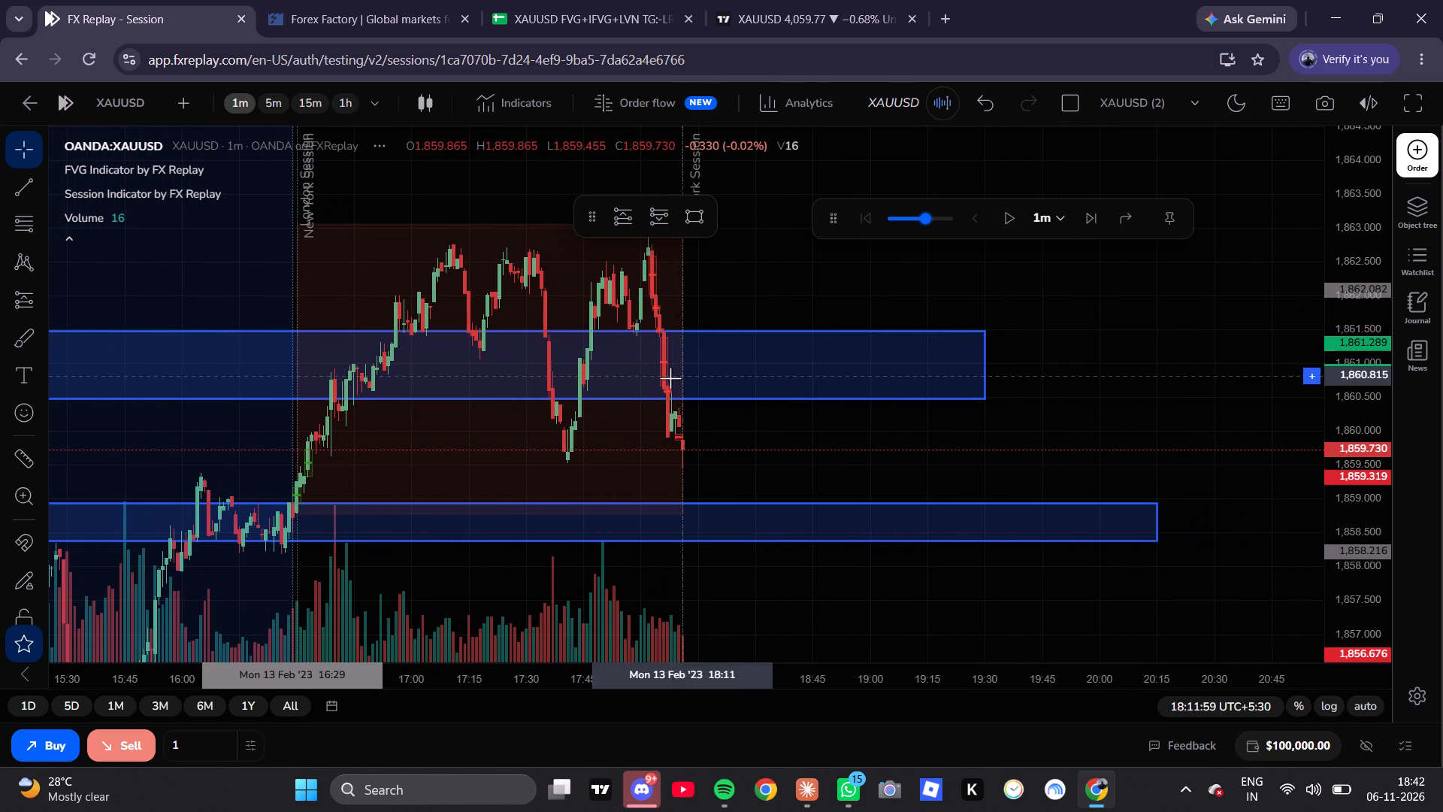
# Switch to the live TradingView XAUUSD chart and examine the 1-minute price action from 4 November up to the latest price.
pyautogui.click(770, 0)
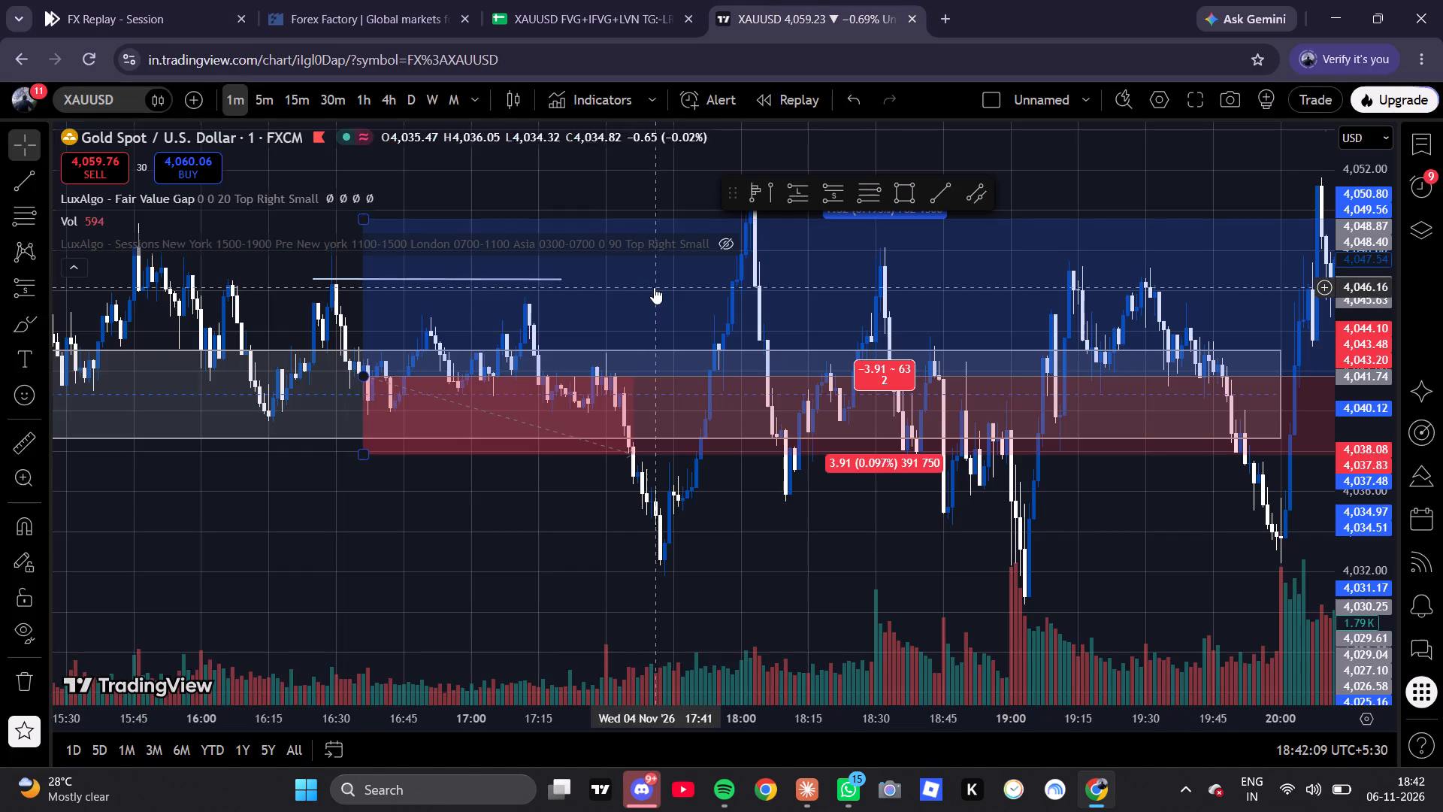
pyautogui.scroll(-3, 773, 485)
pyautogui.scroll(1, 751, 504)
pyautogui.scroll(-8, 747, 506)
pyautogui.moveTo(766, 546); pyautogui.dragTo(503, 533)
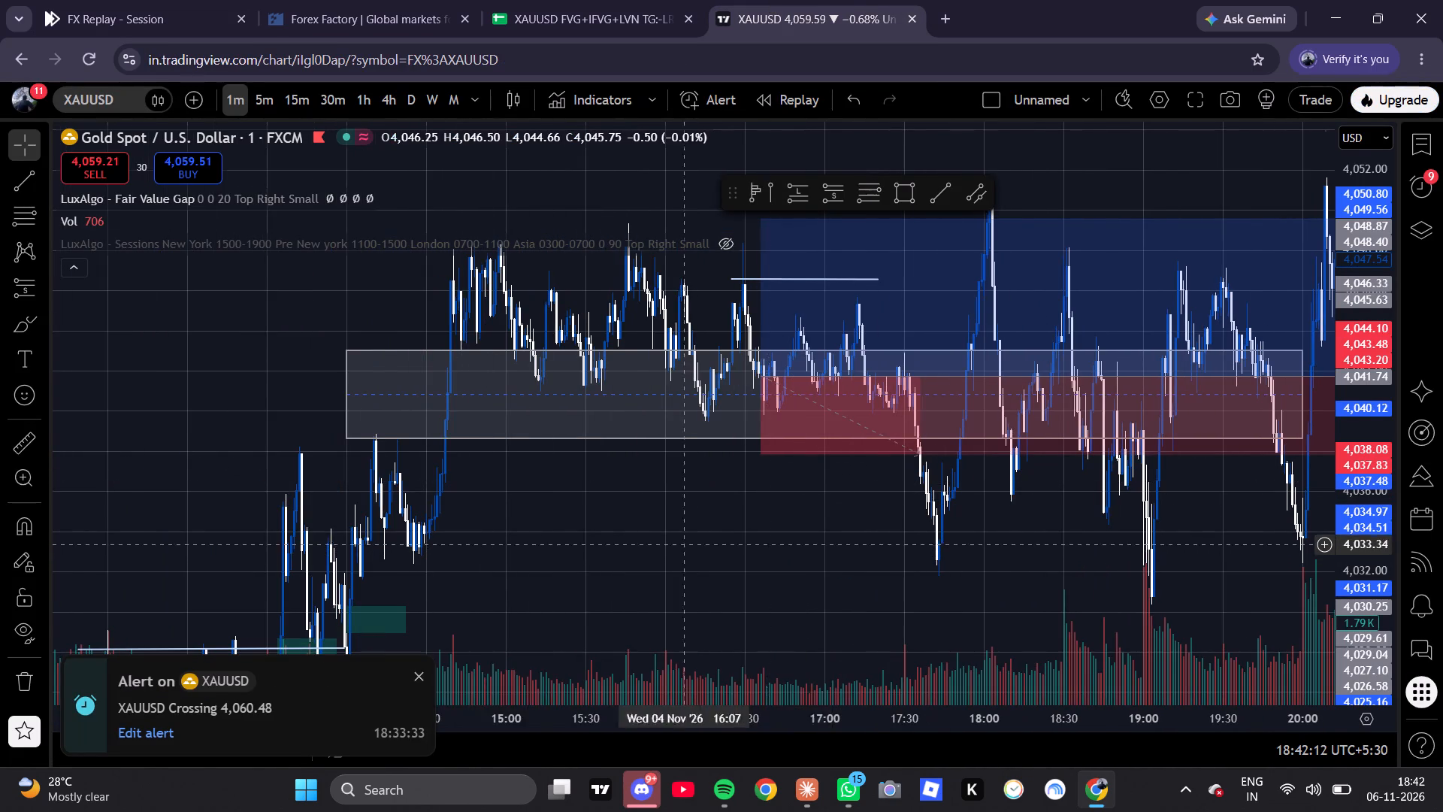
pyautogui.moveTo(503, 533); pyautogui.dragTo(200, 517)
pyautogui.moveTo(1066, 484); pyautogui.dragTo(349, 530)
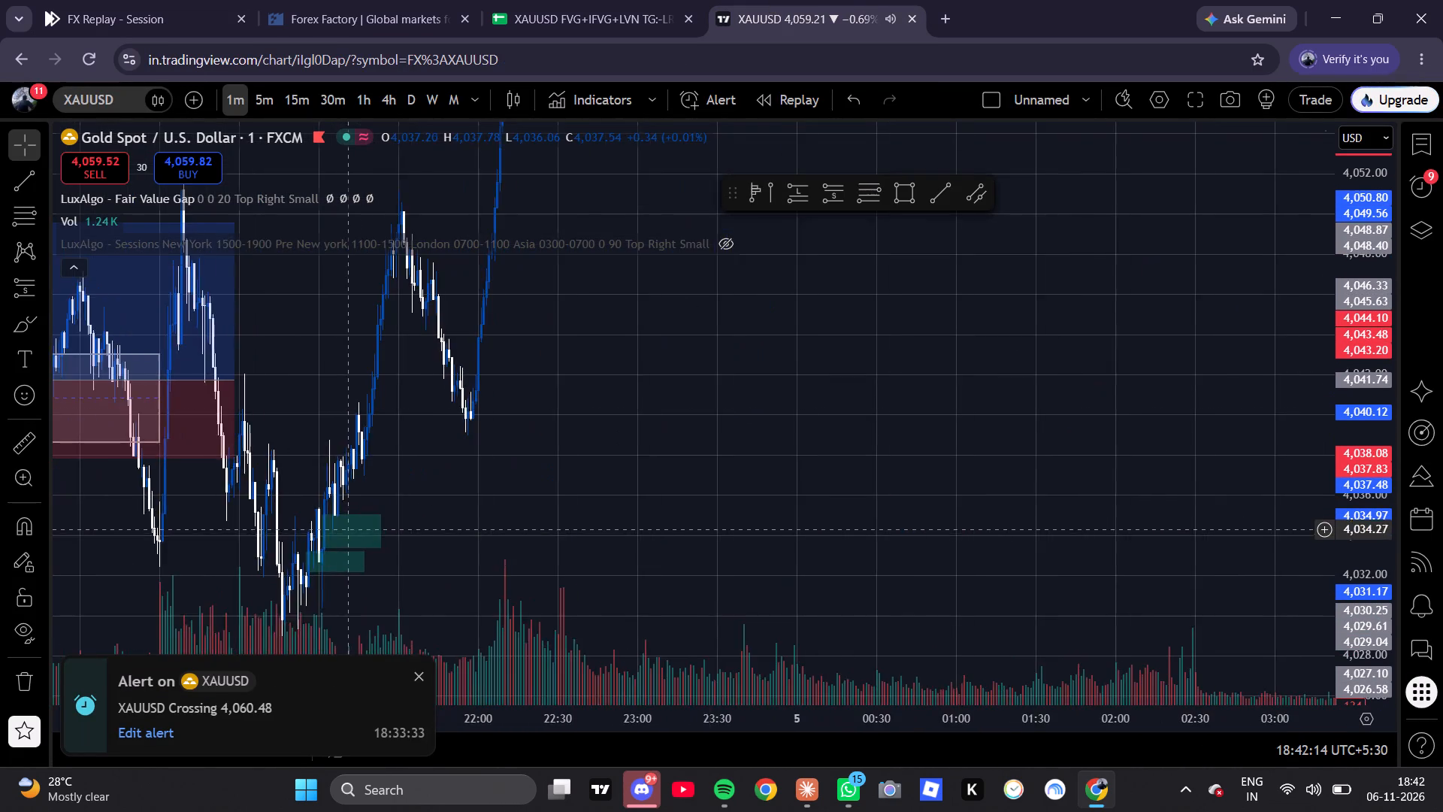
pyautogui.scroll(-7, 677, 403)
pyautogui.scroll(-17, 1366, 403)
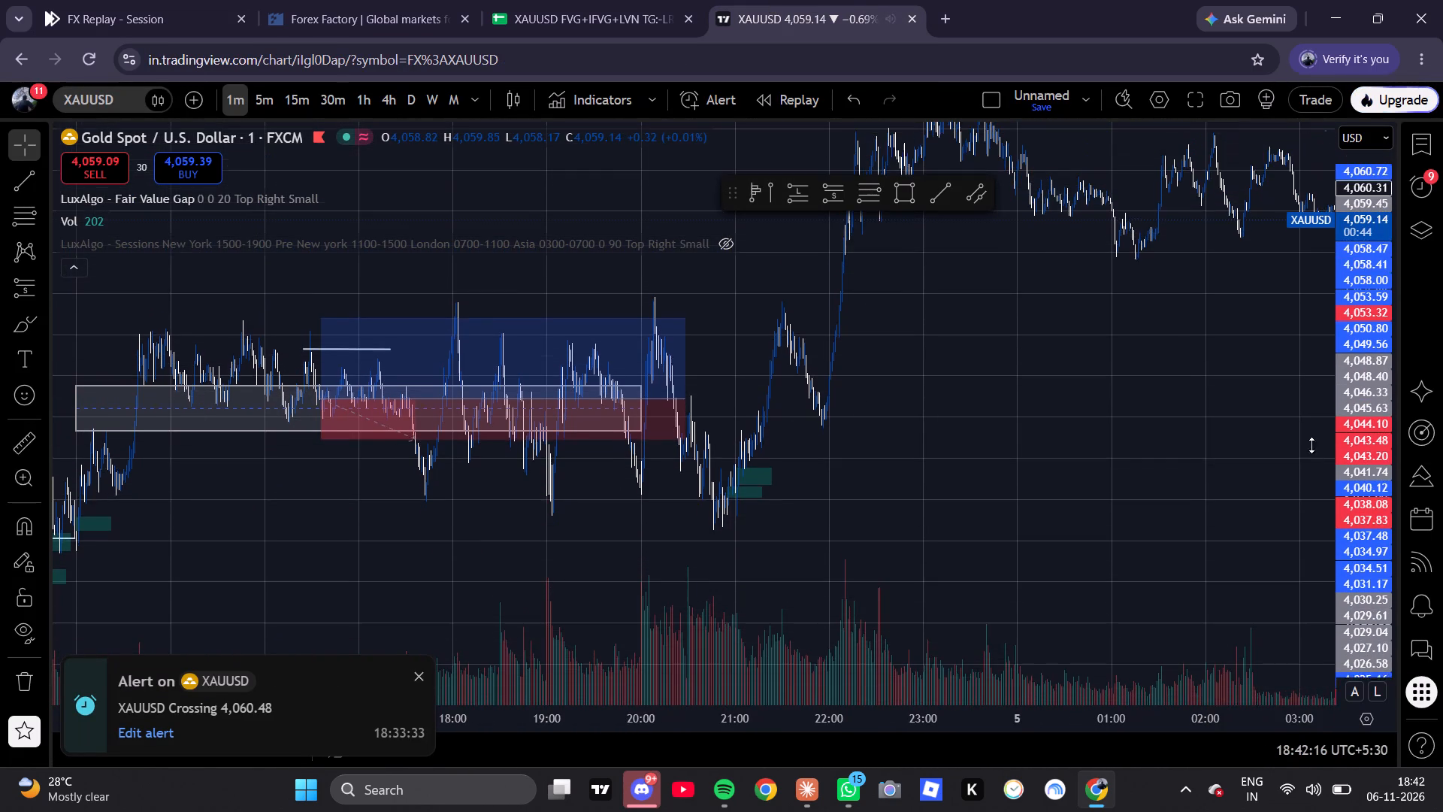
pyautogui.moveTo(1182, 392); pyautogui.dragTo(394, 550)
pyautogui.moveTo(644, 412); pyautogui.dragTo(516, 500)
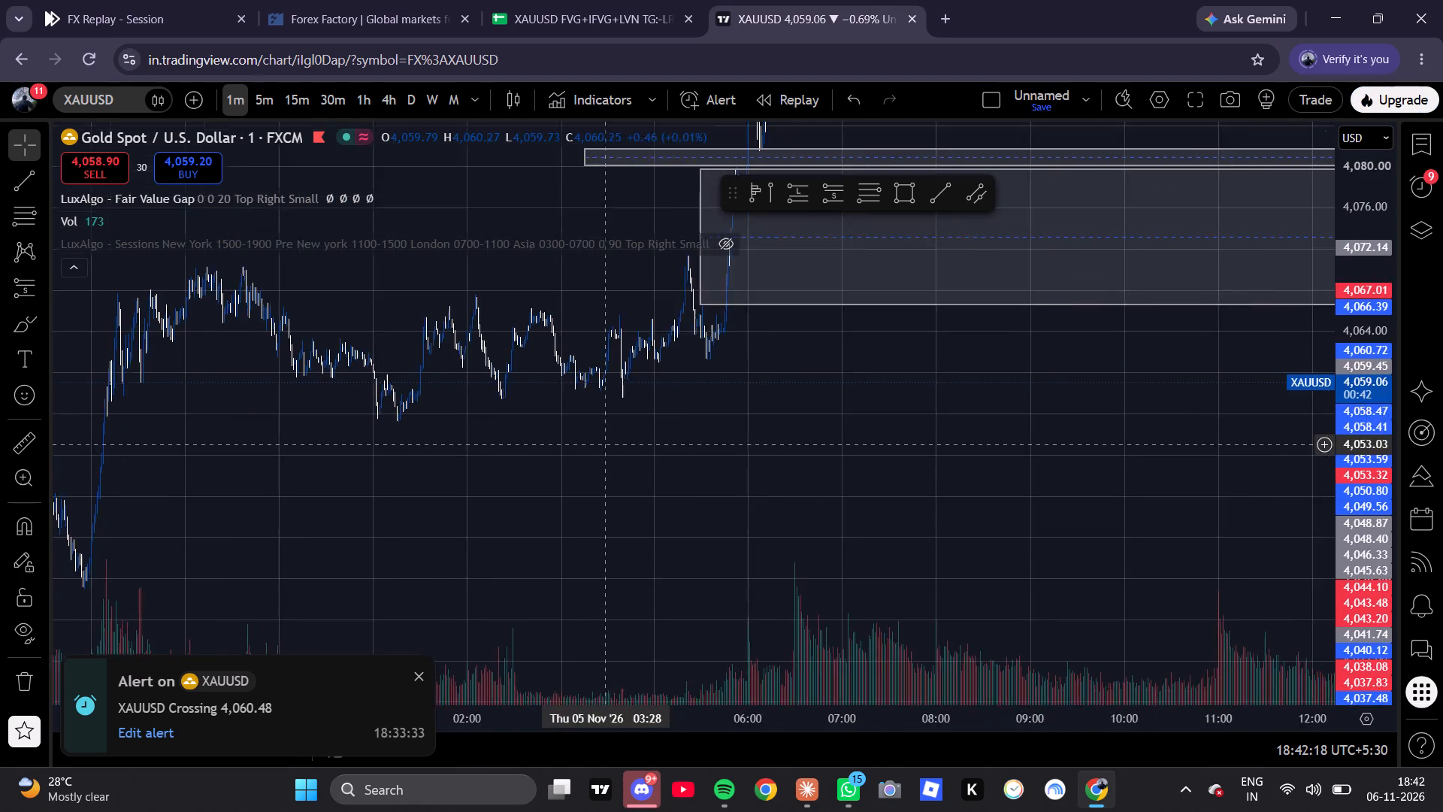
pyautogui.moveTo(516, 500); pyautogui.dragTo(348, 585)
pyautogui.scroll(-10, 712, 547)
pyautogui.moveTo(1064, 562); pyautogui.dragTo(294, 538)
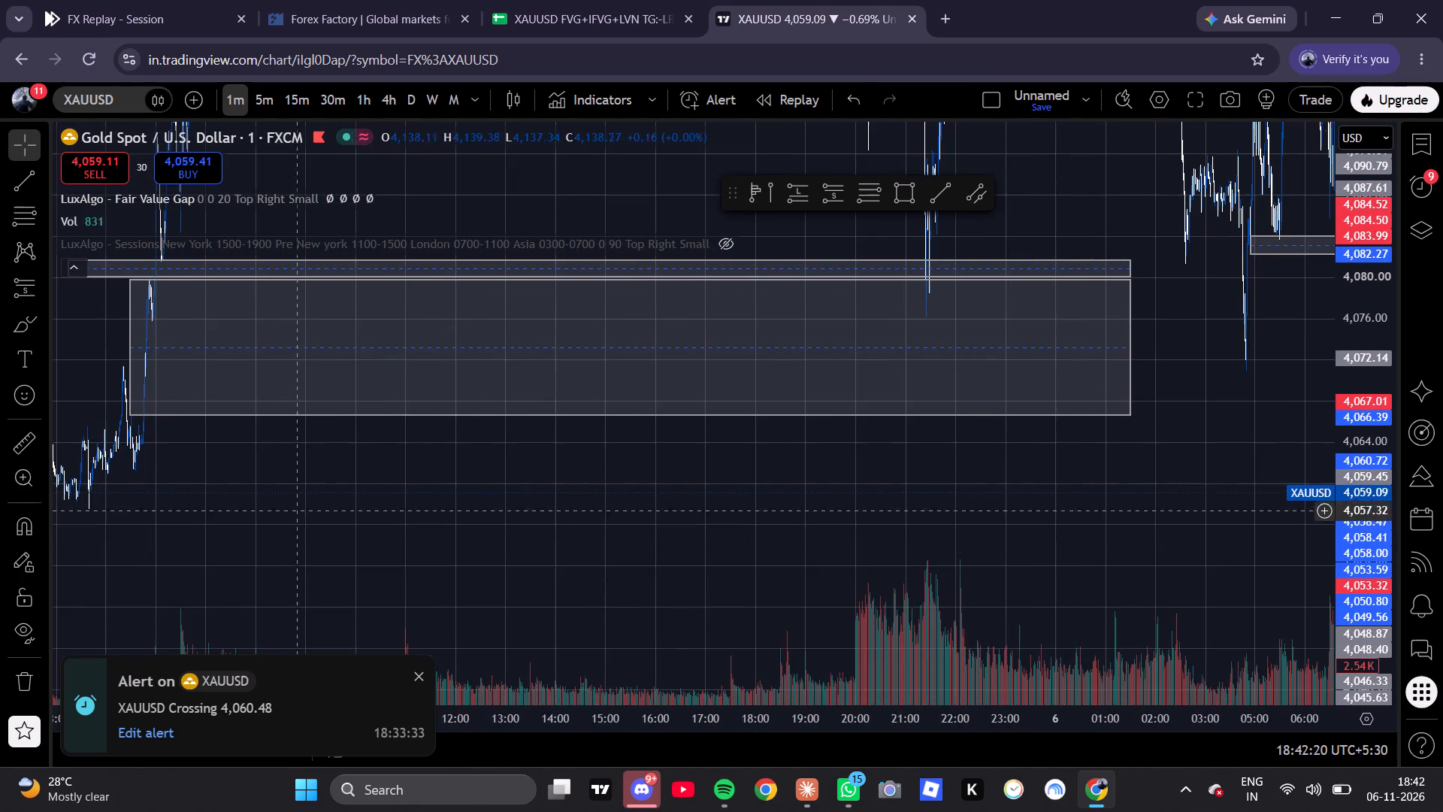
pyautogui.moveTo(995, 557); pyautogui.dragTo(74, 435)
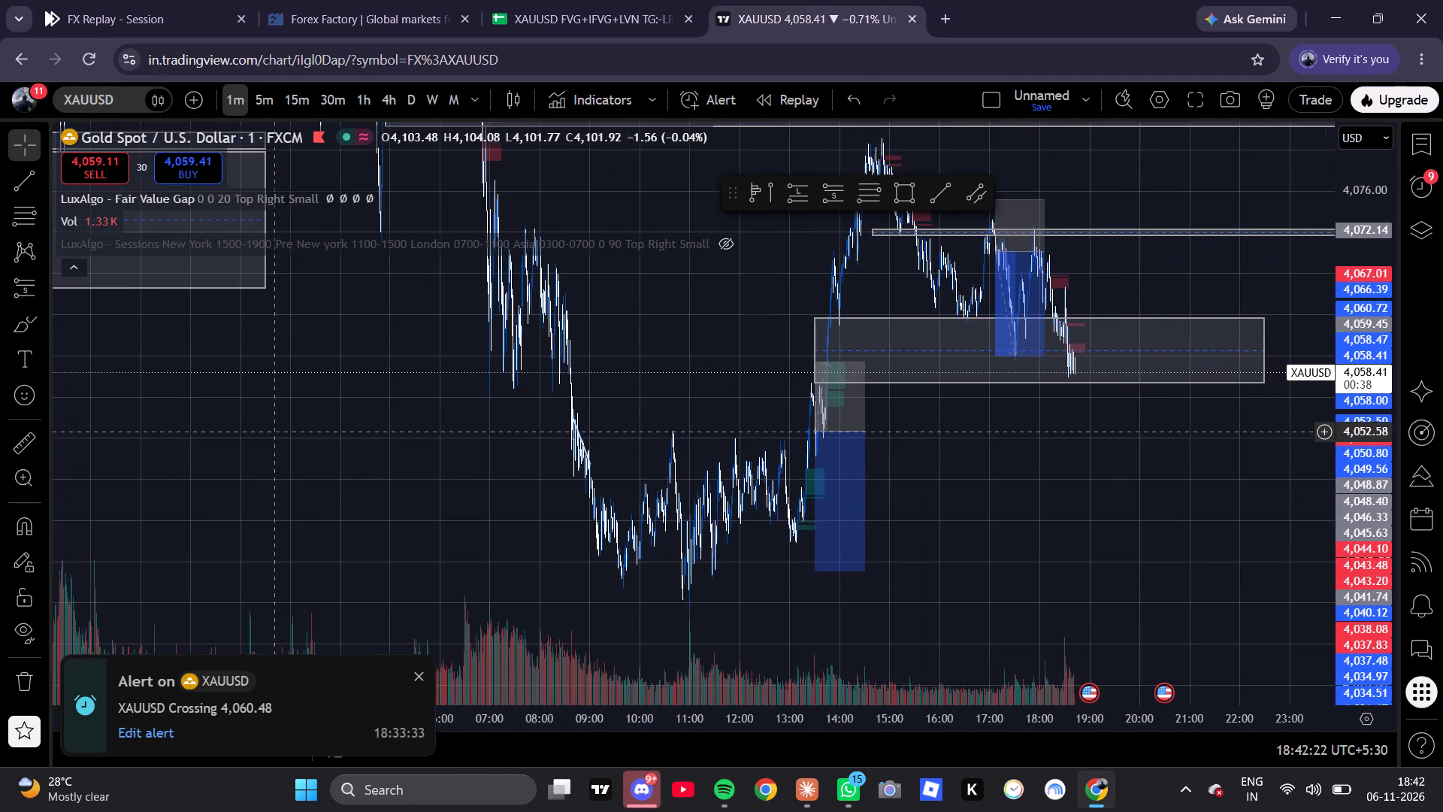
pyautogui.scroll(7, 628, 492)
# Return to the FX Replay session and examine the 1-minute price action around the upper bearish gap rectangle.
pyautogui.click(138, 0)
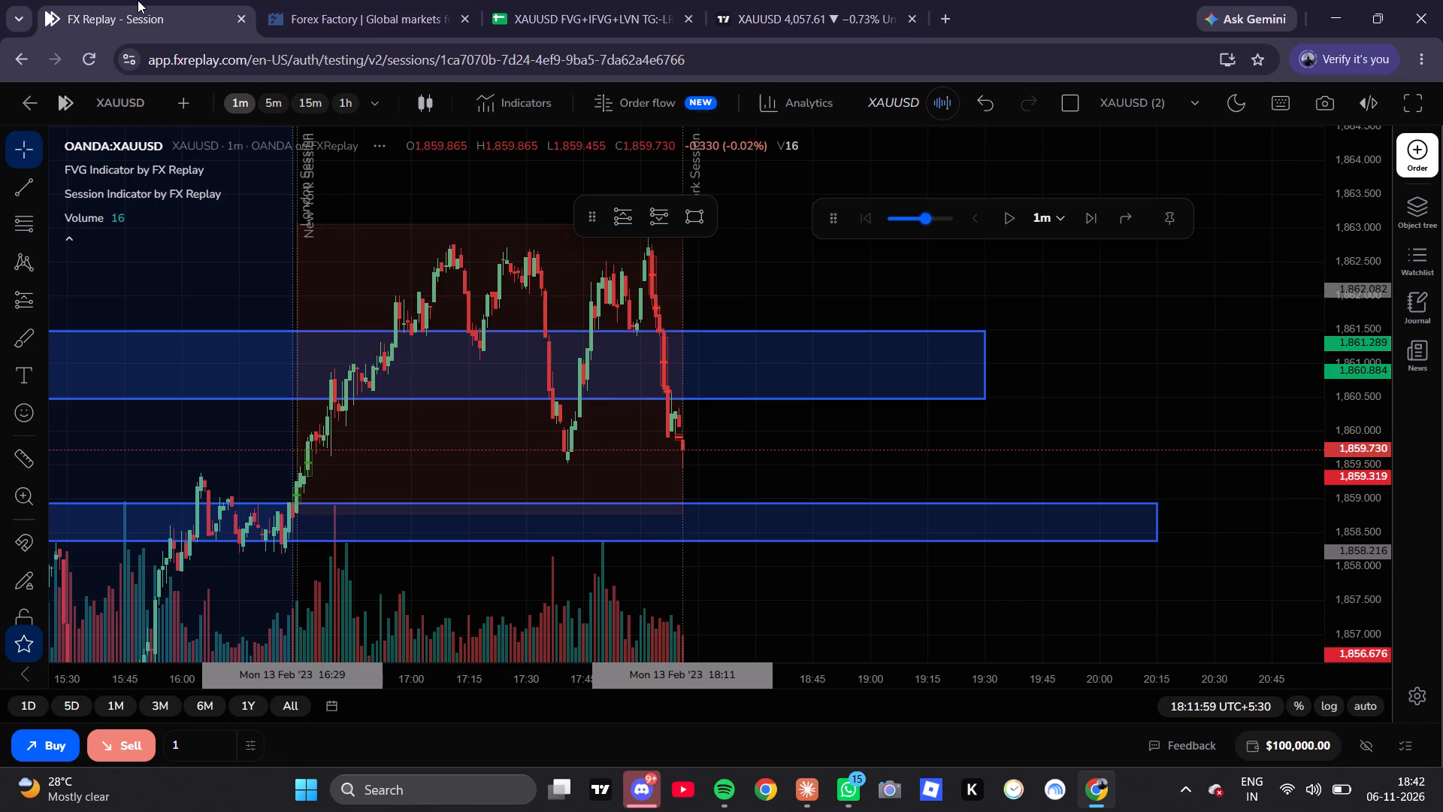
pyautogui.scroll(-6, 746, 329)
pyautogui.scroll(11, 611, 312)
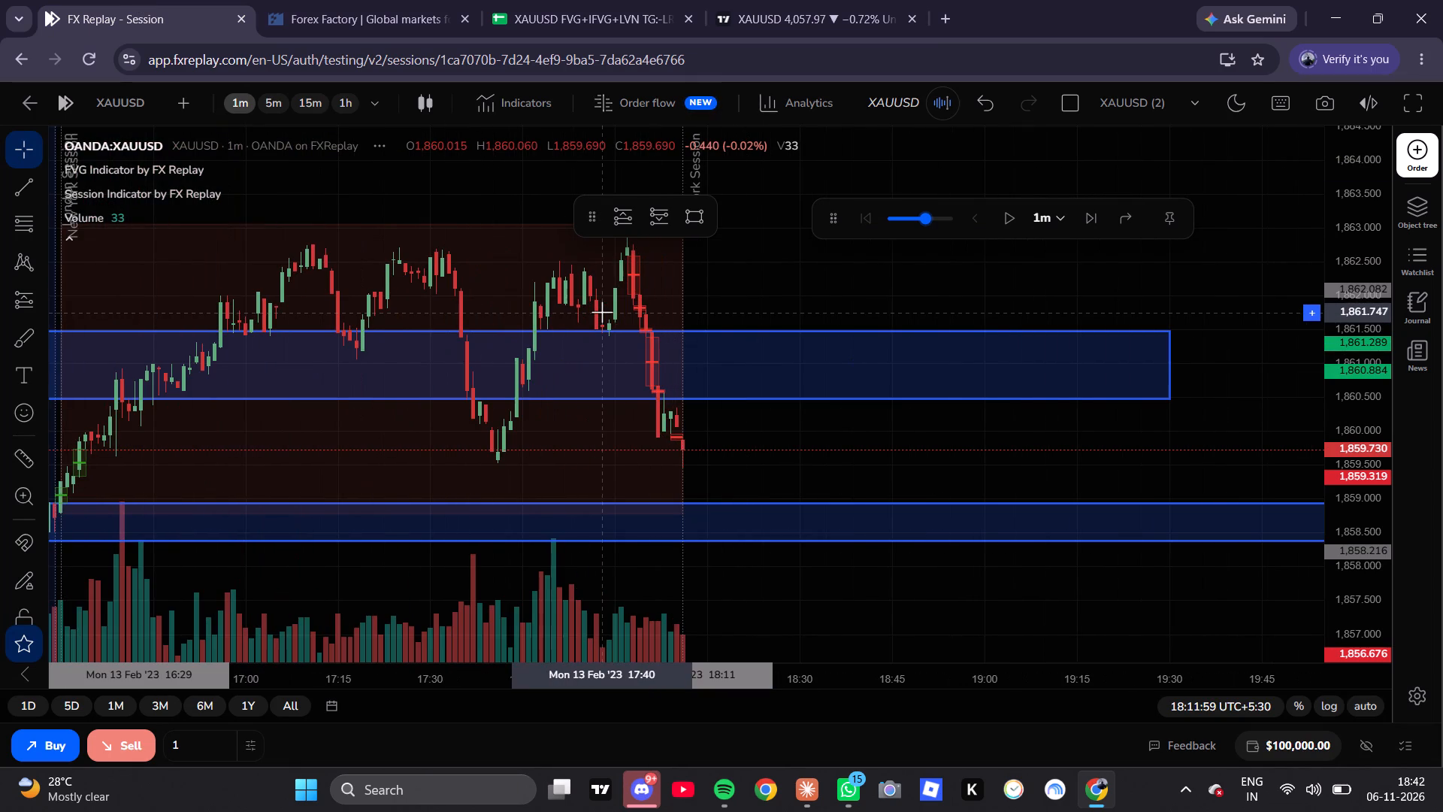
pyautogui.scroll(1, 657, 403)
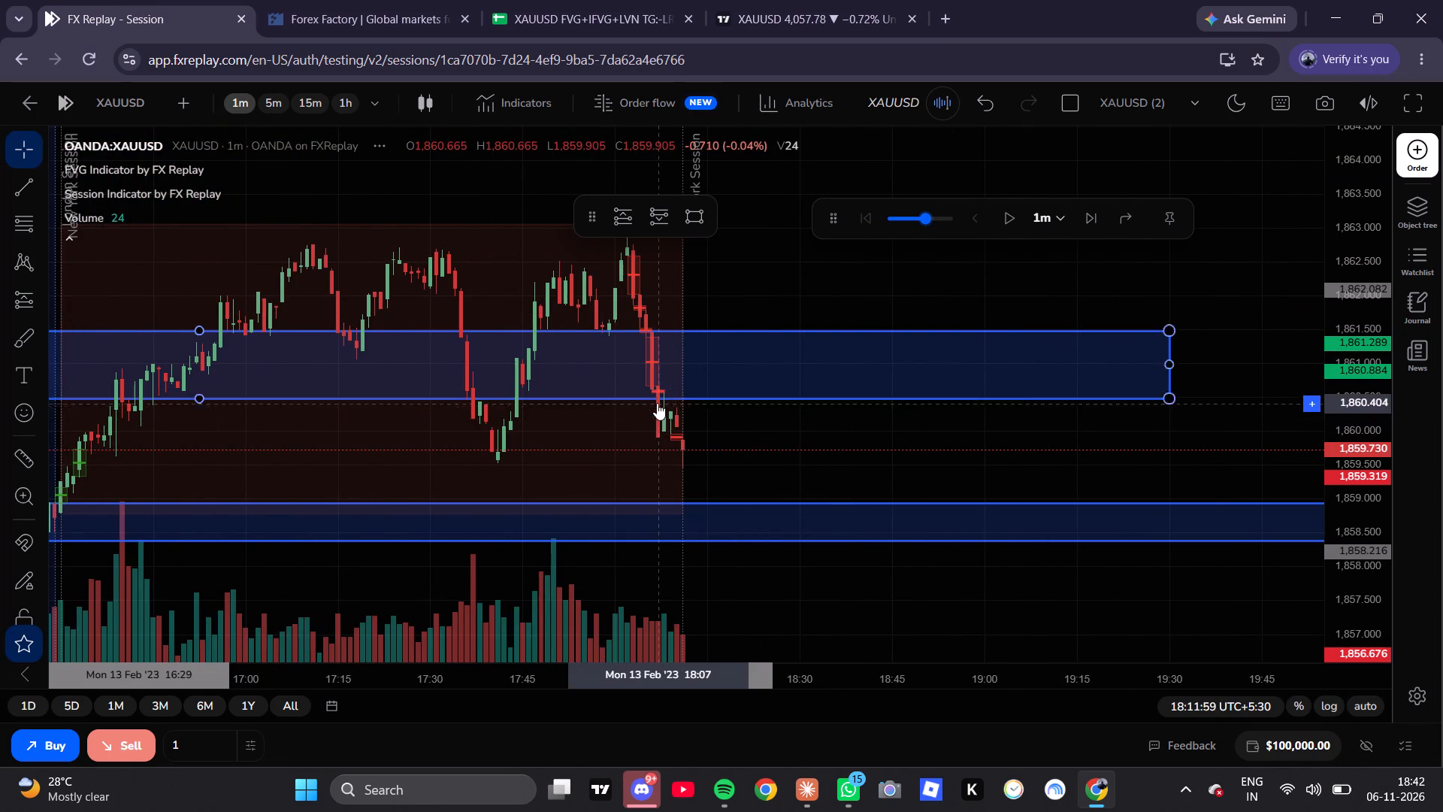
pyautogui.scroll(6, 657, 403)
pyautogui.scroll(-6, 673, 402)
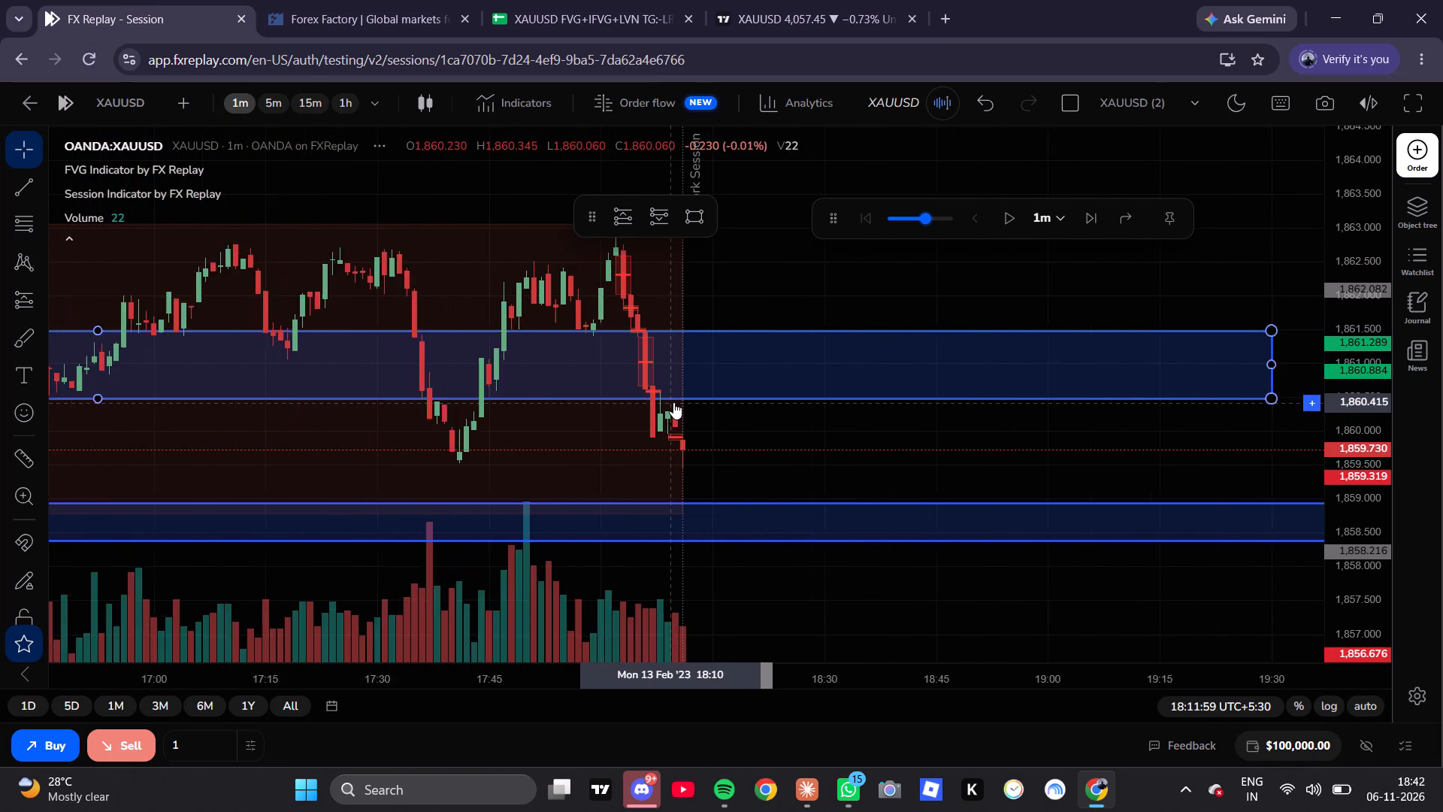
# Play the replay on the 15-minute timeframe to about 20:15, pause it, and advance one more bar to 20:30.
pyautogui.click(307, 98)
pyautogui.scroll(10, 655, 274)
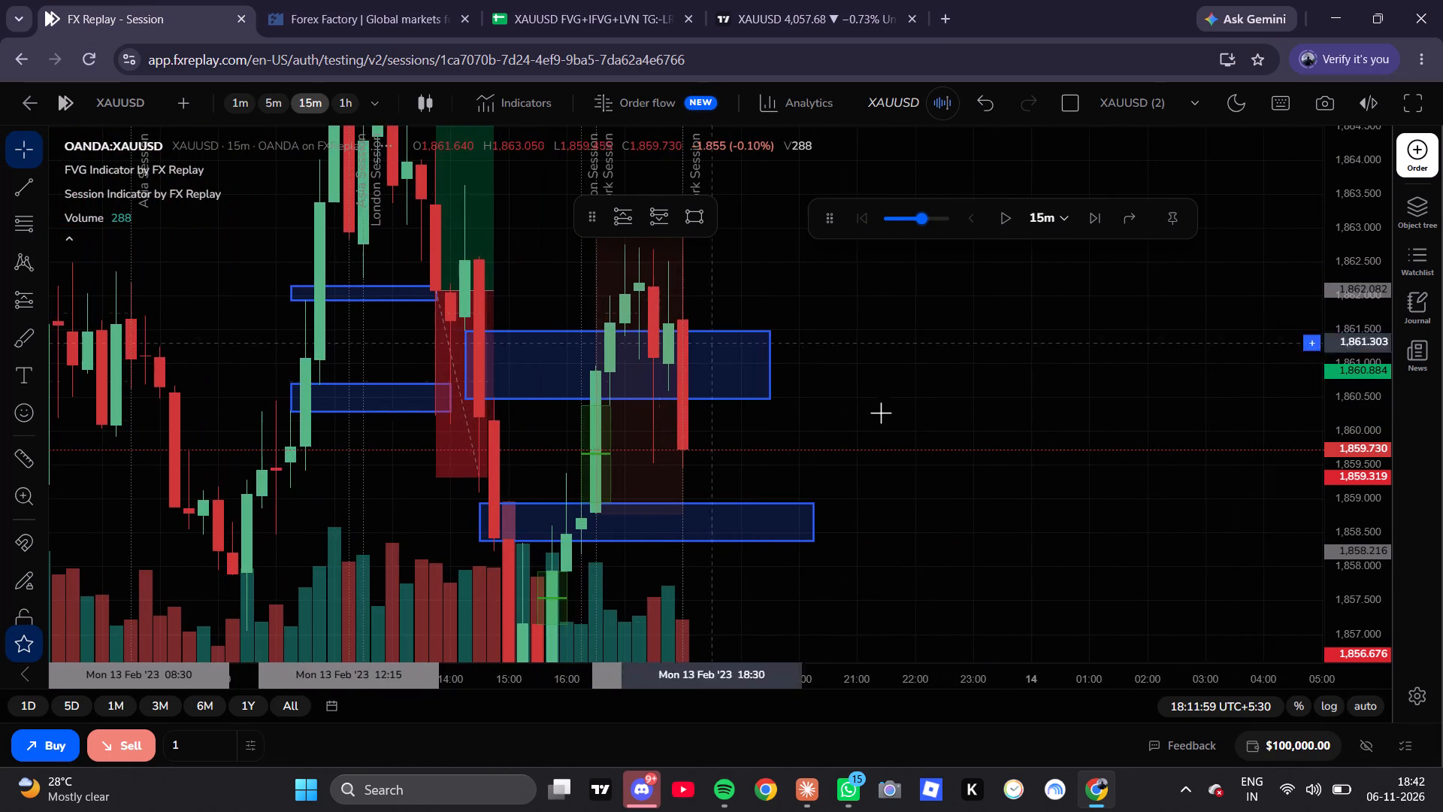
pyautogui.moveTo(906, 421); pyautogui.dragTo(913, 375)
pyautogui.click(1001, 220)
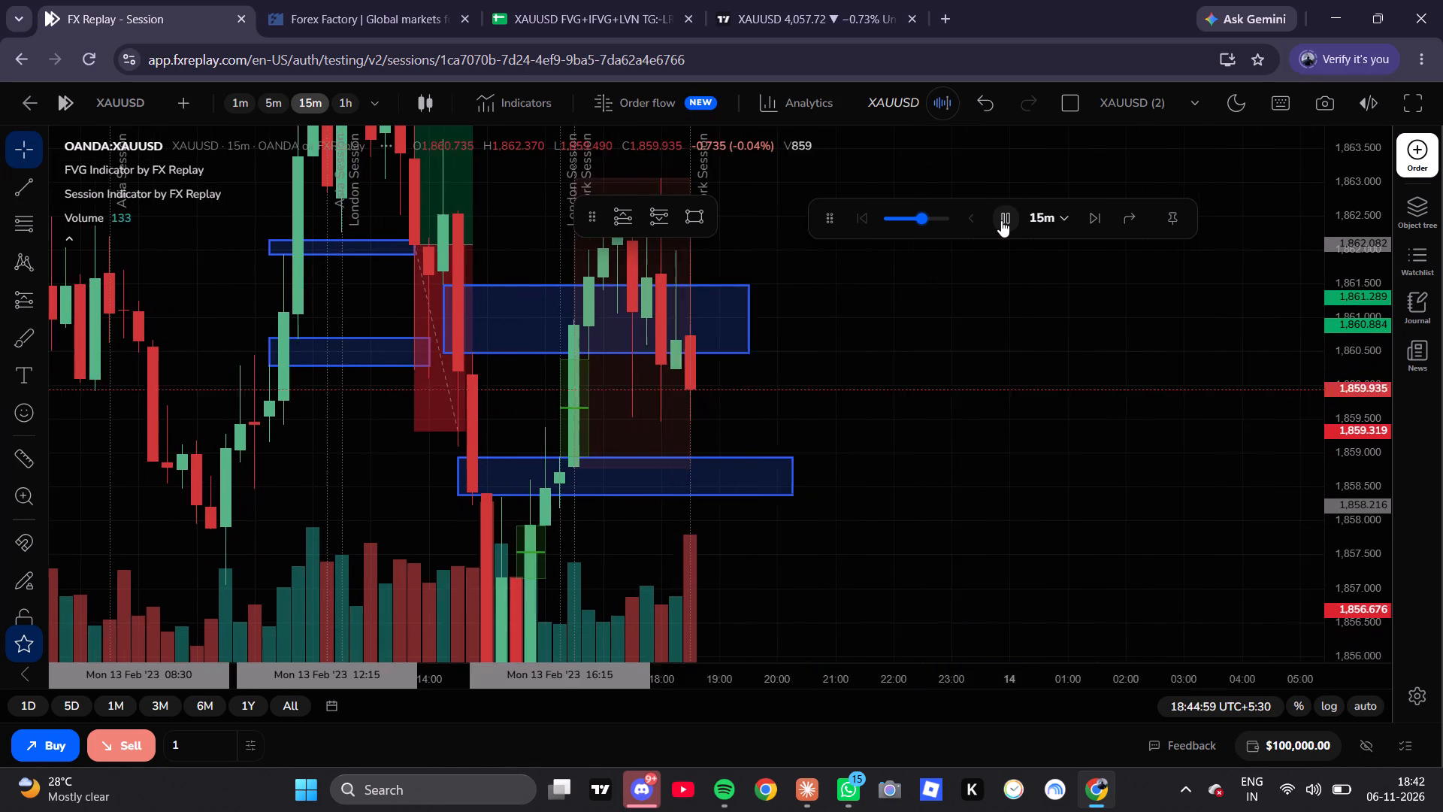
pyautogui.click(1001, 220)
pyautogui.doubleClick(1002, 207)
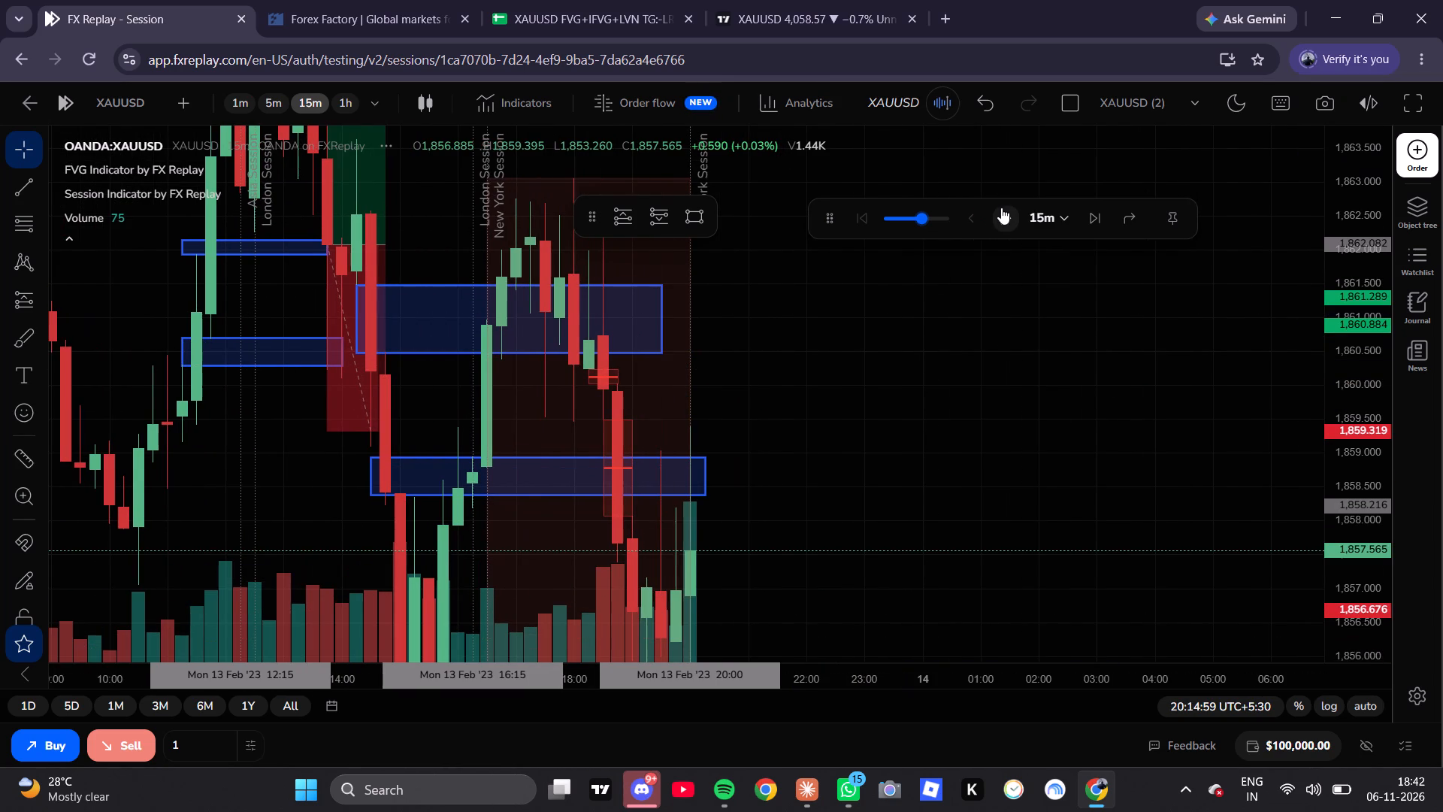
pyautogui.click(1100, 217)
# Shorten the lower bearish gap rectangle so that it ends at the 16:30 candle.
pyautogui.moveTo(841, 429); pyautogui.dragTo(1091, 273)
pyautogui.scroll(3, 859, 409)
pyautogui.moveTo(1041, 452); pyautogui.dragTo(890, 486)
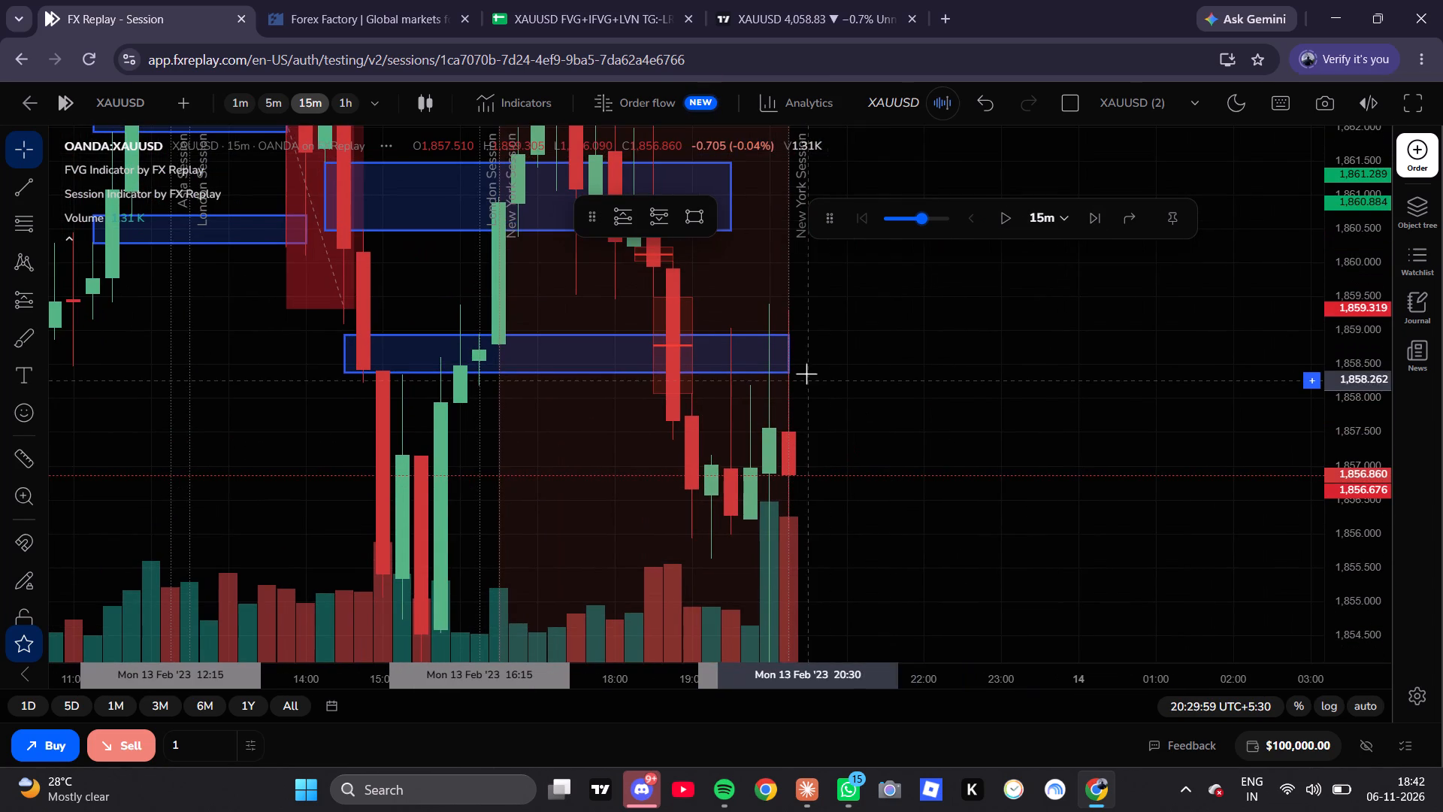
pyautogui.click(785, 350)
pyautogui.moveTo(791, 354); pyautogui.dragTo(487, 354)
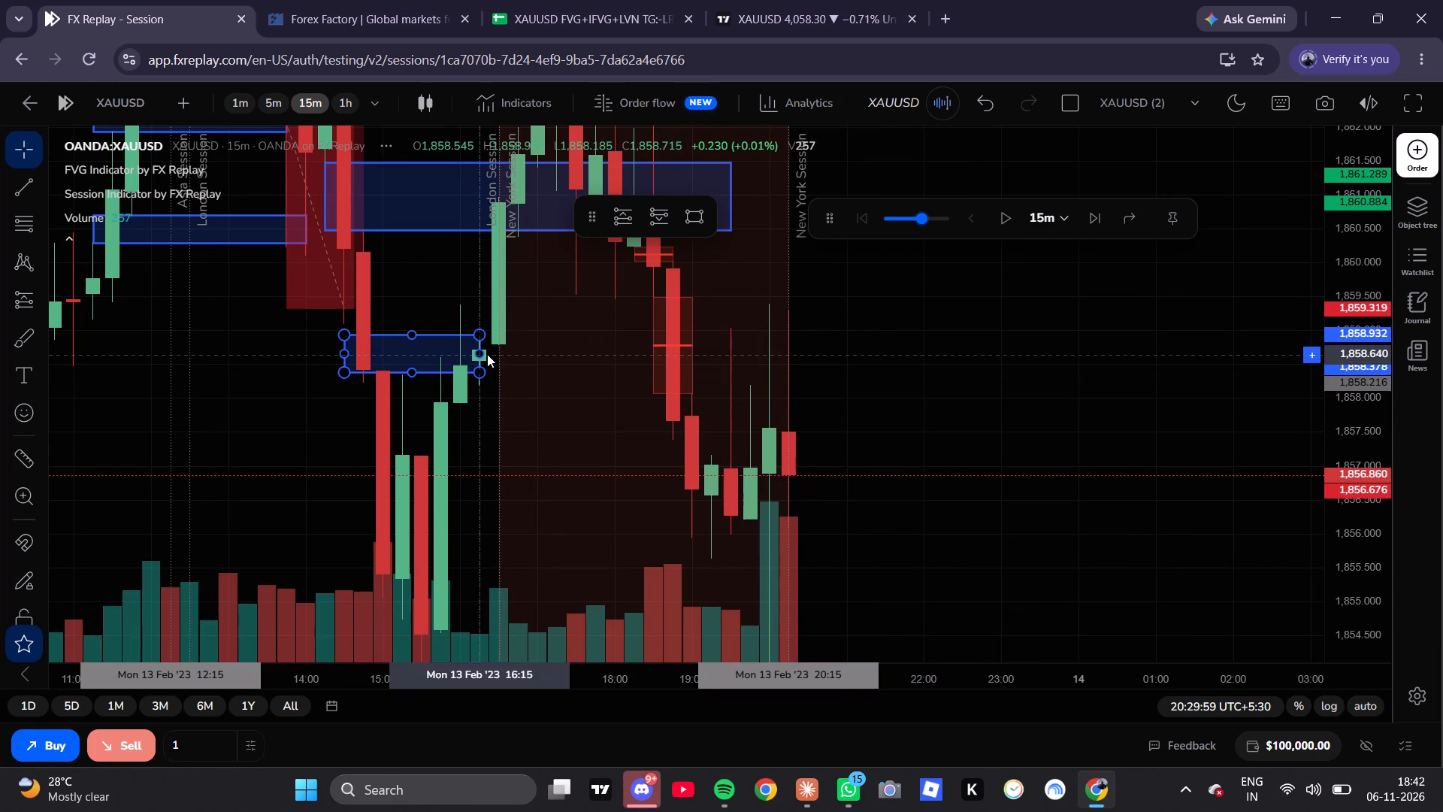
pyautogui.moveTo(487, 354); pyautogui.dragTo(509, 359)
# Shorten the upper bearish gap rectangle so that it ends at about 17:00, keeping its price range and start.
pyautogui.moveTo(821, 346); pyautogui.dragTo(831, 464)
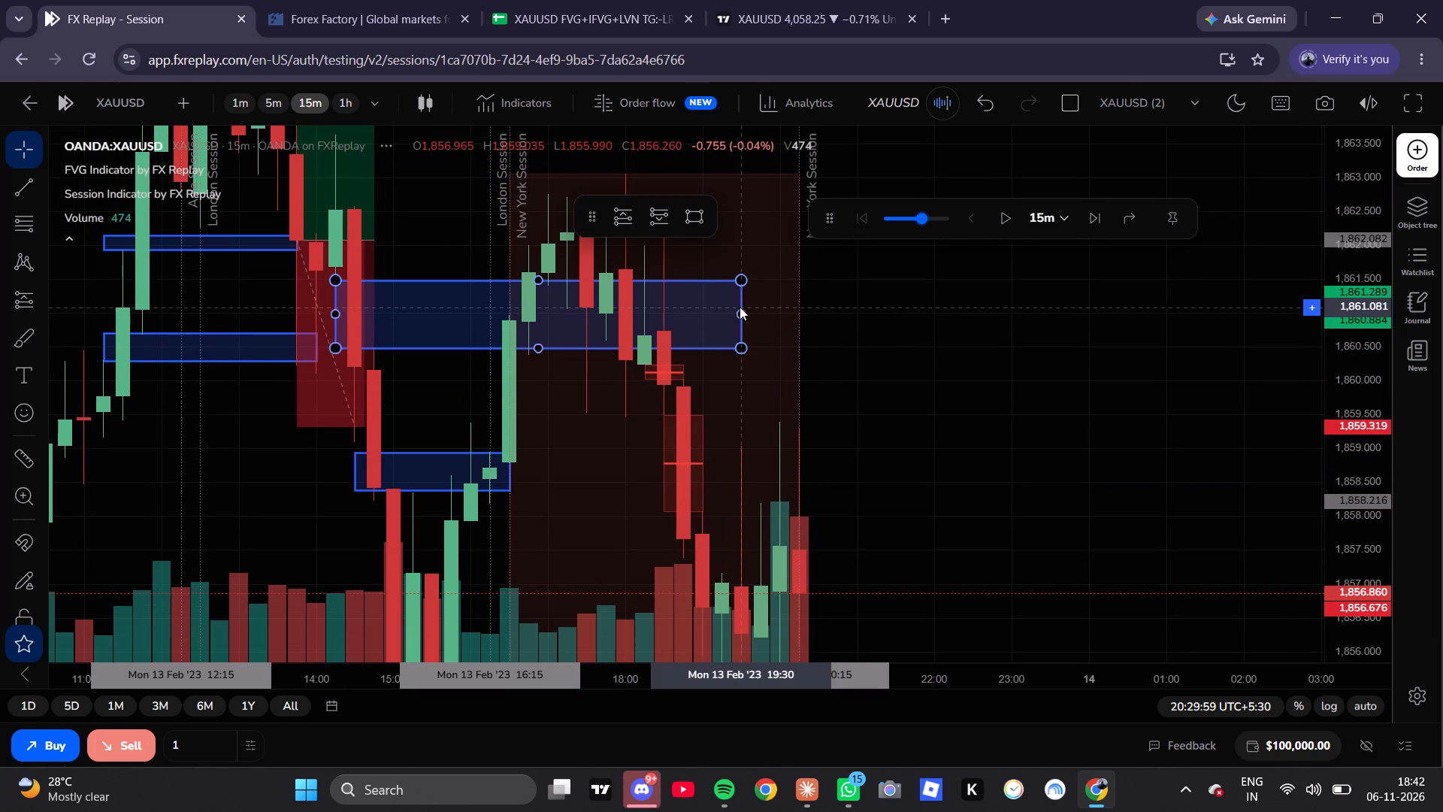
pyautogui.moveTo(740, 306); pyautogui.dragTo(639, 309)
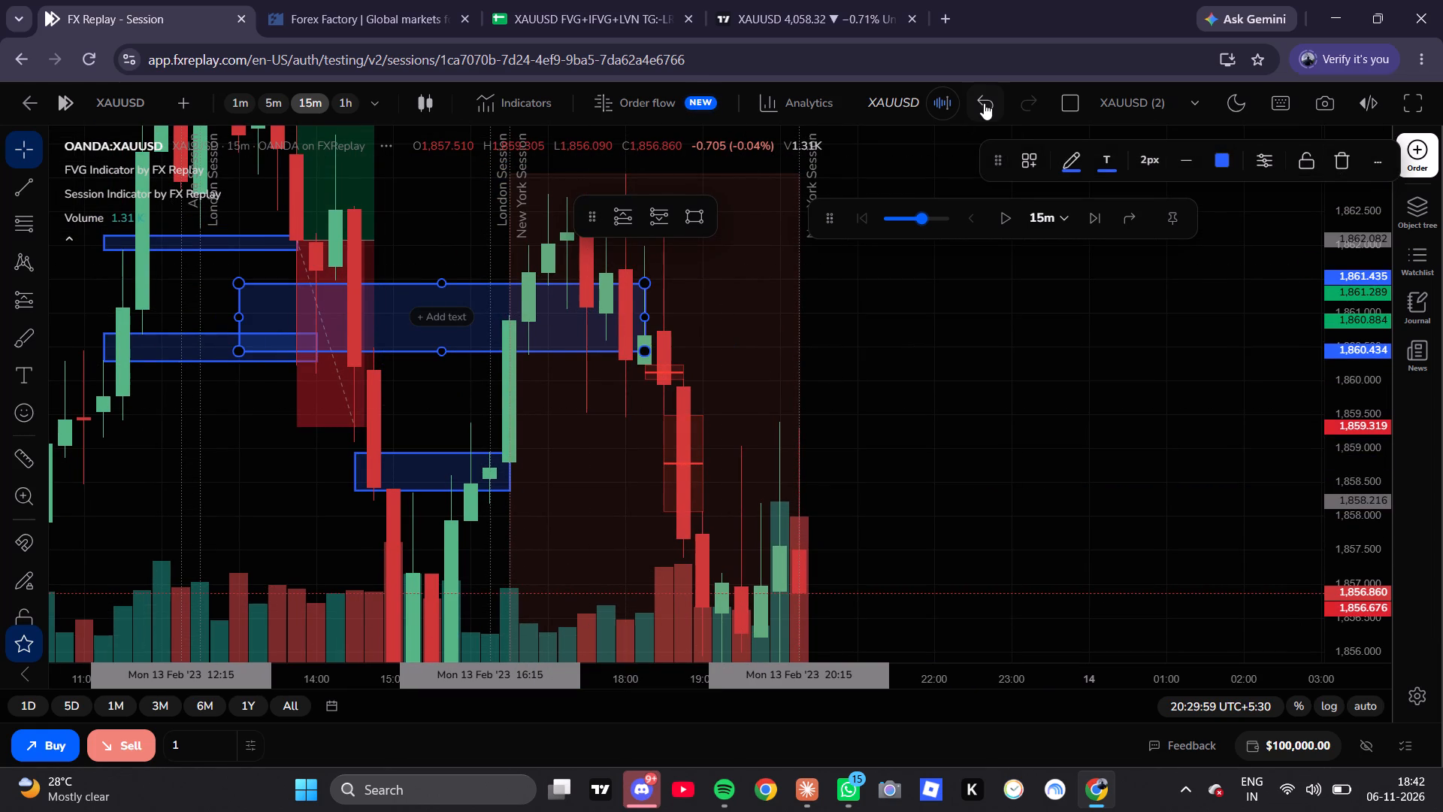
pyautogui.click(984, 103)
pyautogui.moveTo(740, 314); pyautogui.dragTo(609, 315)
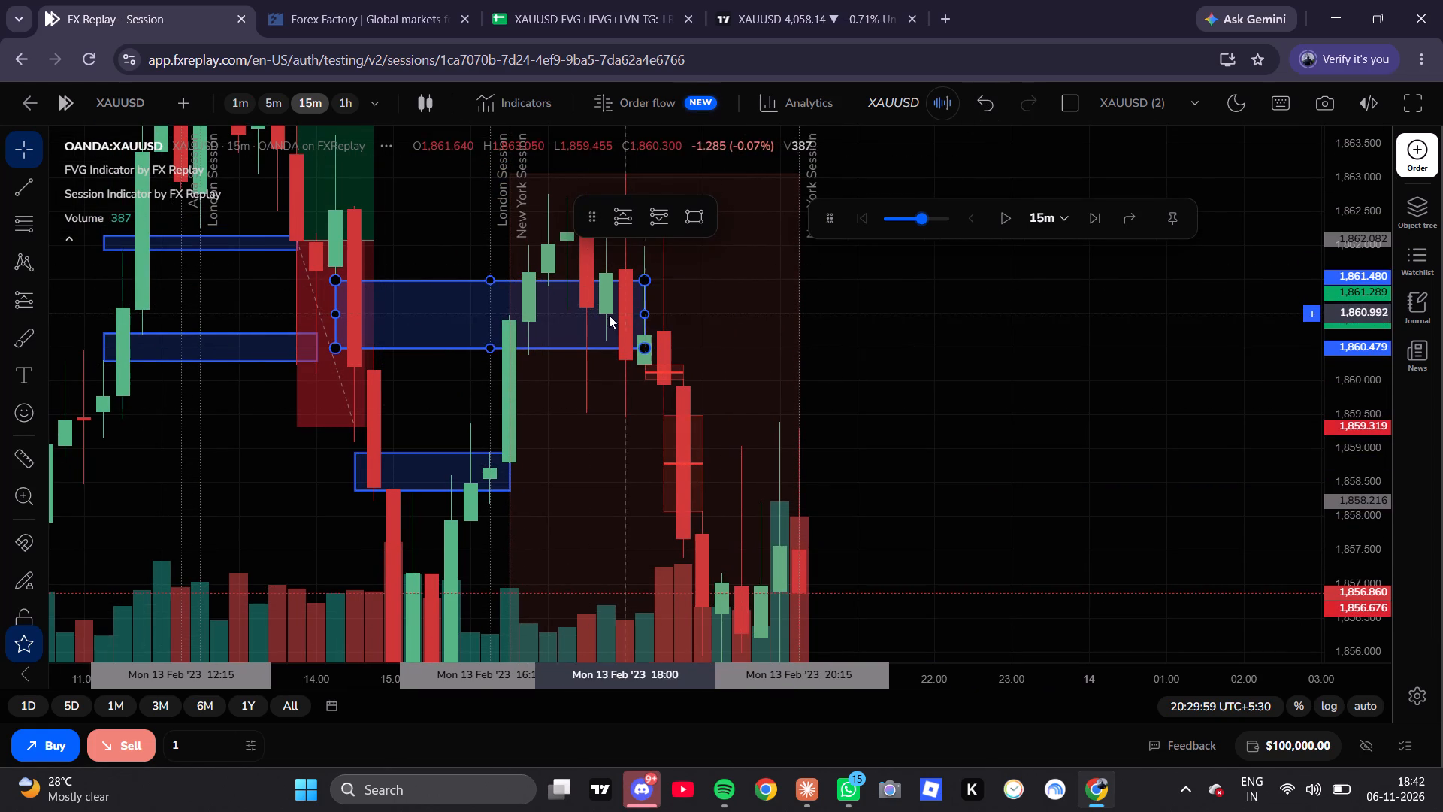
pyautogui.moveTo(609, 315); pyautogui.dragTo(540, 317)
pyautogui.click(817, 391)
# Draw a rectangle over the large new bearish gap, about 1,859.5 to 1,858.0, from 18:30 to about 21:30.
pyautogui.scroll(4, 782, 361)
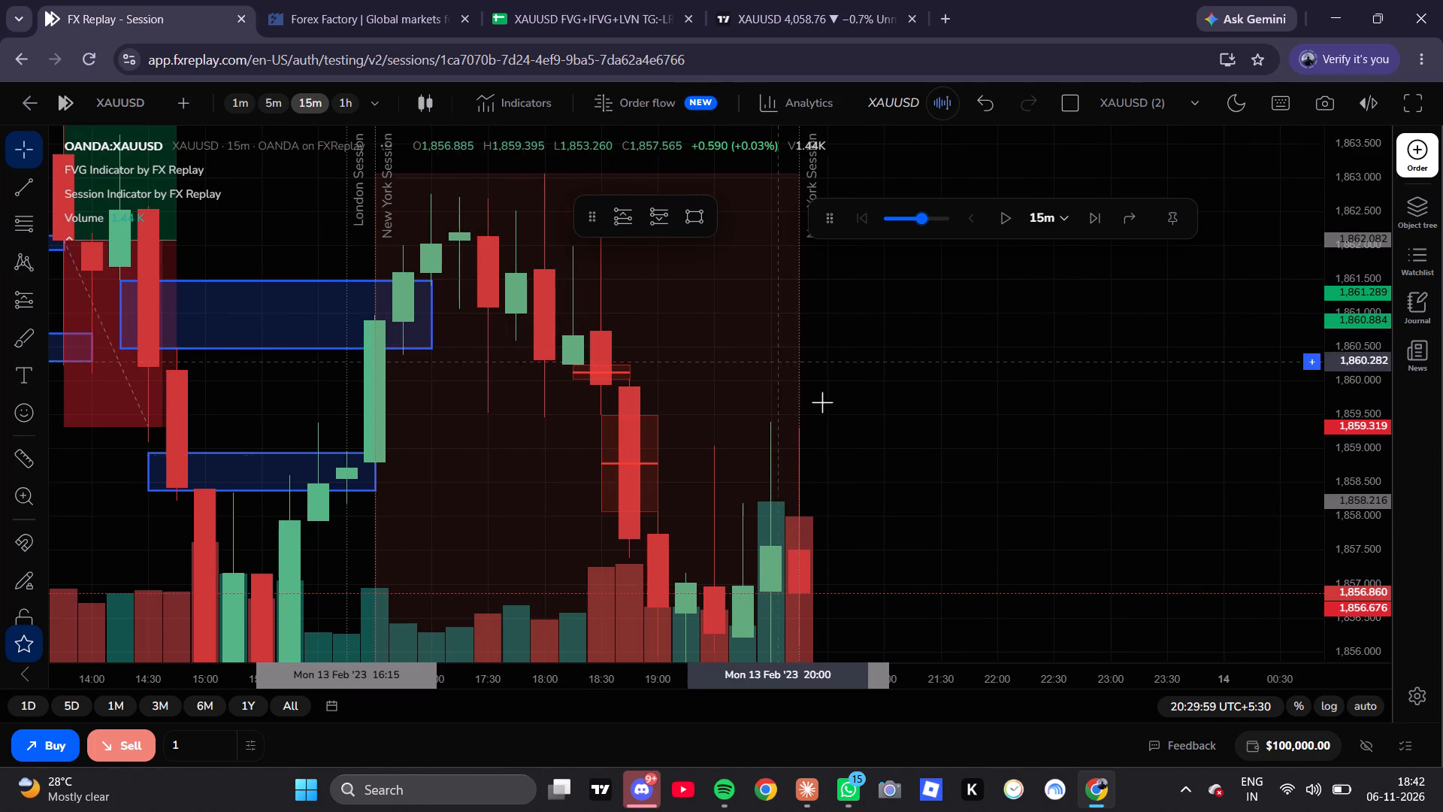
pyautogui.moveTo(1066, 459); pyautogui.dragTo(1085, 332)
pyautogui.click(694, 217)
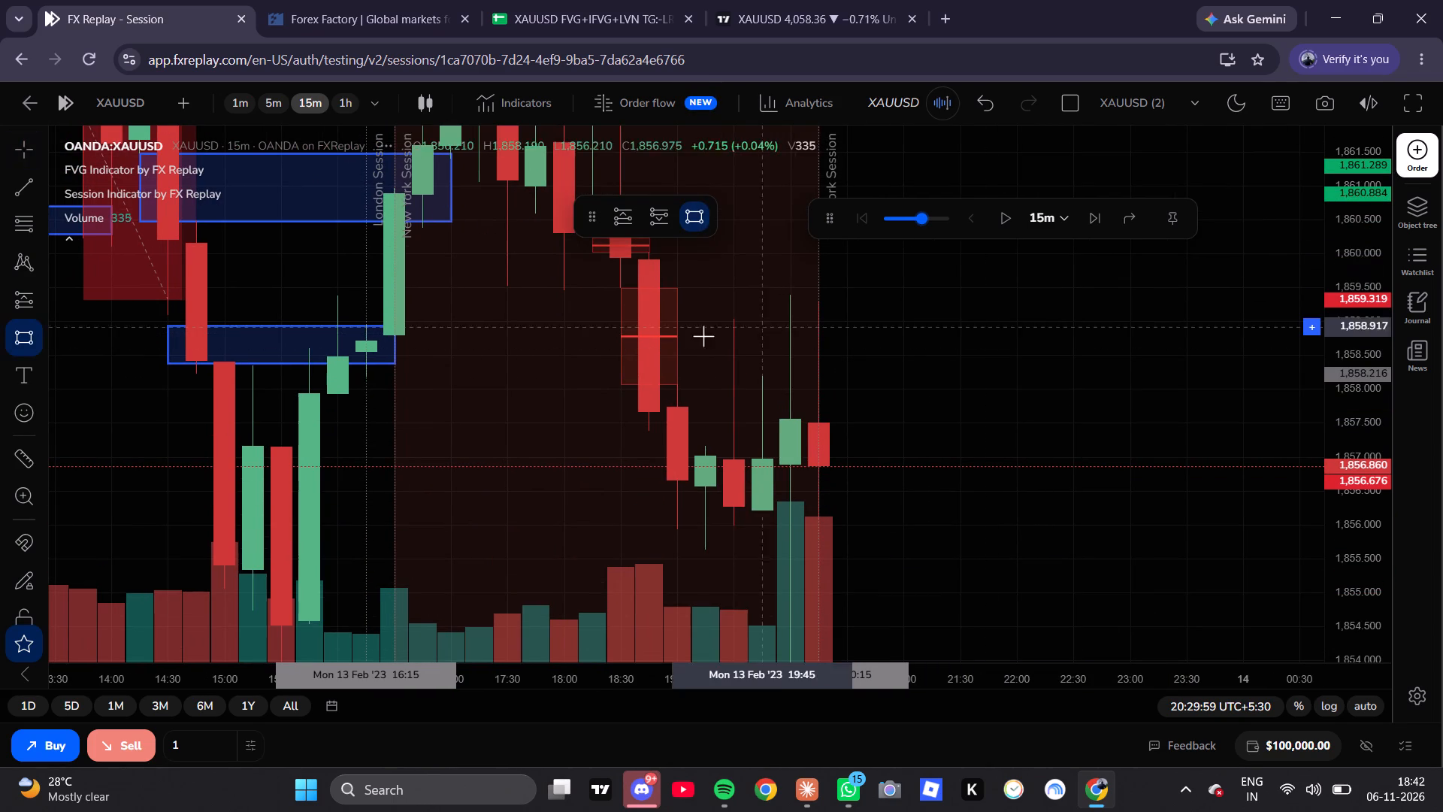
pyautogui.click(624, 385)
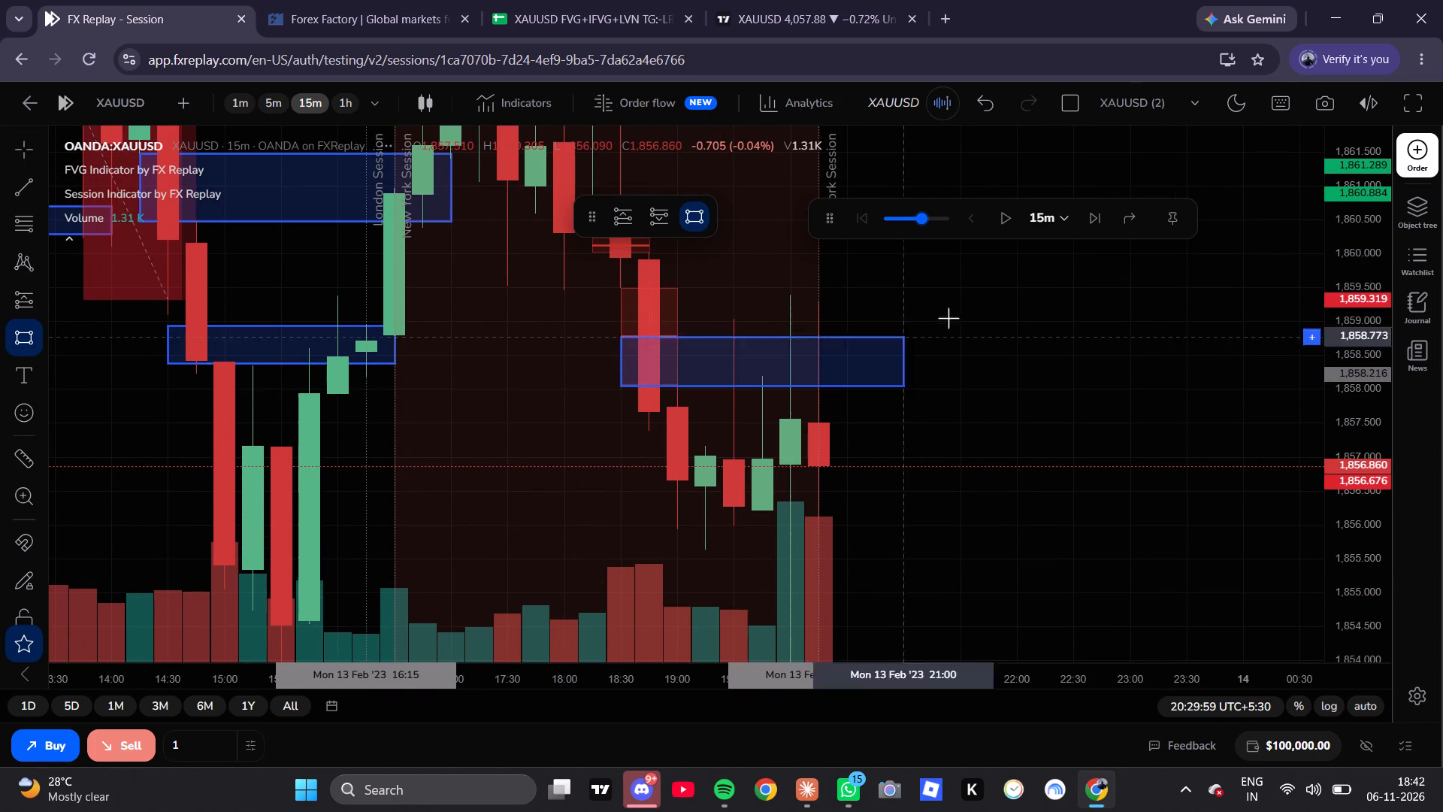
pyautogui.click(973, 288)
# Draw a rectangle over the thin upper bearish gap, about 1,860.0 to 1,860.25, from 18:15 to about 21:45.
pyautogui.moveTo(1100, 380); pyautogui.dragTo(1137, 483)
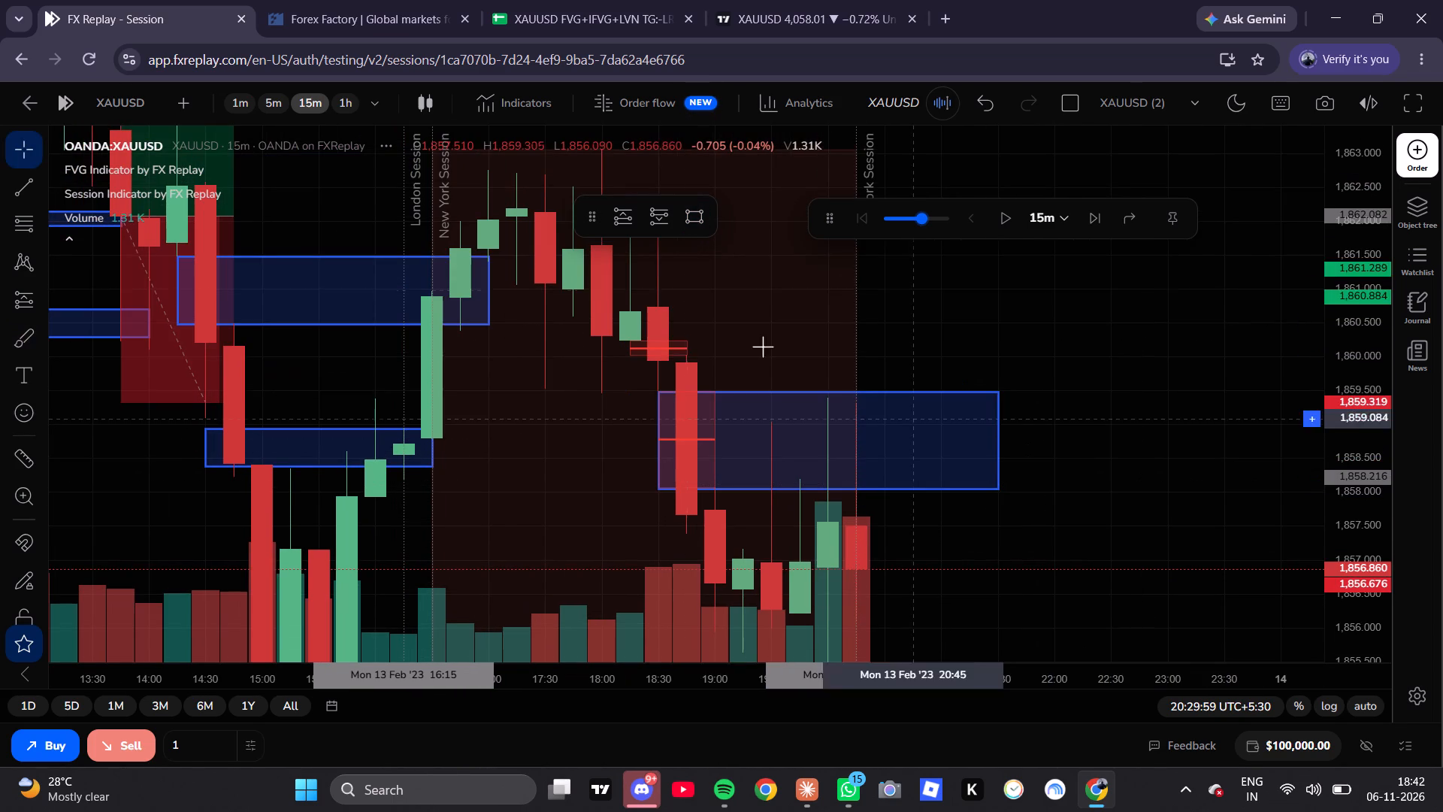
pyautogui.click(704, 211)
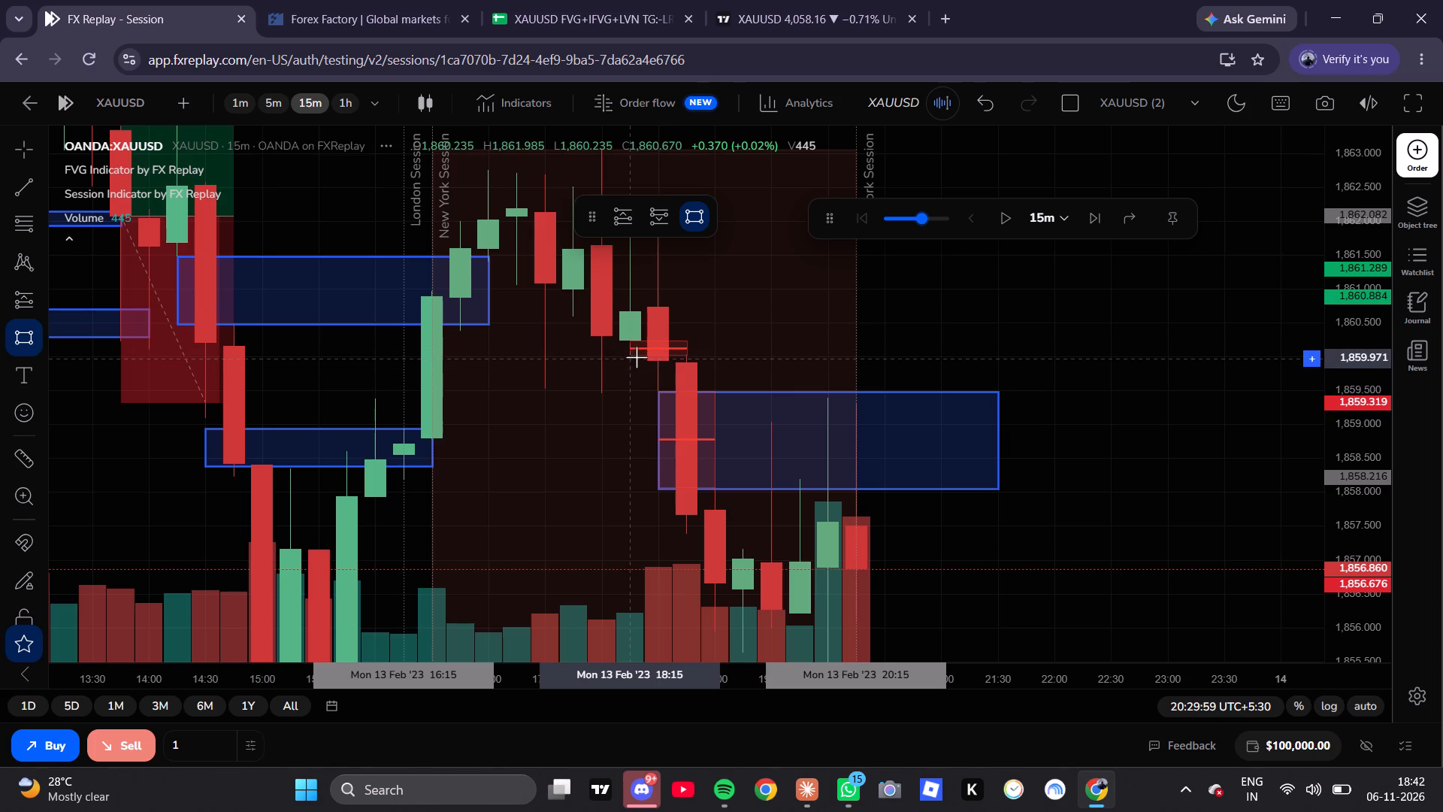
pyautogui.click(638, 355)
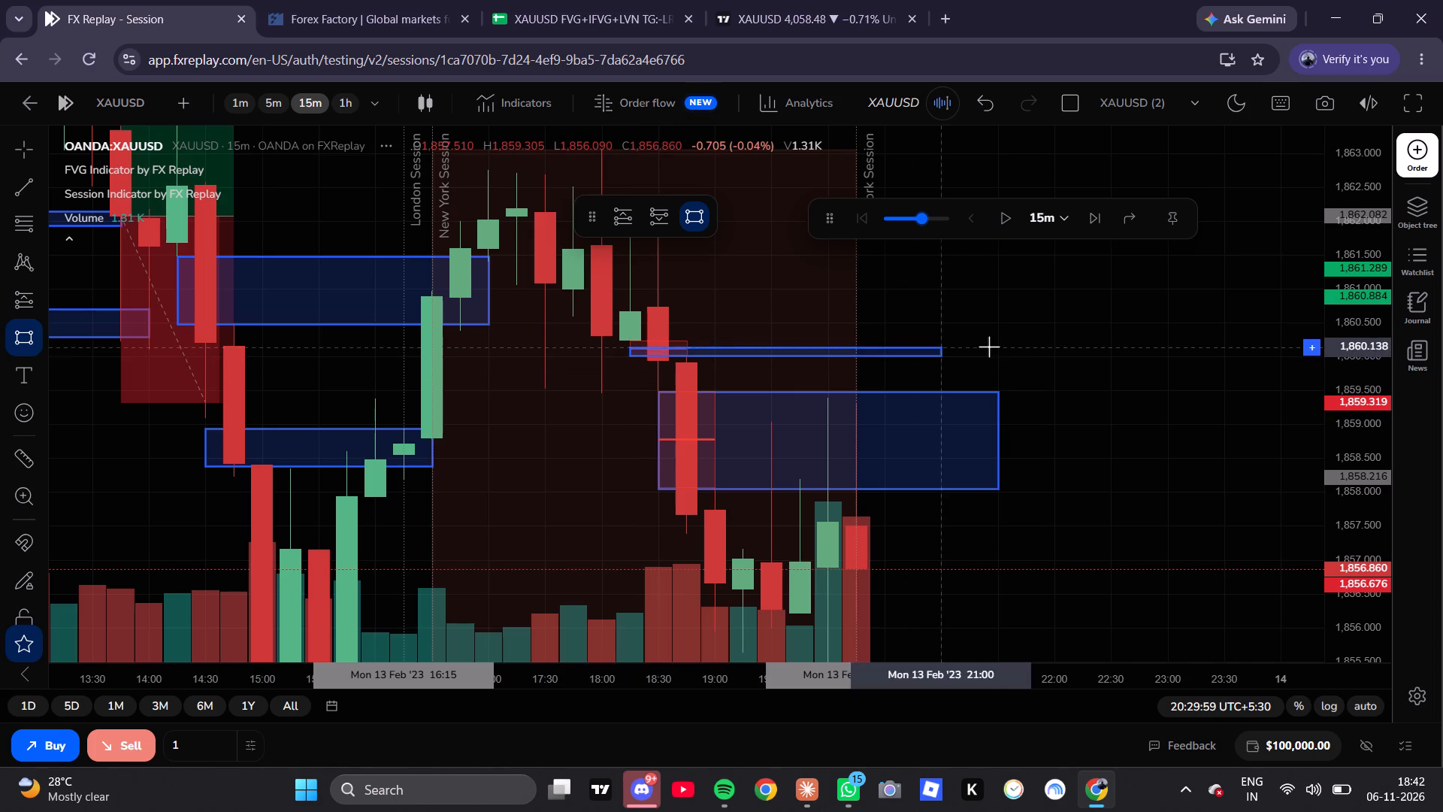
pyautogui.click(1015, 338)
pyautogui.click(1096, 363)
pyautogui.scroll(-5, 996, 395)
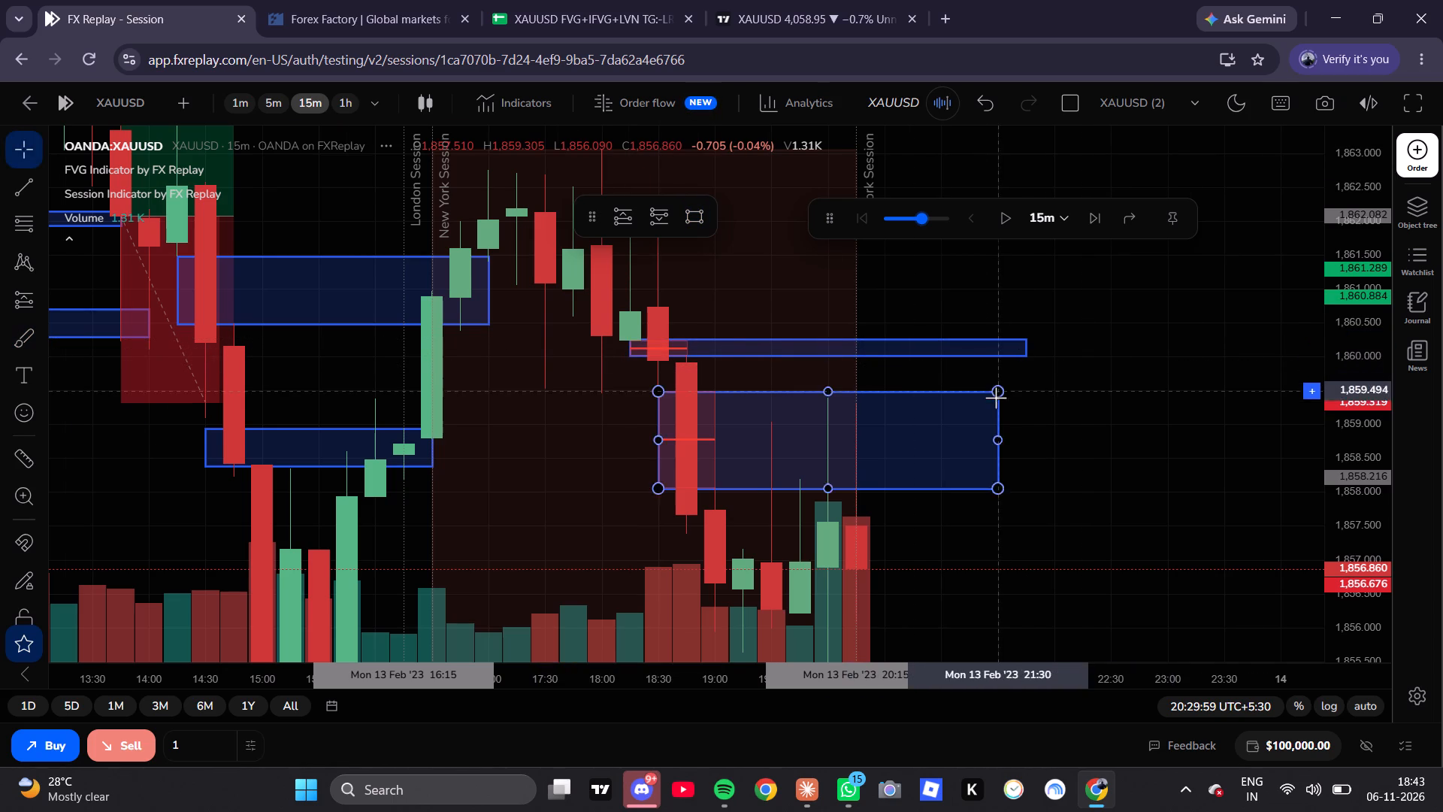
# Switch to the 5-minute timeframe and delete the large lower rectangle that starts at 18:30.
pyautogui.click(280, 97)
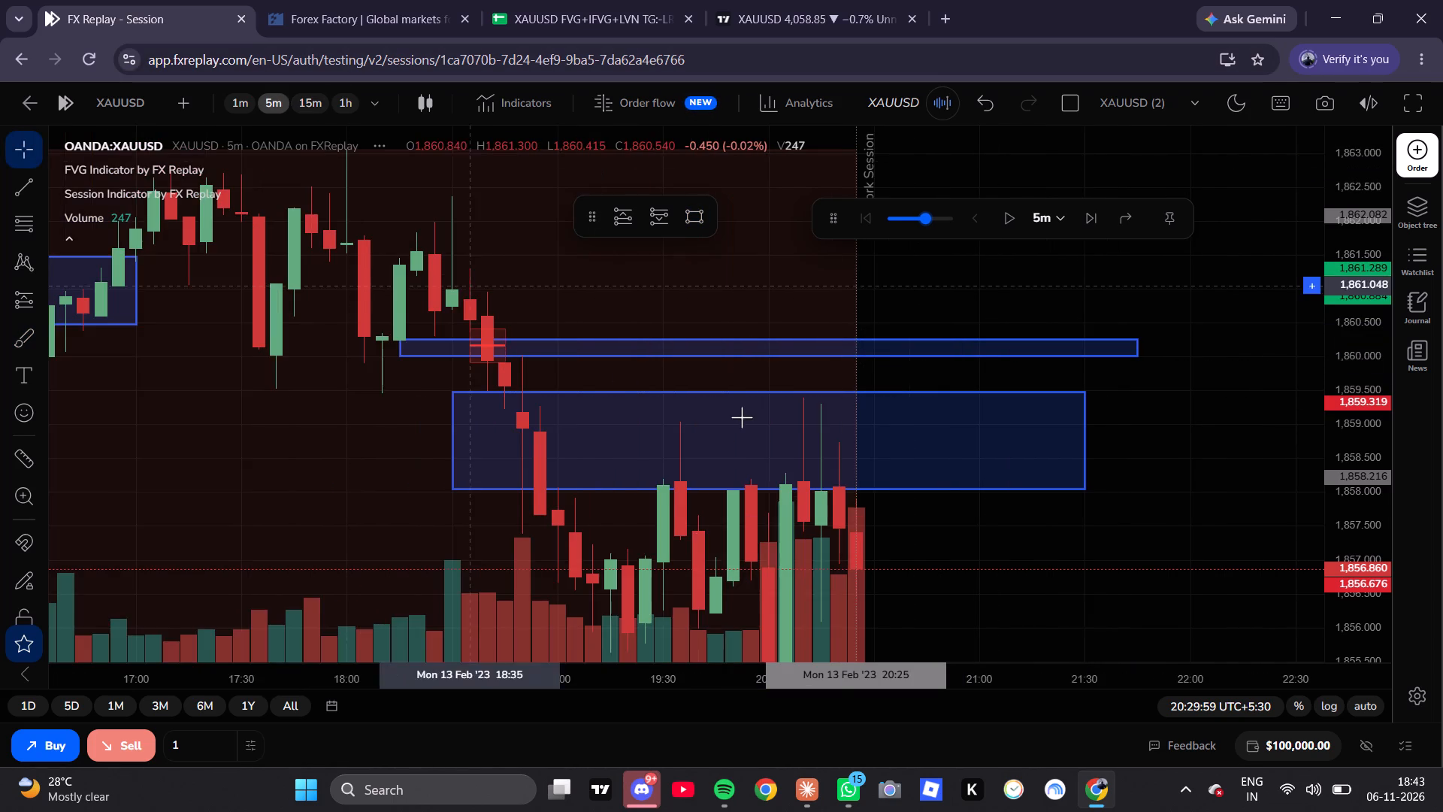
pyautogui.scroll(-7, 744, 417)
pyautogui.moveTo(1101, 431); pyautogui.dragTo(1074, 346)
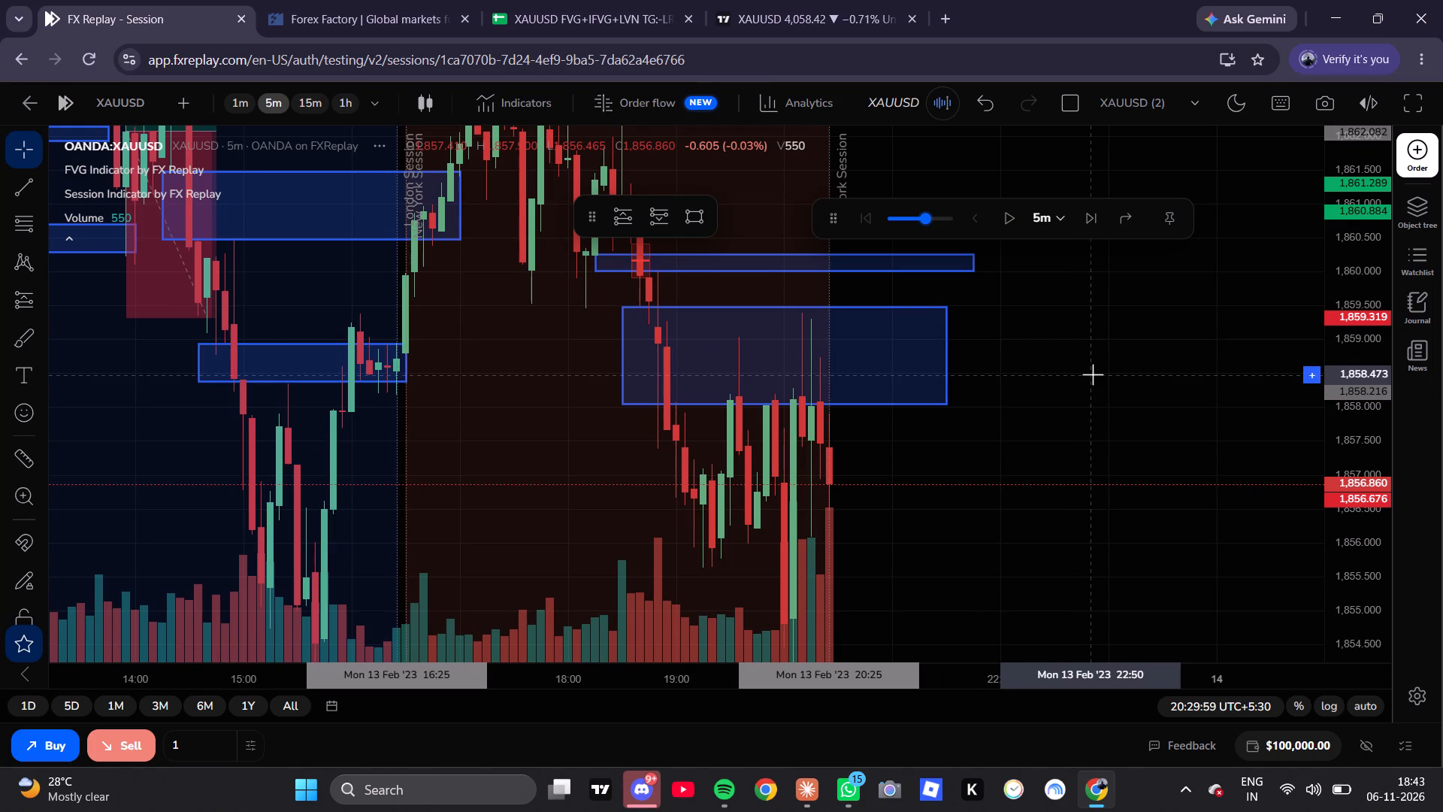
pyautogui.click(893, 378)
pyautogui.click(941, 397)
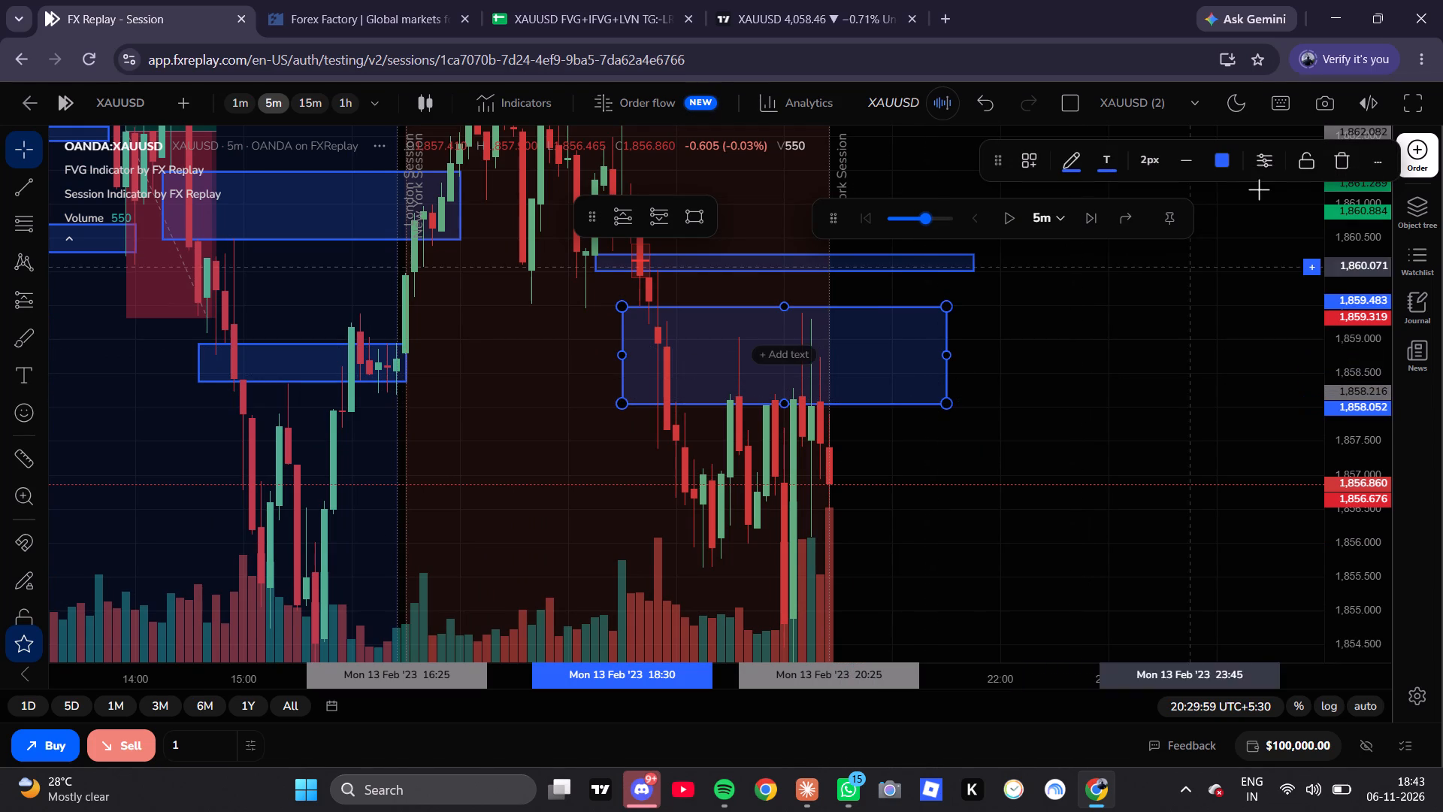
pyautogui.click(1335, 174)
pyautogui.scroll(-3, 1186, 299)
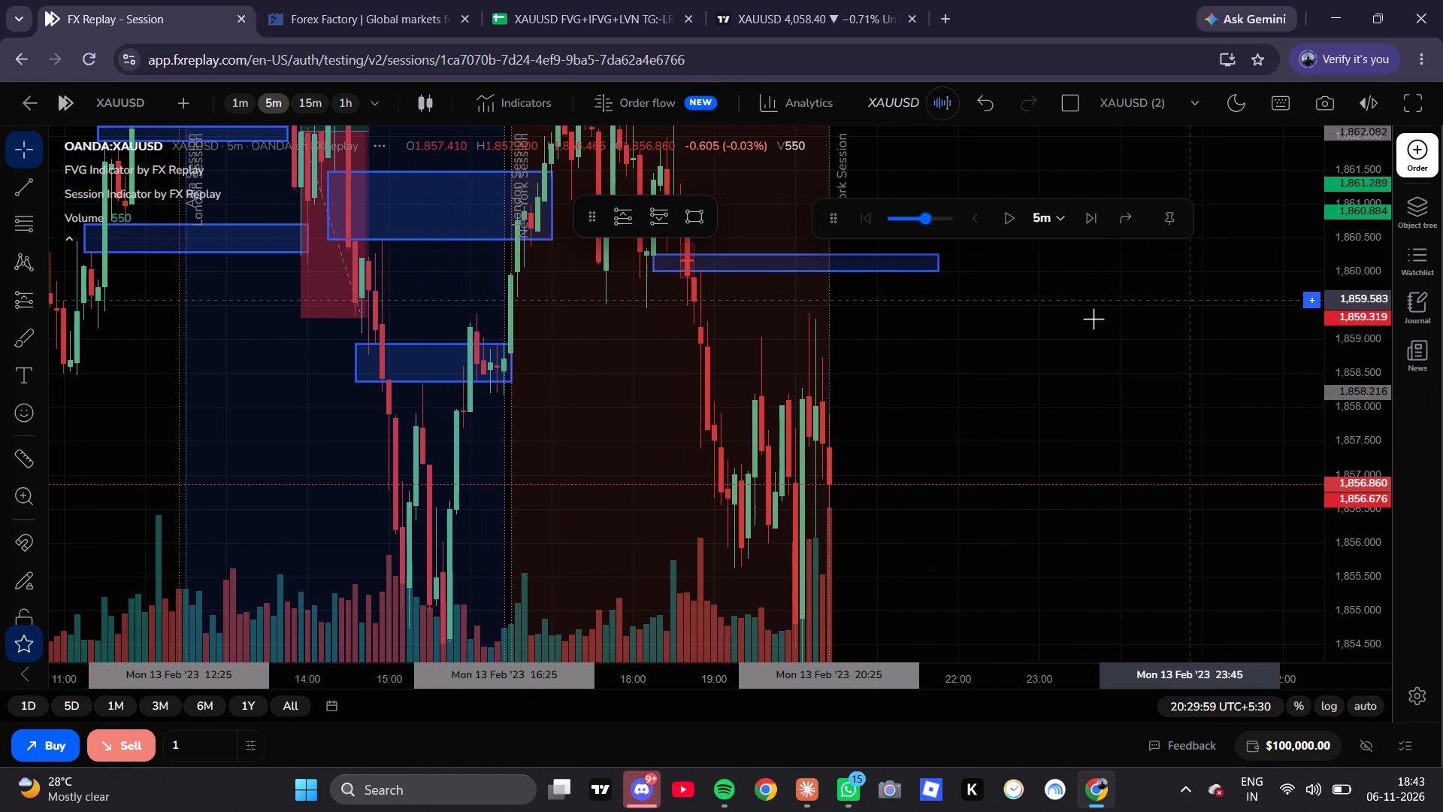
# Advance the replay two bars on the 5-minute timeframe to 20:40 and check the 15-minute chart.
pyautogui.moveTo(920, 364); pyautogui.dragTo(900, 408)
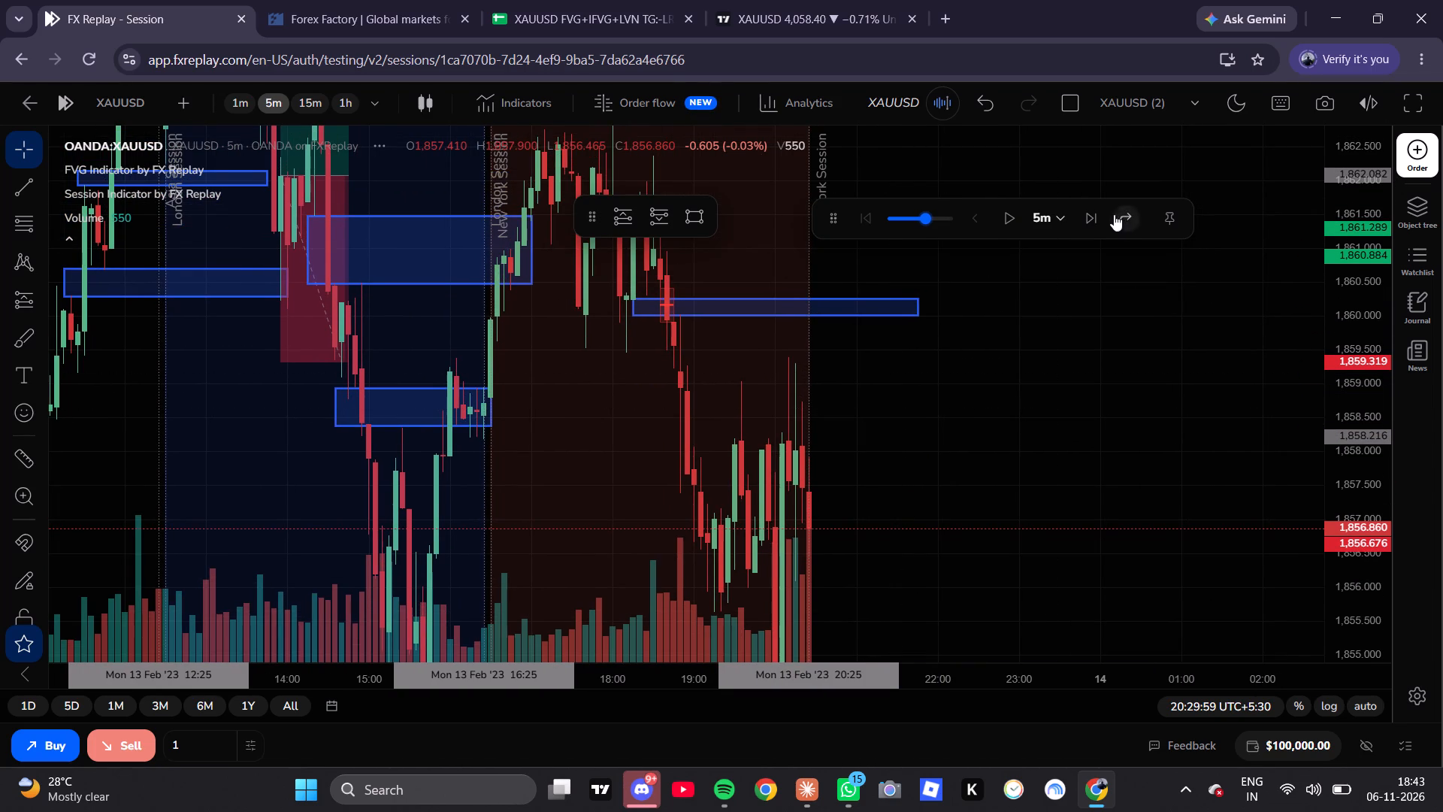
pyautogui.click(1091, 214)
pyautogui.click(1091, 214)
pyautogui.moveTo(989, 411); pyautogui.dragTo(1054, 265)
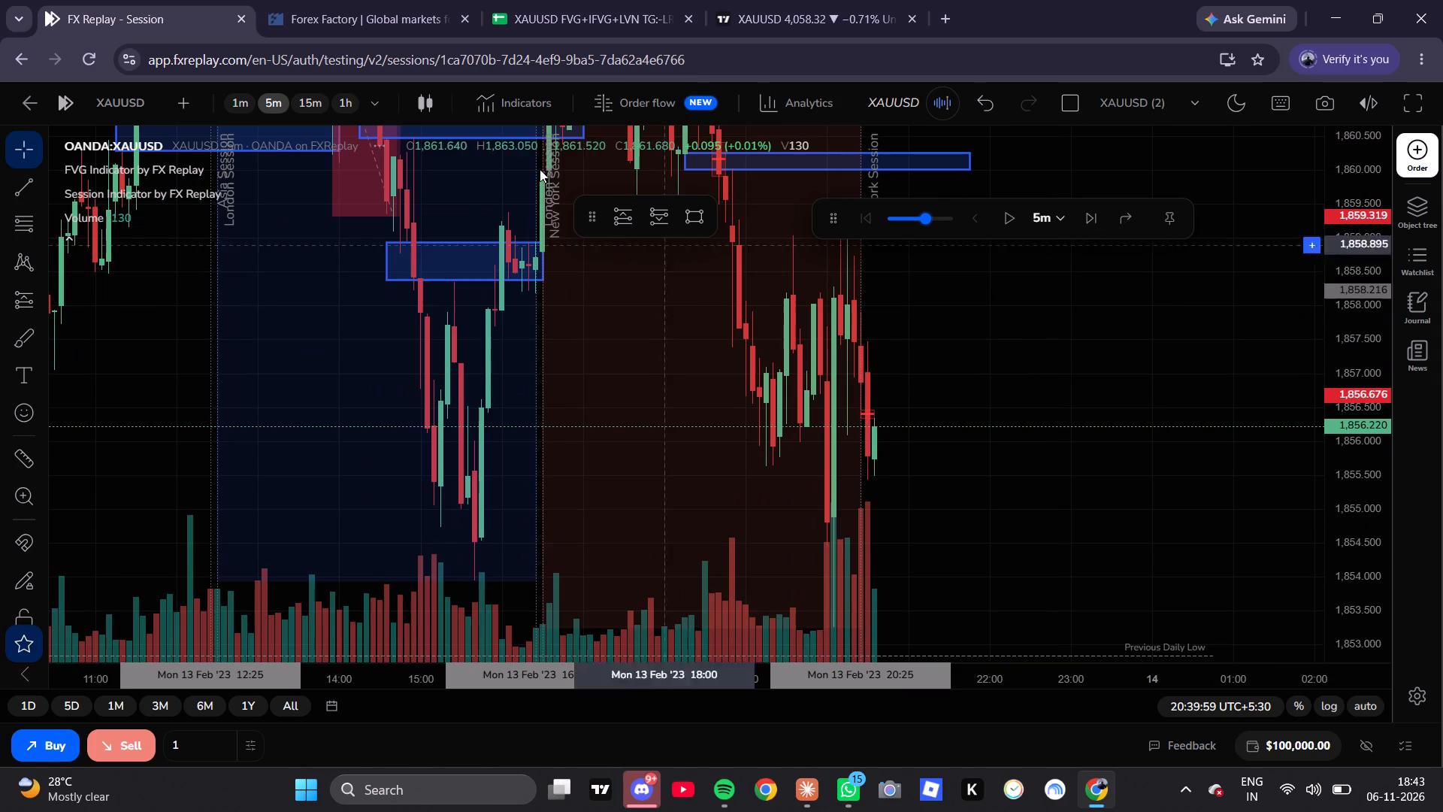
pyautogui.click(288, 105)
pyautogui.click(310, 111)
pyautogui.scroll(4, 632, 430)
pyautogui.moveTo(891, 504); pyautogui.dragTo(891, 498)
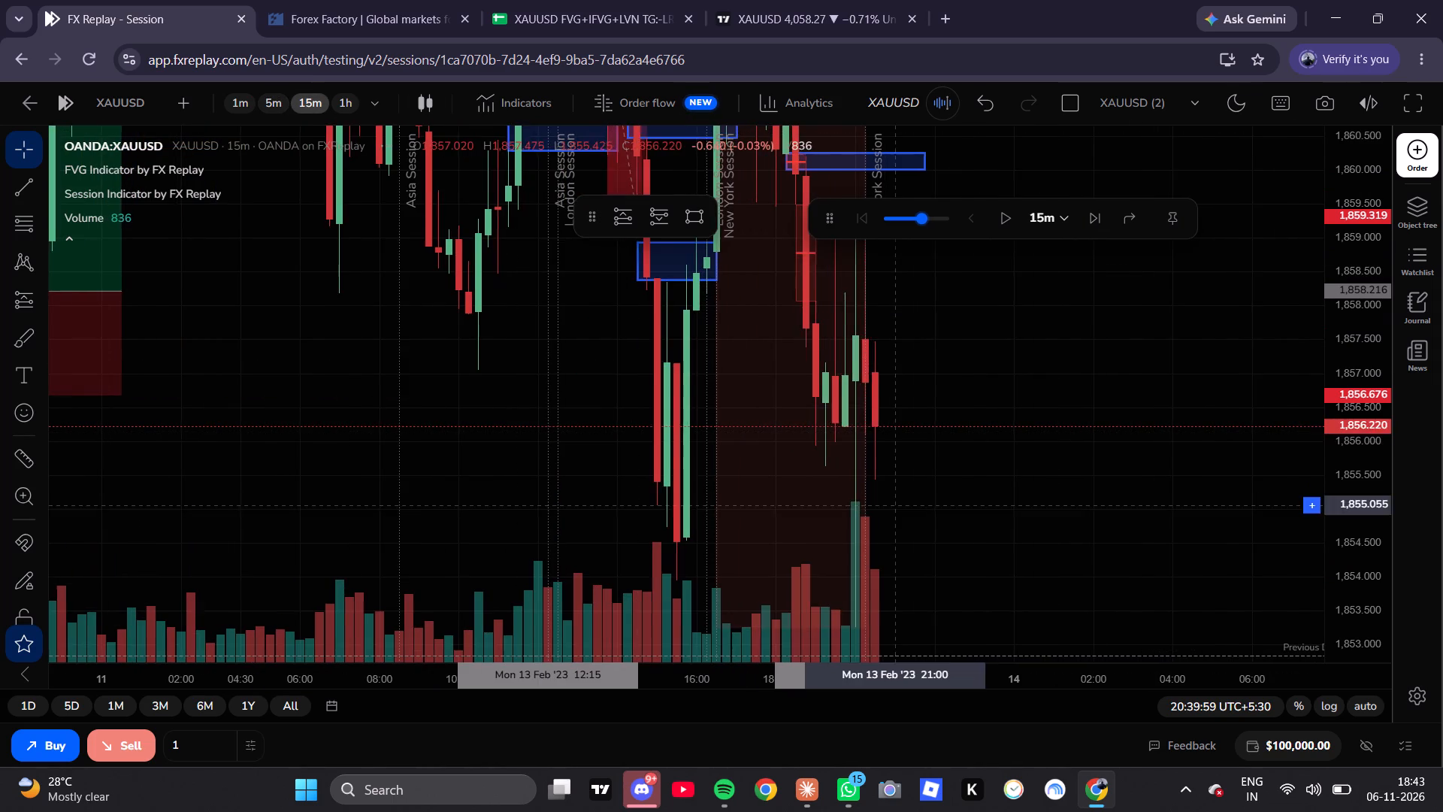
pyautogui.moveTo(891, 498); pyautogui.dragTo(770, 486)
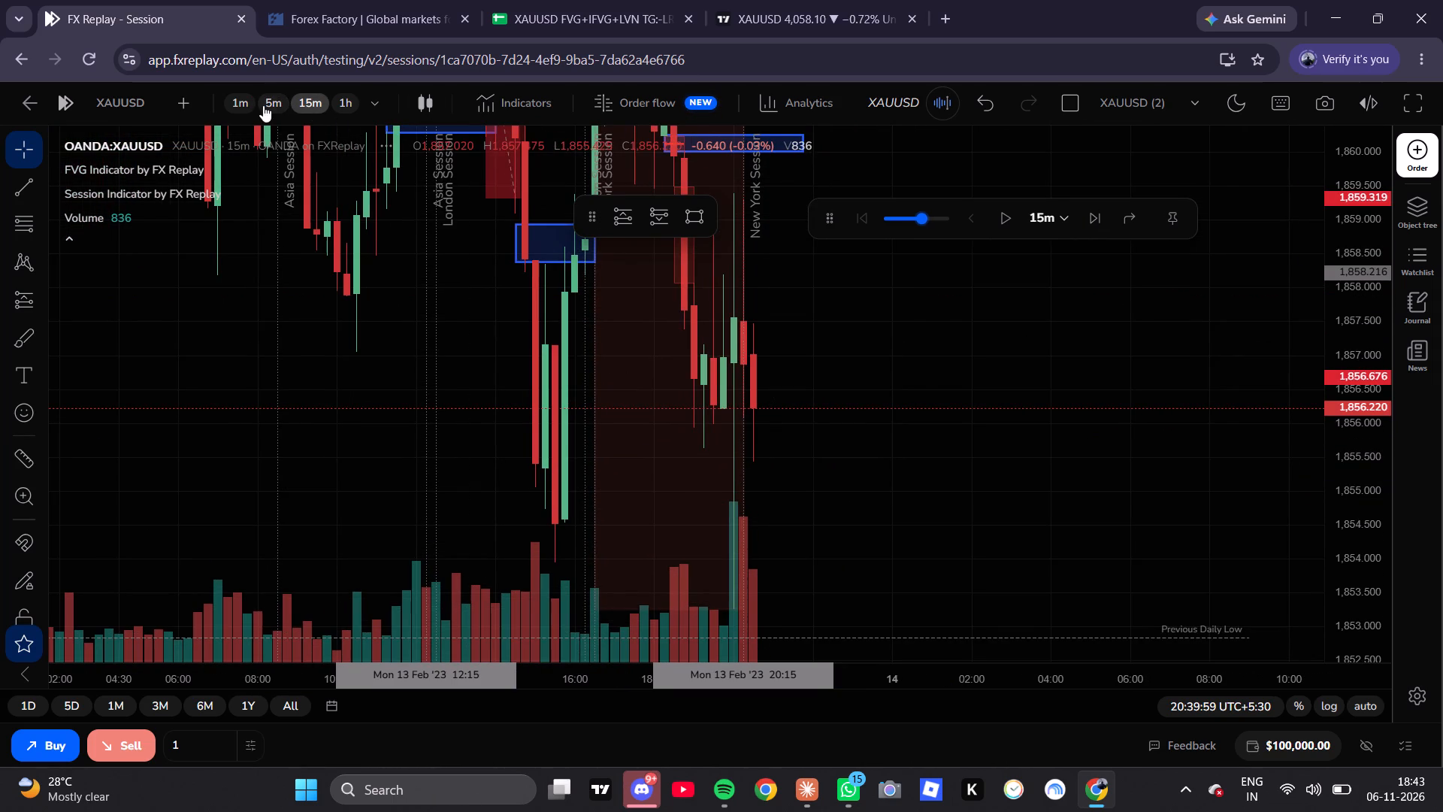
# Return to the 5-minute timeframe and advance the replay bar by bar to 22:10.
pyautogui.click(263, 105)
pyautogui.scroll(5, 517, 303)
pyautogui.moveTo(848, 386); pyautogui.dragTo(825, 426)
pyautogui.tripleClick(1091, 217)
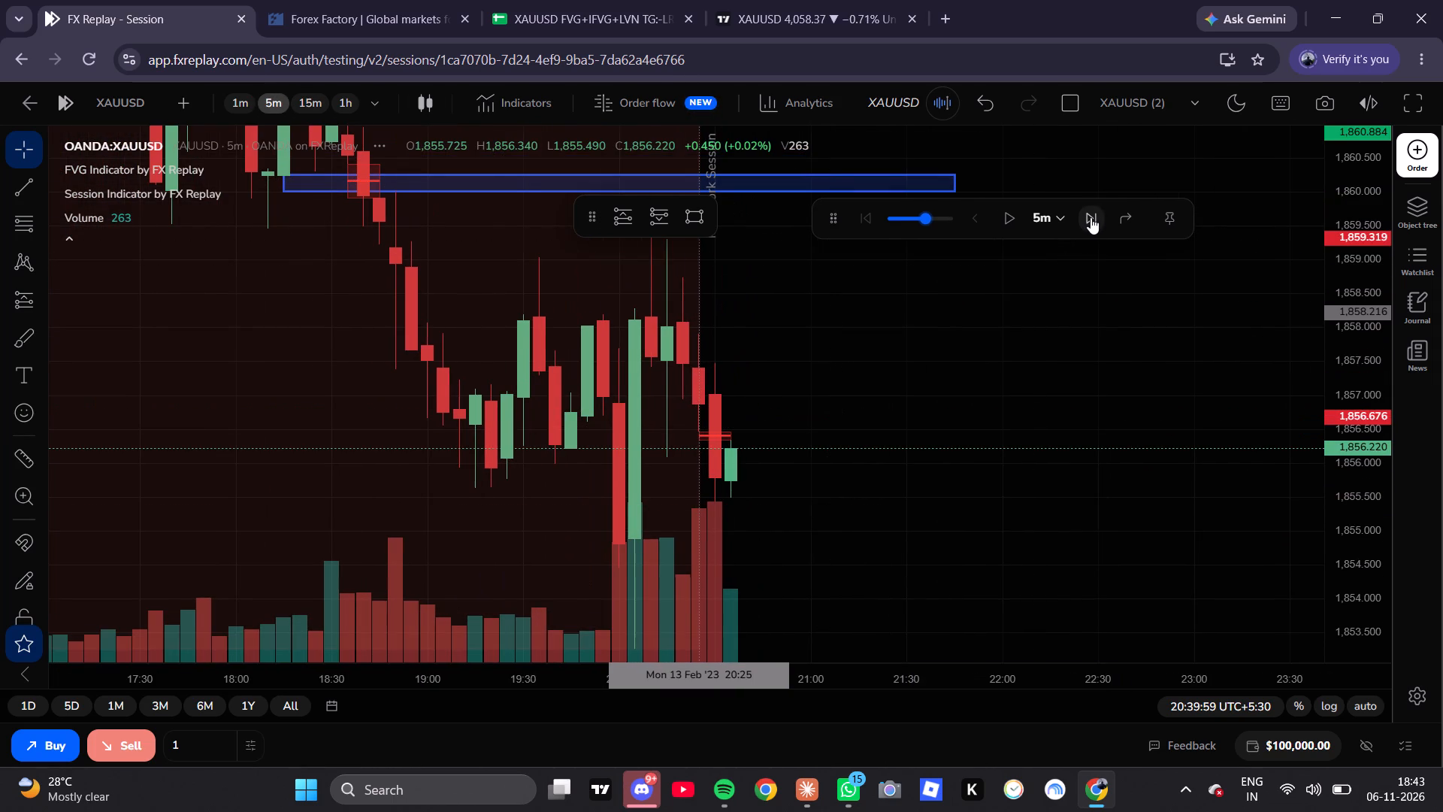
pyautogui.tripleClick(1091, 217)
pyautogui.tripleClick(1091, 217)
pyautogui.tripleClick(1091, 217)
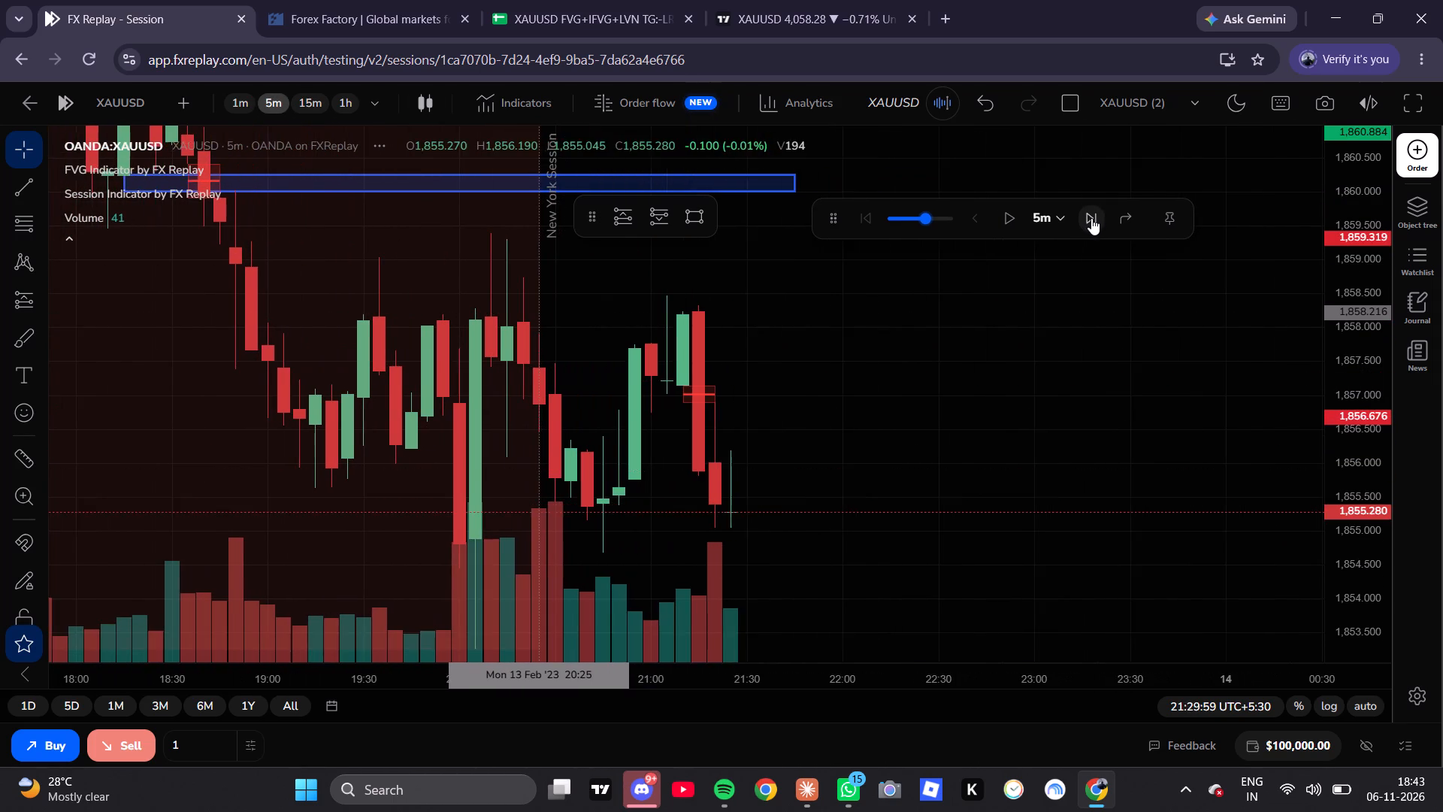
pyautogui.tripleClick(1091, 218)
pyautogui.tripleClick(1091, 218)
pyautogui.moveTo(930, 459); pyautogui.dragTo(930, 438)
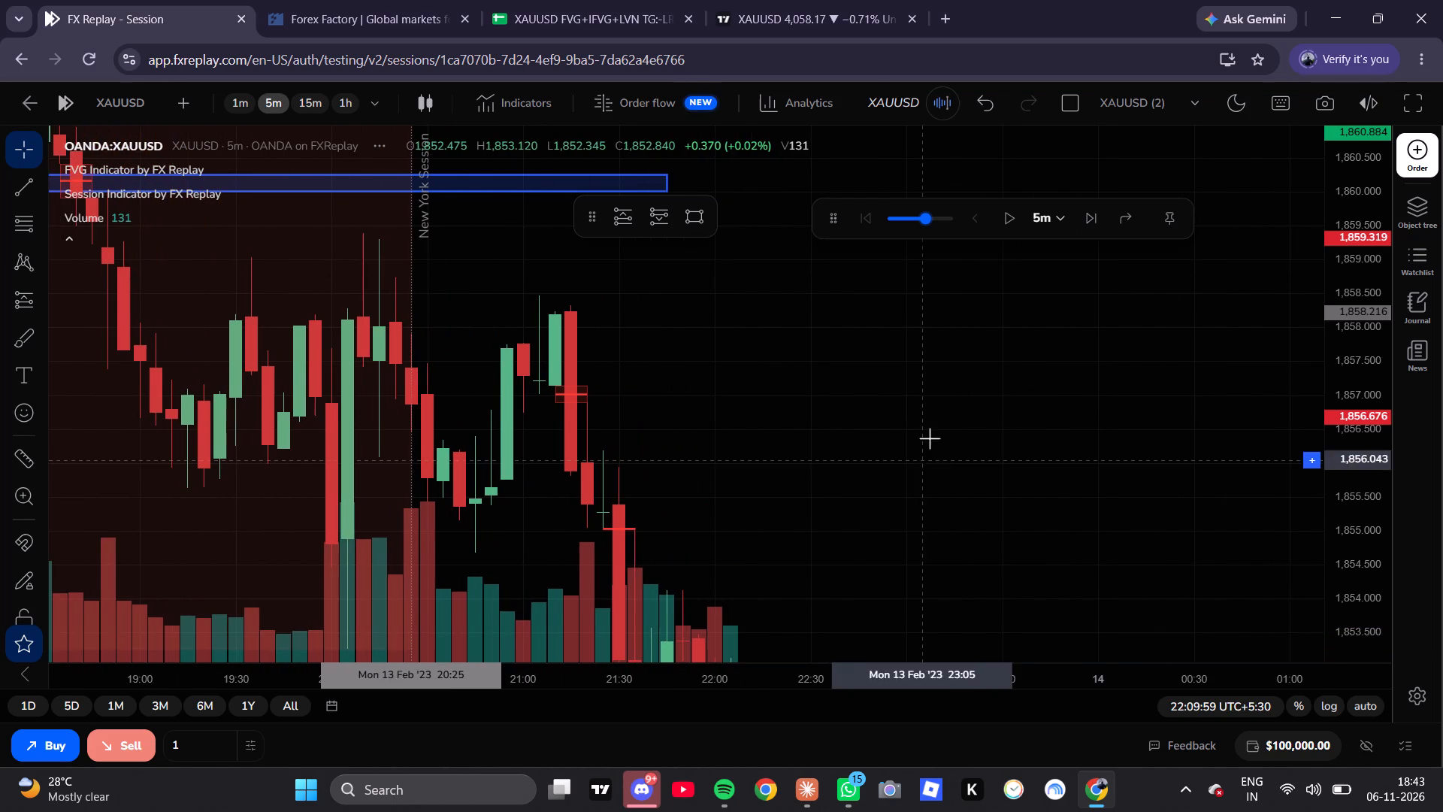
# Play the replay, switch to the 15-minute timeframe, pause at about 12:00 on 14 Feb, and advance two more bars to 12:30.
pyautogui.moveTo(930, 438); pyautogui.dragTo(951, 281)
pyautogui.scroll(-9, 877, 354)
pyautogui.scroll(1, 827, 414)
pyautogui.scroll(-4, 827, 414)
pyautogui.scroll(1, 827, 414)
pyautogui.scroll(-1, 827, 414)
pyautogui.click(1012, 215)
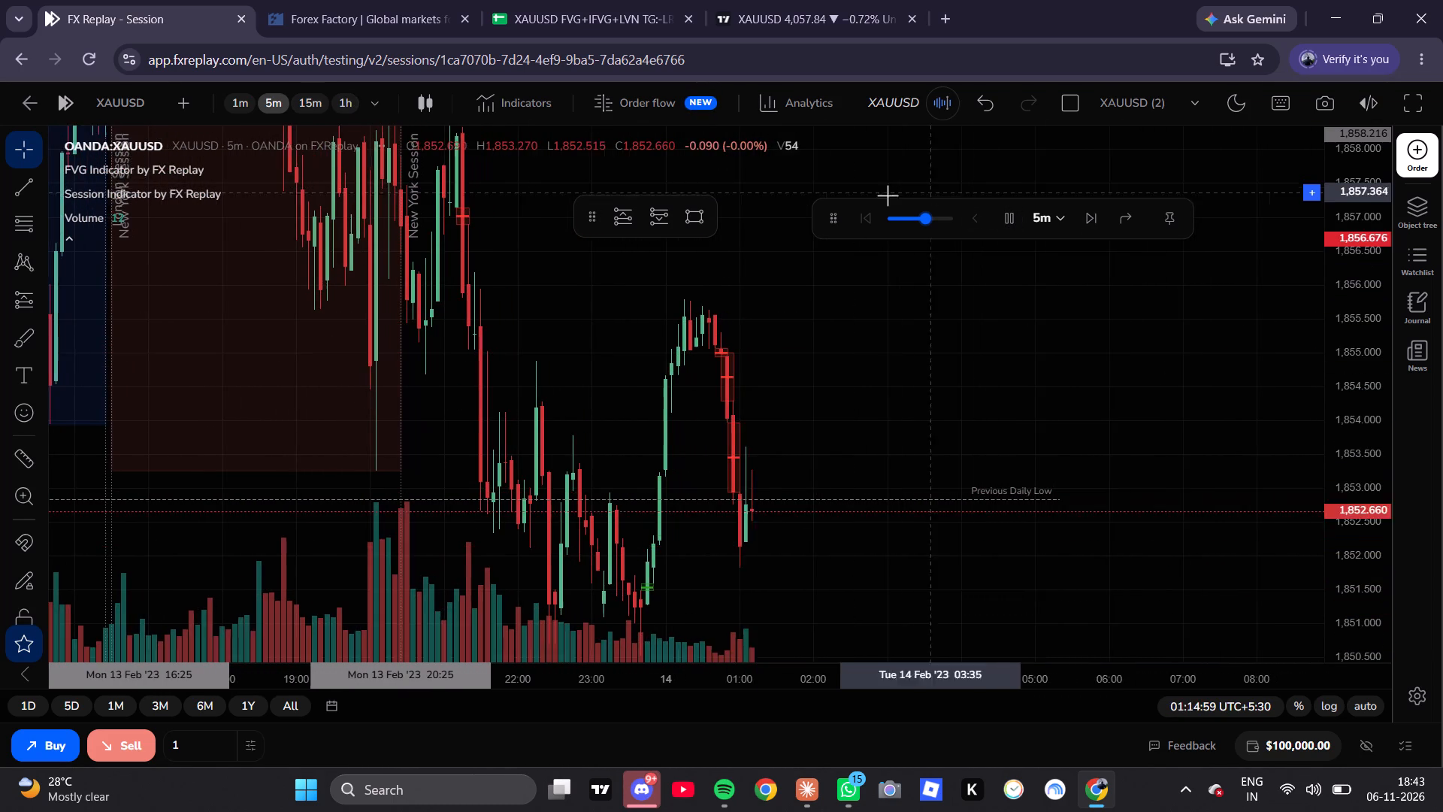
pyautogui.click(309, 101)
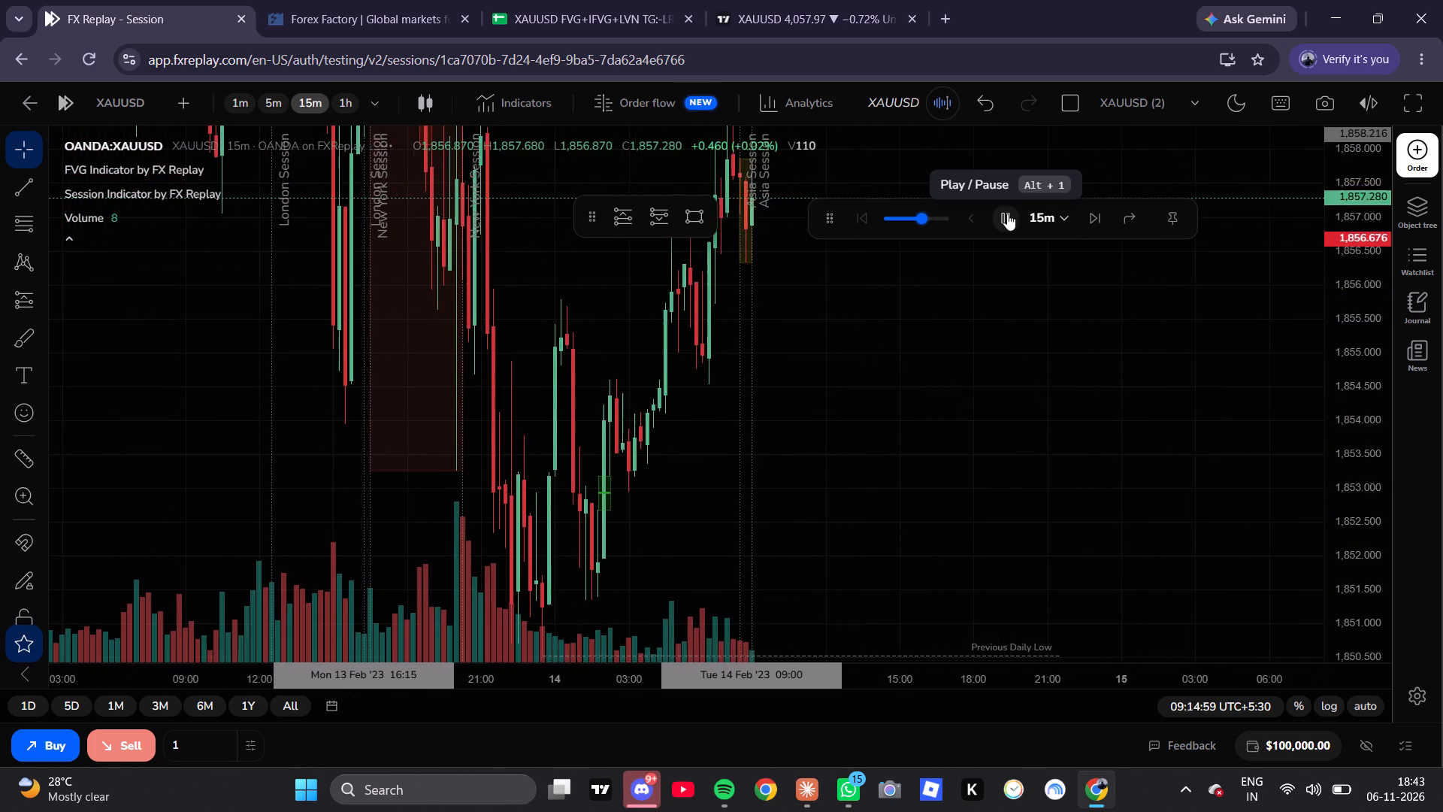
pyautogui.click(1007, 214)
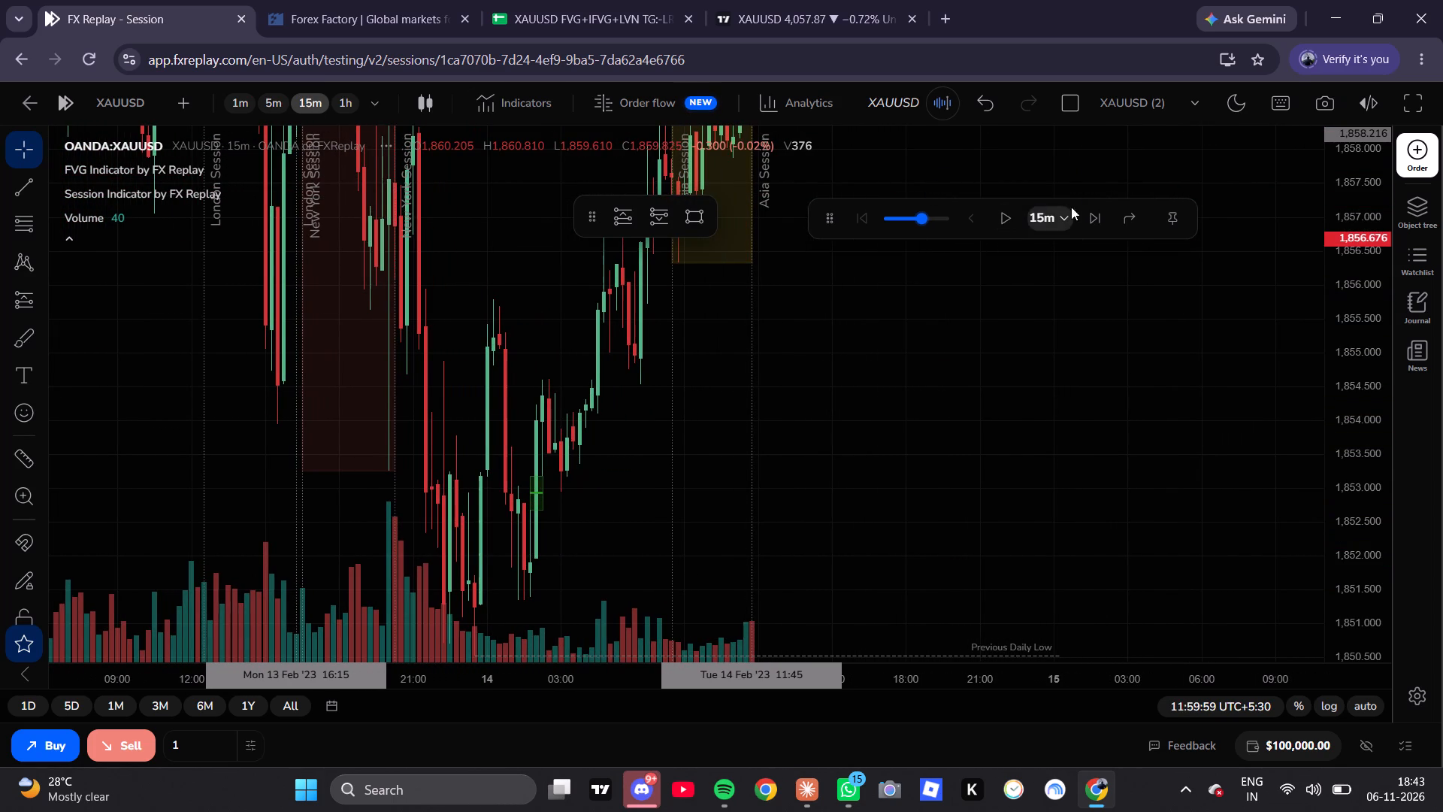
pyautogui.click(1091, 217)
pyautogui.click(1091, 217)
# Draw a rectangle over the uppermost bullish gap, about 1,860.8 to 1,861.35, from 11:45 to about 14:15.
pyautogui.moveTo(862, 301); pyautogui.dragTo(888, 581)
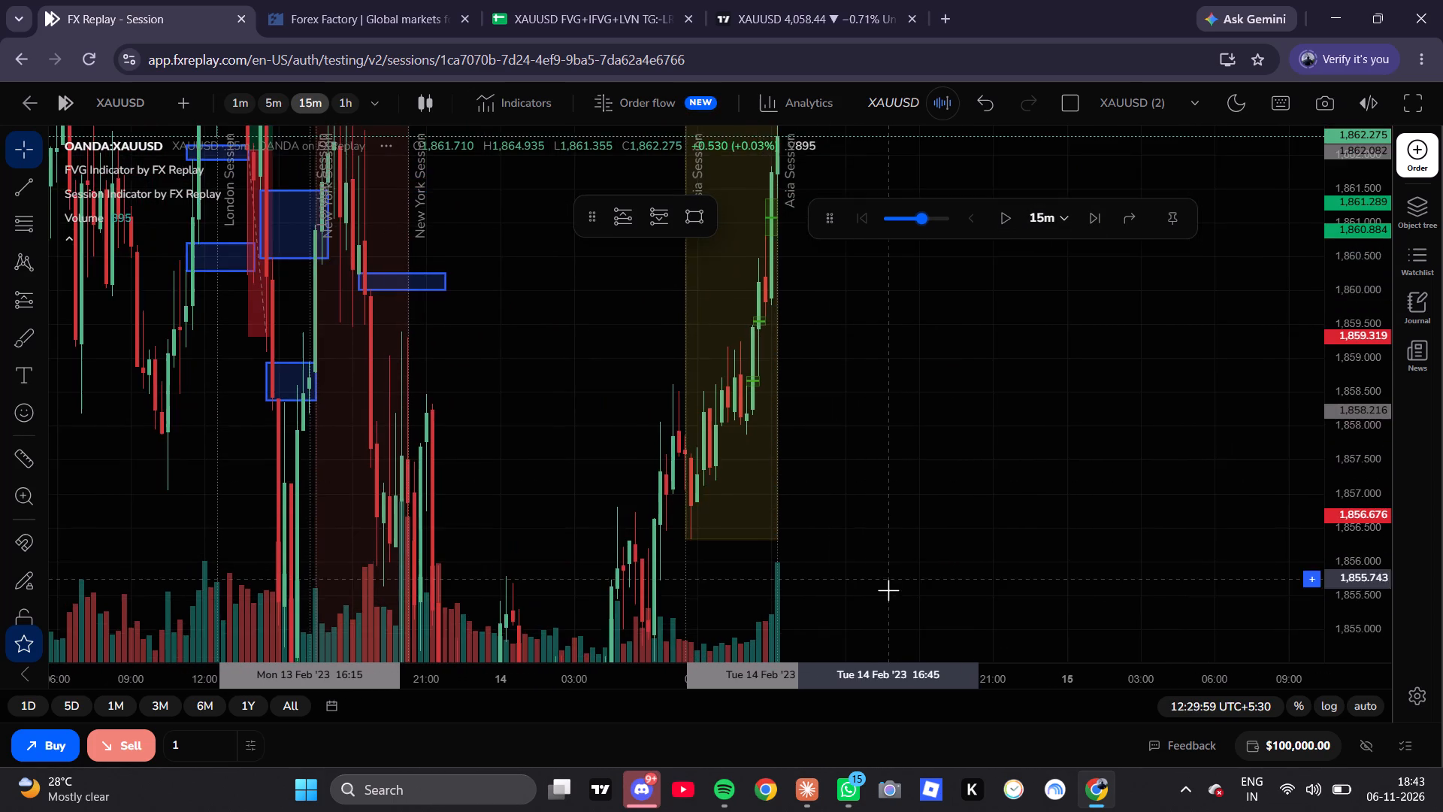
pyautogui.scroll(6, 680, 416)
pyautogui.moveTo(827, 353); pyautogui.dragTo(787, 562)
pyautogui.scroll(6, 713, 479)
pyautogui.scroll(3, 767, 444)
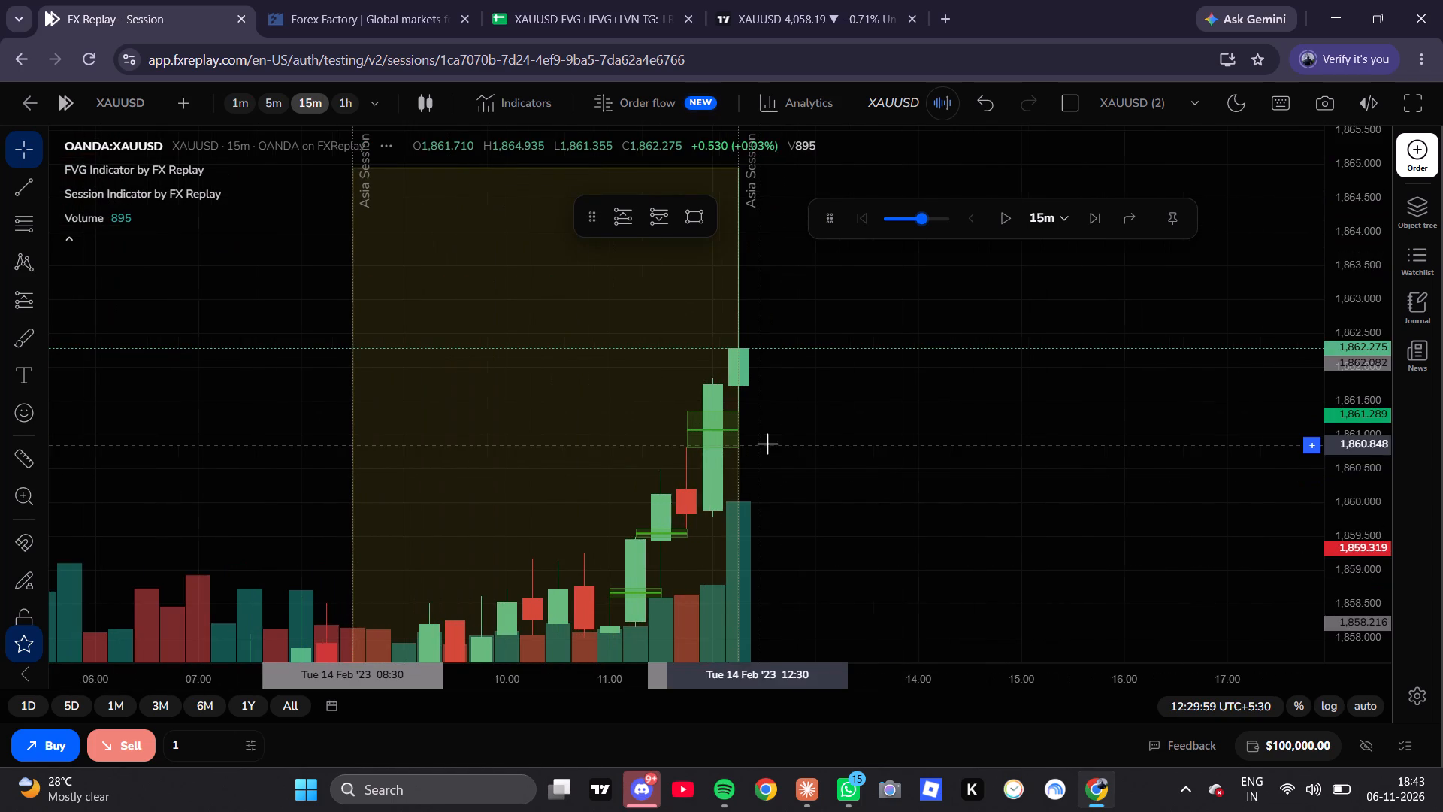
pyautogui.moveTo(830, 457); pyautogui.dragTo(657, 456)
pyautogui.click(705, 223)
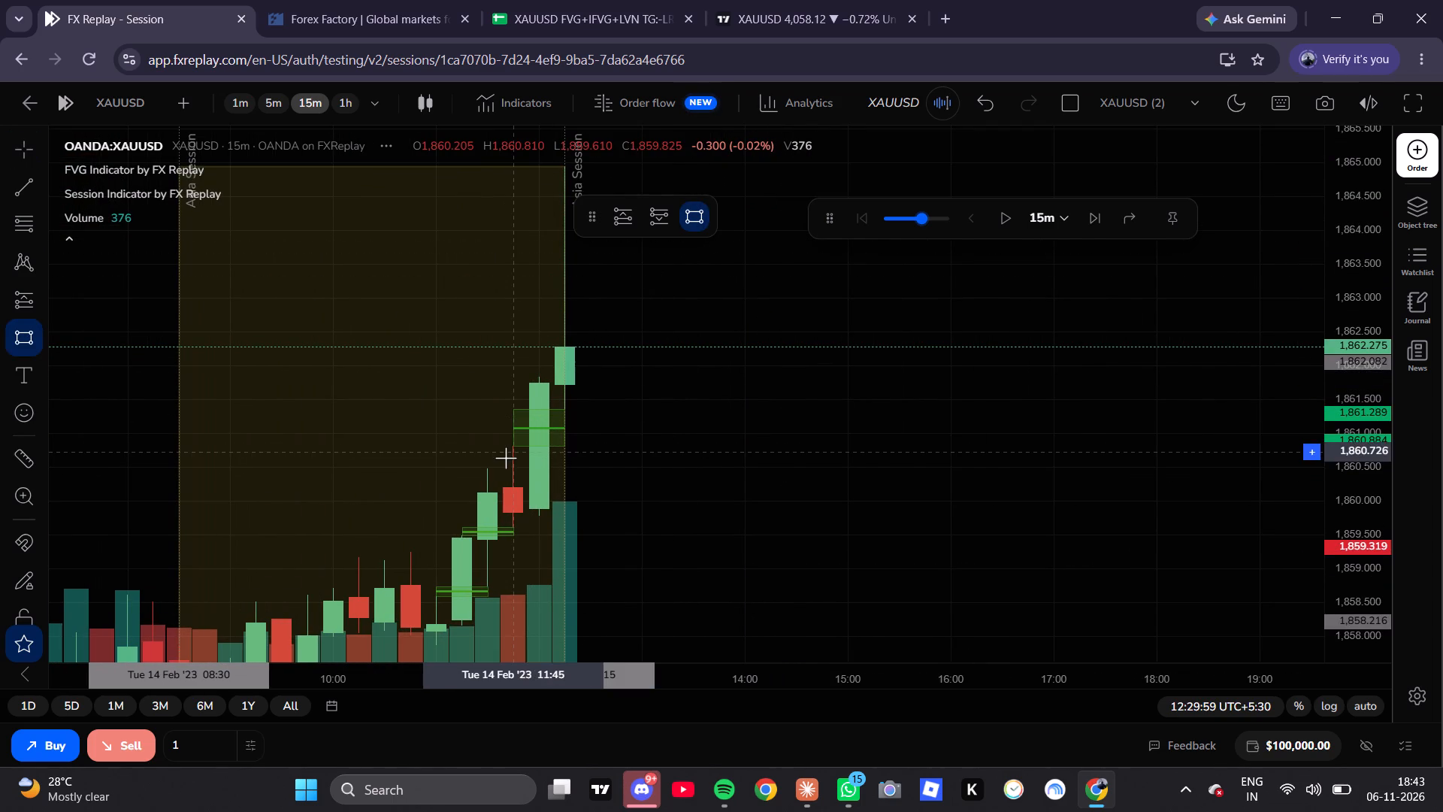
pyautogui.click(510, 445)
pyautogui.click(766, 409)
# Draw a rectangle over the middle bullish gap, about 1,859.5 to 1,859.6, from 11:15 to about 14:15.
pyautogui.moveTo(778, 511); pyautogui.dragTo(864, 409)
pyautogui.moveTo(800, 442); pyautogui.dragTo(798, 362)
pyautogui.scroll(6, 1373, 371)
pyautogui.scroll(-1, 1375, 368)
pyautogui.scroll(4, 1375, 368)
pyautogui.moveTo(997, 359); pyautogui.dragTo(991, 468)
pyautogui.scroll(2, 634, 380)
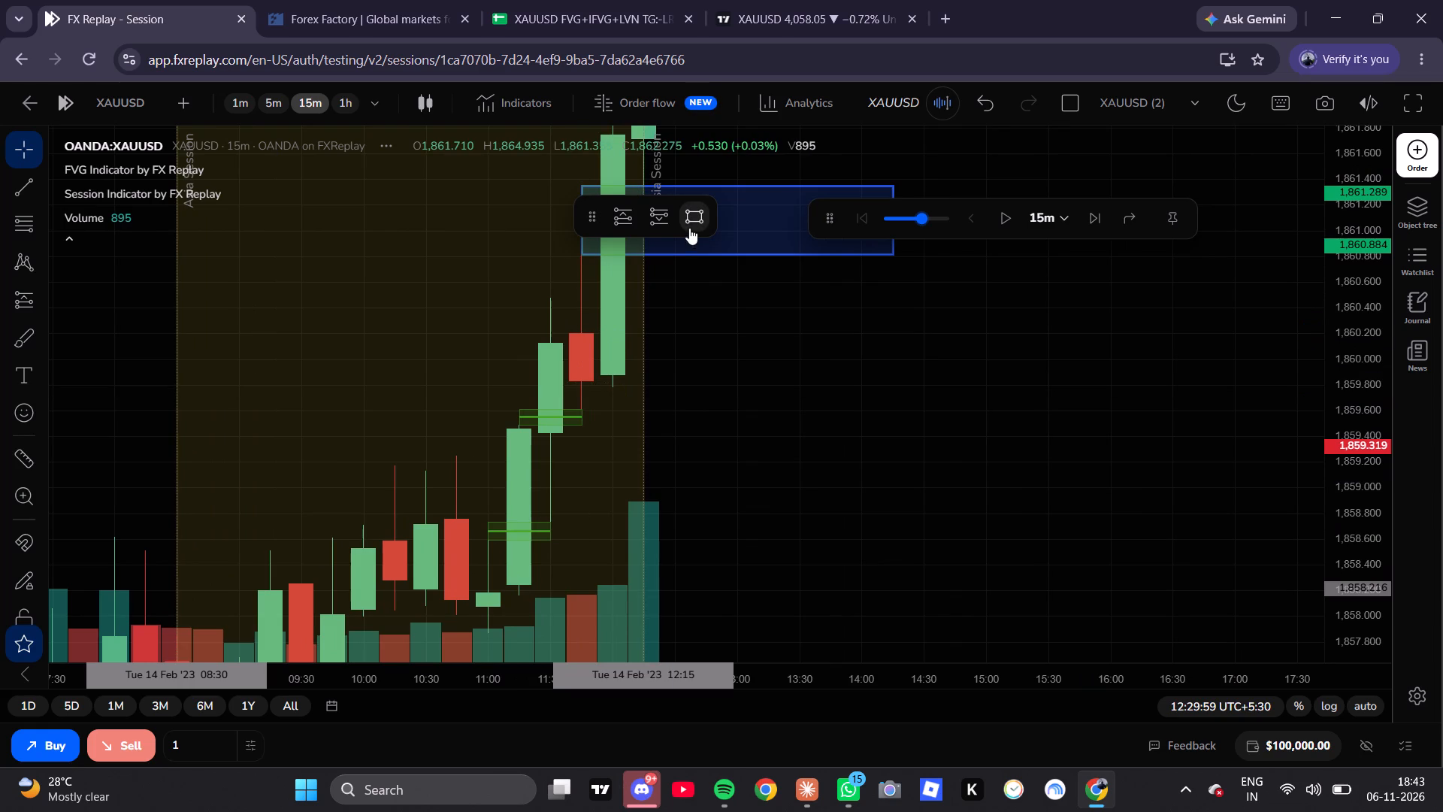
pyautogui.click(689, 220)
pyautogui.click(518, 425)
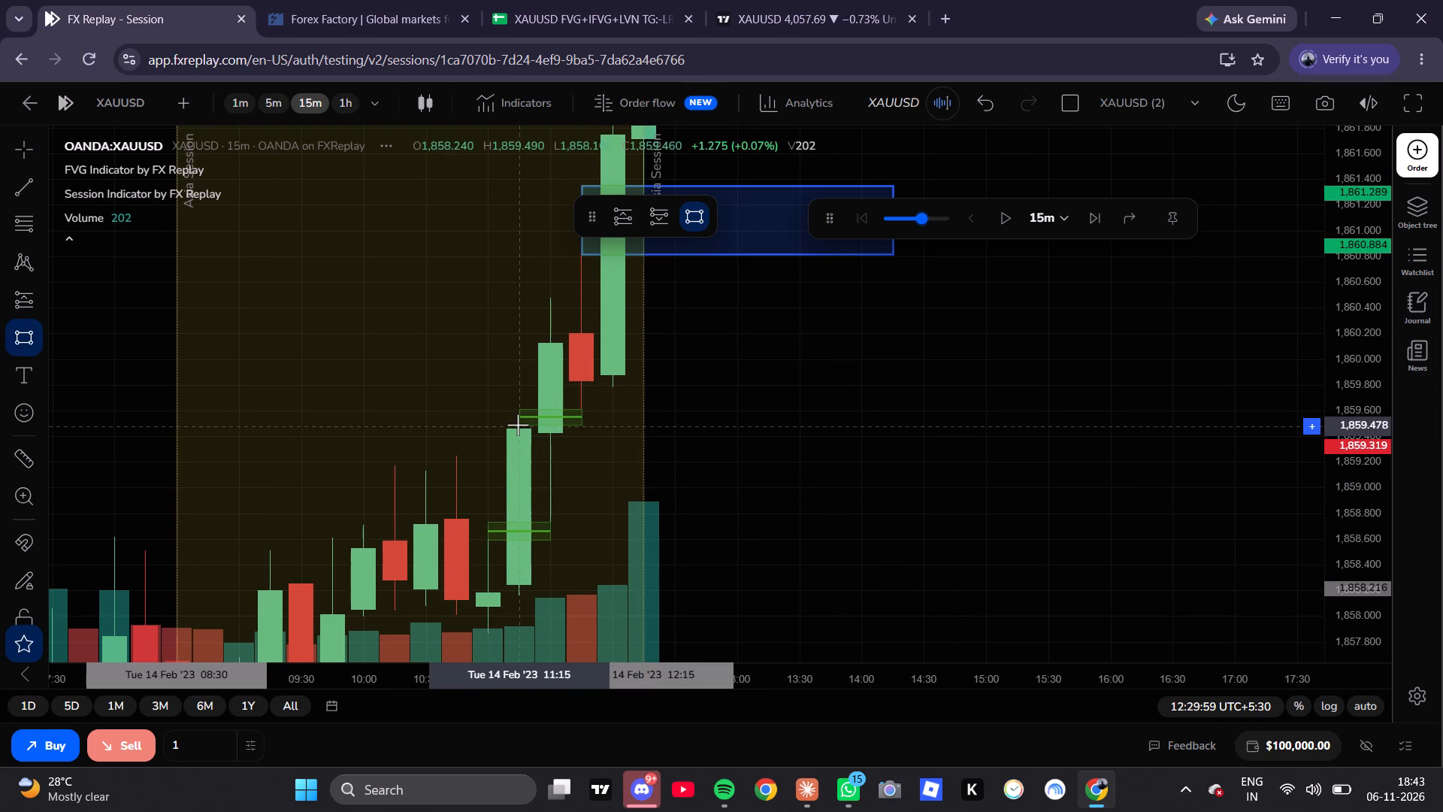
pyautogui.click(895, 408)
# Draw a rectangle over the lowest bullish gap of the Asia session, about 1,858.6 to 1,858.7, from 11:00 to about 13:30.
pyautogui.moveTo(843, 523); pyautogui.dragTo(843, 353)
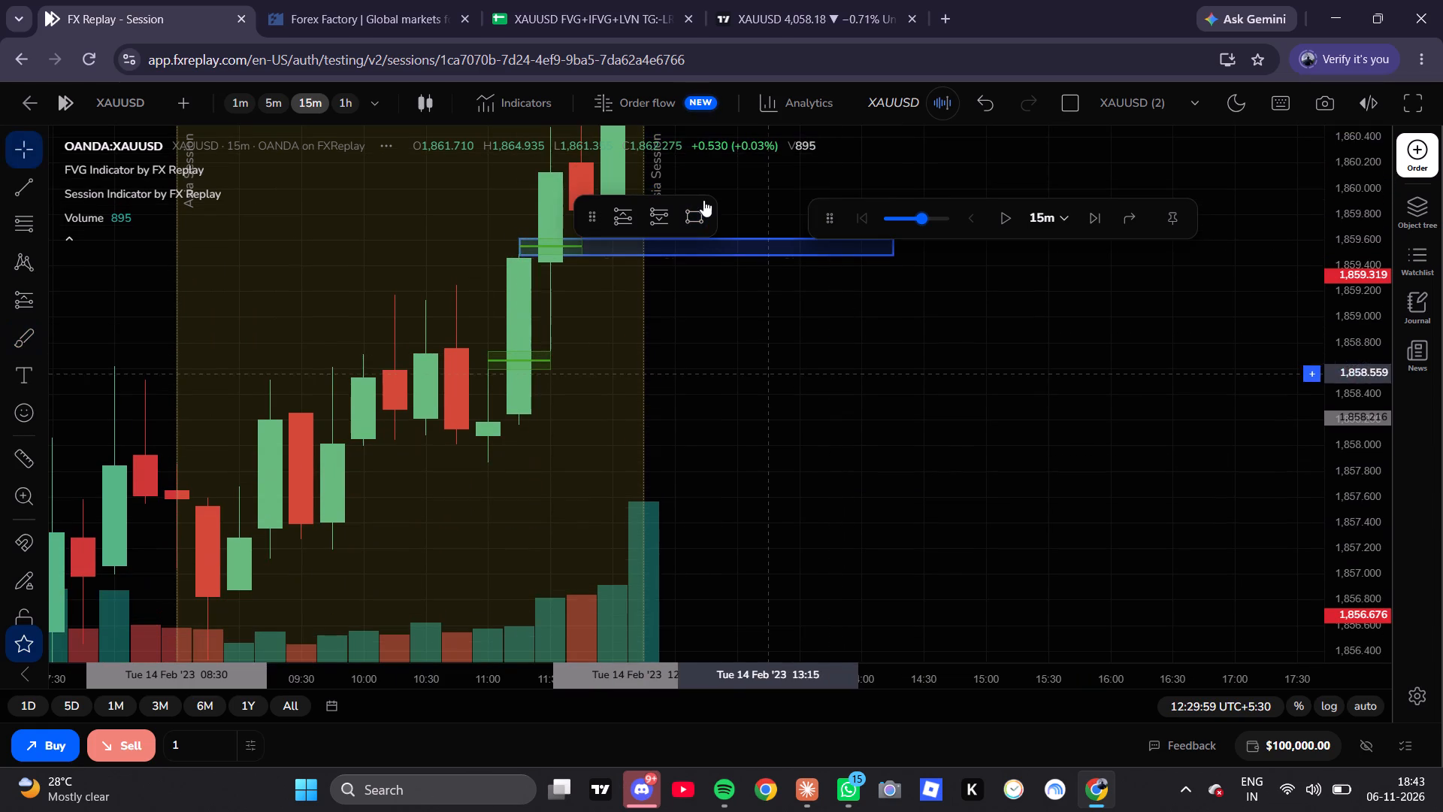
pyautogui.click(692, 209)
pyautogui.click(487, 369)
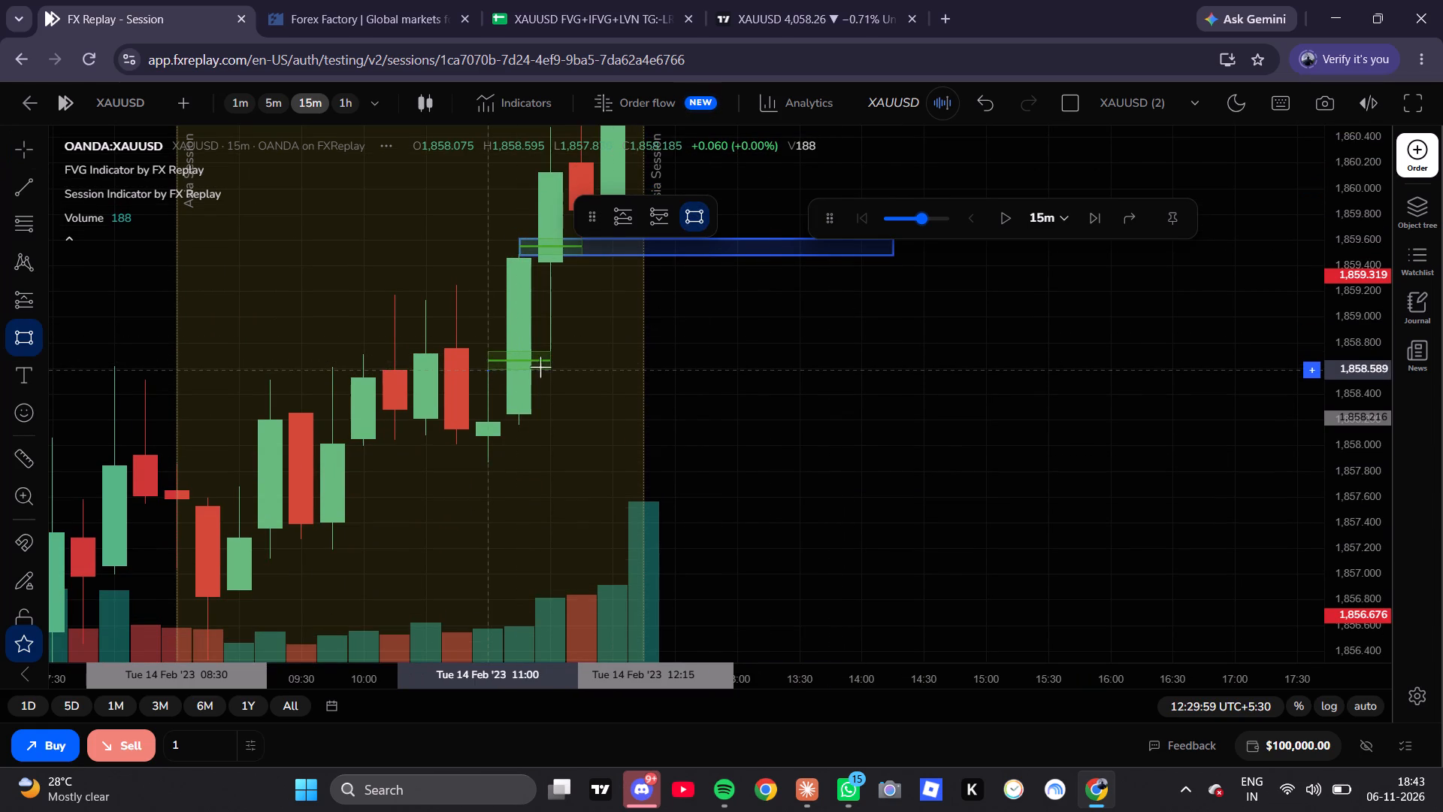
pyautogui.click(799, 351)
pyautogui.click(857, 429)
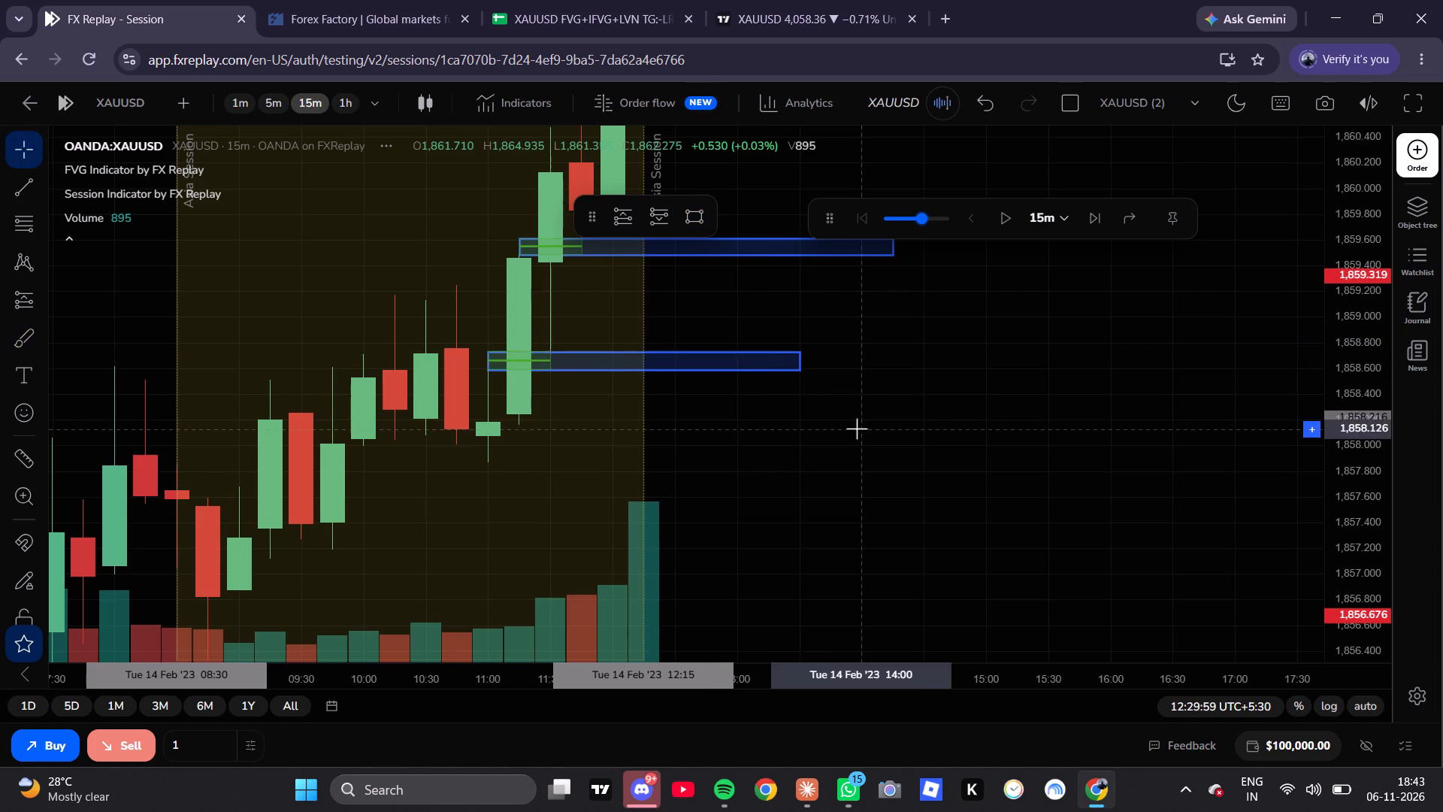
# Examine the overnight 15-minute price action and earlier gaps below the newly marked bullish gaps.
pyautogui.scroll(-10, 618, 431)
pyautogui.moveTo(719, 444); pyautogui.dragTo(933, 245)
pyautogui.scroll(-6, 794, 395)
pyautogui.moveTo(916, 538); pyautogui.dragTo(848, 249)
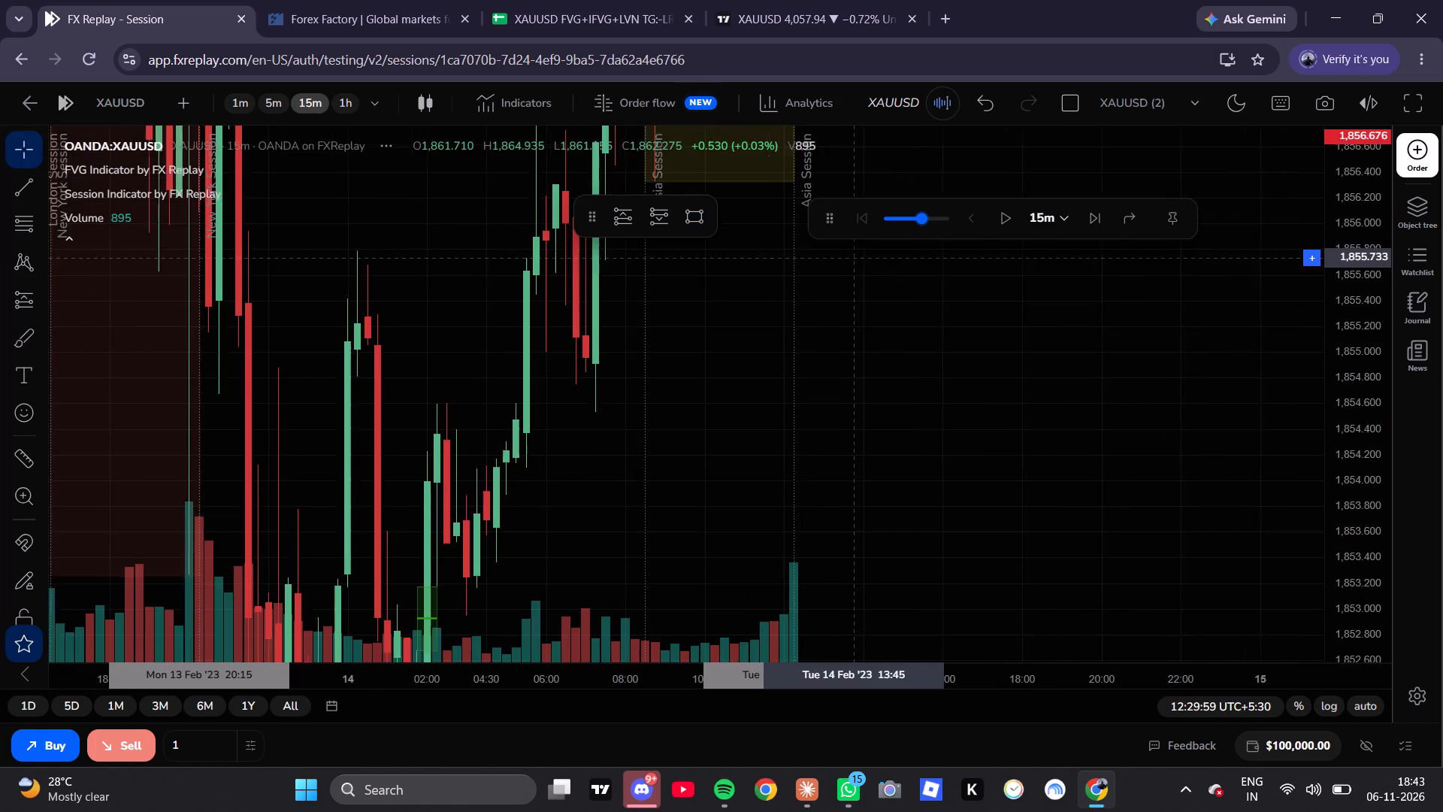
pyautogui.moveTo(848, 249); pyautogui.dragTo(847, 247)
pyautogui.moveTo(534, 468); pyautogui.dragTo(526, 357)
pyautogui.moveTo(526, 335); pyautogui.dragTo(526, 319)
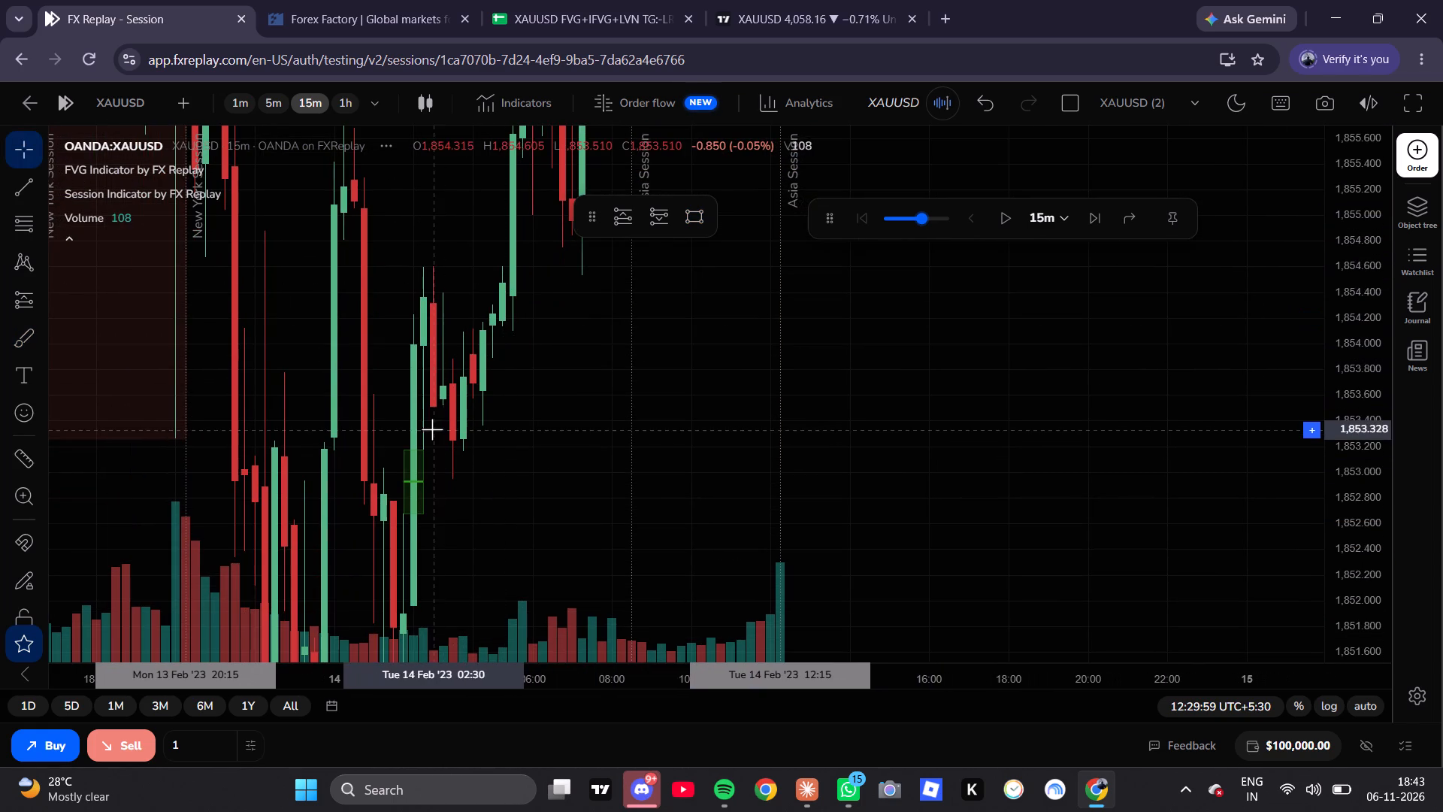
pyautogui.moveTo(531, 402); pyautogui.dragTo(395, 523)
pyautogui.moveTo(604, 365); pyautogui.dragTo(567, 595)
pyautogui.moveTo(698, 344); pyautogui.dragTo(665, 539)
pyautogui.moveTo(696, 350); pyautogui.dragTo(697, 347)
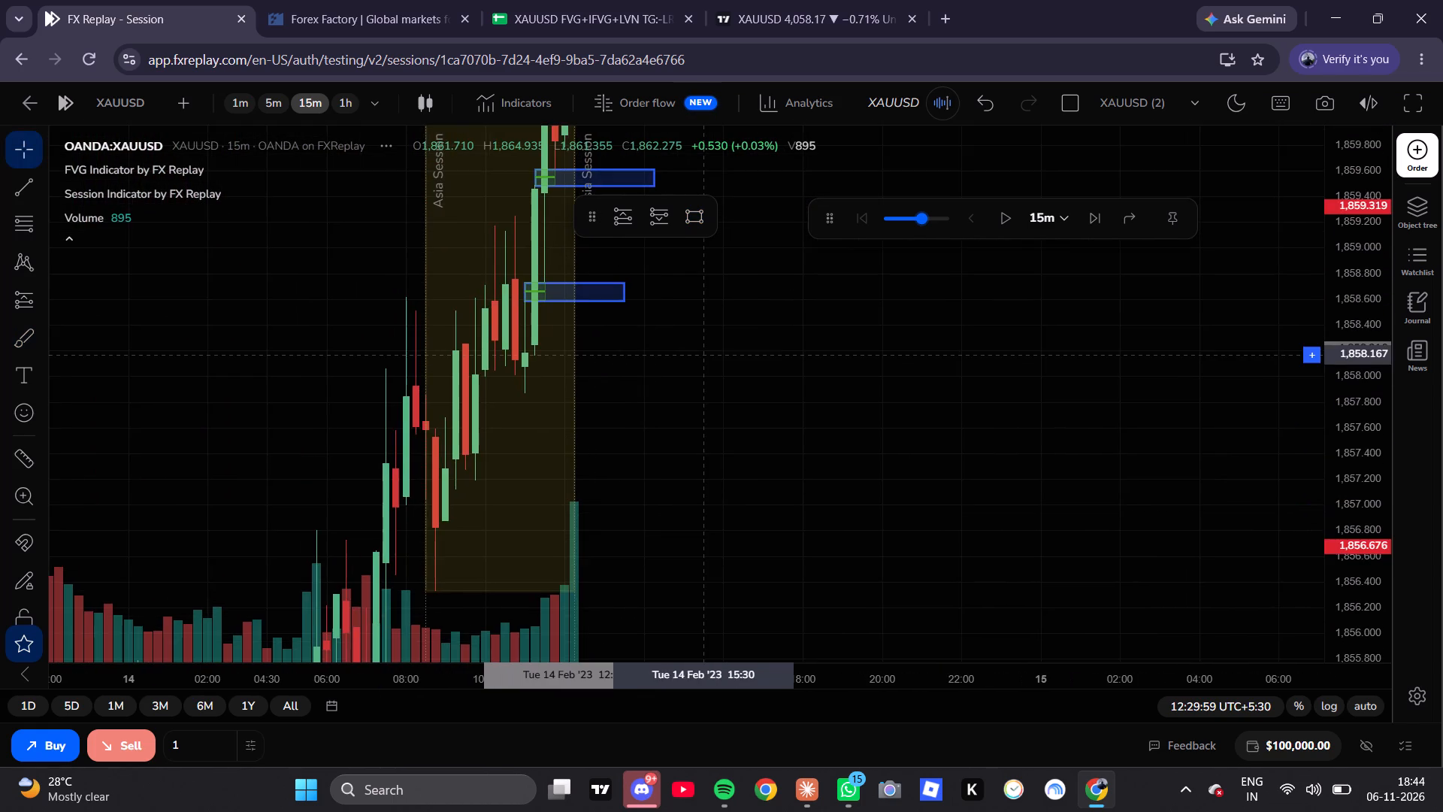
pyautogui.moveTo(697, 347); pyautogui.dragTo(725, 559)
pyautogui.moveTo(698, 437); pyautogui.dragTo(755, 612)
# Advance the replay two 15-minute bars to 13:00 on 14 Feb.
pyautogui.click(1088, 217)
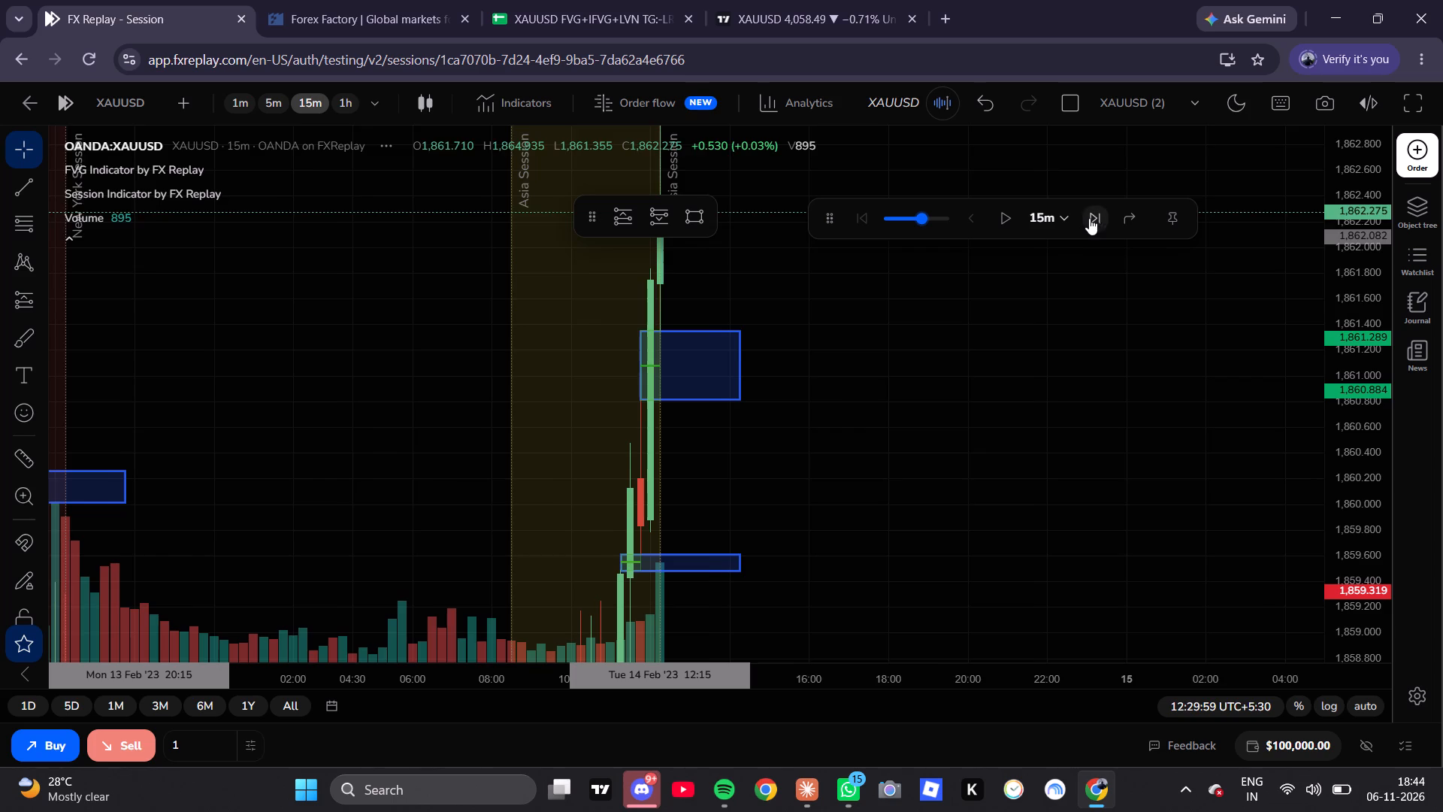
pyautogui.moveTo(968, 407); pyautogui.dragTo(1021, 464)
pyautogui.click(1084, 226)
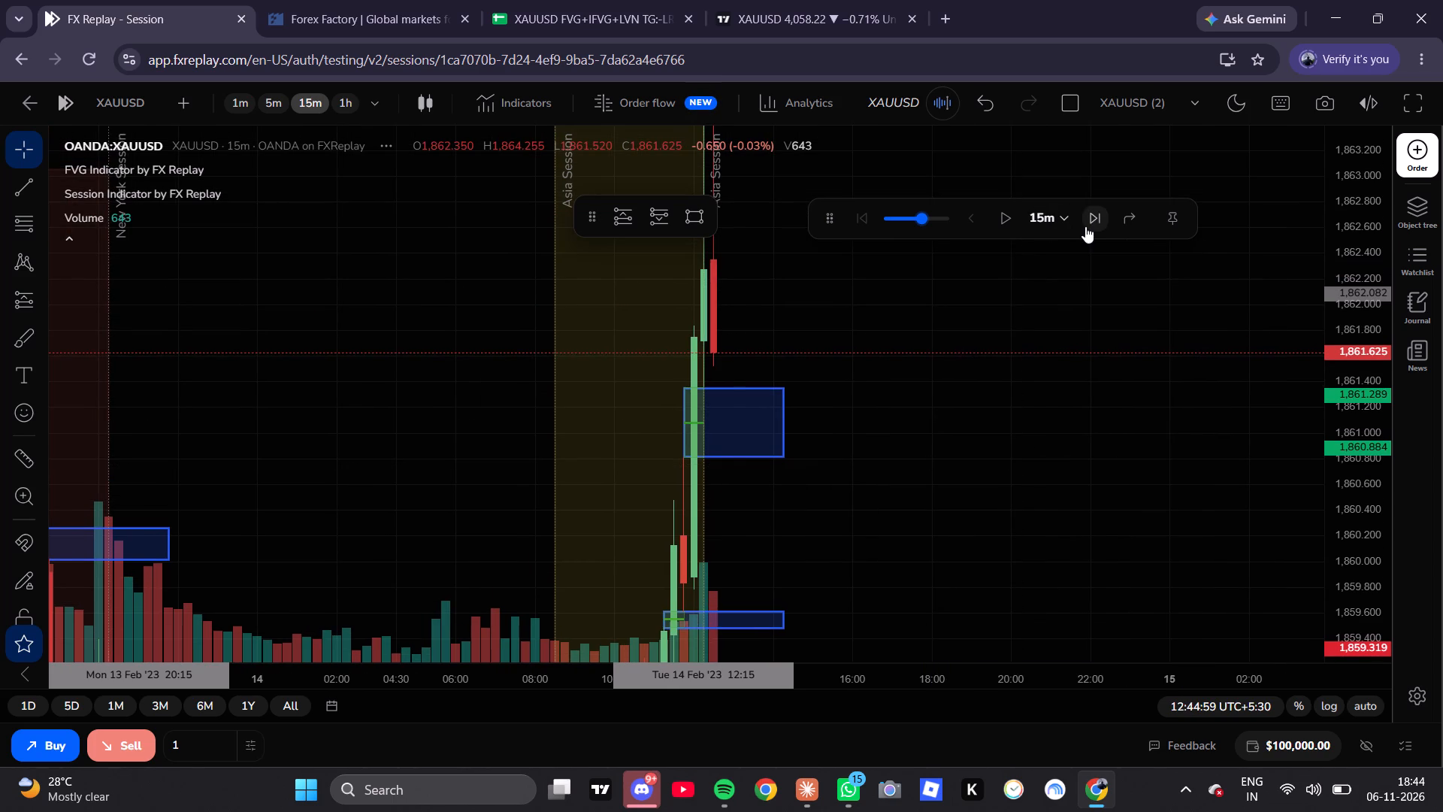
pyautogui.moveTo(894, 461); pyautogui.dragTo(1042, 282)
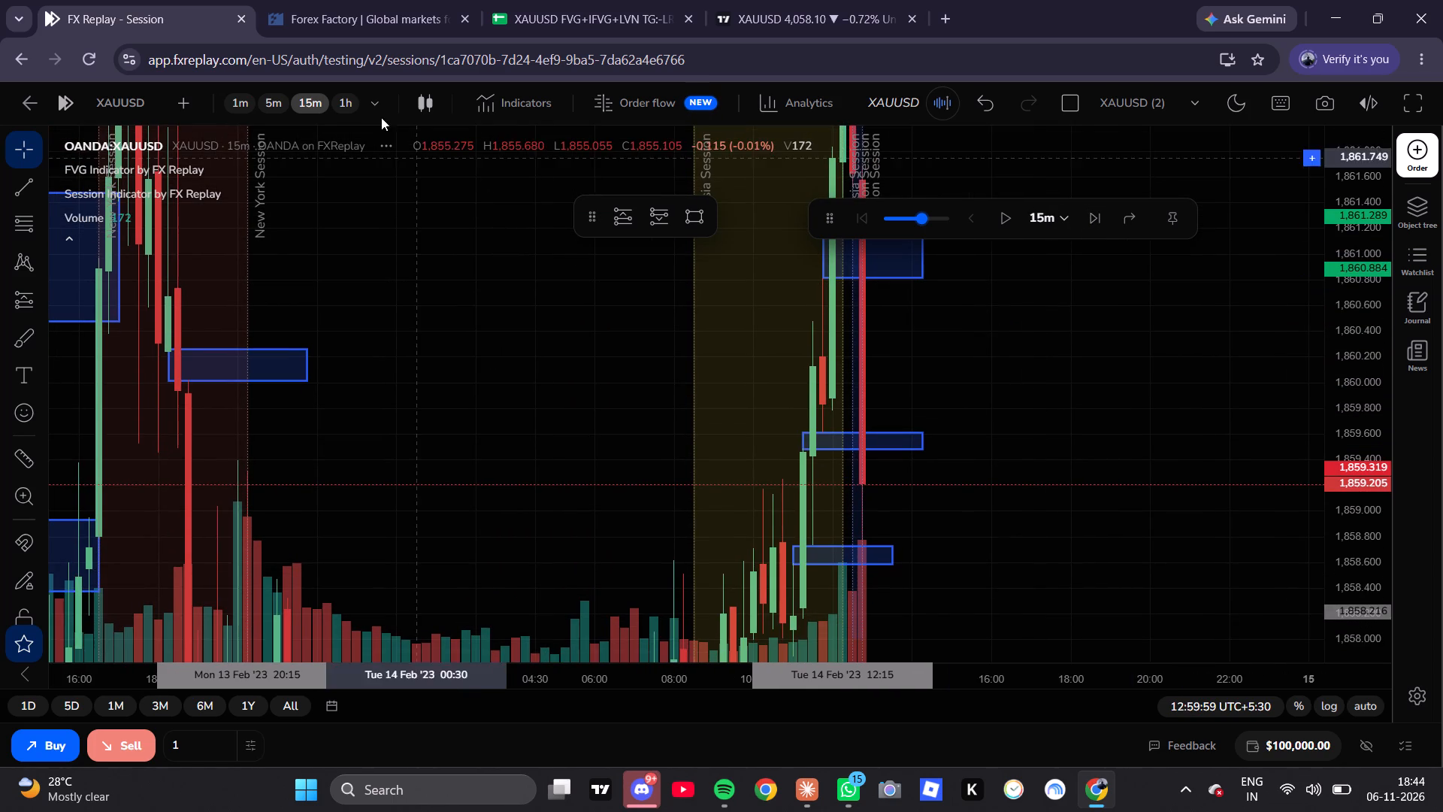
# Examine how price reacts at the marked bullish gaps on the 5-minute and 1-minute timeframes.
pyautogui.click(275, 98)
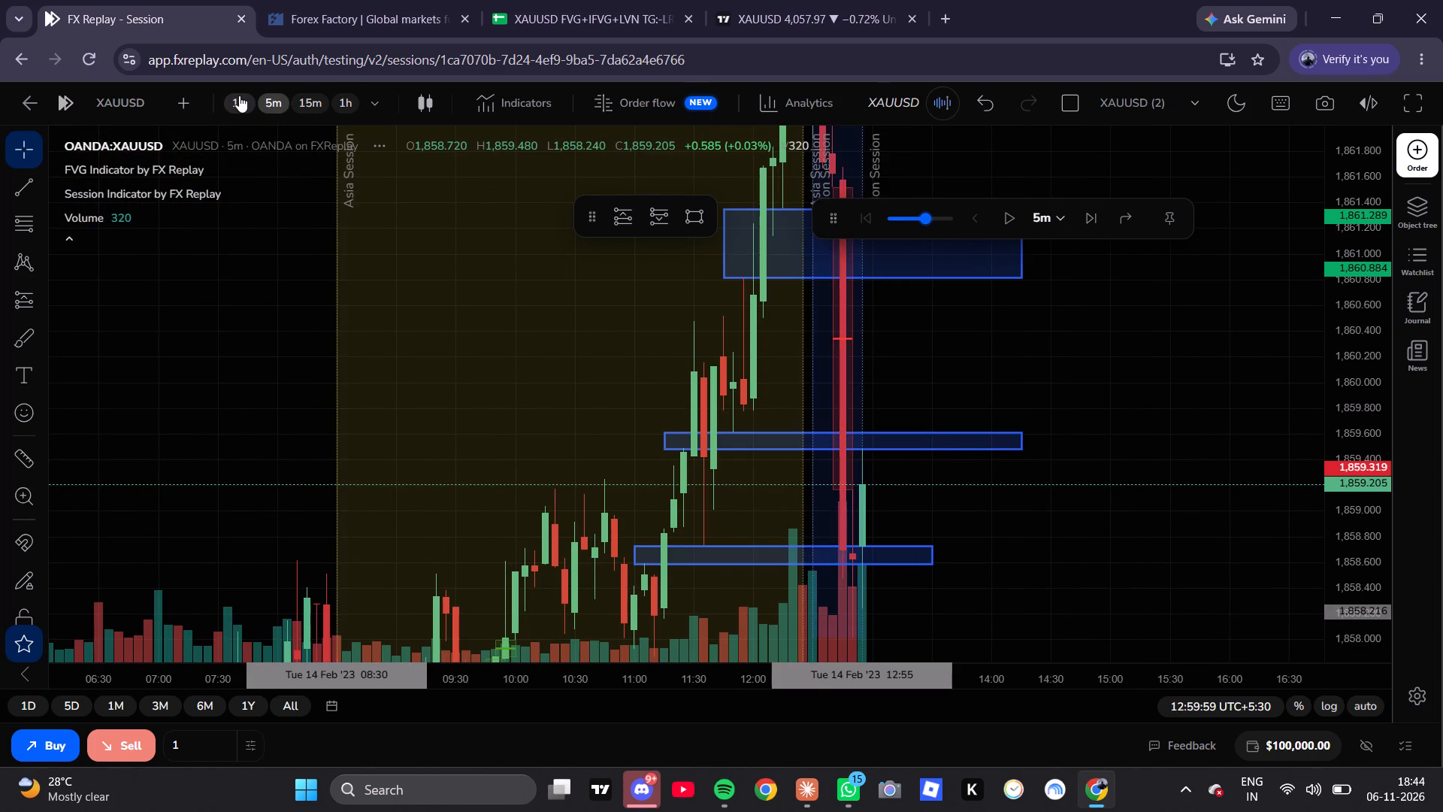
pyautogui.click(239, 95)
pyautogui.scroll(-5, 672, 374)
pyautogui.moveTo(813, 347); pyautogui.dragTo(785, 311)
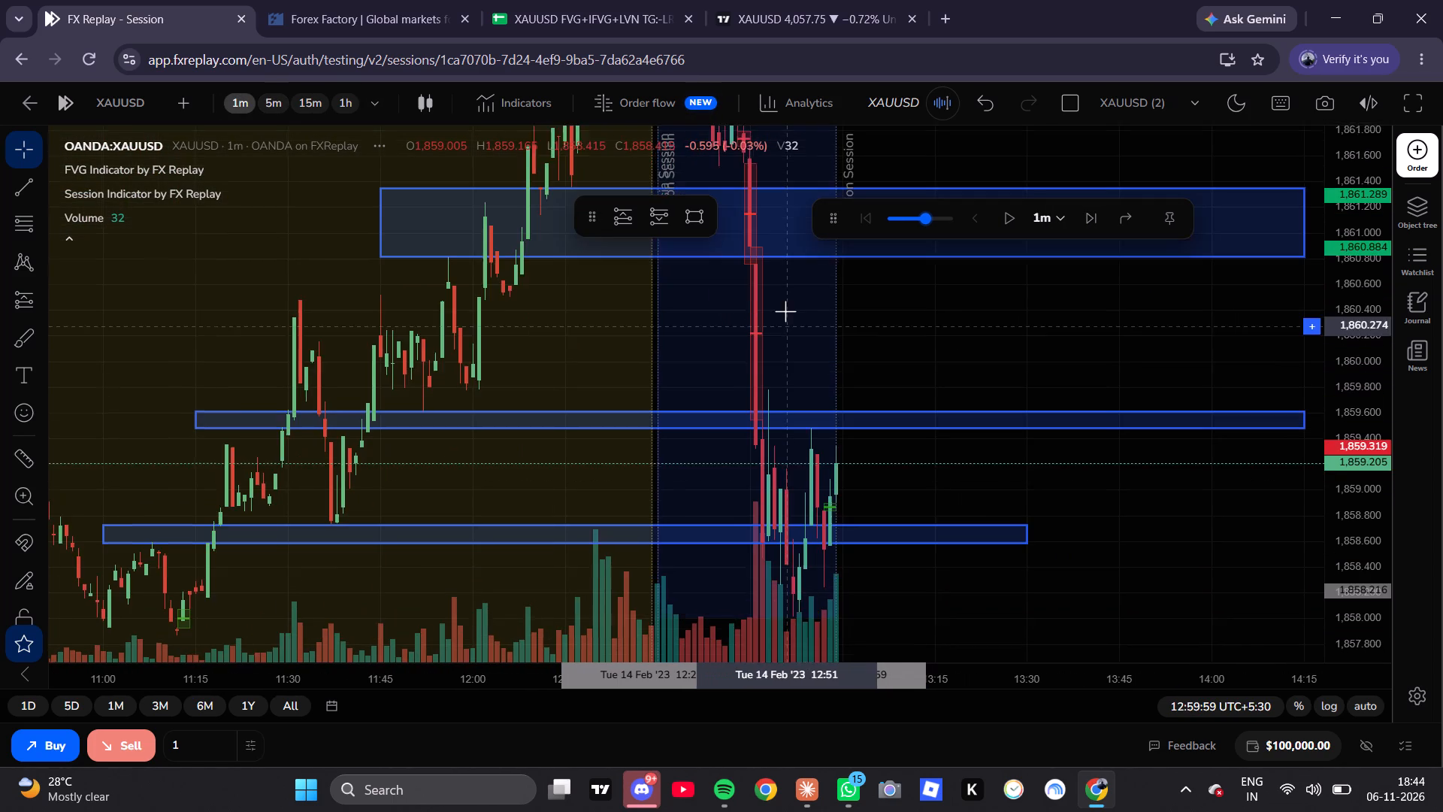
pyautogui.click(785, 310)
pyautogui.moveTo(785, 311); pyautogui.dragTo(785, 310)
pyautogui.scroll(4, 700, 446)
pyautogui.moveTo(942, 467); pyautogui.dragTo(936, 353)
pyautogui.scroll(-1, 904, 370)
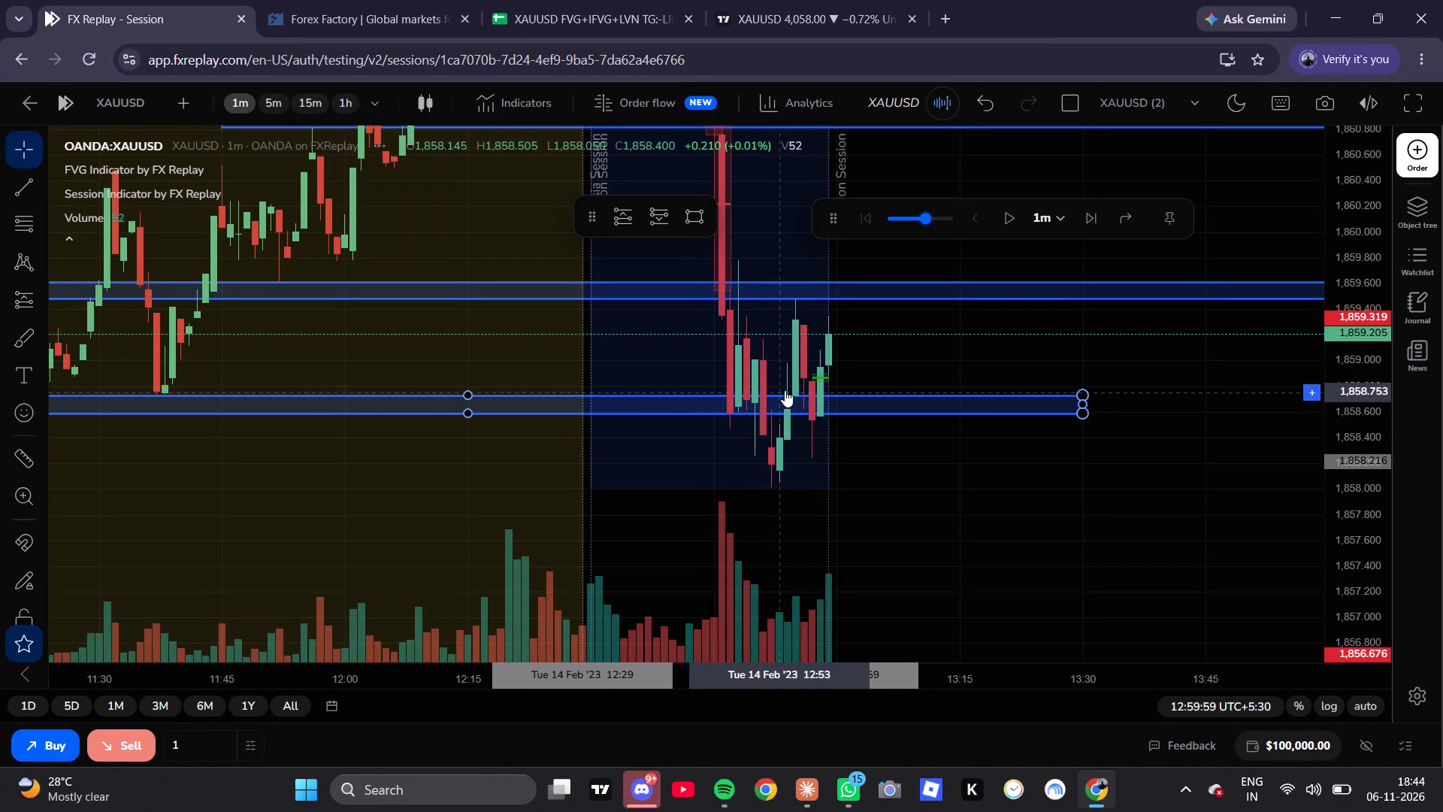
# Advance the 1-minute replay from 13:00 to the 13:06 bar on 14 Feb.
pyautogui.scroll(4, 846, 375)
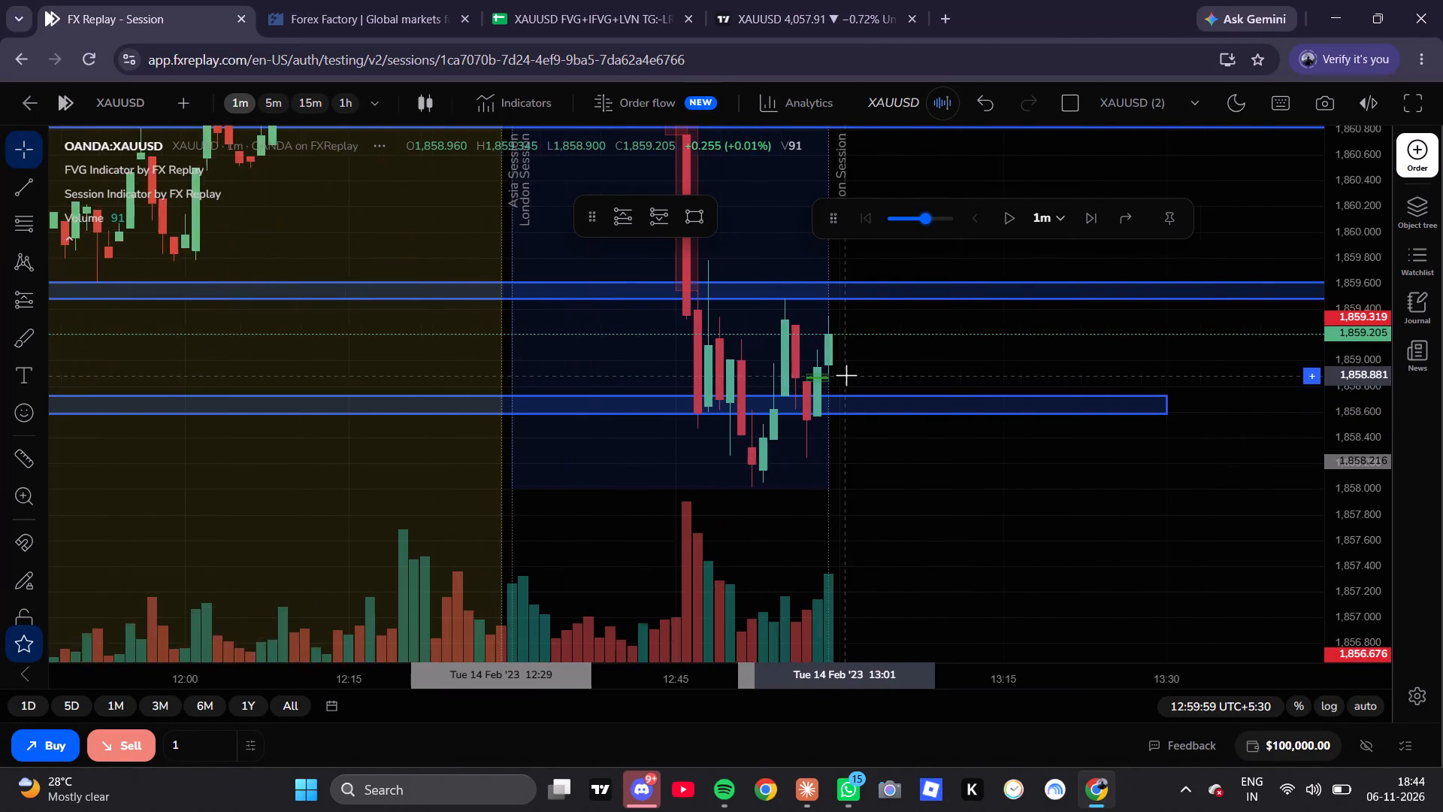
pyautogui.moveTo(947, 353); pyautogui.dragTo(861, 383)
pyautogui.tripleClick(1091, 221)
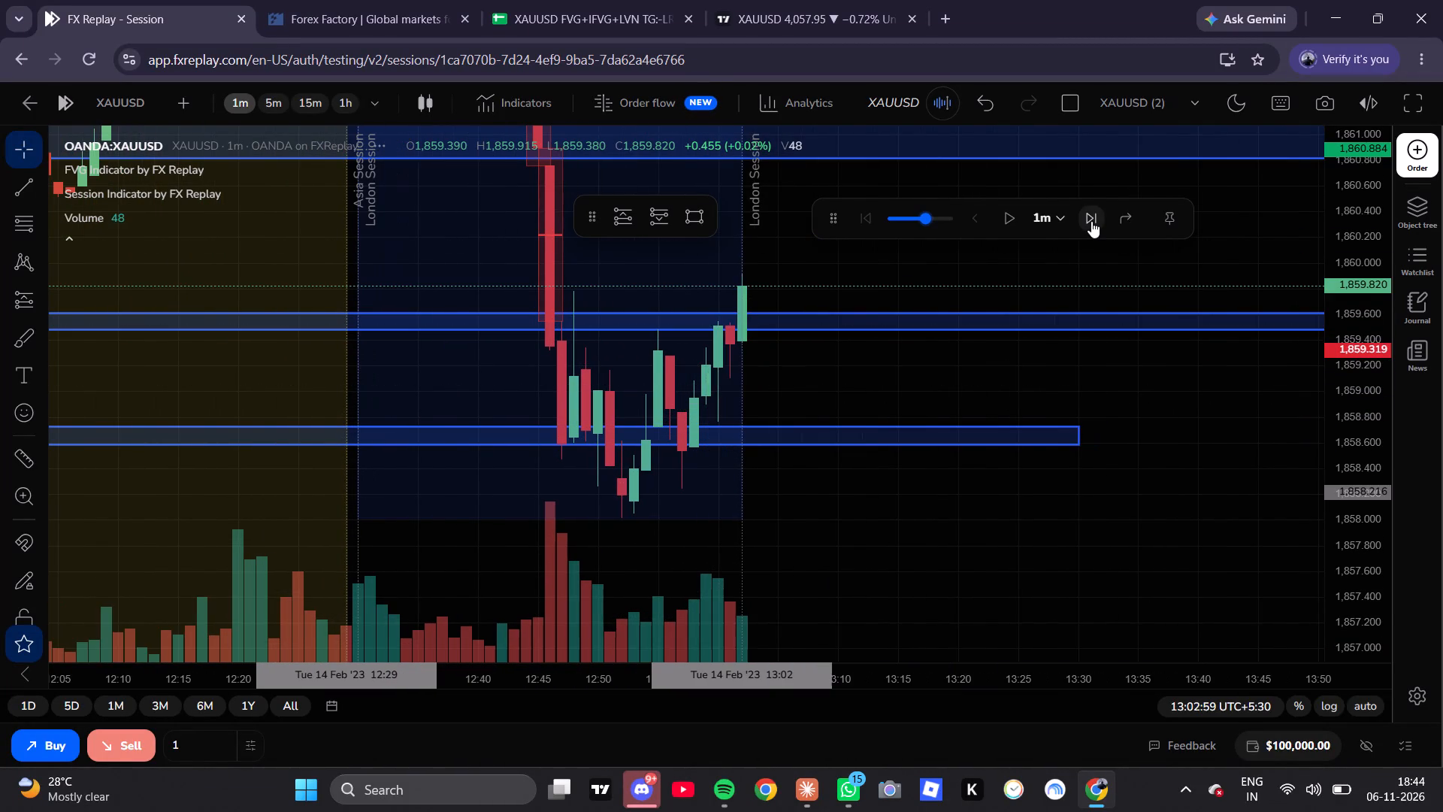
pyautogui.tripleClick(1091, 221)
pyautogui.click(1091, 221)
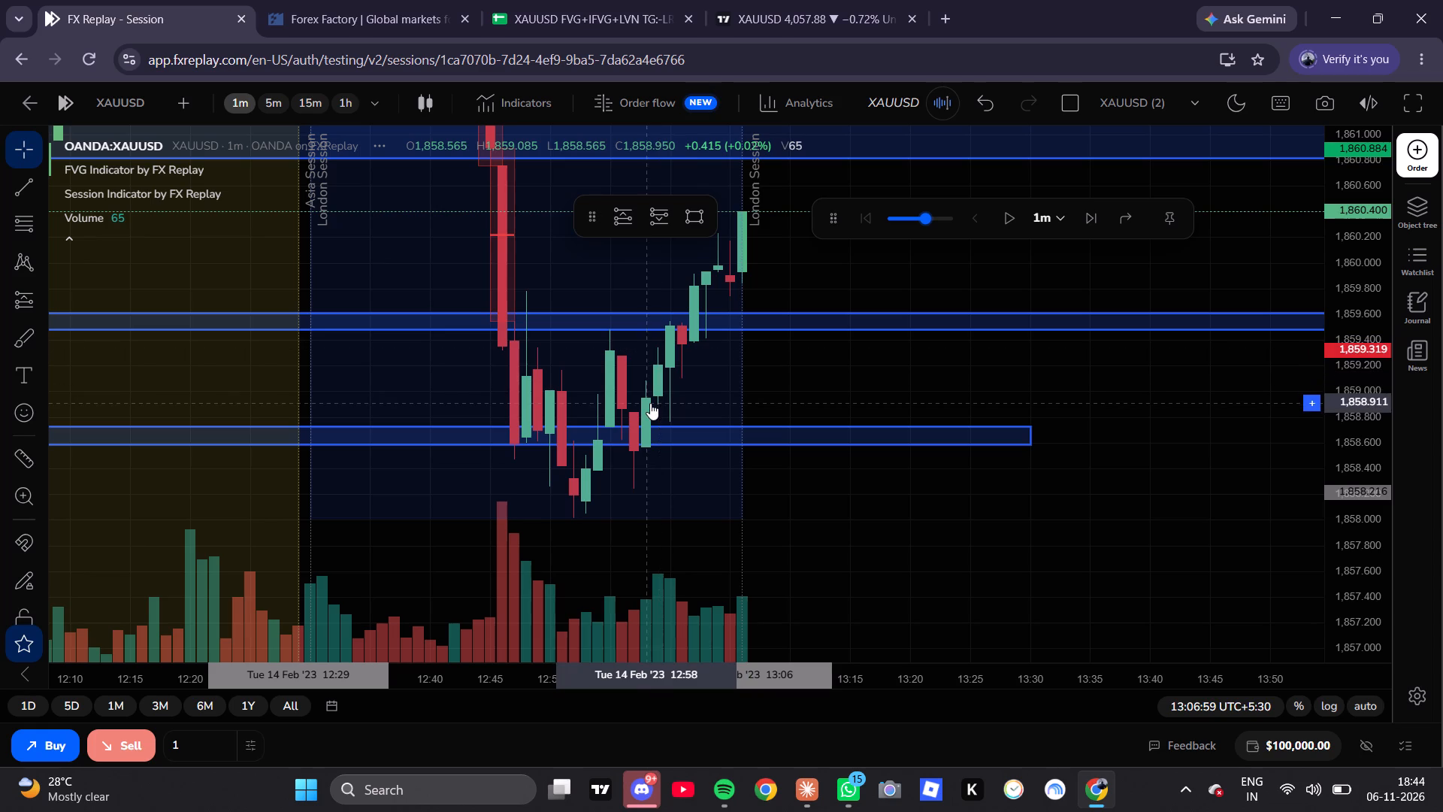
# Run the 1-minute replay onward to the 13:20 bar to follow price around the two lower marked gaps.
pyautogui.moveTo(758, 389); pyautogui.dragTo(656, 440)
pyautogui.scroll(-5, 697, 397)
pyautogui.scroll(-1, 768, 486)
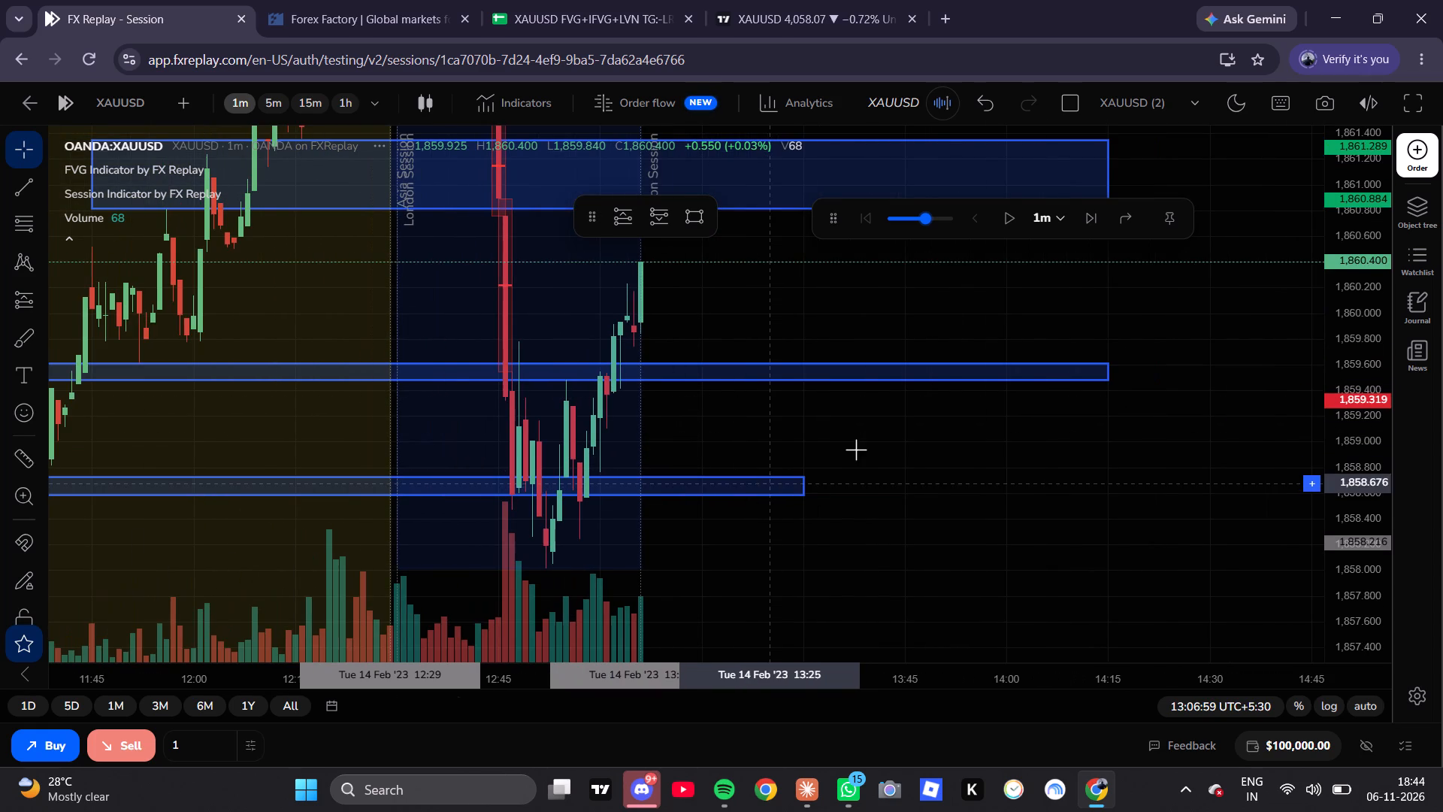
pyautogui.click(1003, 218)
pyautogui.click(1003, 217)
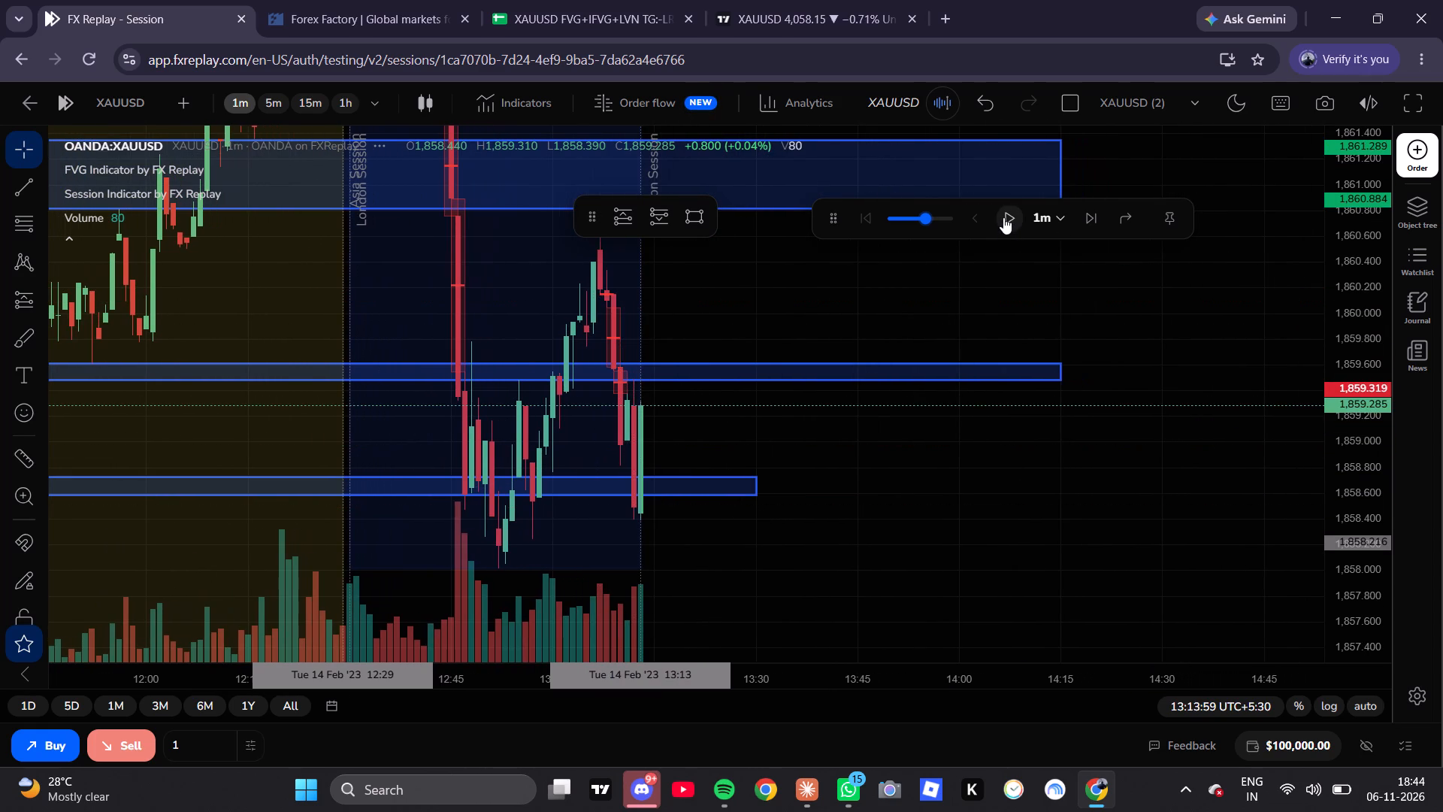
pyautogui.click(1089, 220)
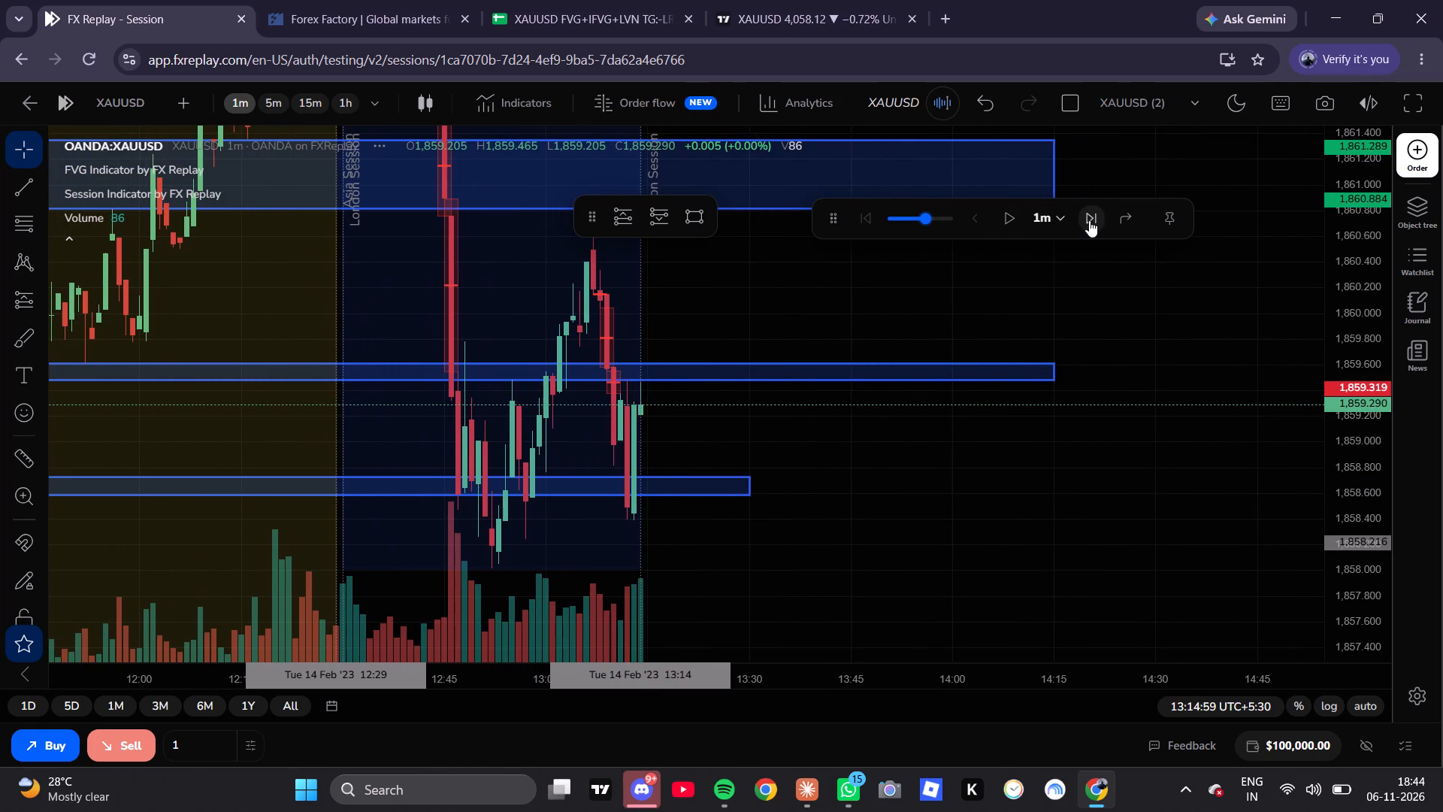
pyautogui.click(1089, 220)
pyautogui.doubleClick(1089, 220)
pyautogui.tripleClick(1089, 220)
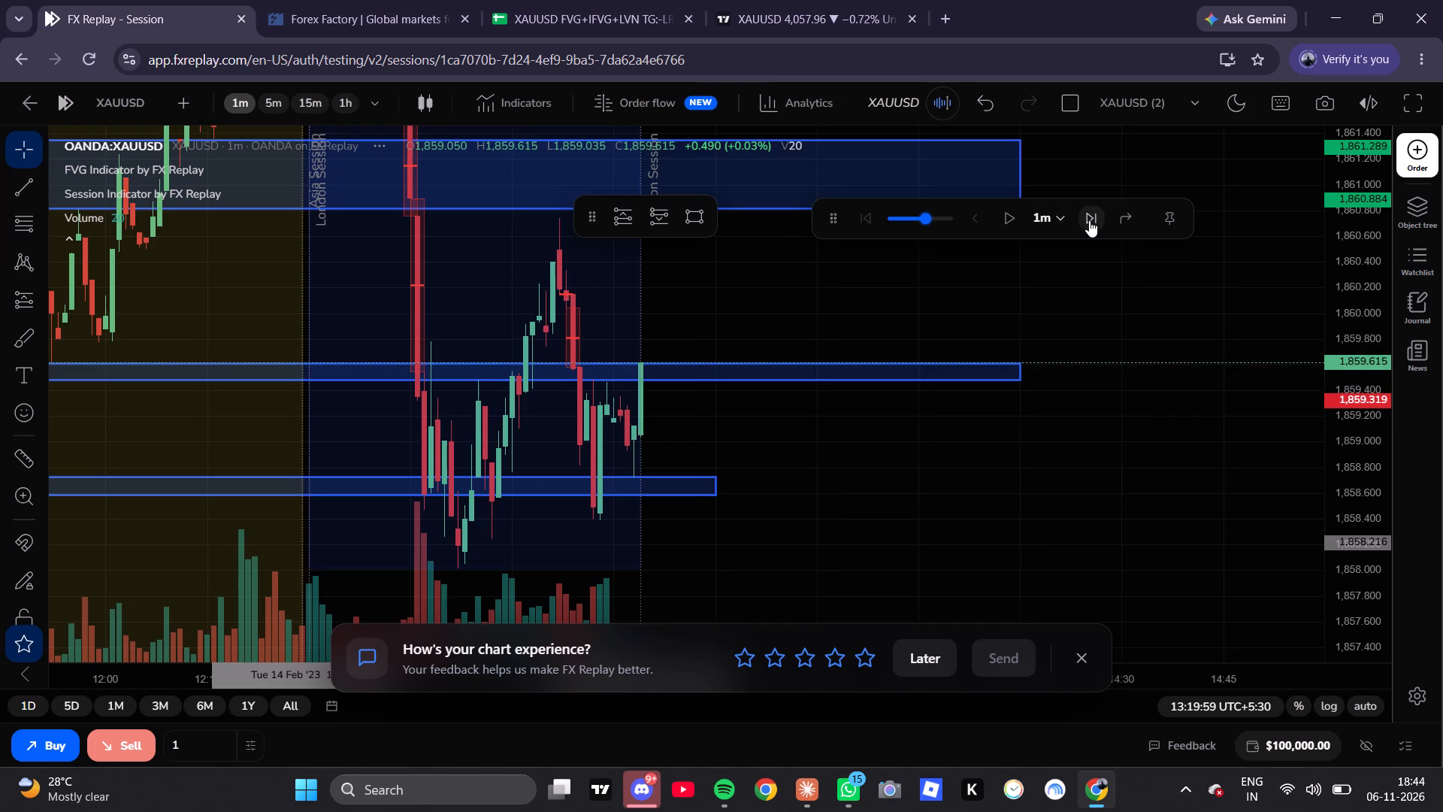
# Draw a long position starting about 13:18 with entry about 1,859.62 at the middle gap and stop about 1,857.99.
pyautogui.scroll(-4, 944, 362)
pyautogui.moveTo(863, 438); pyautogui.dragTo(985, 437)
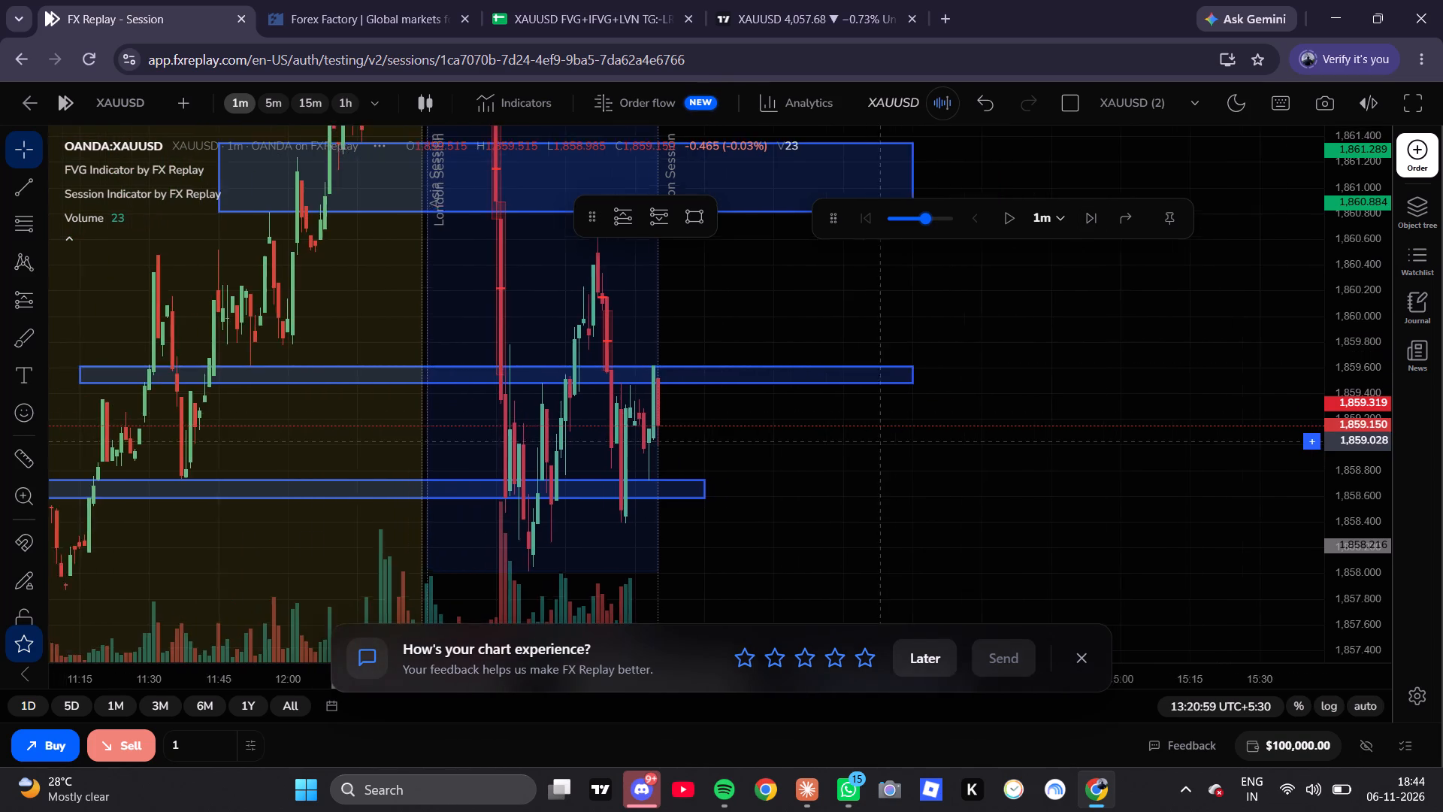
pyautogui.moveTo(985, 437); pyautogui.dragTo(1066, 417)
pyautogui.scroll(2, 1024, 406)
pyautogui.click(1082, 654)
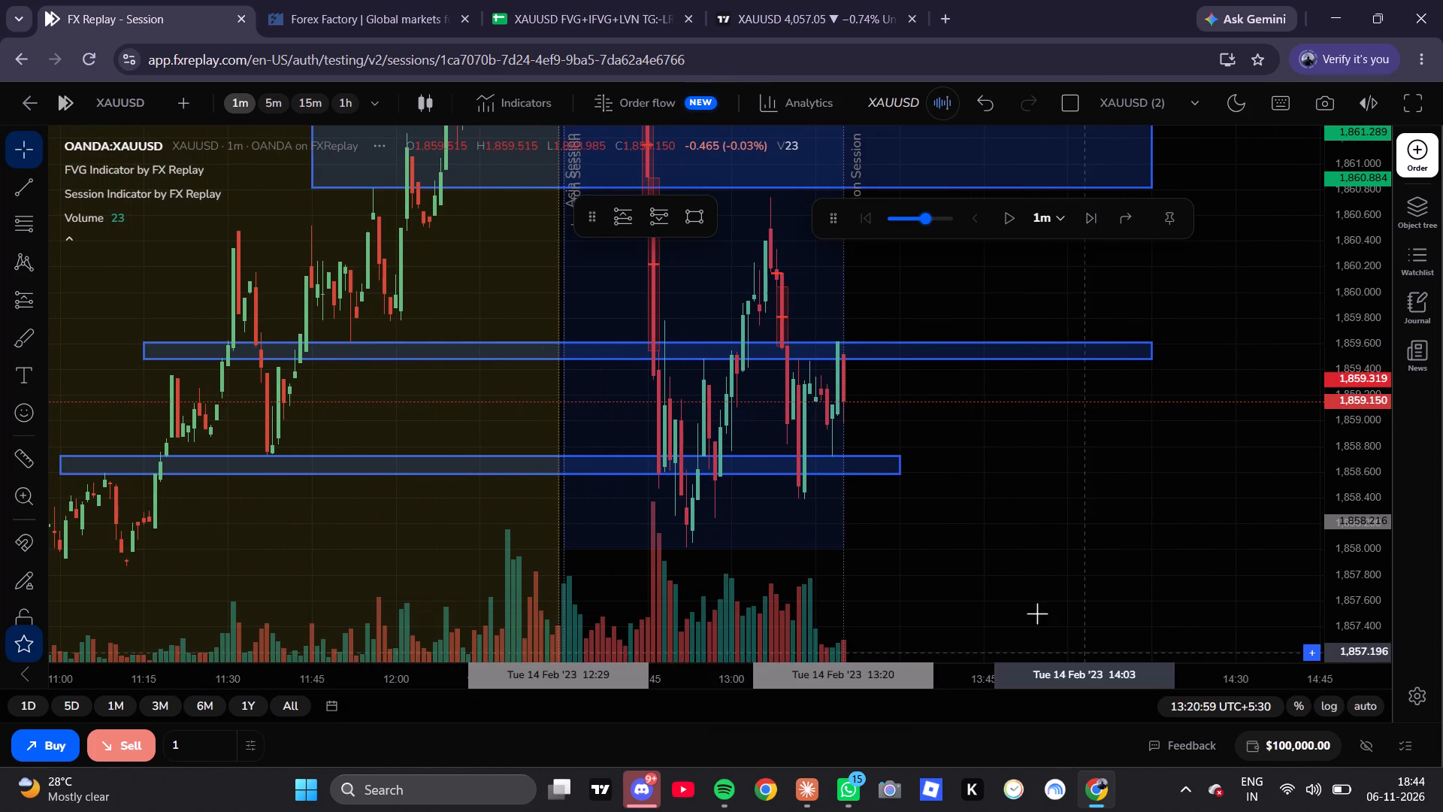
pyautogui.click(631, 214)
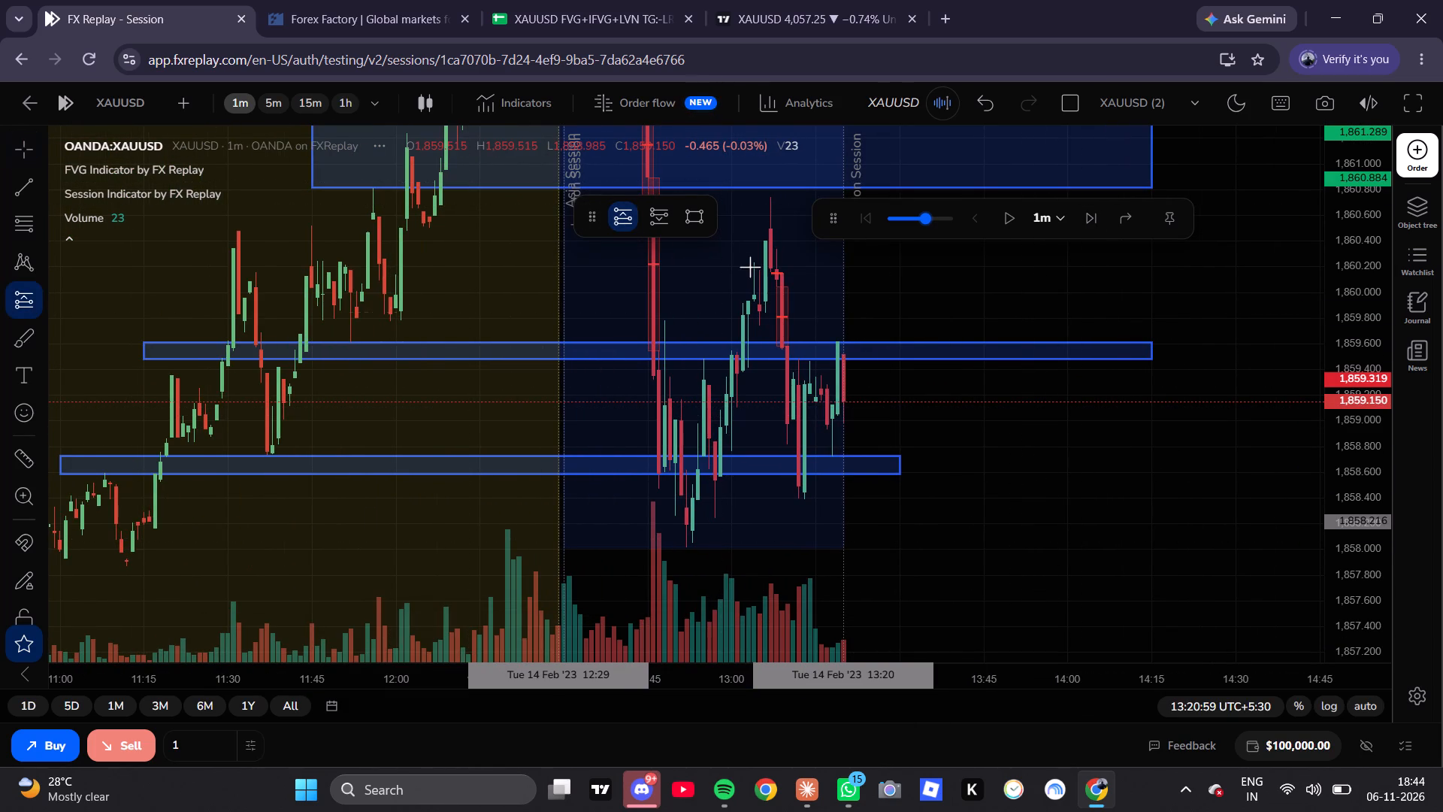
pyautogui.click(835, 341)
pyautogui.moveTo(1057, 479); pyautogui.dragTo(1060, 478)
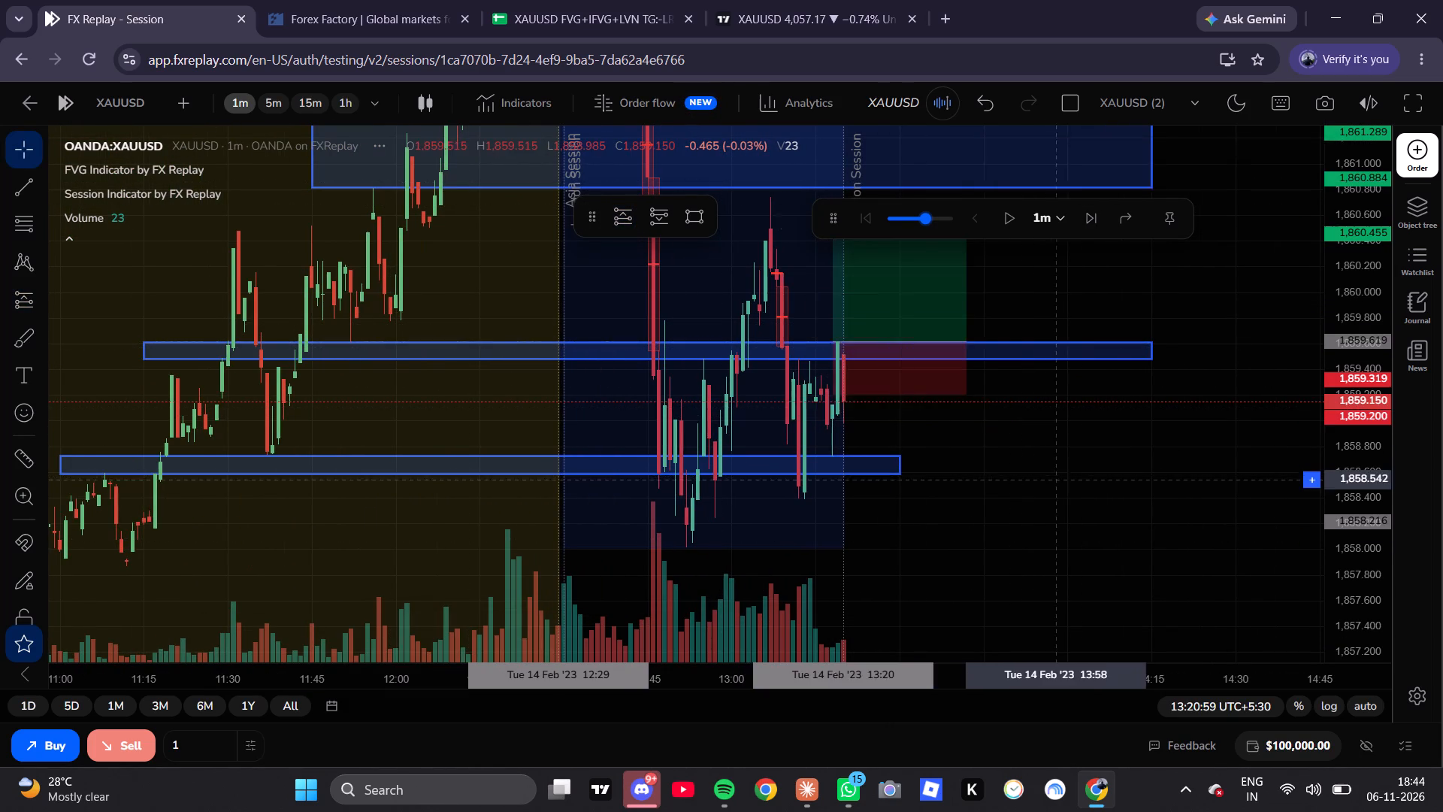
pyautogui.moveTo(1060, 478); pyautogui.dragTo(1120, 450)
pyautogui.moveTo(955, 365); pyautogui.dragTo(955, 459)
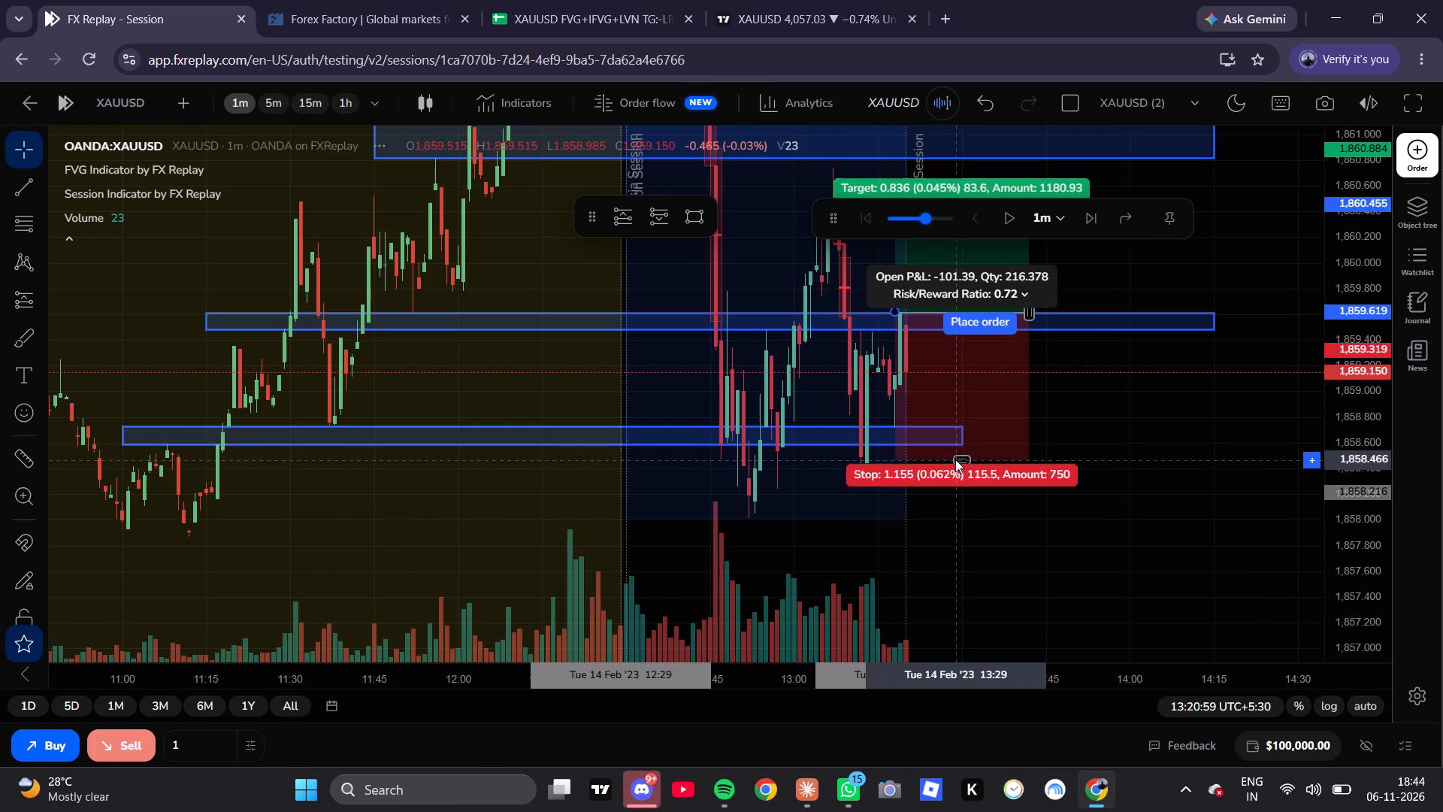
pyautogui.moveTo(955, 459); pyautogui.dragTo(894, 517)
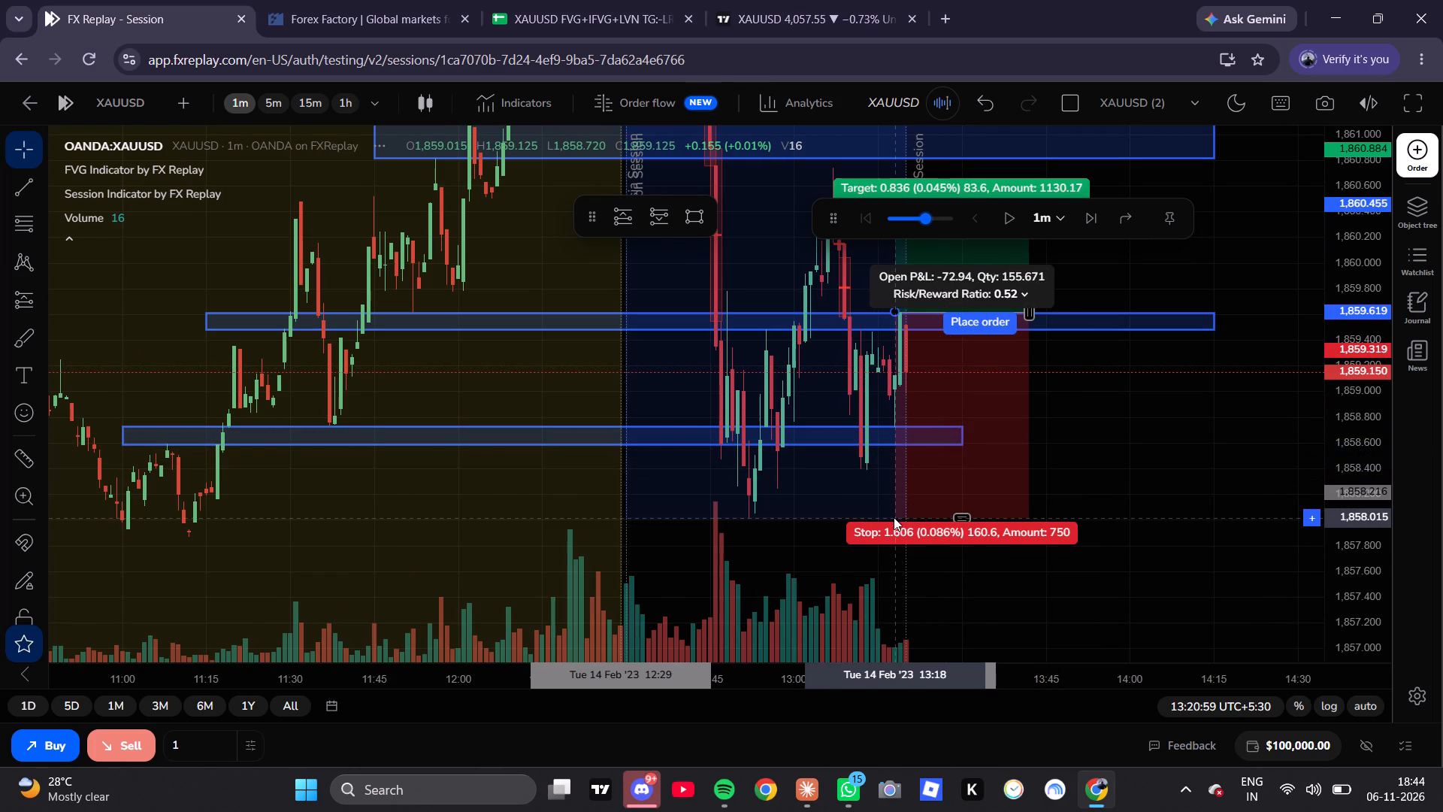
pyautogui.moveTo(894, 517); pyautogui.dragTo(894, 520)
# Advance the 1-minute replay to the 13:48 bar to follow how the long position develops.
pyautogui.moveTo(1169, 559); pyautogui.dragTo(1158, 538)
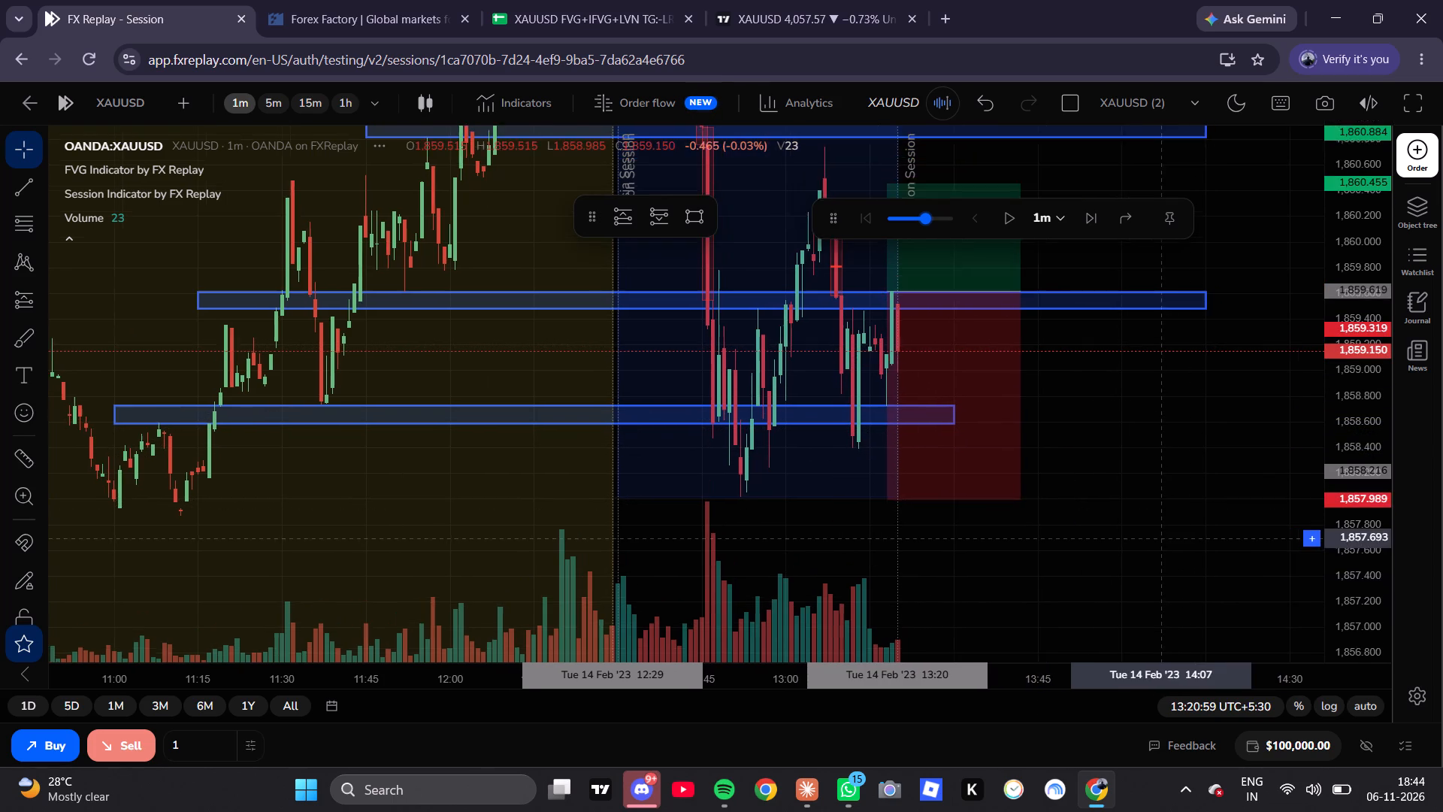
pyautogui.moveTo(1158, 538); pyautogui.dragTo(1042, 586)
pyautogui.scroll(-13, 976, 533)
pyautogui.scroll(1, 1038, 506)
pyautogui.scroll(-8, 1430, 402)
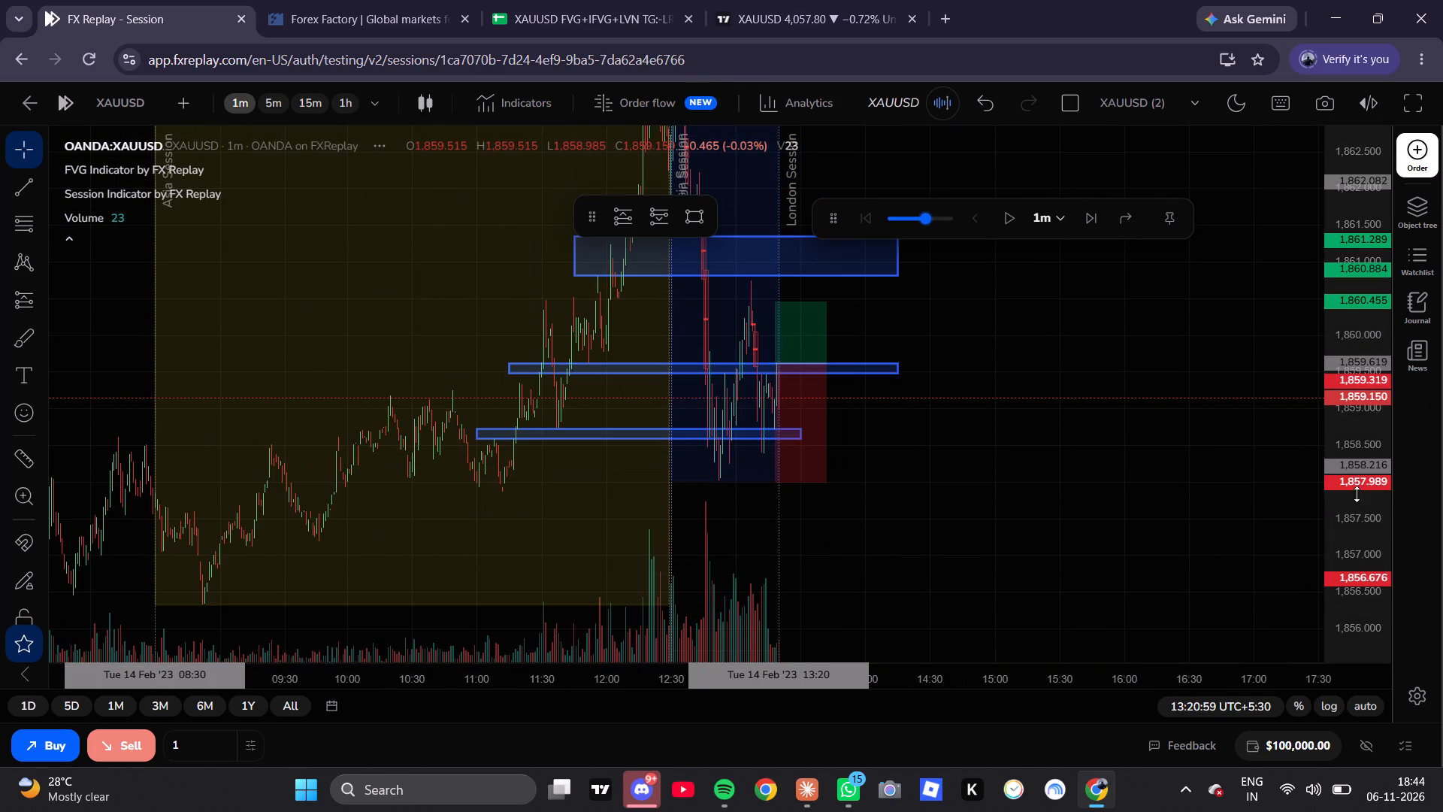
pyautogui.click(1085, 232)
pyautogui.doubleClick(1088, 213)
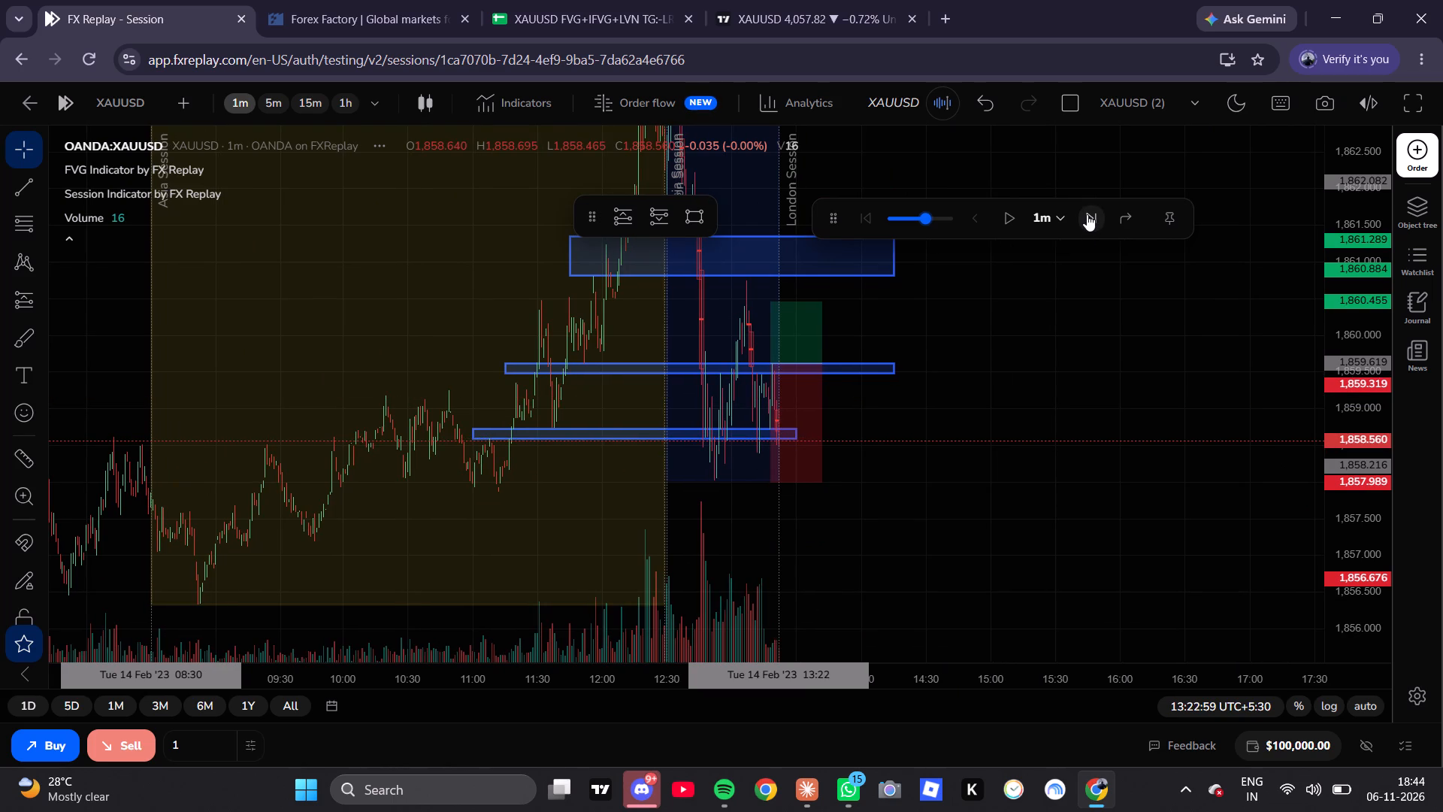
pyautogui.click(1087, 214)
pyautogui.click(1087, 214)
pyautogui.click(1087, 214)
pyautogui.click(1087, 214)
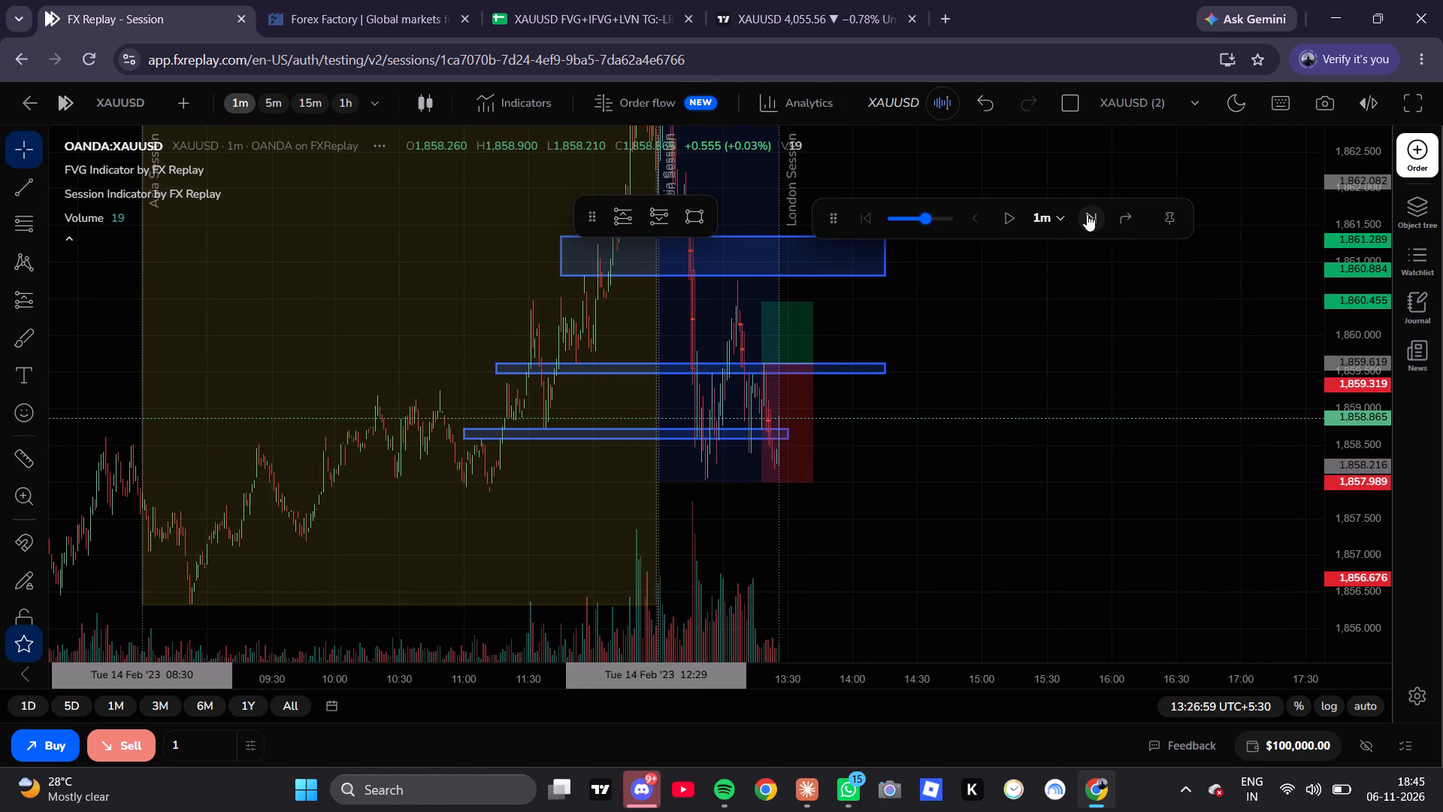
pyautogui.tripleClick(1087, 214)
pyautogui.tripleClick(1087, 214)
pyautogui.tripleClick(1087, 214)
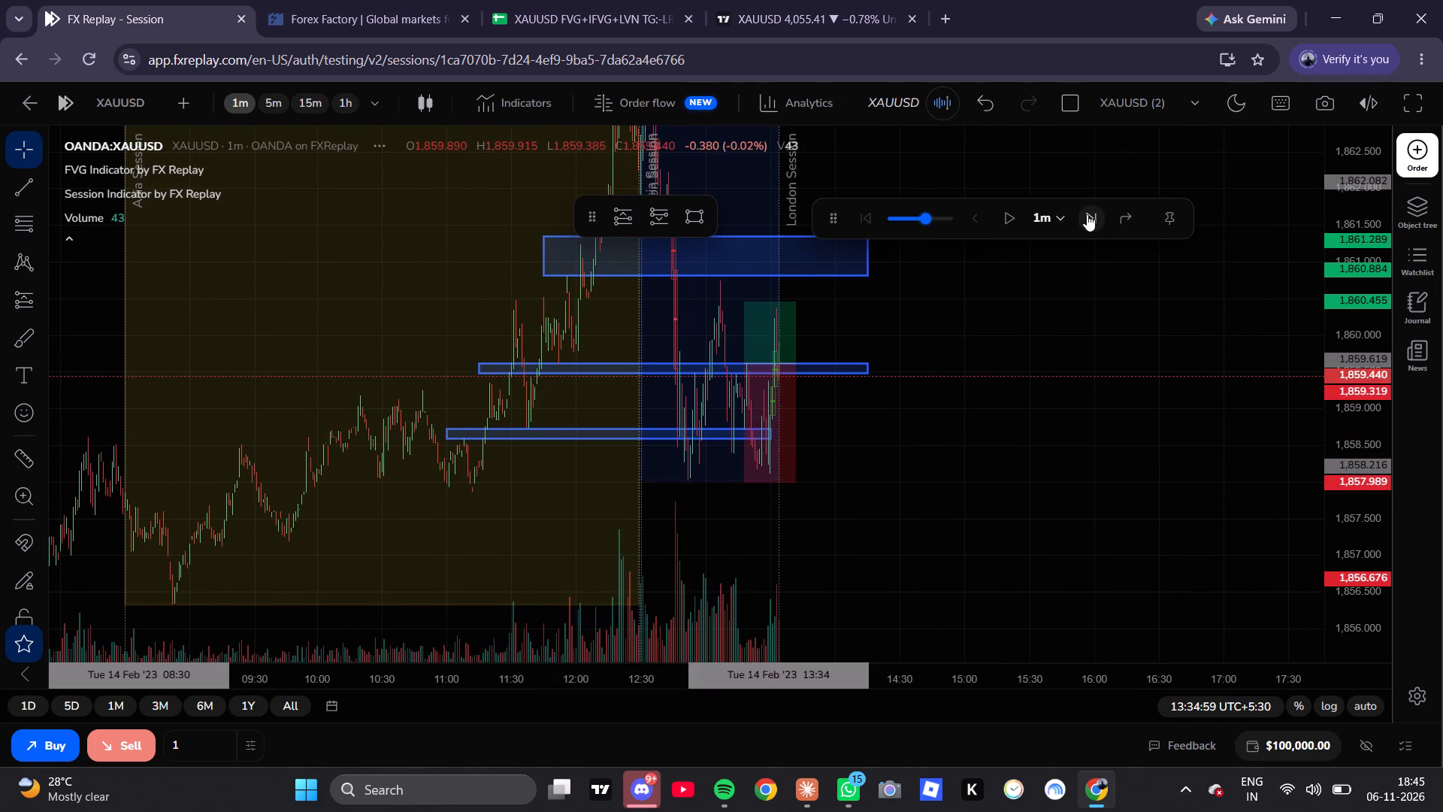
pyautogui.tripleClick(1087, 214)
pyautogui.tripleClick(1087, 214)
pyautogui.tripleClick(1087, 214)
pyautogui.tripleClick(1087, 214)
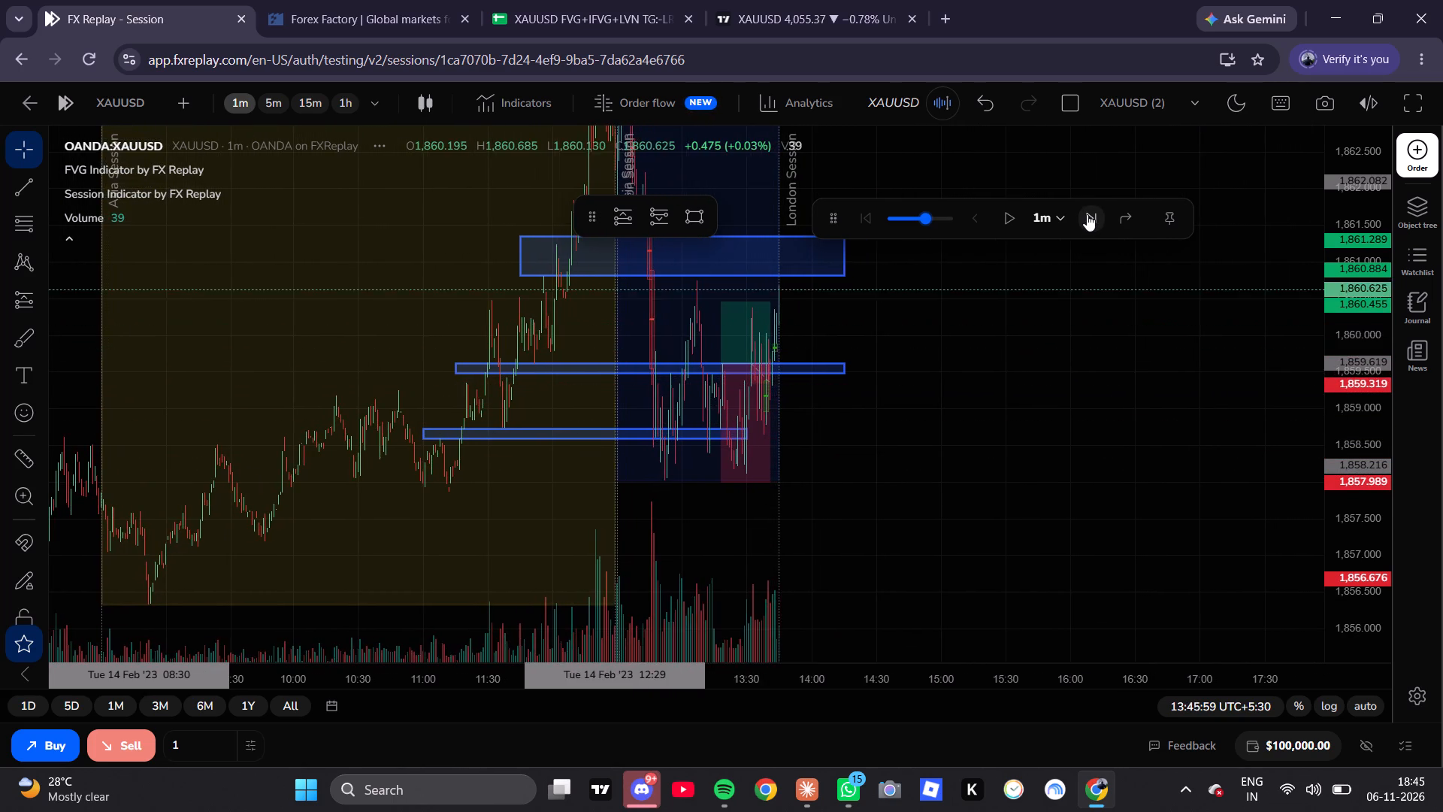
pyautogui.click(1087, 214)
# Check the Forex Factory calendar for the 14 Feb news events and their times, then return to the replay chart.
pyautogui.click(386, 0)
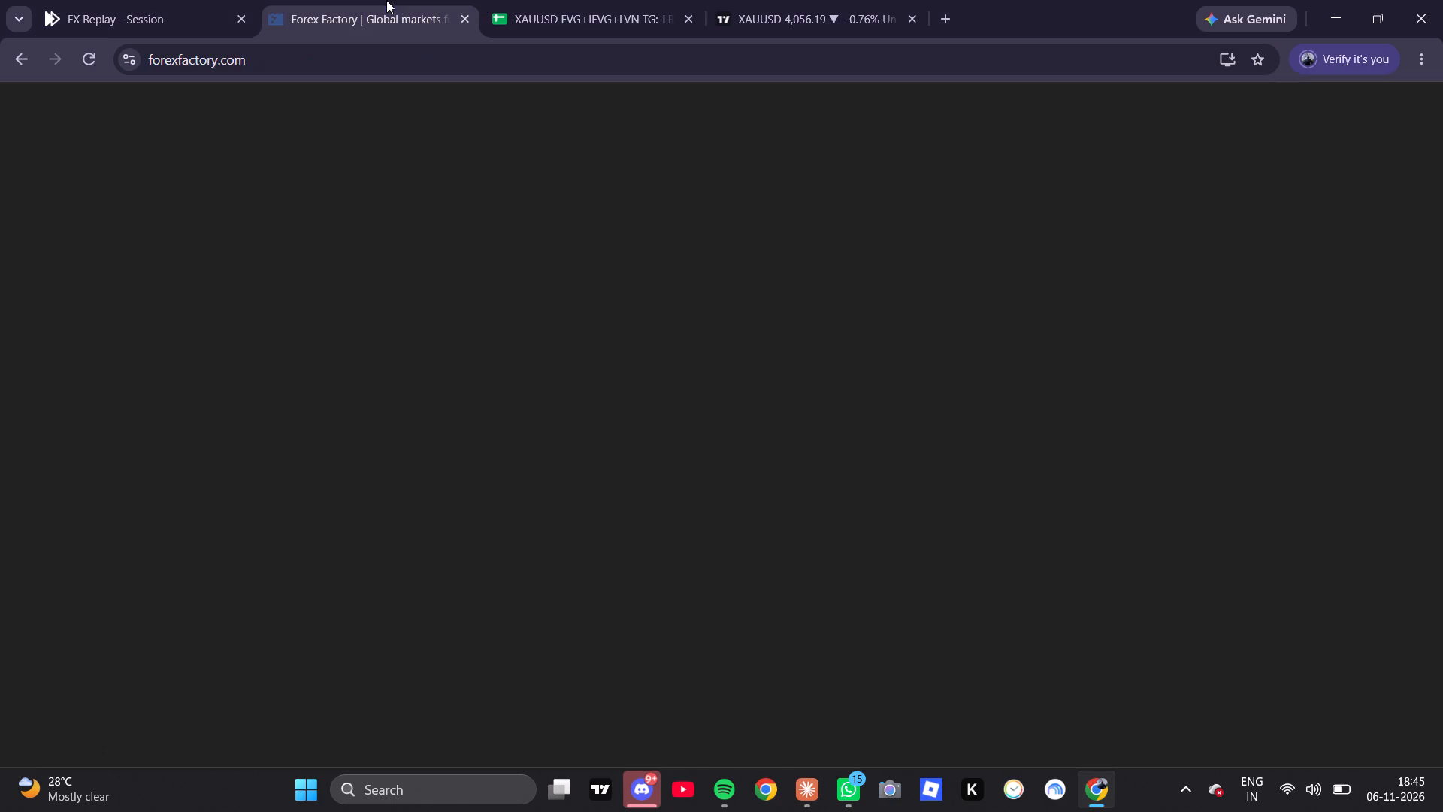
pyautogui.scroll(-5, 425, 375)
pyautogui.scroll(4, 422, 384)
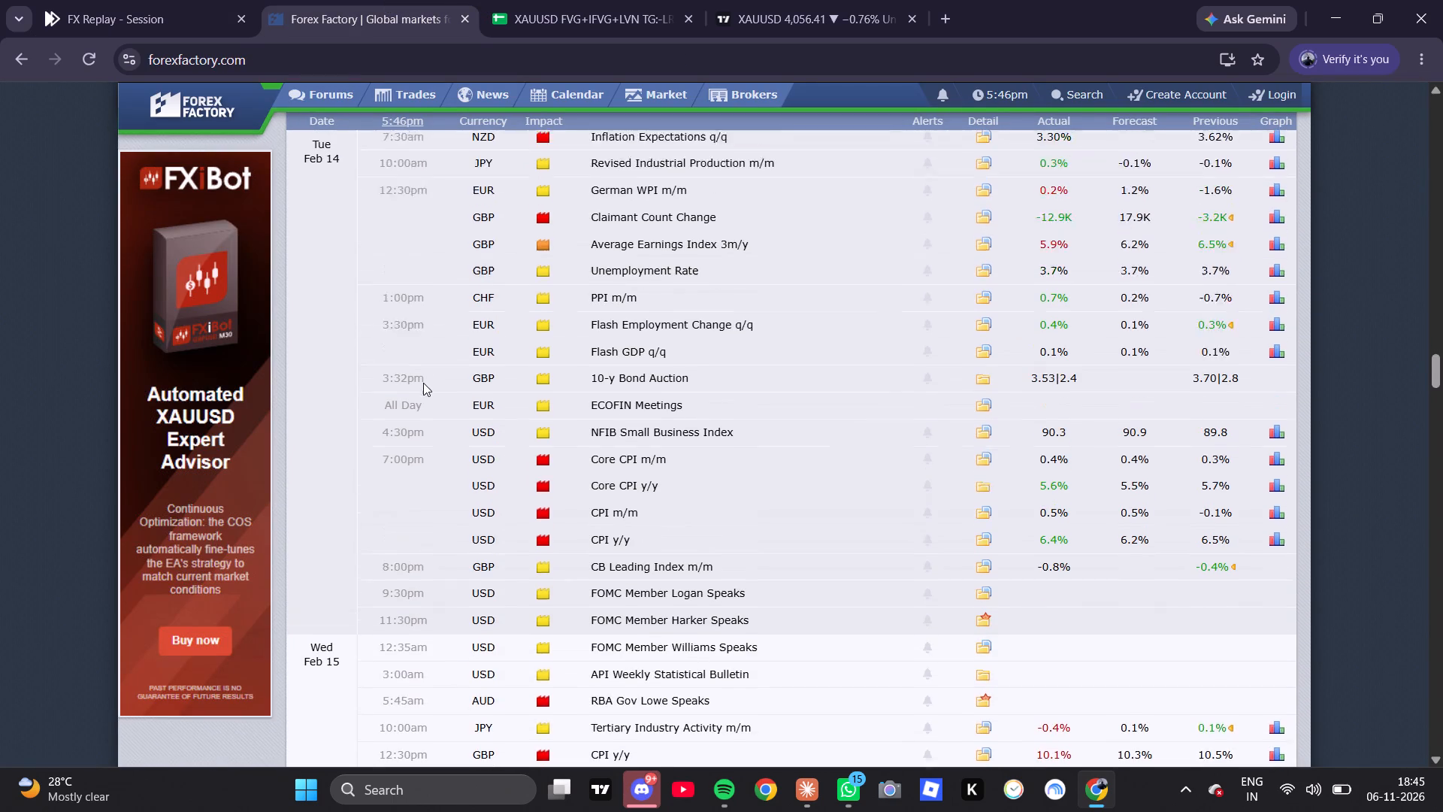
pyautogui.scroll(-4, 425, 380)
pyautogui.click(140, 0)
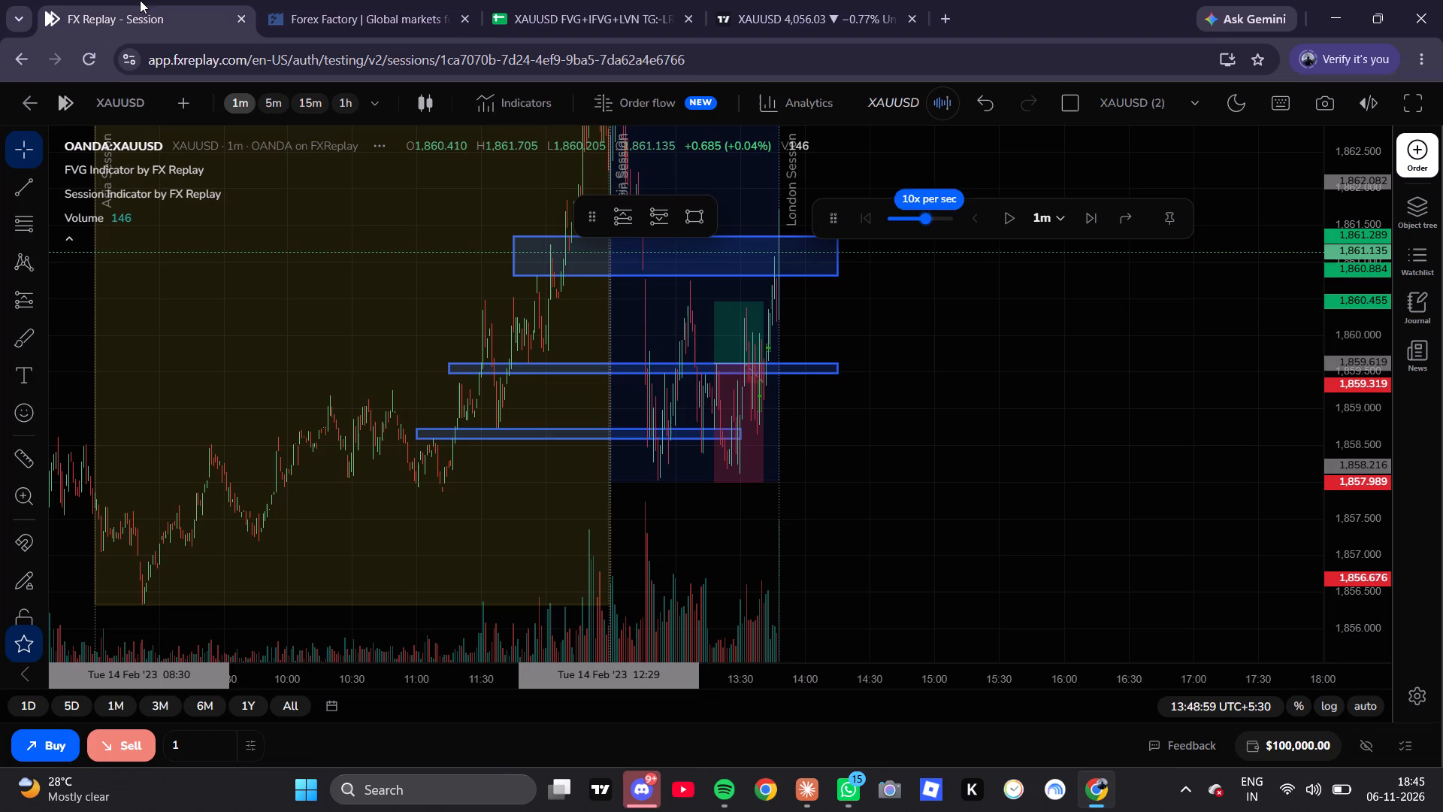
# Raise the long position's target to about 1,863.44.
pyautogui.scroll(11, 758, 391)
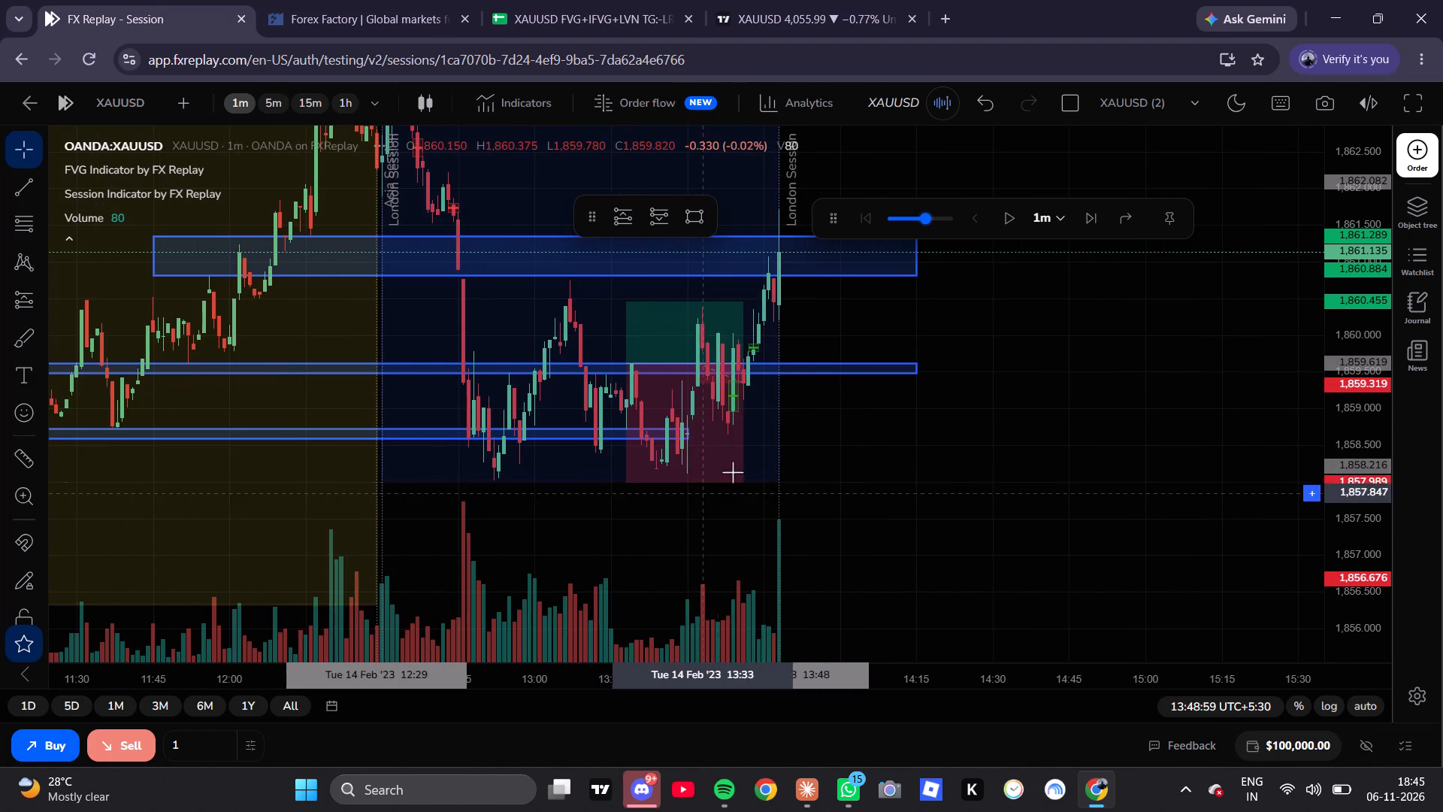
pyautogui.moveTo(843, 447); pyautogui.dragTo(784, 564)
pyautogui.moveTo(627, 417); pyautogui.dragTo(665, 289)
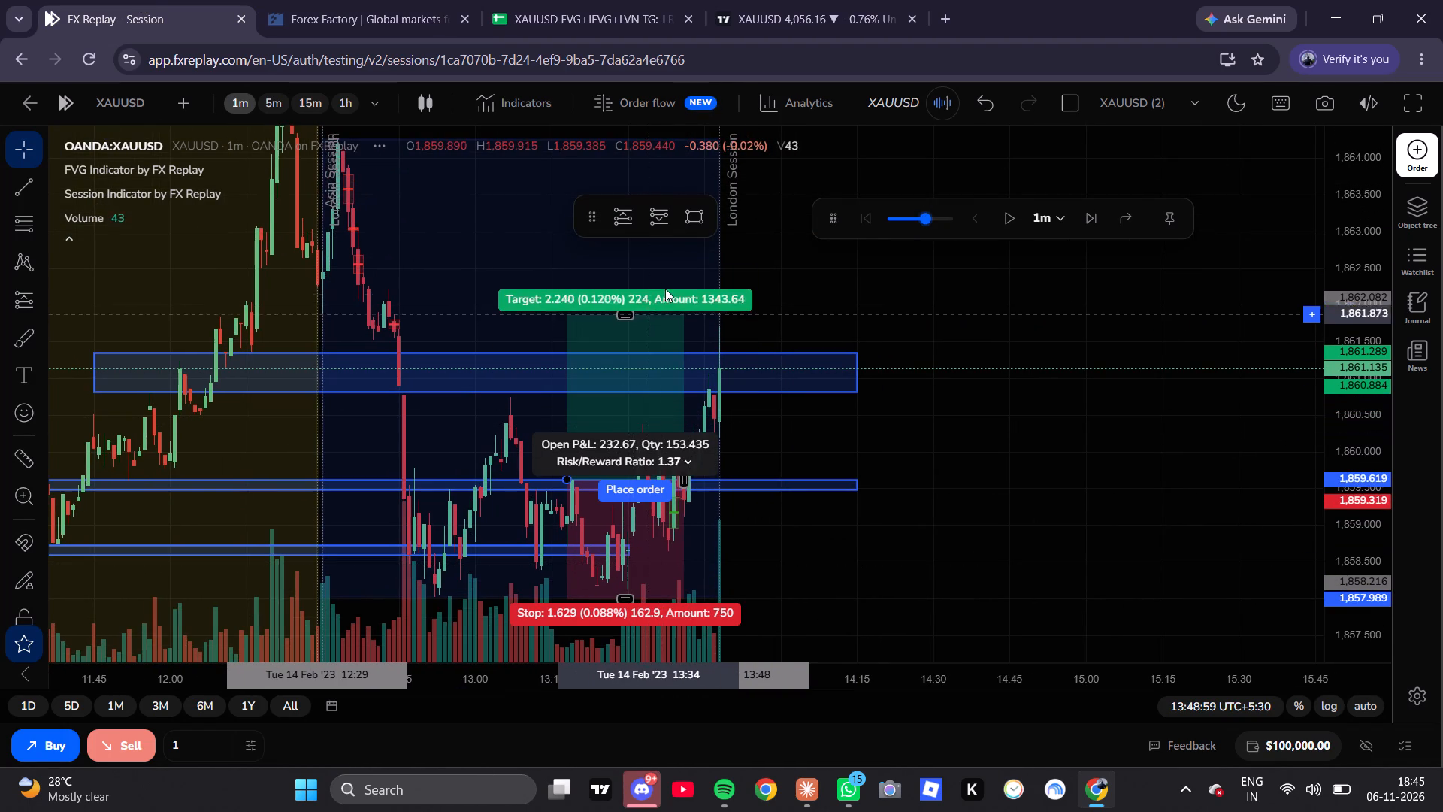
pyautogui.moveTo(665, 289); pyautogui.dragTo(751, 198)
pyautogui.click(870, 318)
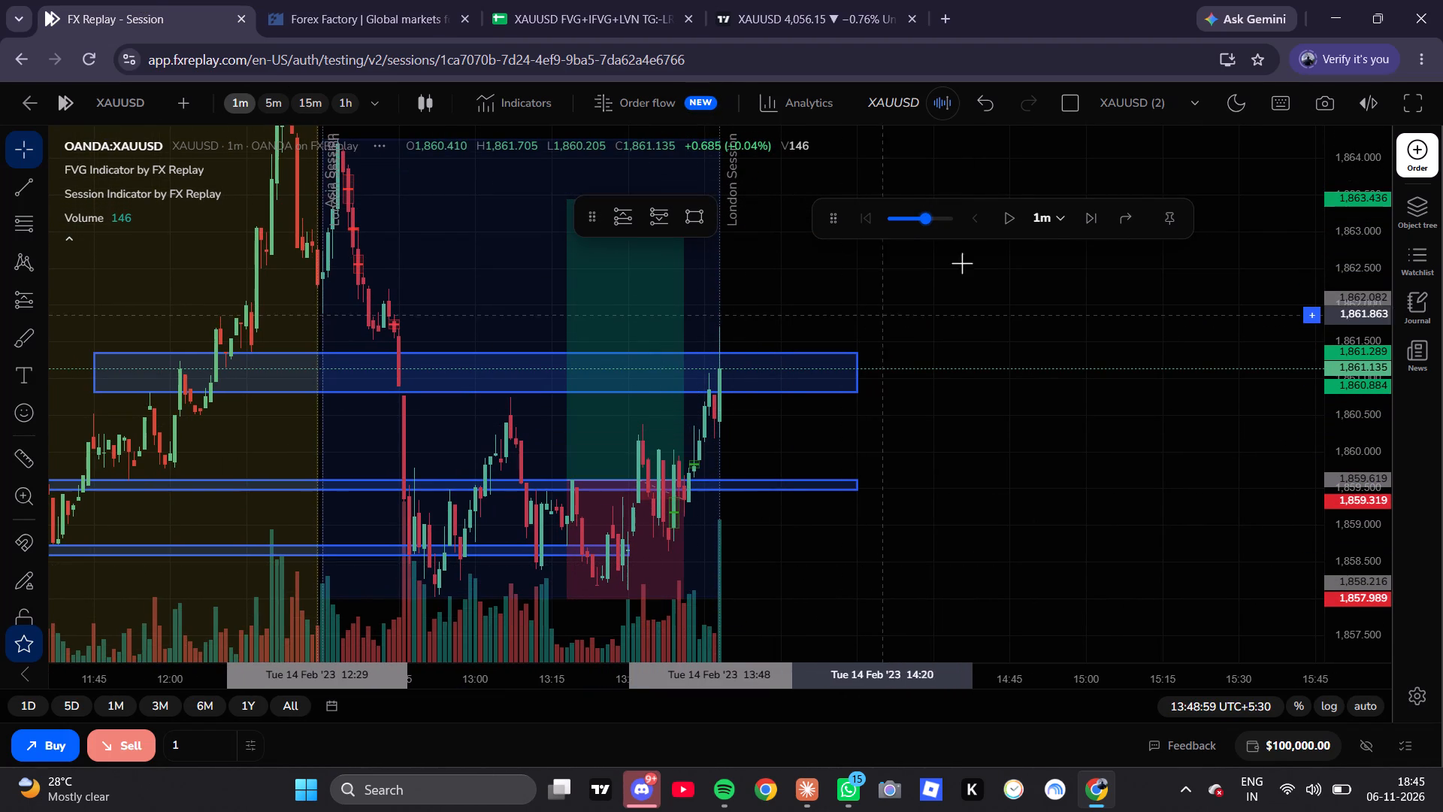
# Play the replay onward to the 14:11 bar and pause it.
pyautogui.click(1019, 211)
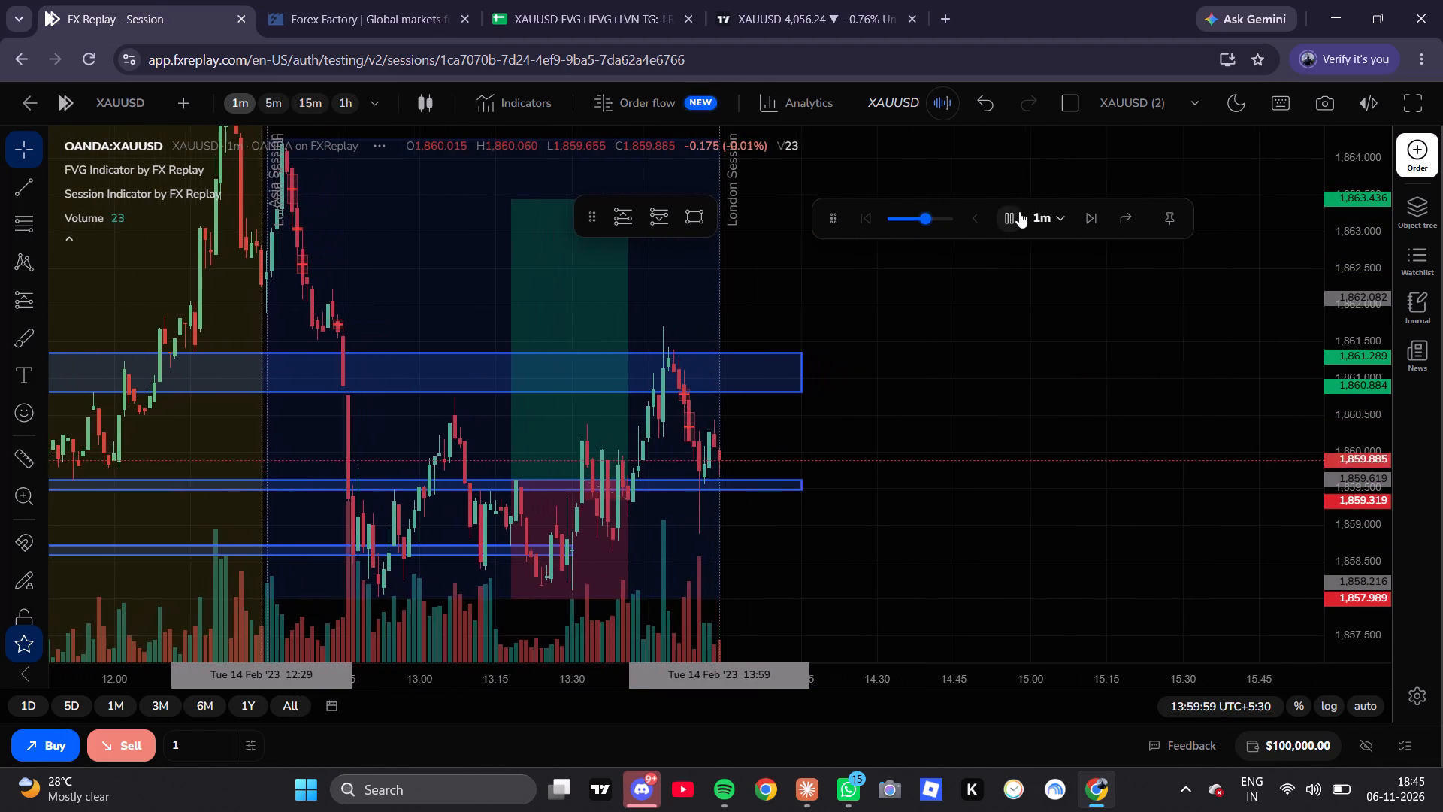
pyautogui.click(1019, 211)
pyautogui.click(1019, 211)
pyautogui.click(1019, 211)
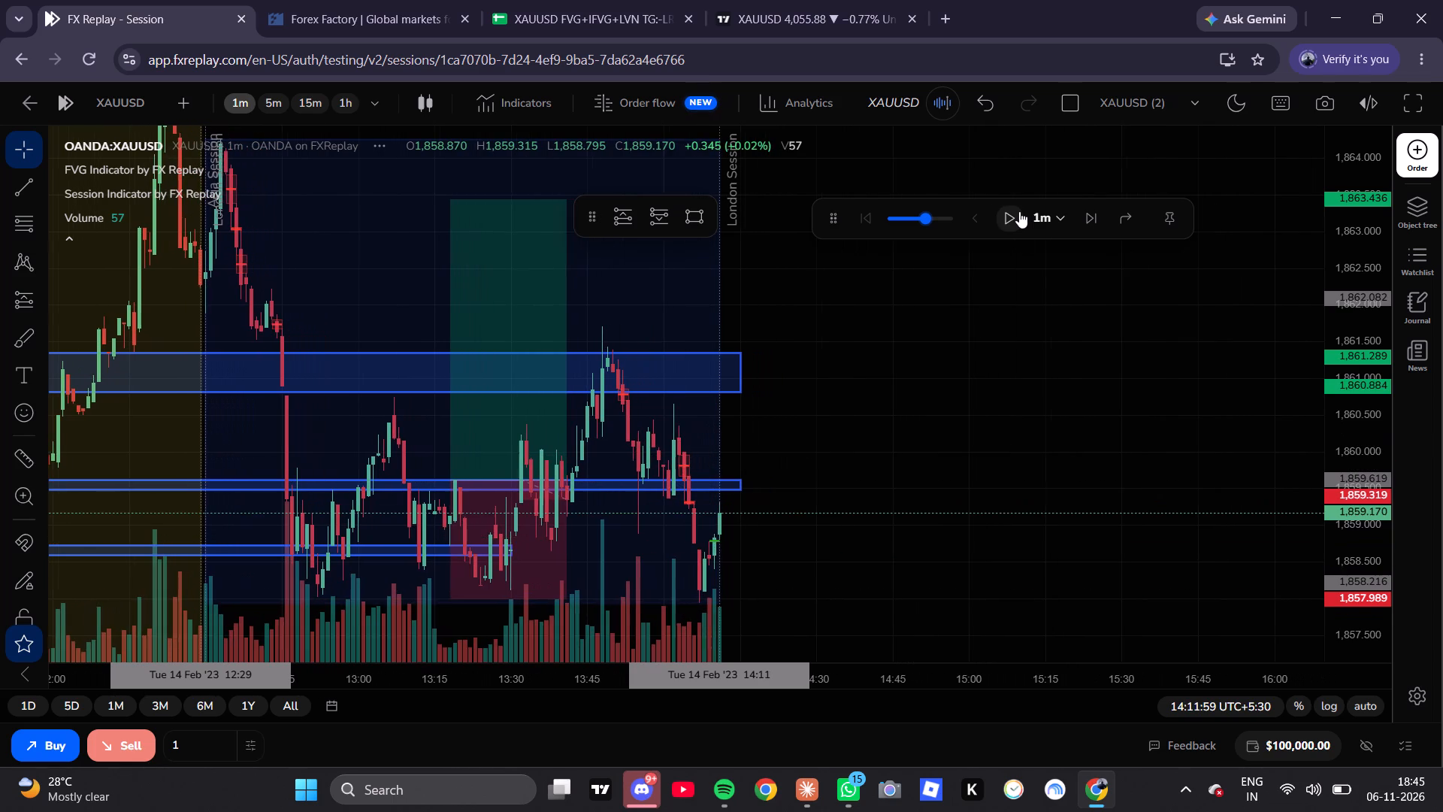
# Lower the long position's stop to about 1,857.12, beneath the London session lows.
pyautogui.moveTo(947, 417); pyautogui.dragTo(993, 250)
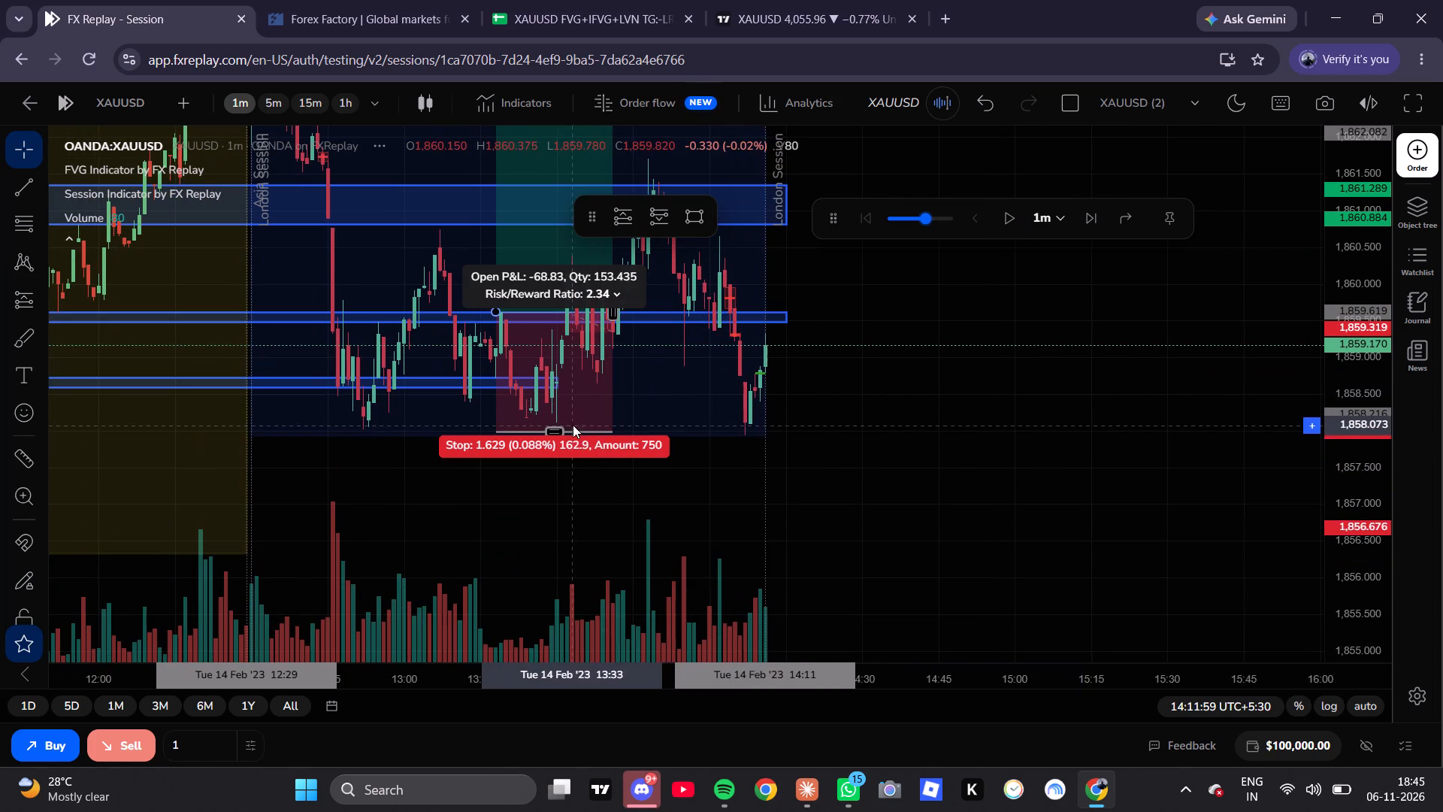
pyautogui.moveTo(550, 430); pyautogui.dragTo(552, 429)
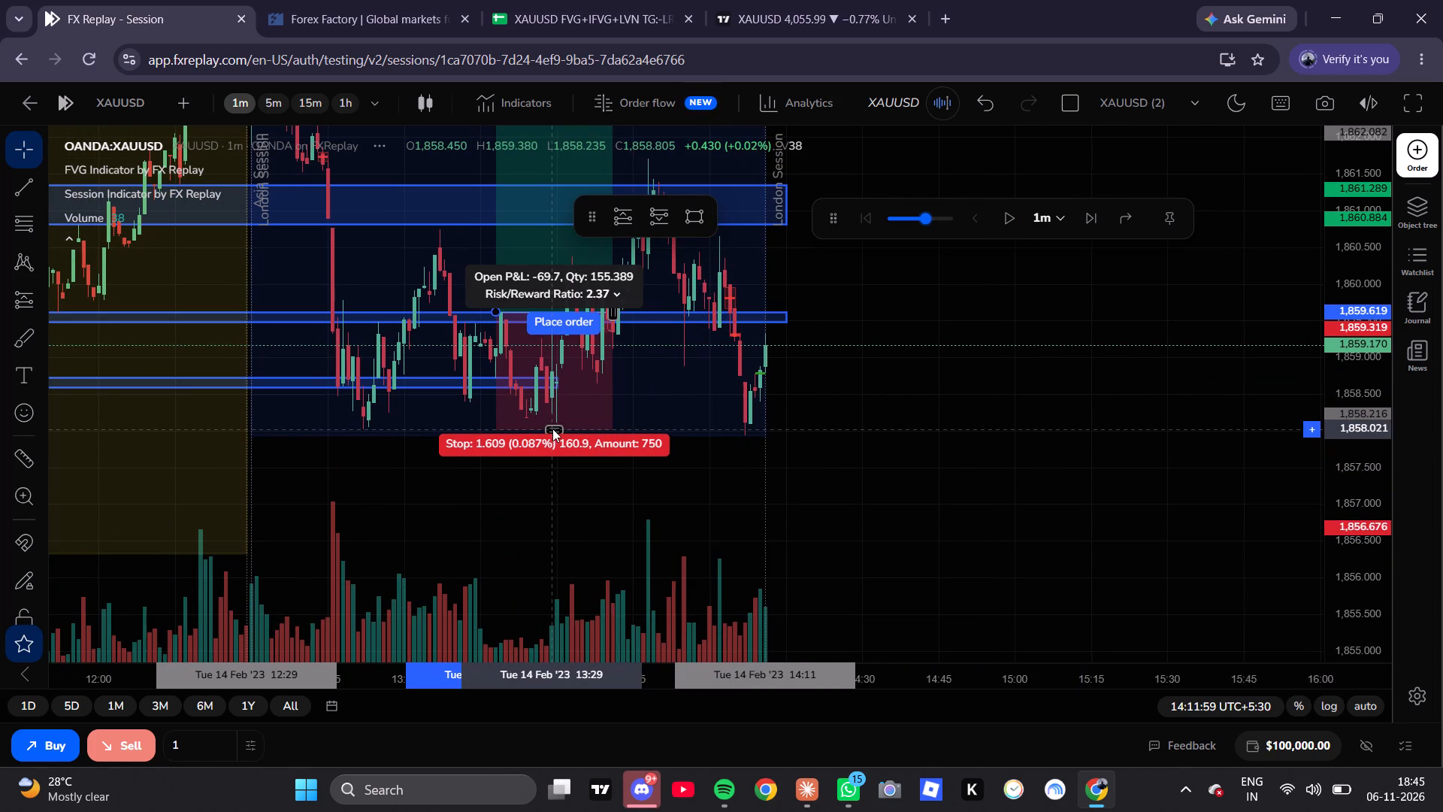
pyautogui.moveTo(552, 429); pyautogui.dragTo(564, 493)
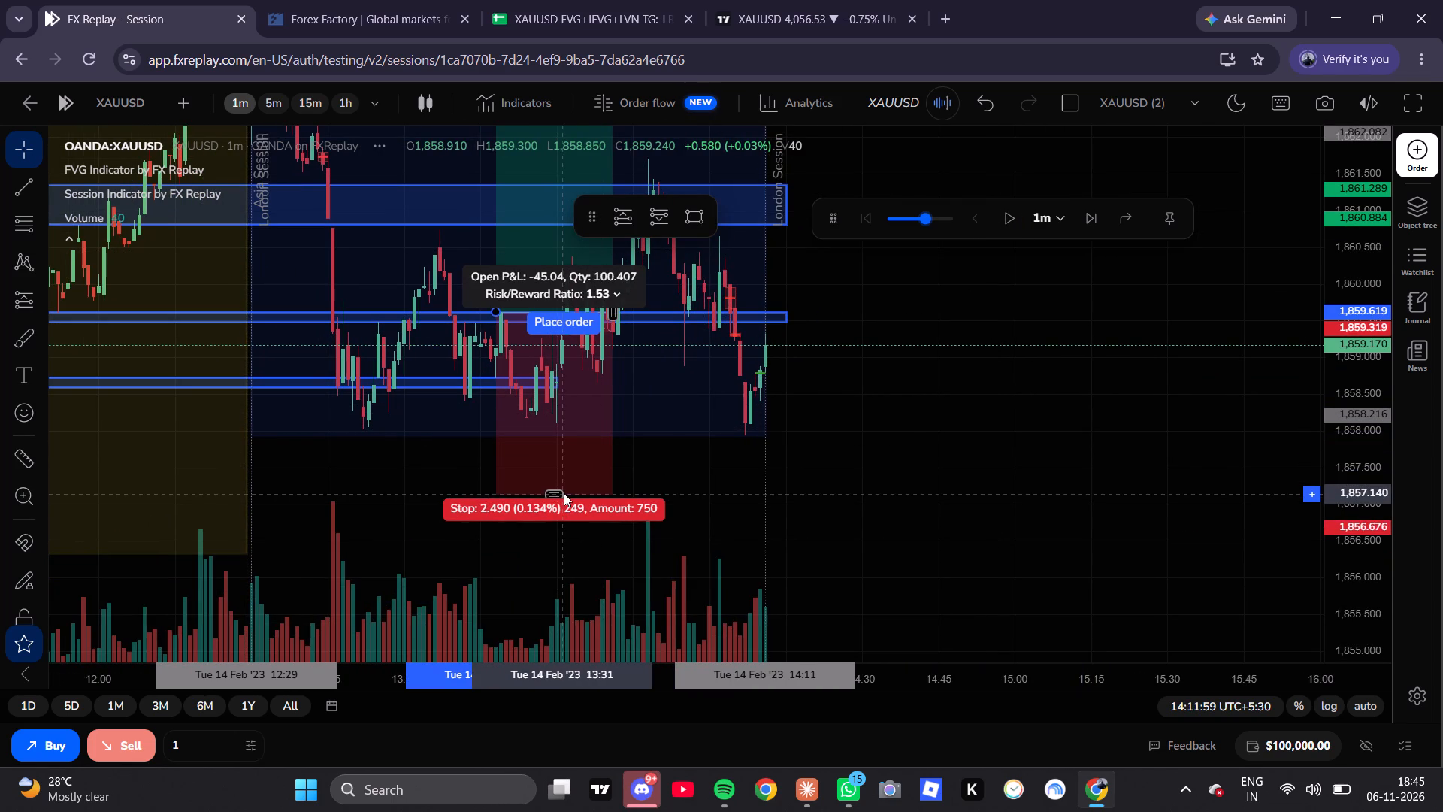
pyautogui.moveTo(564, 493); pyautogui.dragTo(577, 494)
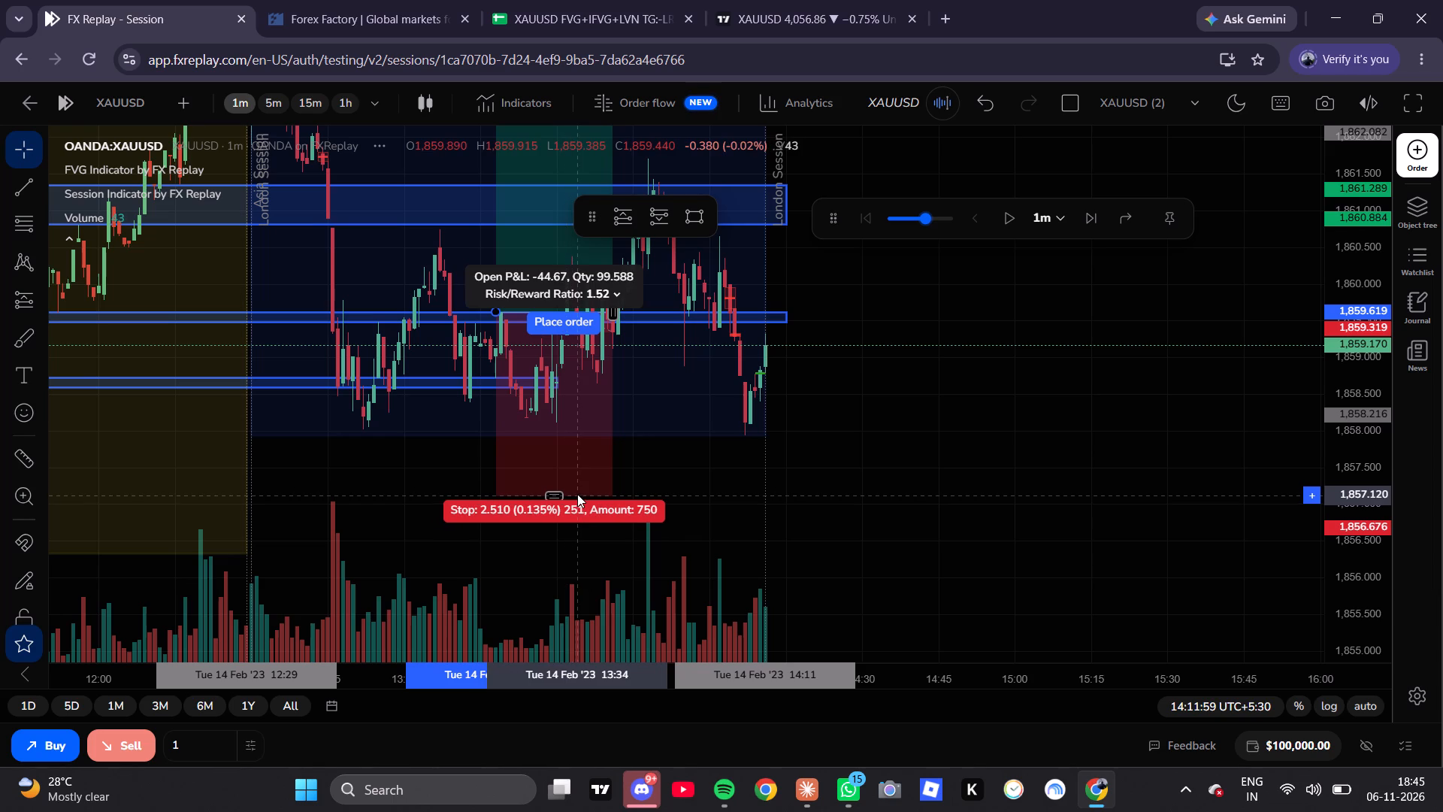
pyautogui.moveTo(577, 494); pyautogui.dragTo(579, 494)
# Advance the 1-minute replay to the 14:33 bar to follow price relative to the long position's levels.
pyautogui.moveTo(770, 511); pyautogui.dragTo(684, 579)
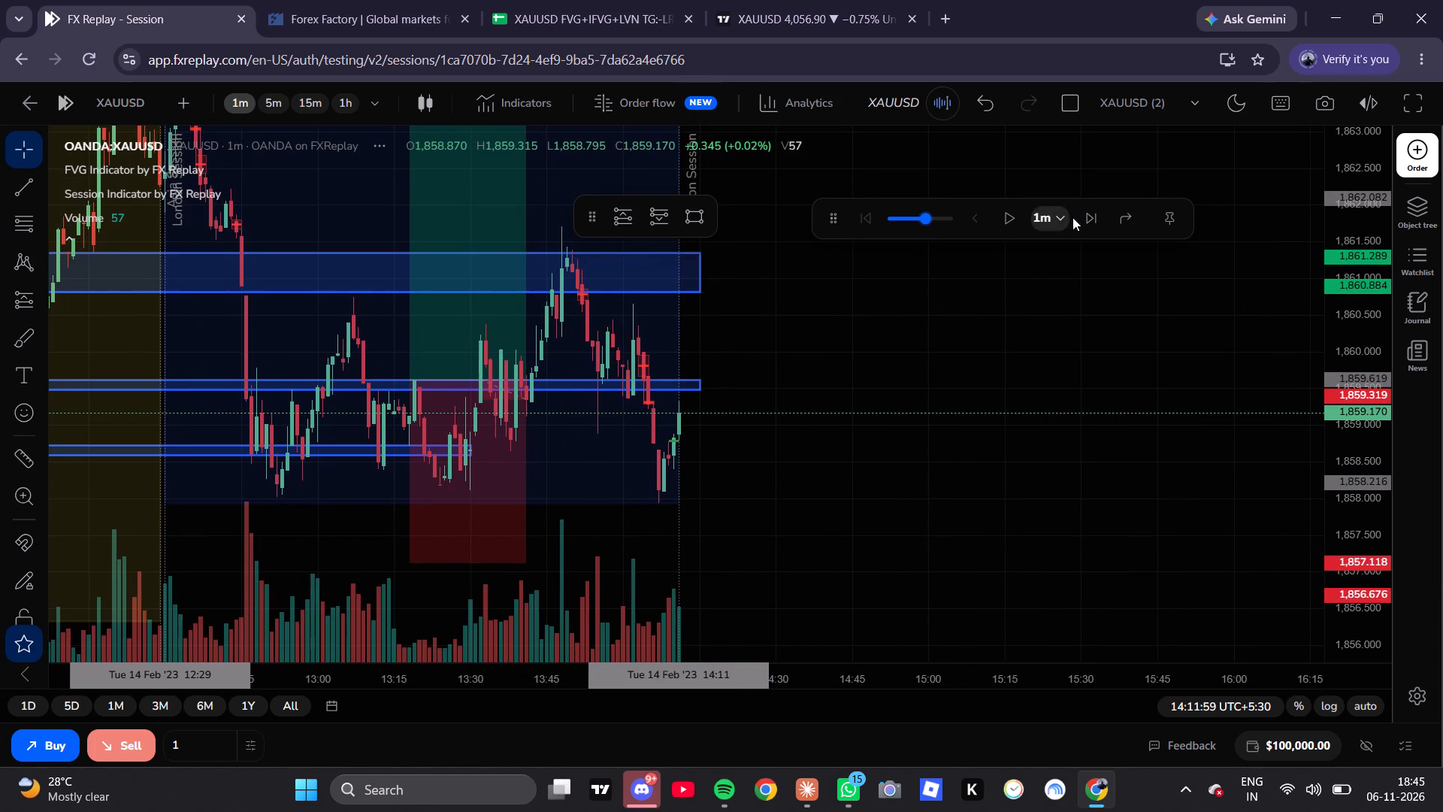
pyautogui.click(1075, 217)
pyautogui.click(1075, 217)
pyautogui.tripleClick(1081, 217)
pyautogui.tripleClick(1083, 217)
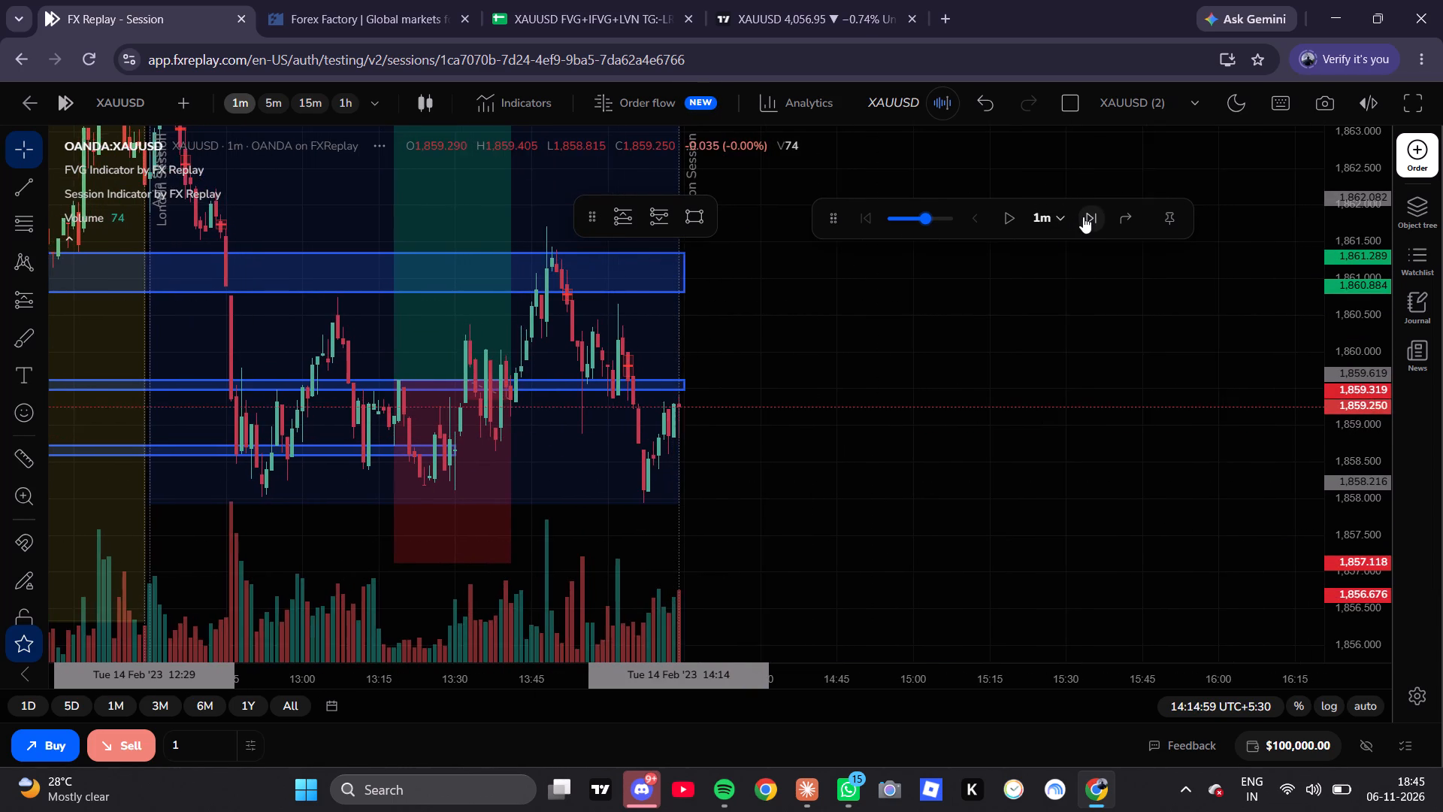
pyautogui.tripleClick(1083, 217)
pyautogui.tripleClick(1083, 217)
pyautogui.tripleClick(1083, 217)
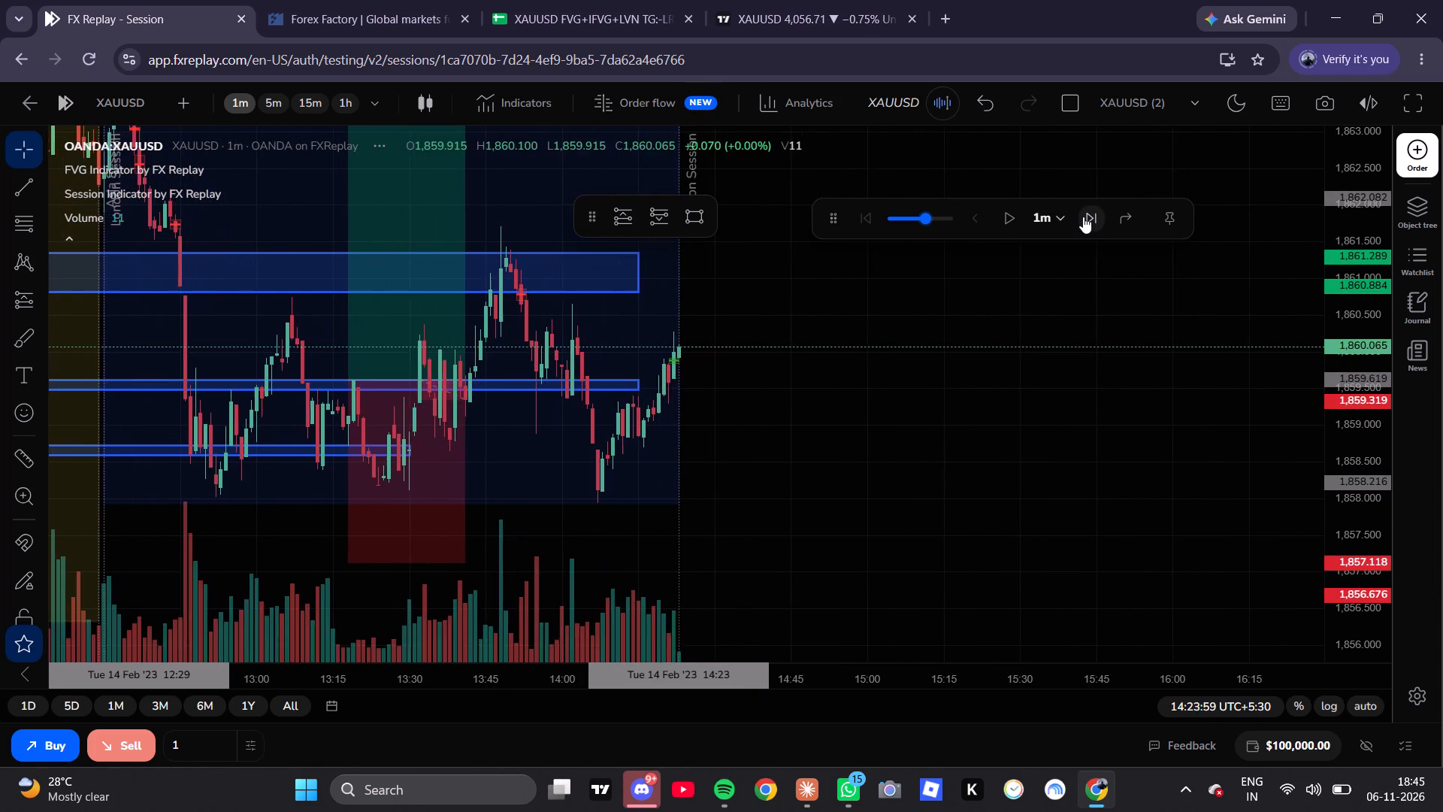
pyautogui.tripleClick(1083, 217)
pyautogui.tripleClick(1083, 217)
pyautogui.tripleClick(1085, 217)
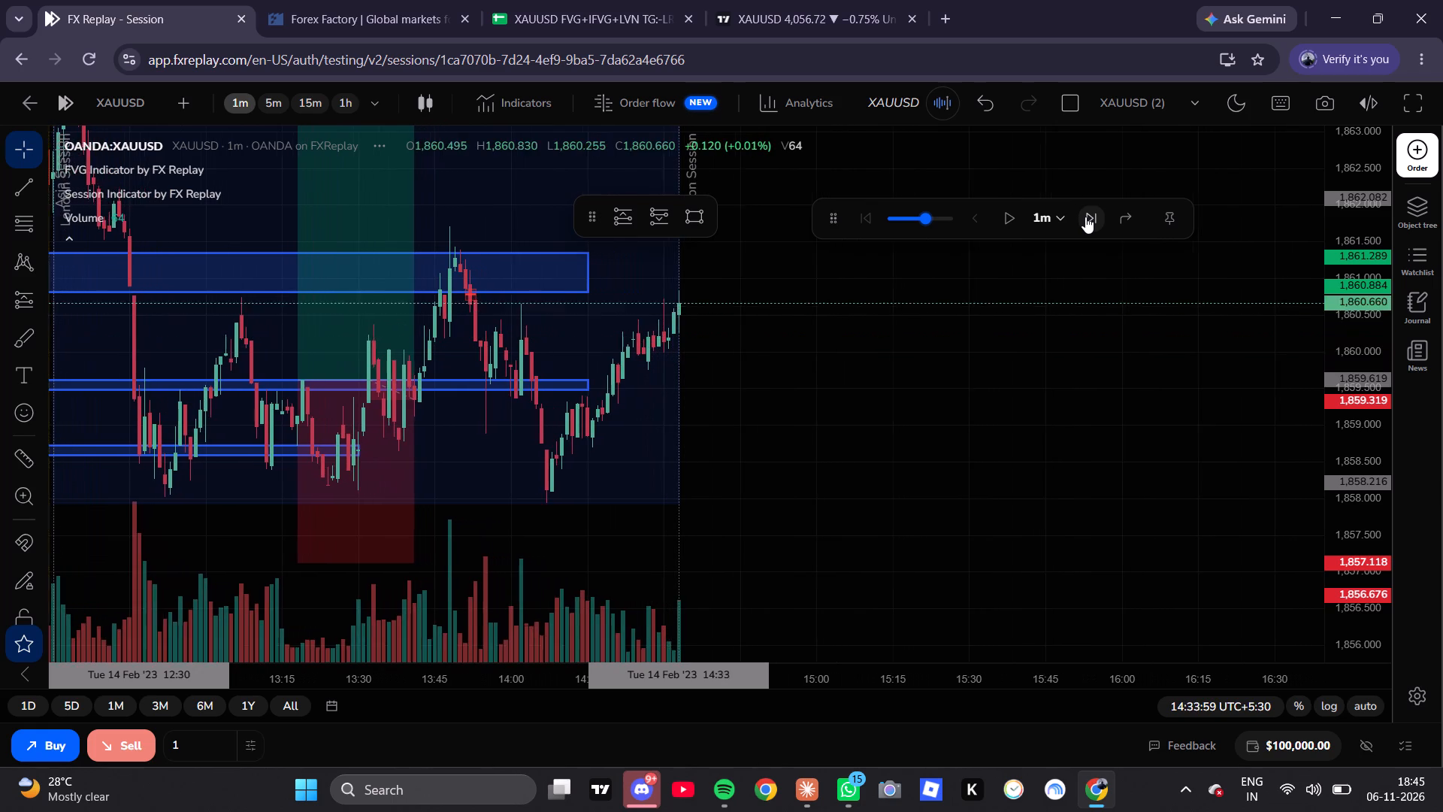
# Advance the 1-minute replay to the 15:11 bar and pause it there.
pyautogui.tripleClick(1085, 217)
pyautogui.tripleClick(1085, 217)
pyautogui.tripleClick(1087, 216)
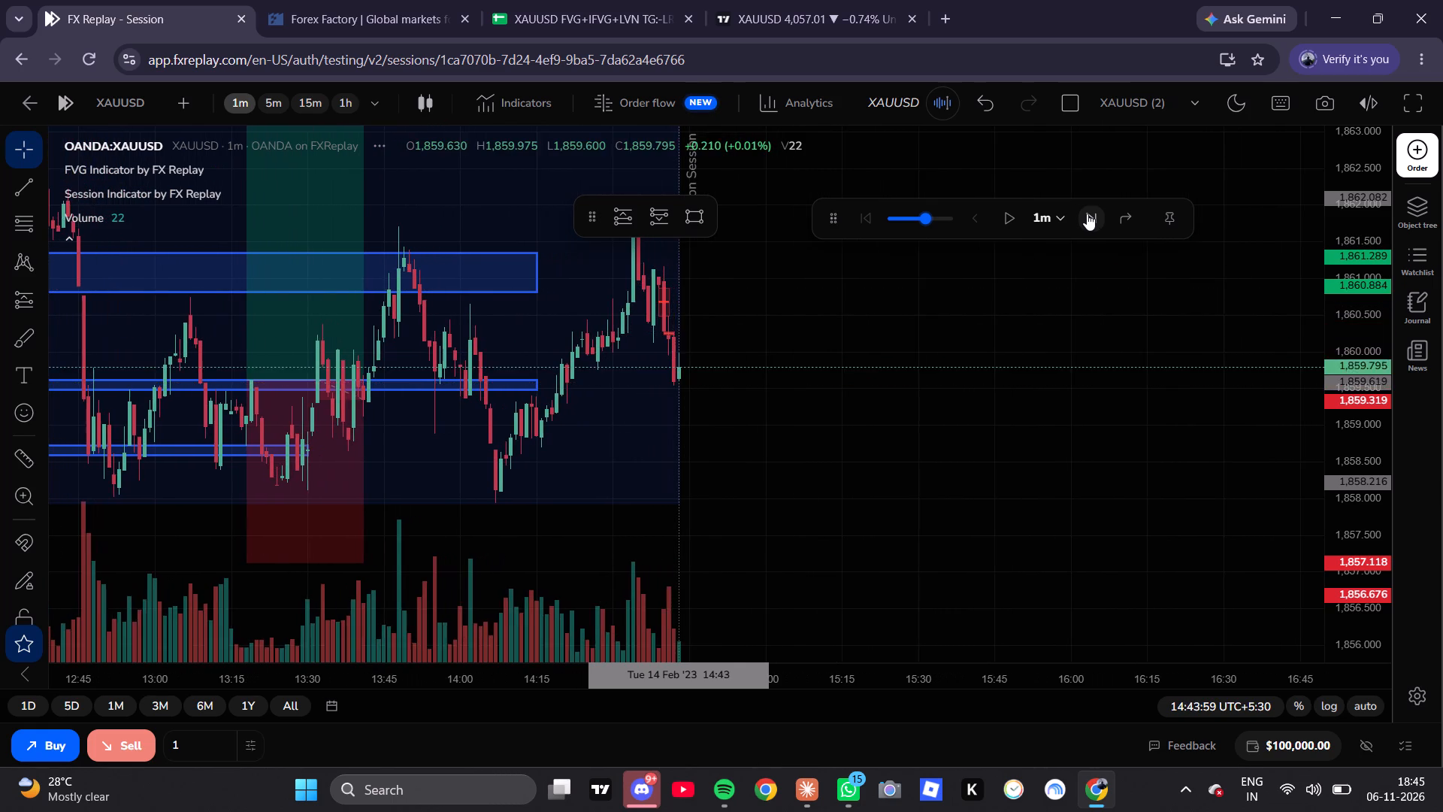
pyautogui.tripleClick(1088, 212)
pyautogui.tripleClick(1088, 212)
pyautogui.tripleClick(1092, 210)
pyautogui.tripleClick(1092, 210)
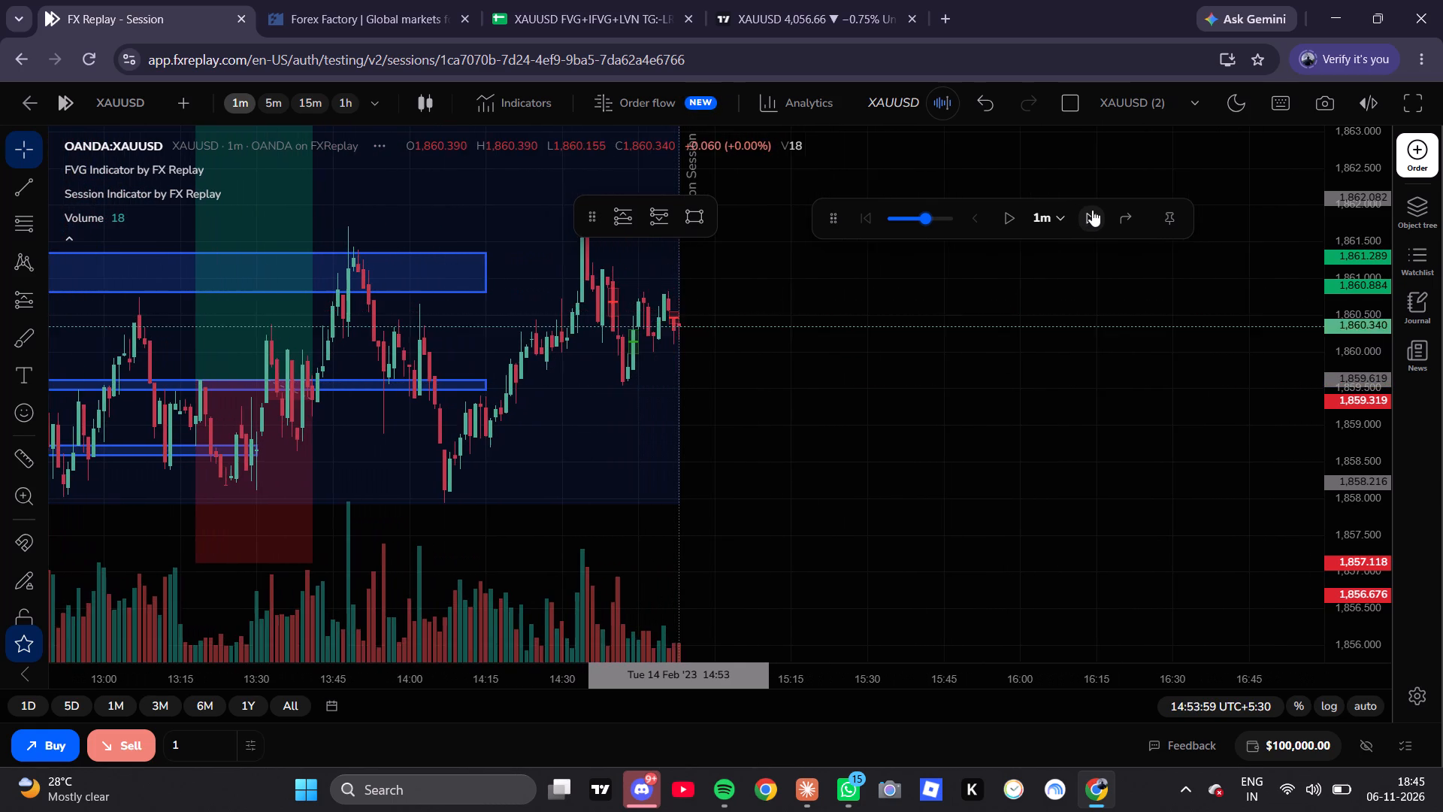
pyautogui.click(1017, 217)
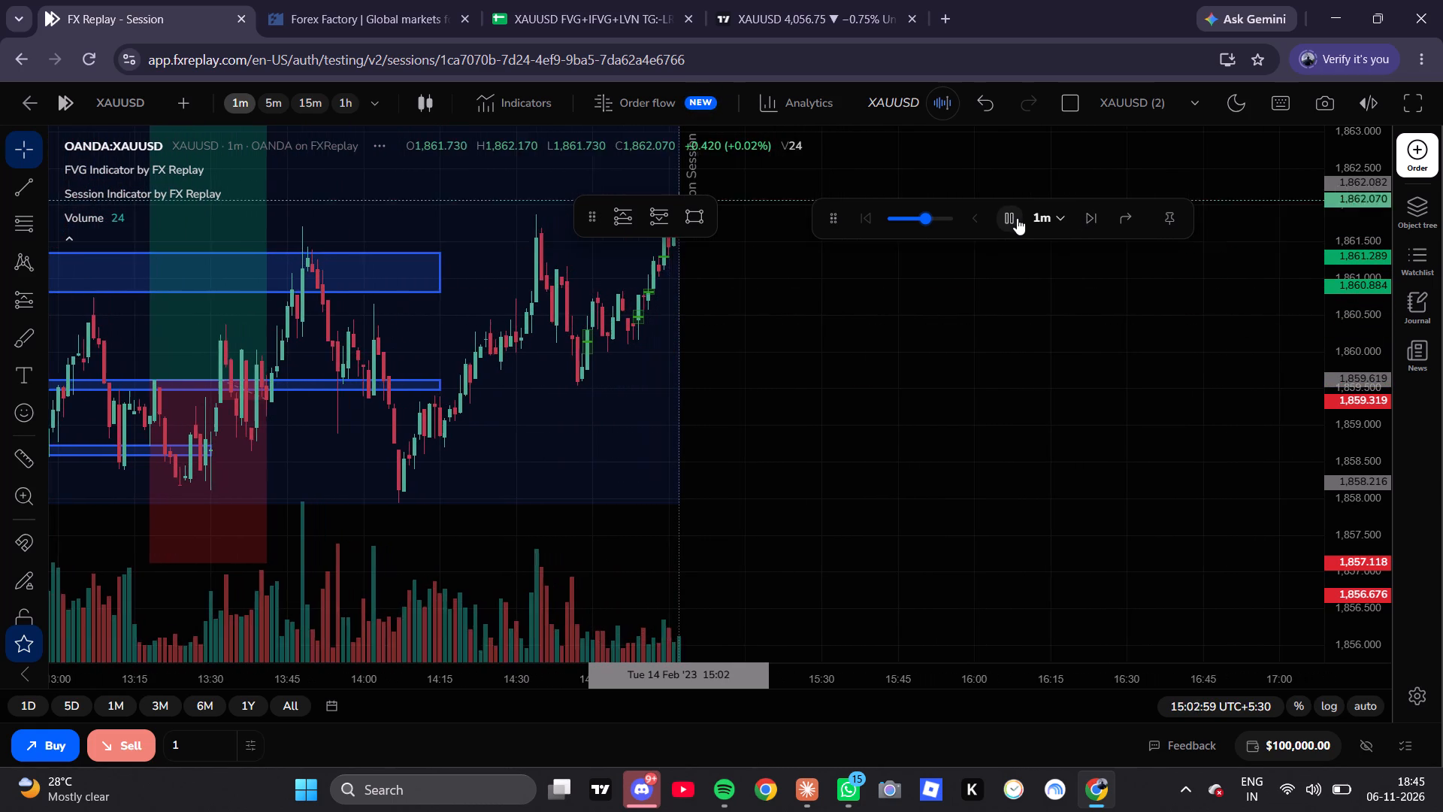
pyautogui.click(1017, 218)
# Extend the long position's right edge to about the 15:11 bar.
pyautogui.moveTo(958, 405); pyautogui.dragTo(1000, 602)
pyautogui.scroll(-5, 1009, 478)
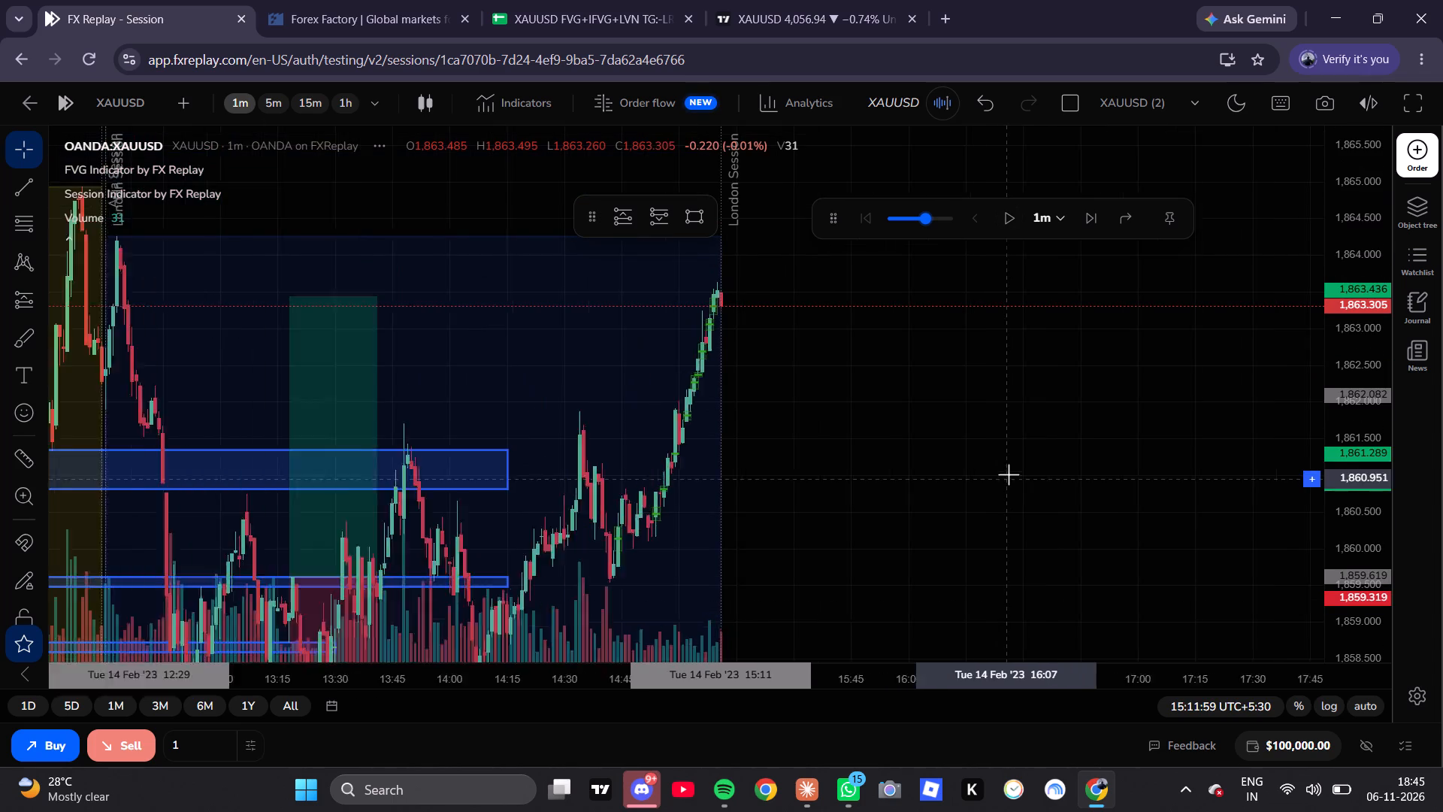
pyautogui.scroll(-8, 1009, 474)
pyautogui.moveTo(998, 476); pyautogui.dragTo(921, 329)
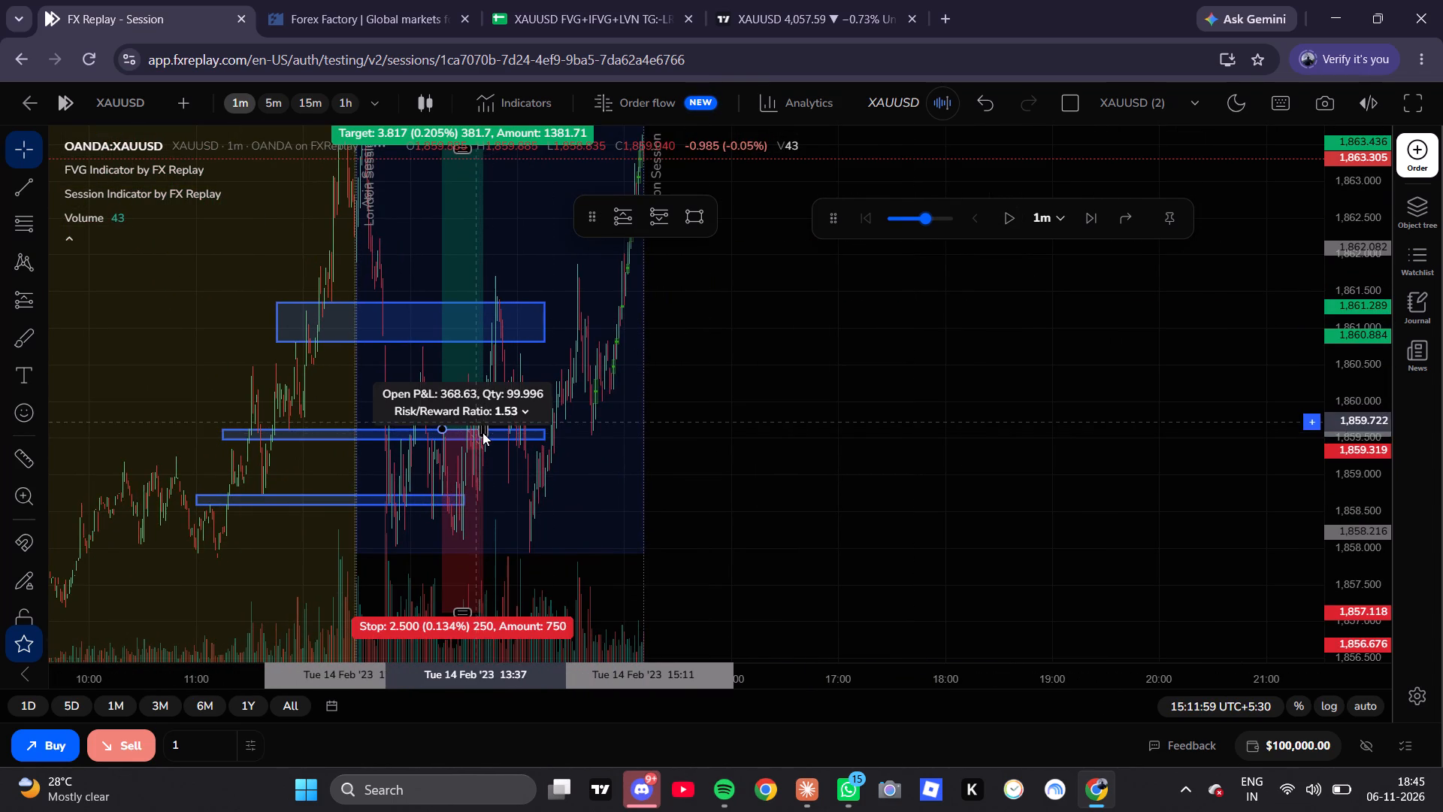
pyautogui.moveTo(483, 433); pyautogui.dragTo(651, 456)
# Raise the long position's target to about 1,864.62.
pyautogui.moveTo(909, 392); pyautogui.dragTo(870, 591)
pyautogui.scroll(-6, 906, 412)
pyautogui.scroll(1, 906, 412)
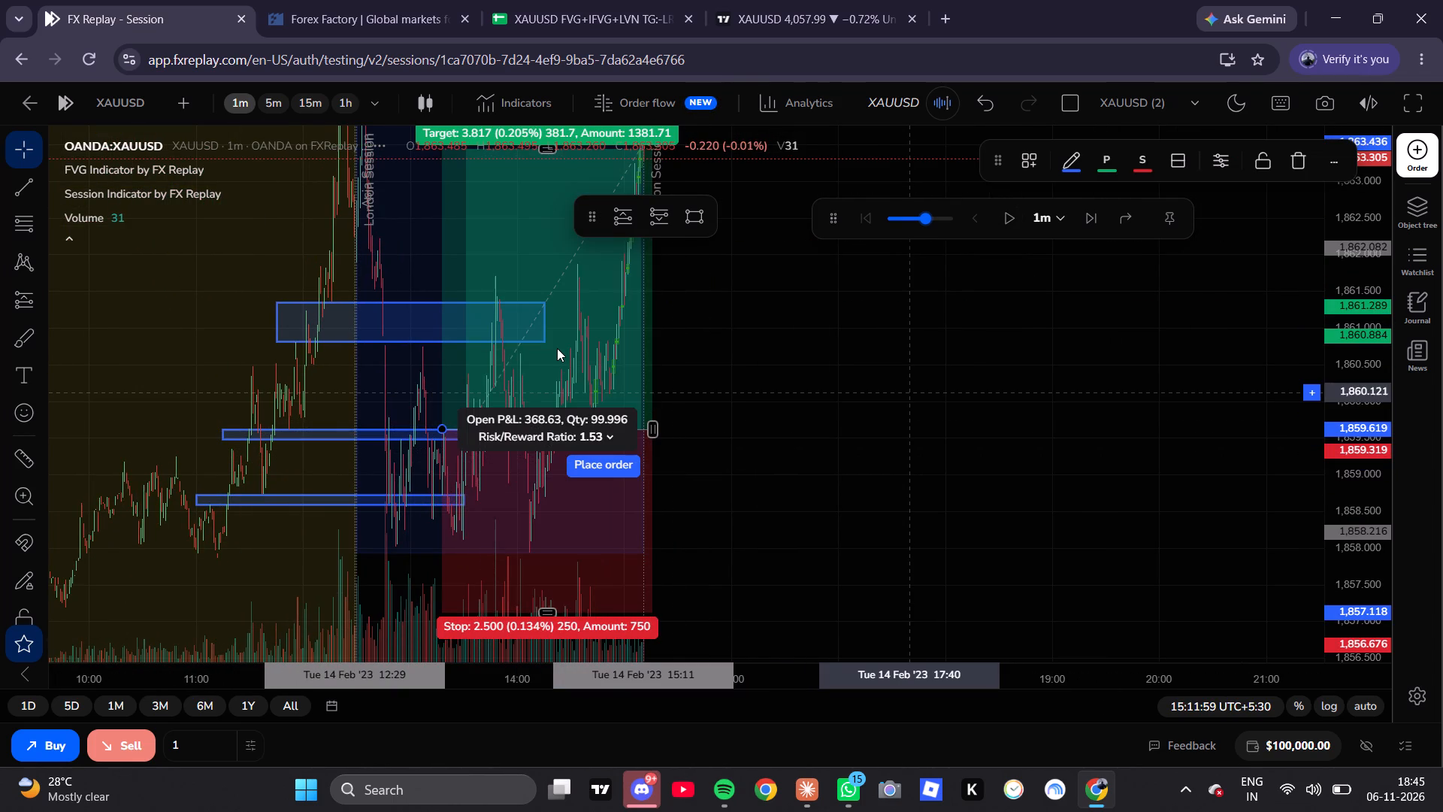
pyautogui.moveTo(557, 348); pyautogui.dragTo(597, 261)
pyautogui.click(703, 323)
# Play the replay onward to the 16:28 bar and pause it.
pyautogui.click(1014, 216)
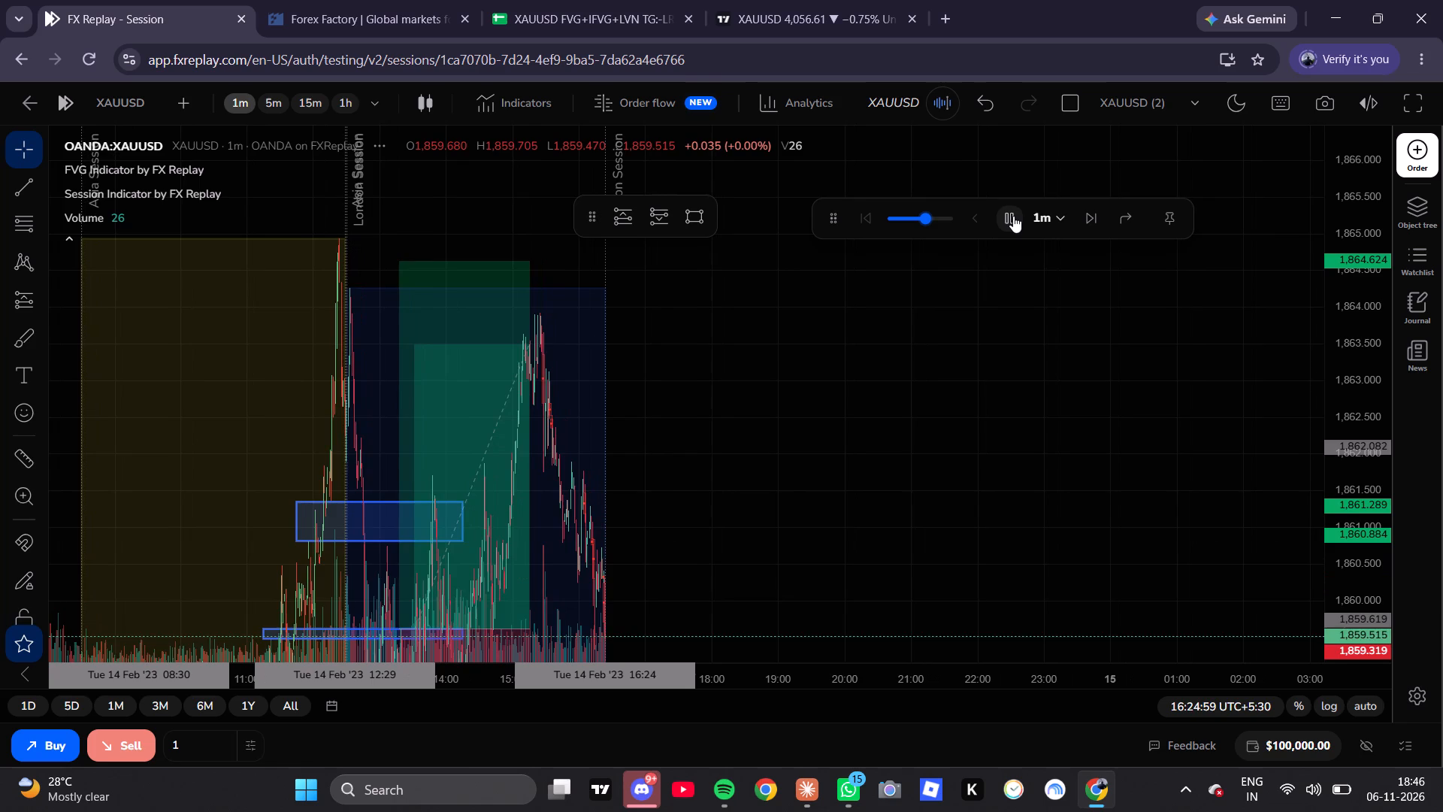
pyautogui.click(1013, 216)
# Extend the long position's right edge to about the 16:26 bar, near the latest price.
pyautogui.moveTo(893, 422); pyautogui.dragTo(1068, 211)
pyautogui.scroll(5, 729, 386)
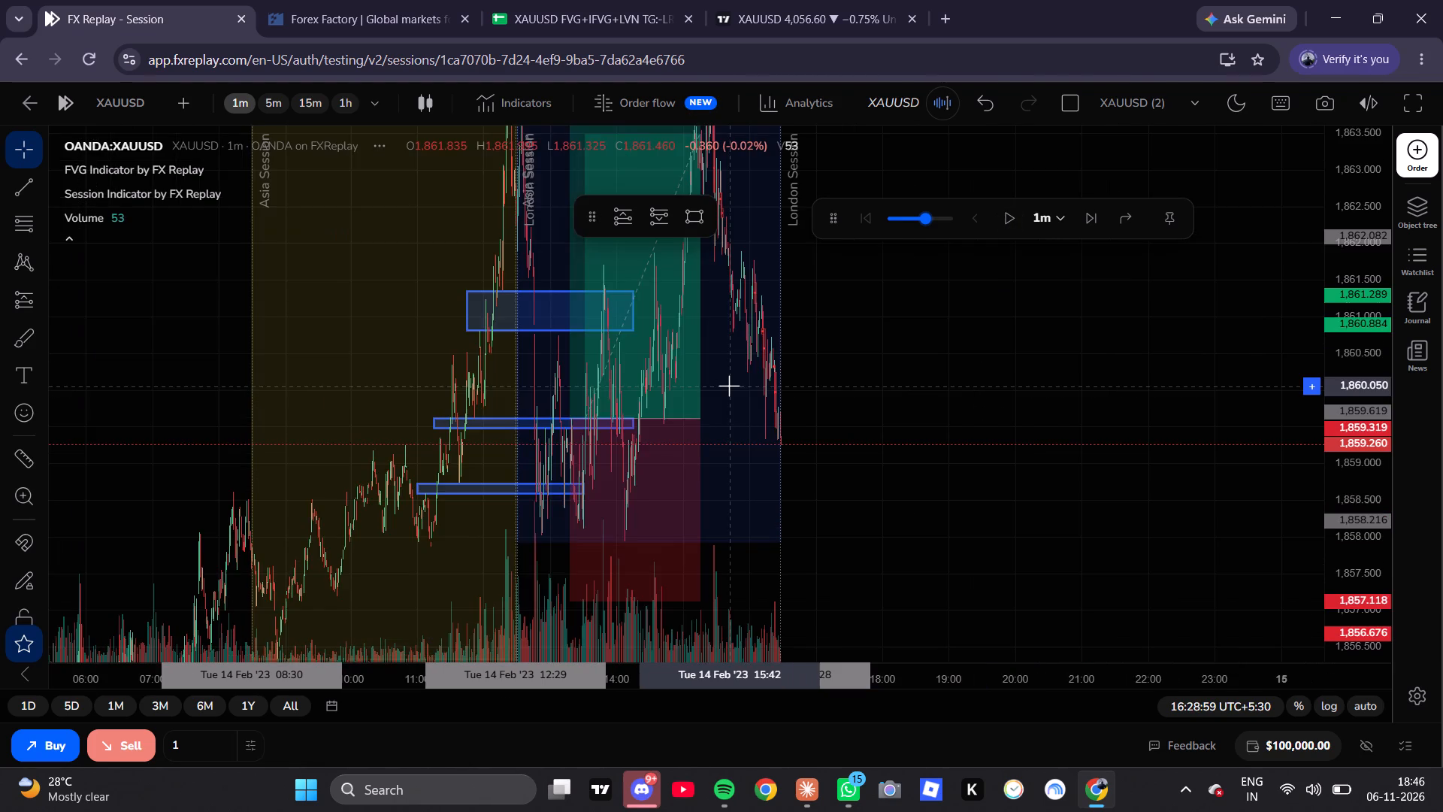
pyautogui.moveTo(653, 418); pyautogui.dragTo(776, 423)
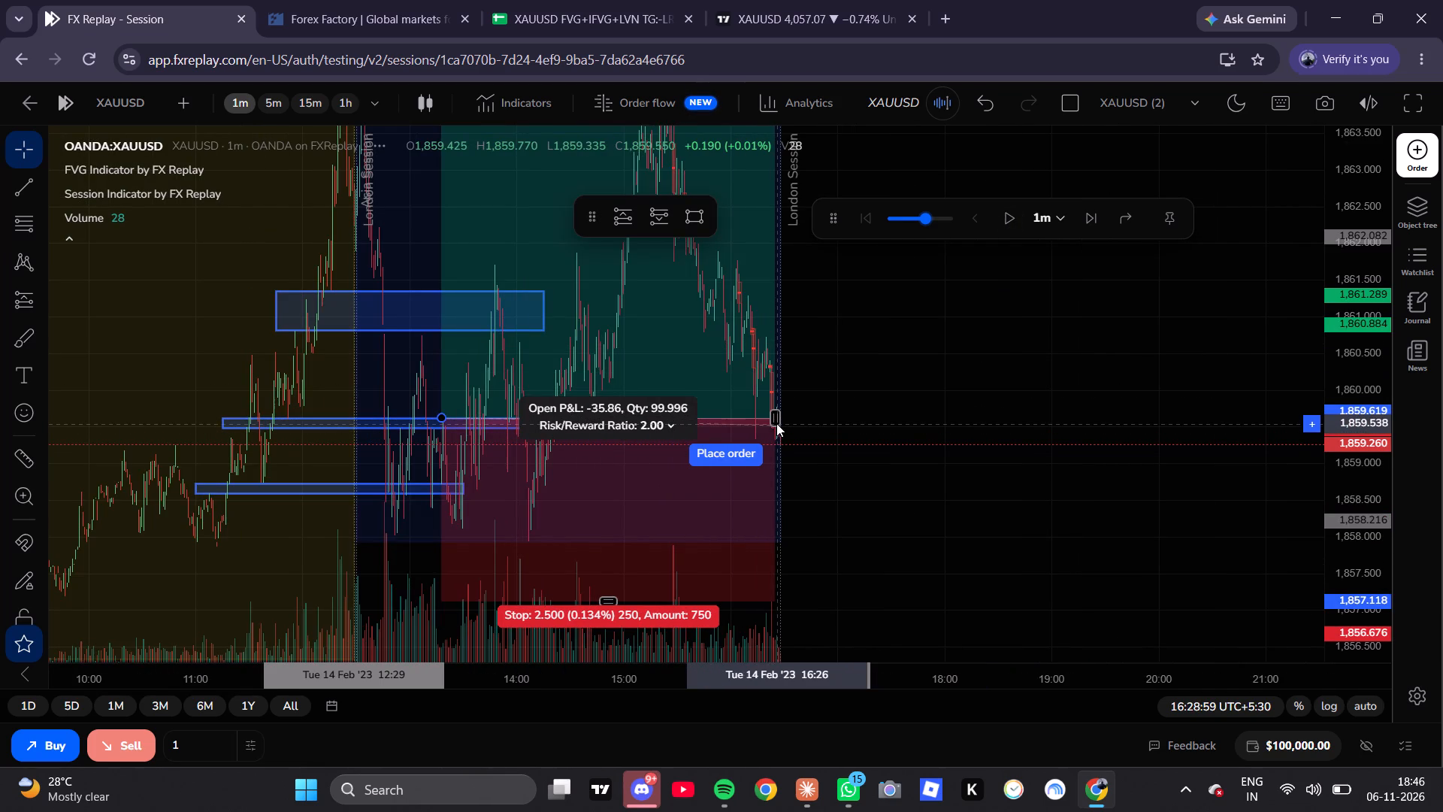
pyautogui.click(870, 401)
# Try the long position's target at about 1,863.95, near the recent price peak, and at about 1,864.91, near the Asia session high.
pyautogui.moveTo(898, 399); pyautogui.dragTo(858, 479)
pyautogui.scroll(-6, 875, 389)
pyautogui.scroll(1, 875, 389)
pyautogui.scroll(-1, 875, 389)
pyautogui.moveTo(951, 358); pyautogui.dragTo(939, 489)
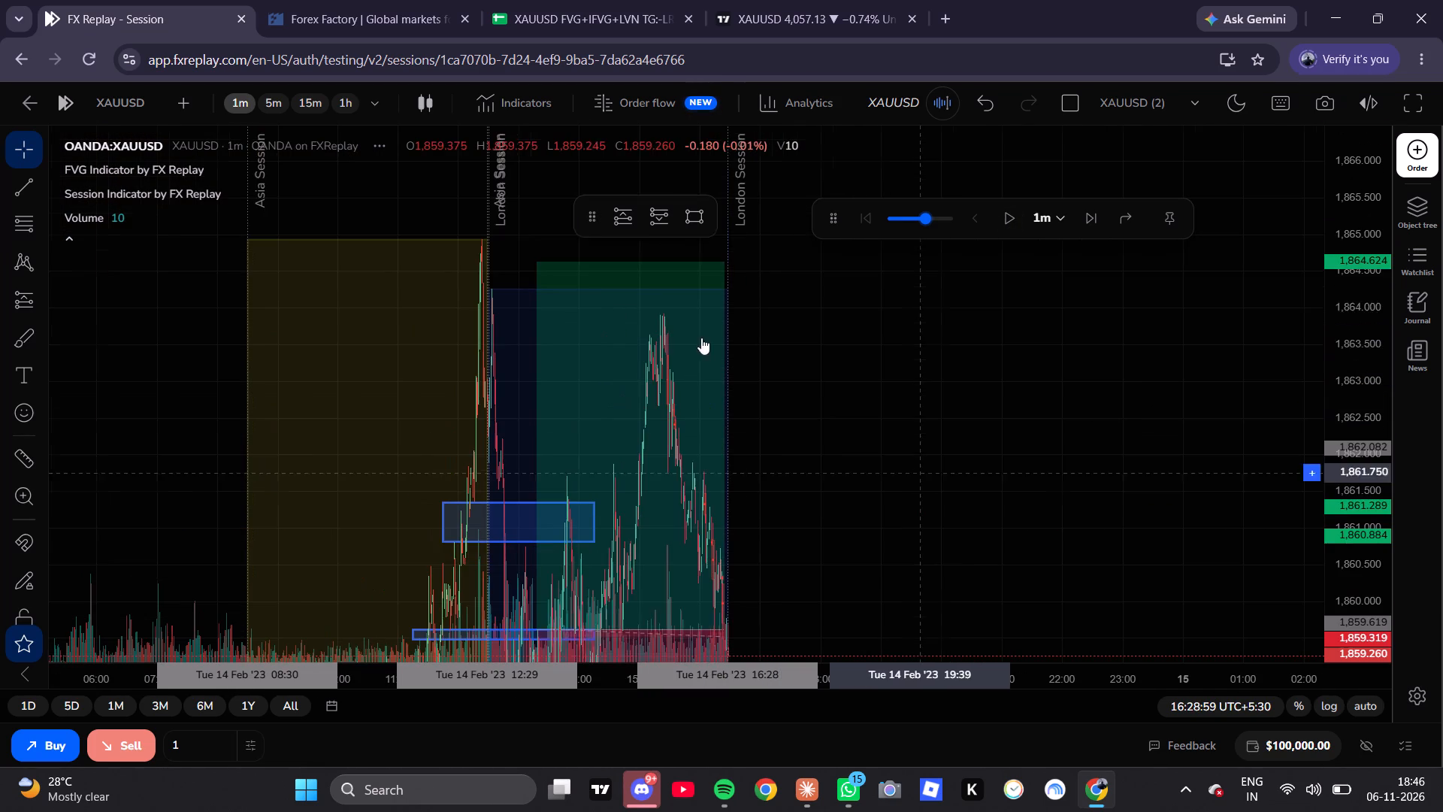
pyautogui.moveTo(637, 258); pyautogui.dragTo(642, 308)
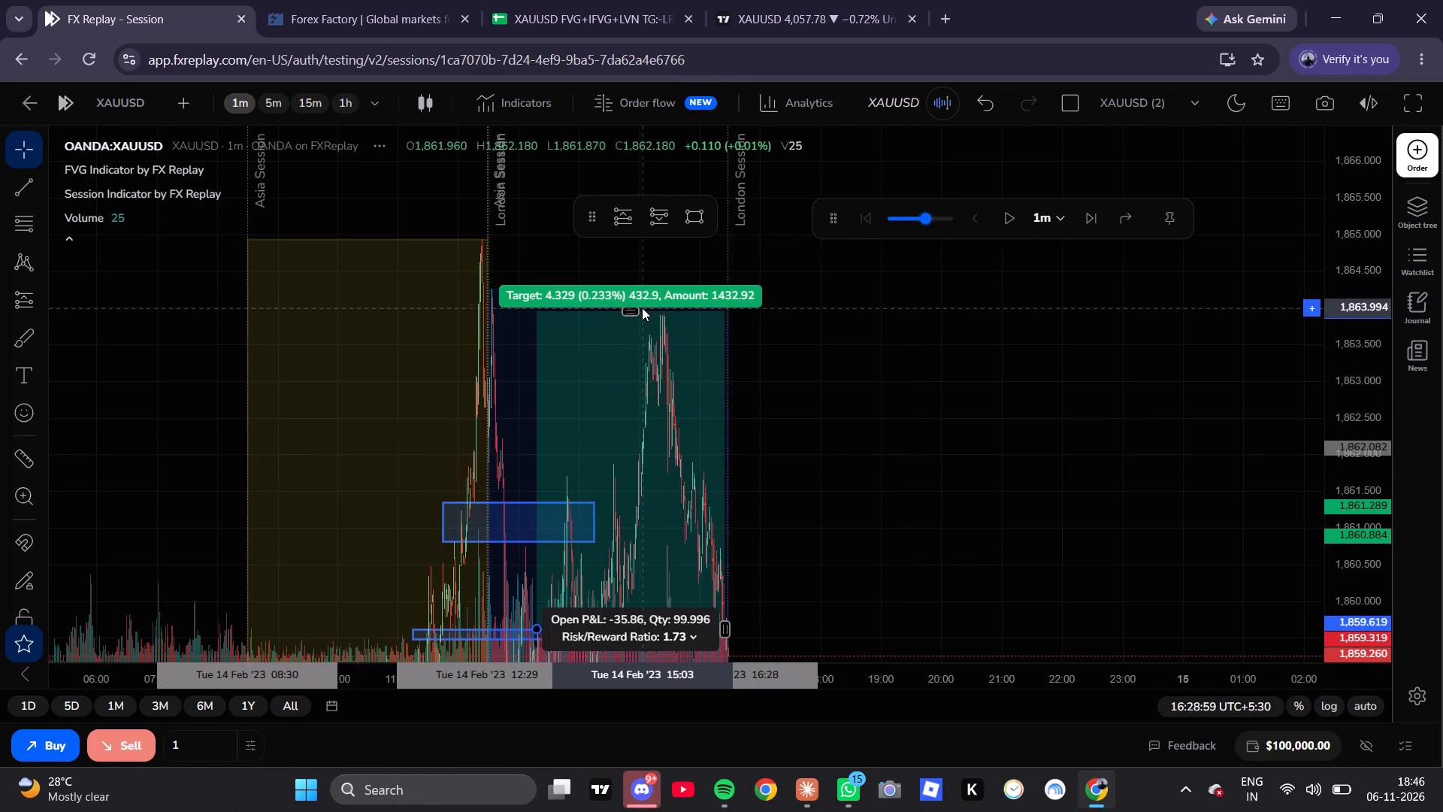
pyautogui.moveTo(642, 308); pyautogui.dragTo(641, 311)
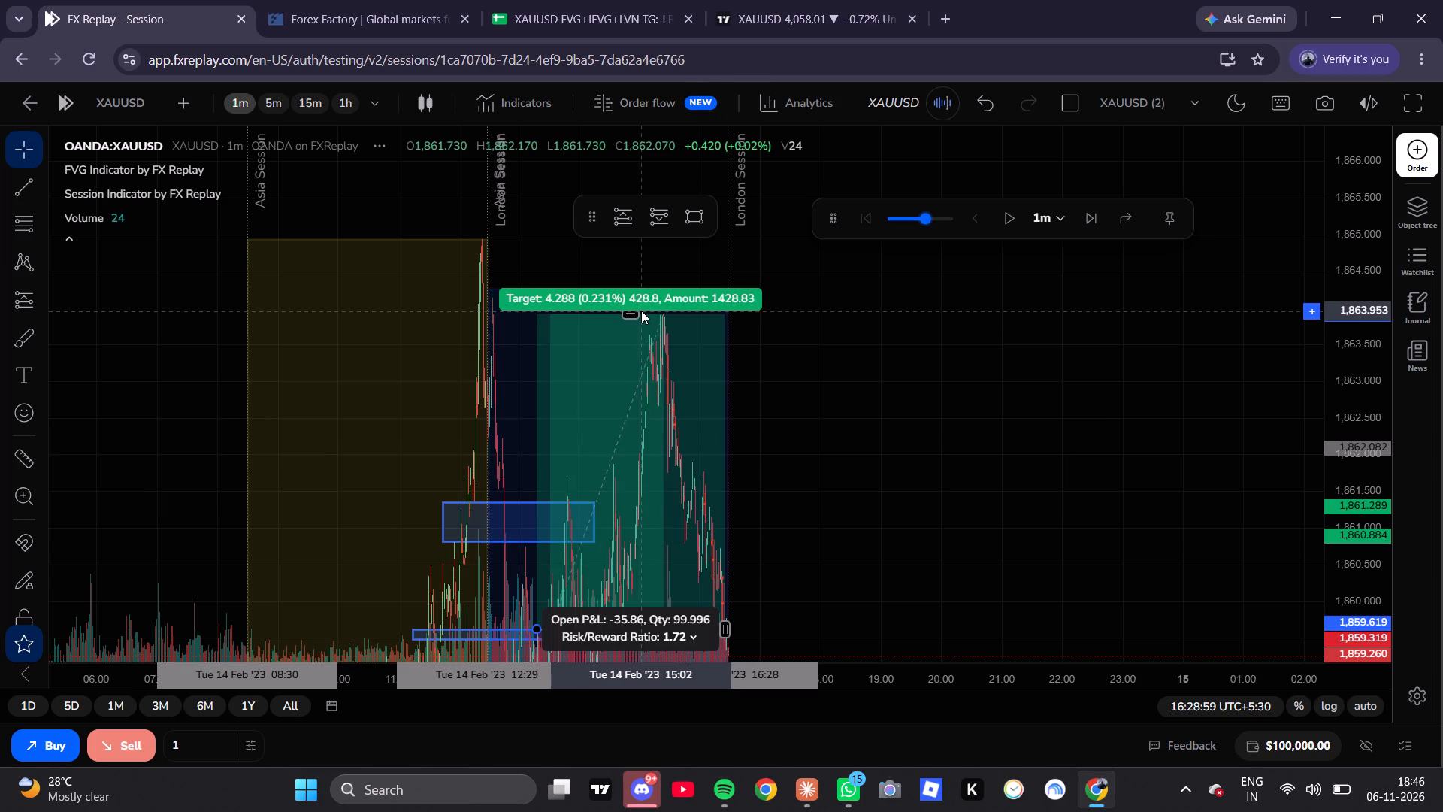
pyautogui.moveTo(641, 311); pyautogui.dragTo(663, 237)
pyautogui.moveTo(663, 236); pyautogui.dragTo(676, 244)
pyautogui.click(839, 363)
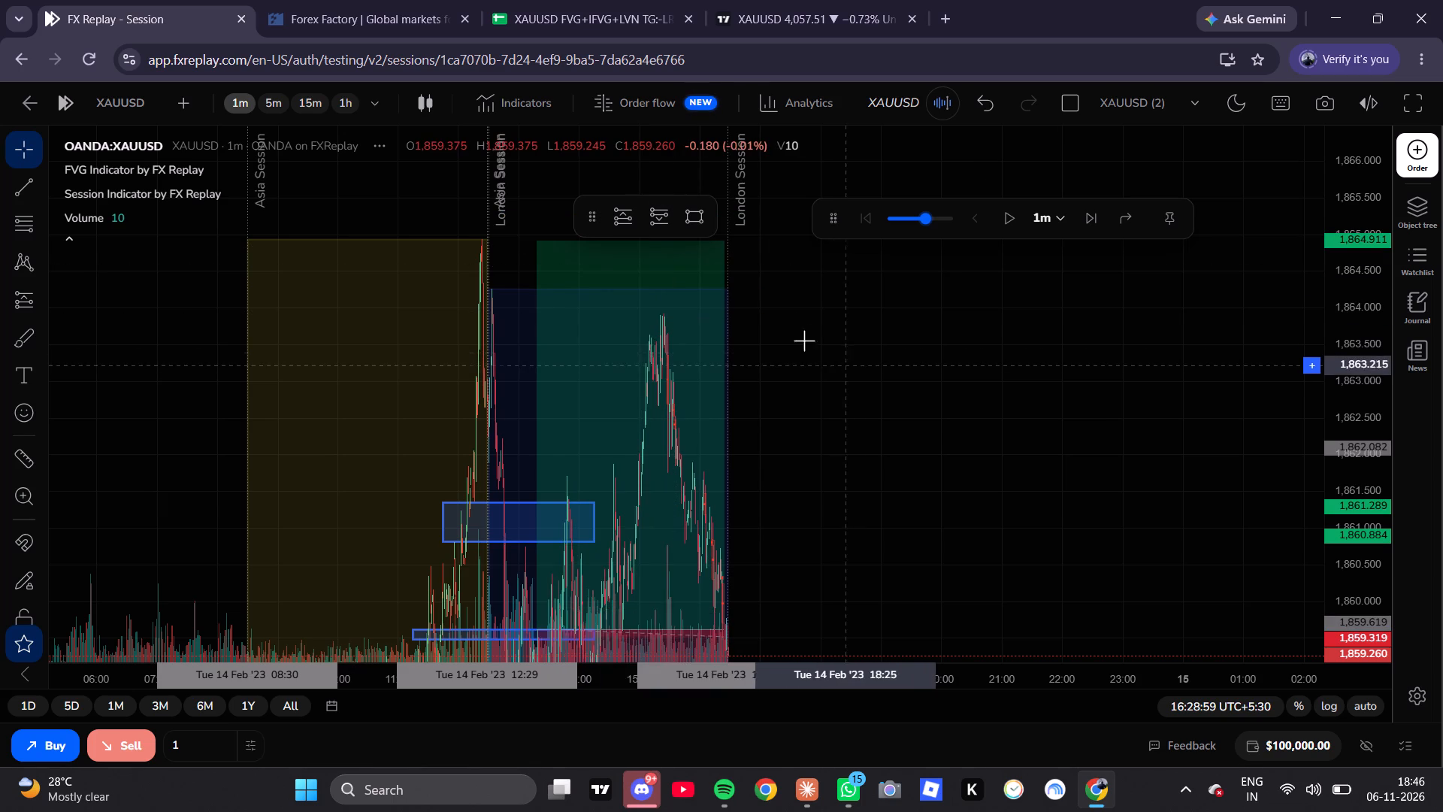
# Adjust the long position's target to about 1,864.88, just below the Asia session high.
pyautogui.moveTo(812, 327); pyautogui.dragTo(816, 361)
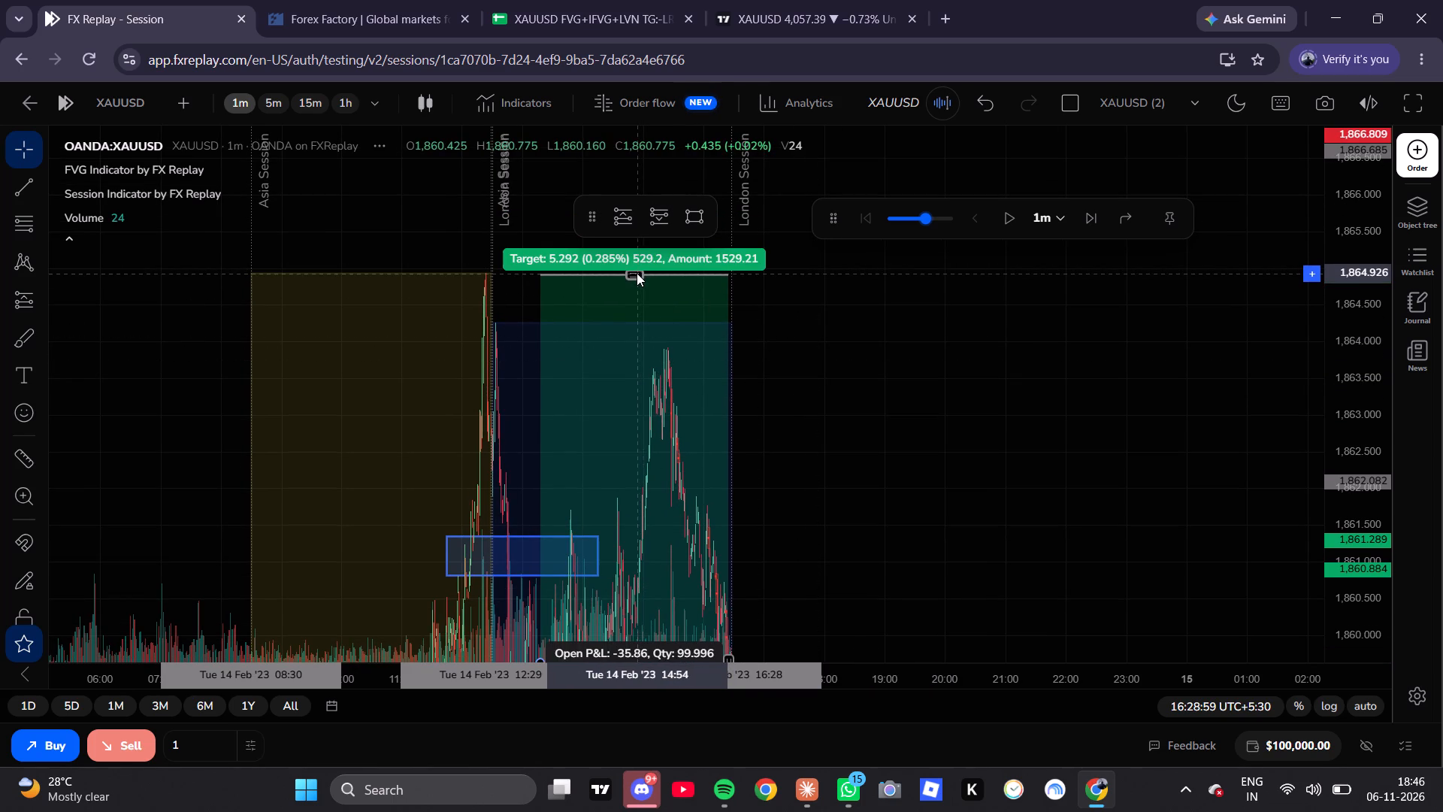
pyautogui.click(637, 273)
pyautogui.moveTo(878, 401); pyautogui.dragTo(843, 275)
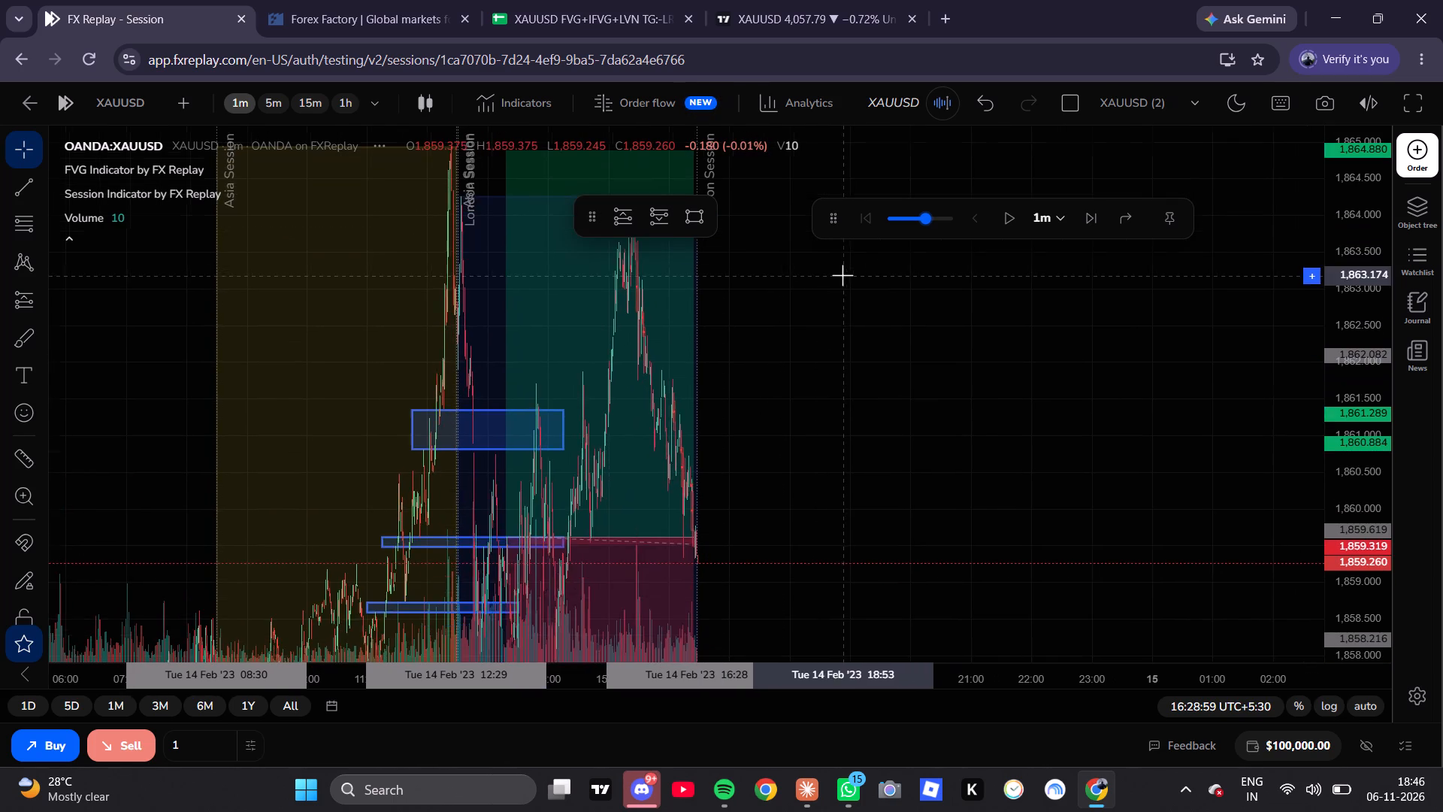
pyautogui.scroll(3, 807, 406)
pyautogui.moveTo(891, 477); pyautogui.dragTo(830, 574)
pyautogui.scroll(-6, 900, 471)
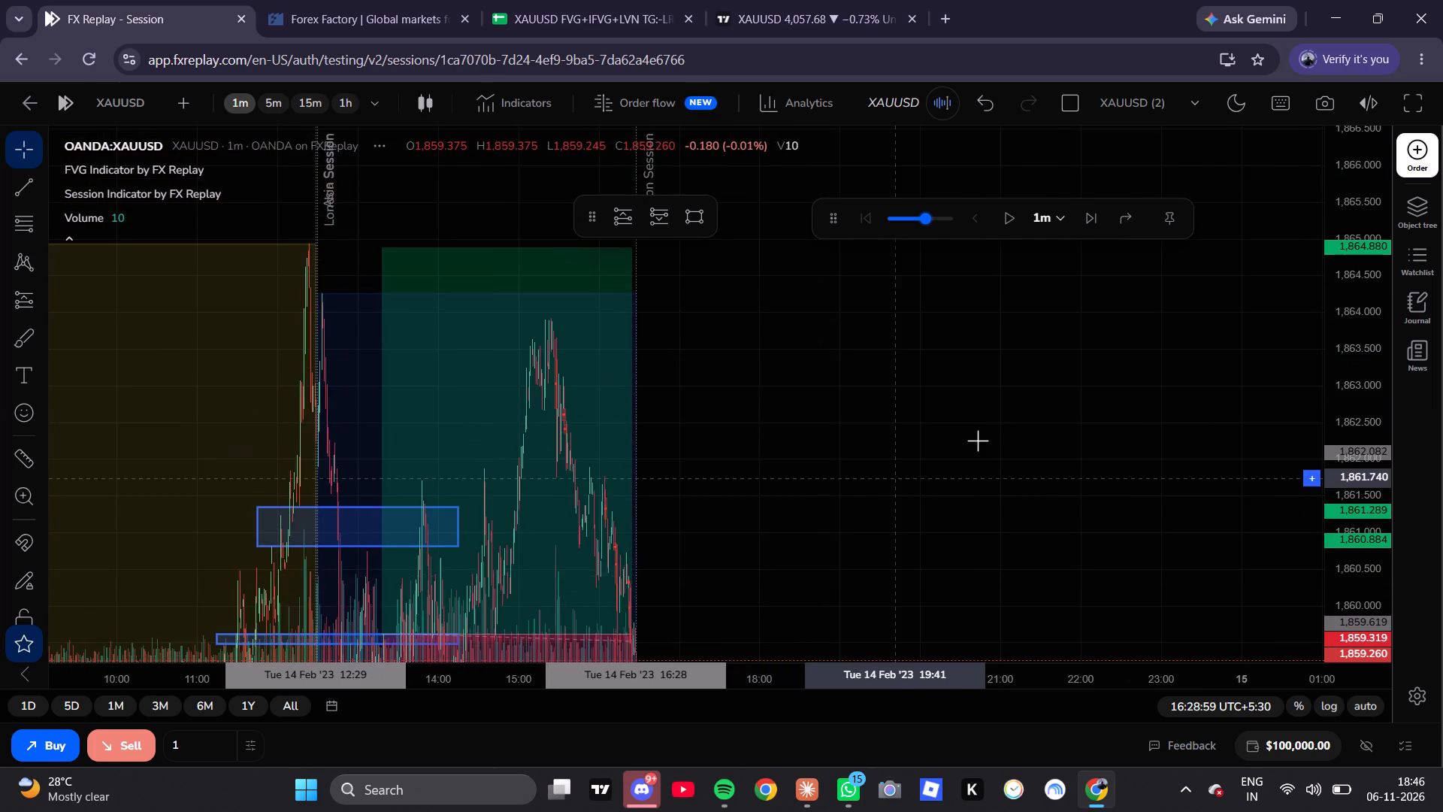
# Lower the long position's target to about 1,864.65, for a risk/reward ratio of 2.01.
pyautogui.scroll(-8, 1357, 502)
pyautogui.moveTo(555, 313); pyautogui.dragTo(558, 314)
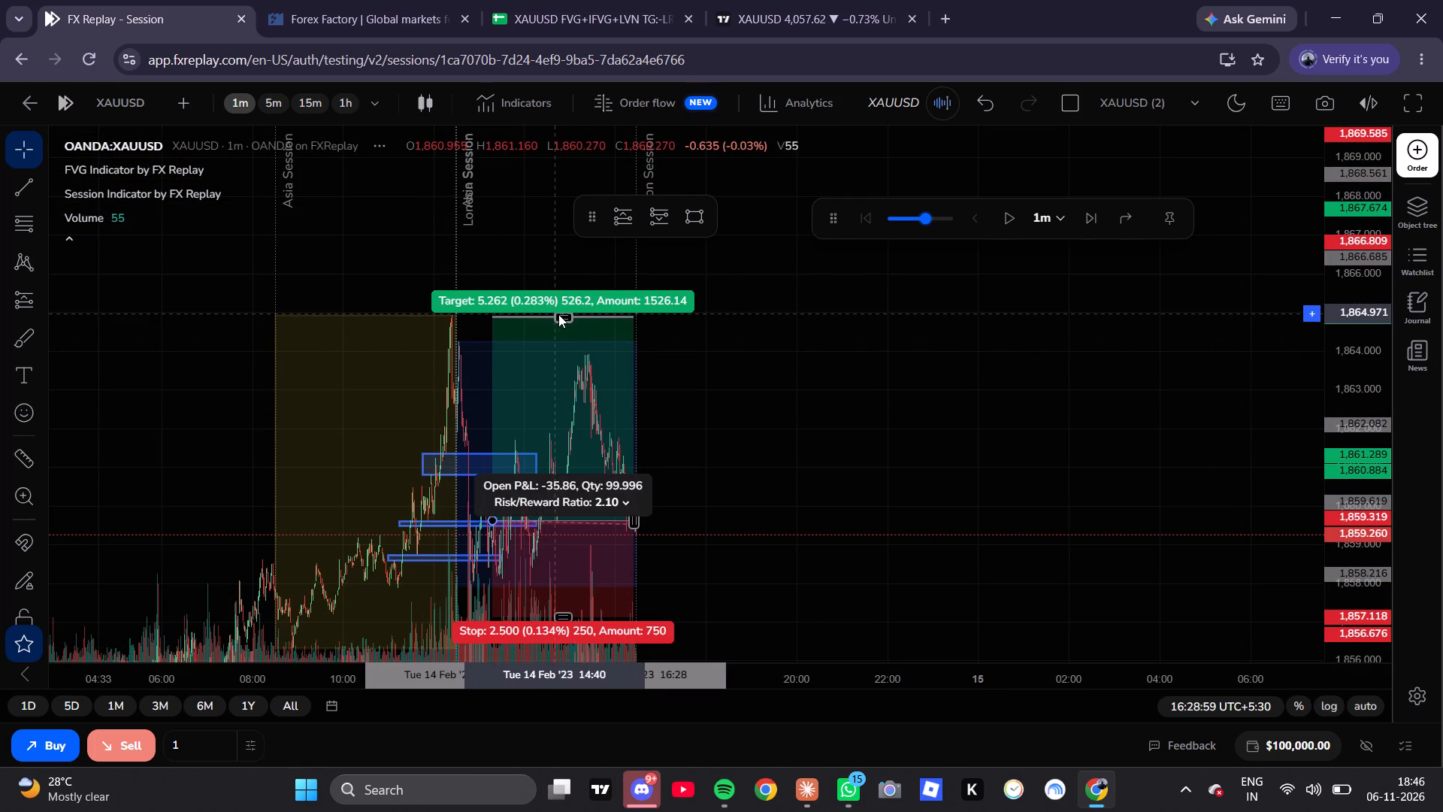
pyautogui.moveTo(558, 314); pyautogui.dragTo(569, 321)
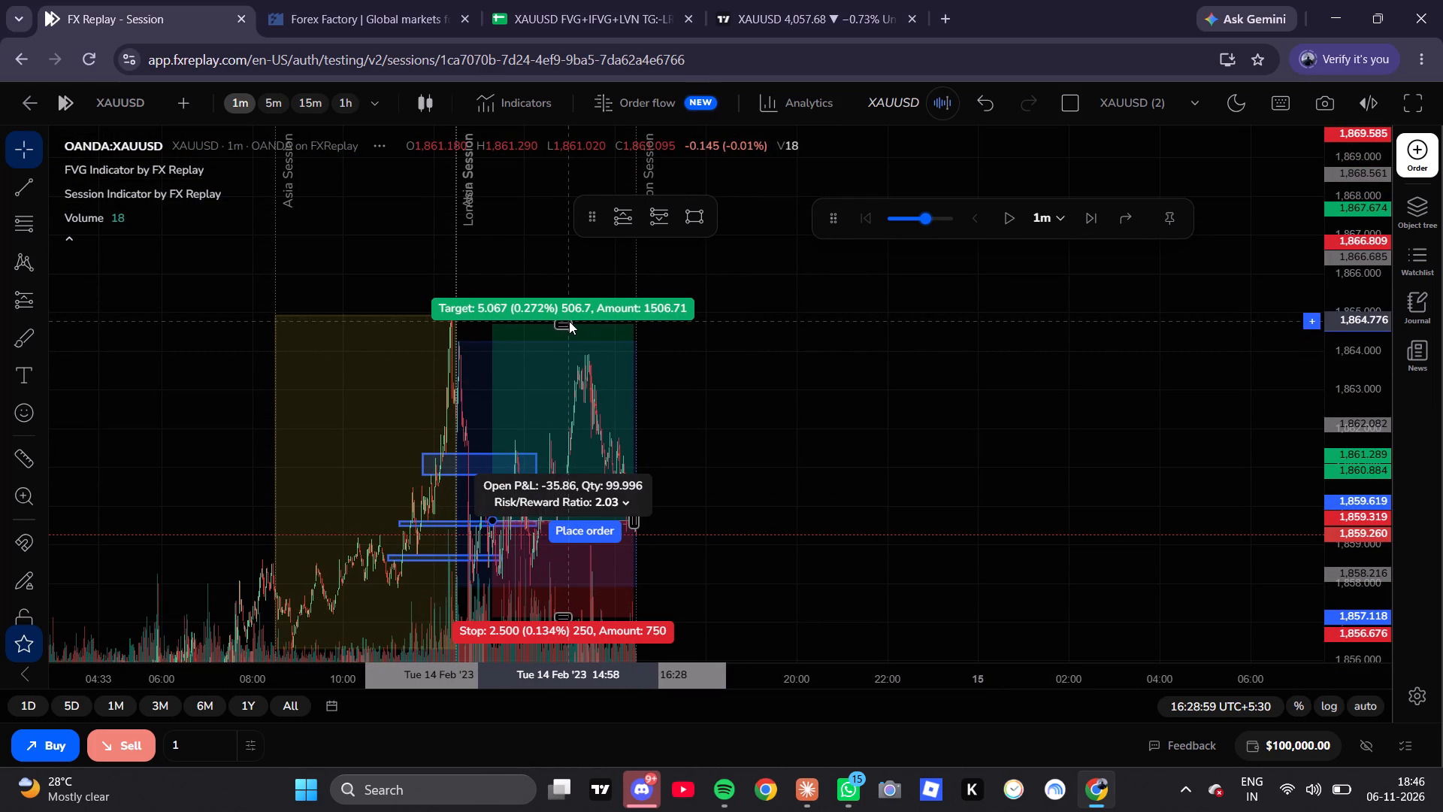
pyautogui.moveTo(569, 321); pyautogui.dragTo(570, 322)
pyautogui.click(570, 322)
# Advance the 1-minute replay by one bar to 16:29.
pyautogui.scroll(5, 829, 454)
pyautogui.moveTo(803, 479); pyautogui.dragTo(867, 390)
pyautogui.scroll(4, 762, 458)
pyautogui.scroll(-1, 762, 458)
pyautogui.scroll(1, 762, 458)
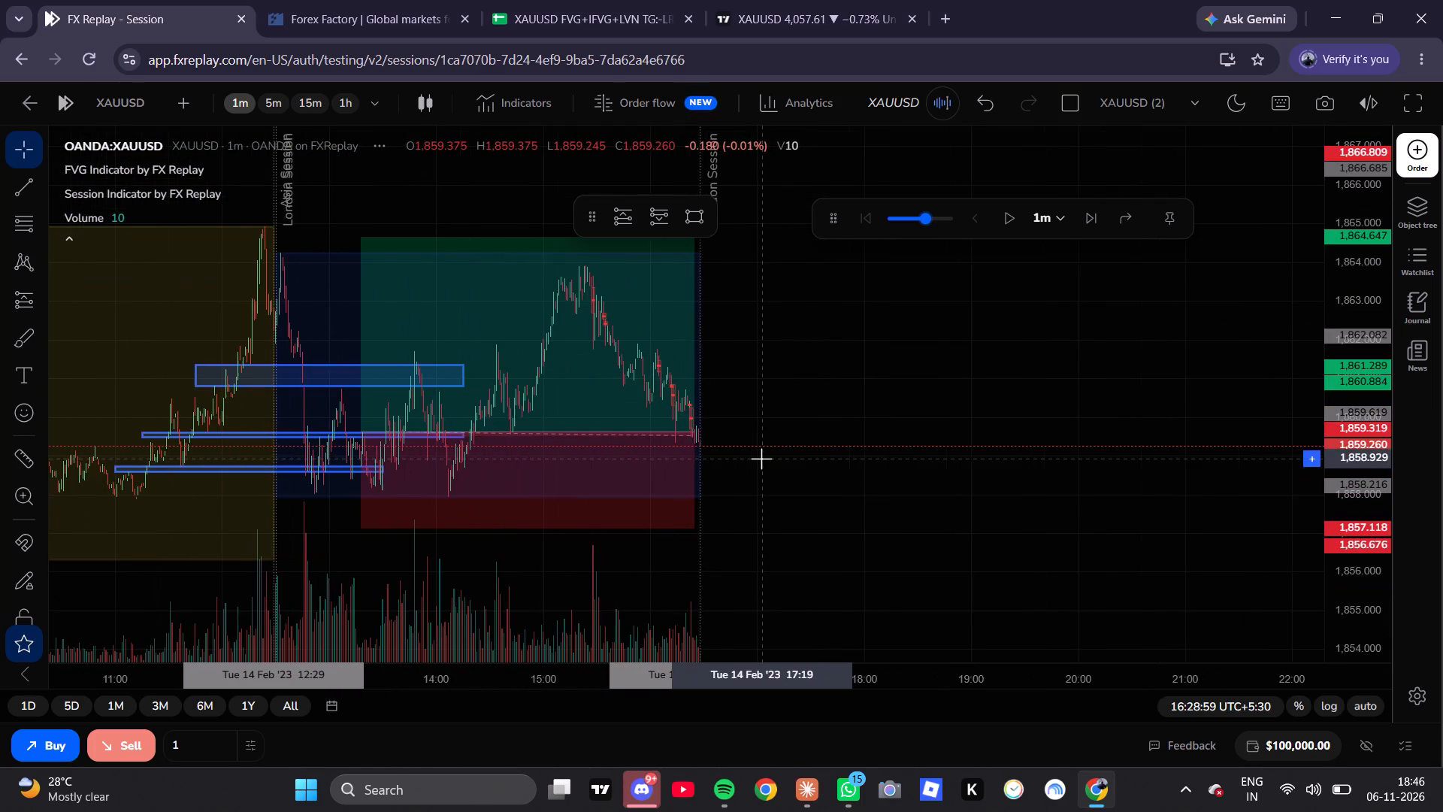
pyautogui.click(1091, 230)
pyautogui.scroll(12, 759, 411)
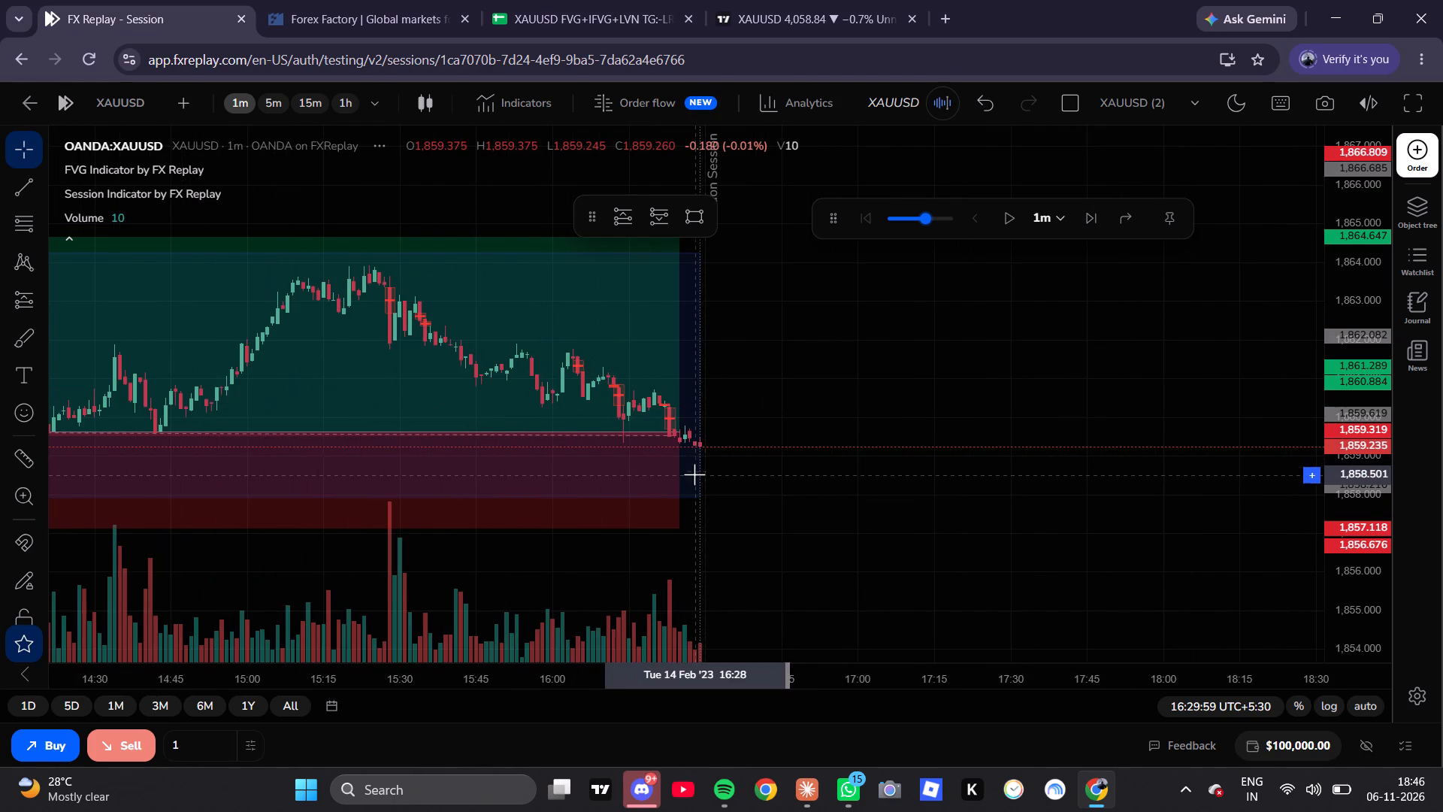
# Switch to the Google Sheets trade log and set the result in row 31, column F, to BREAKEVEN.
pyautogui.click(549, 0)
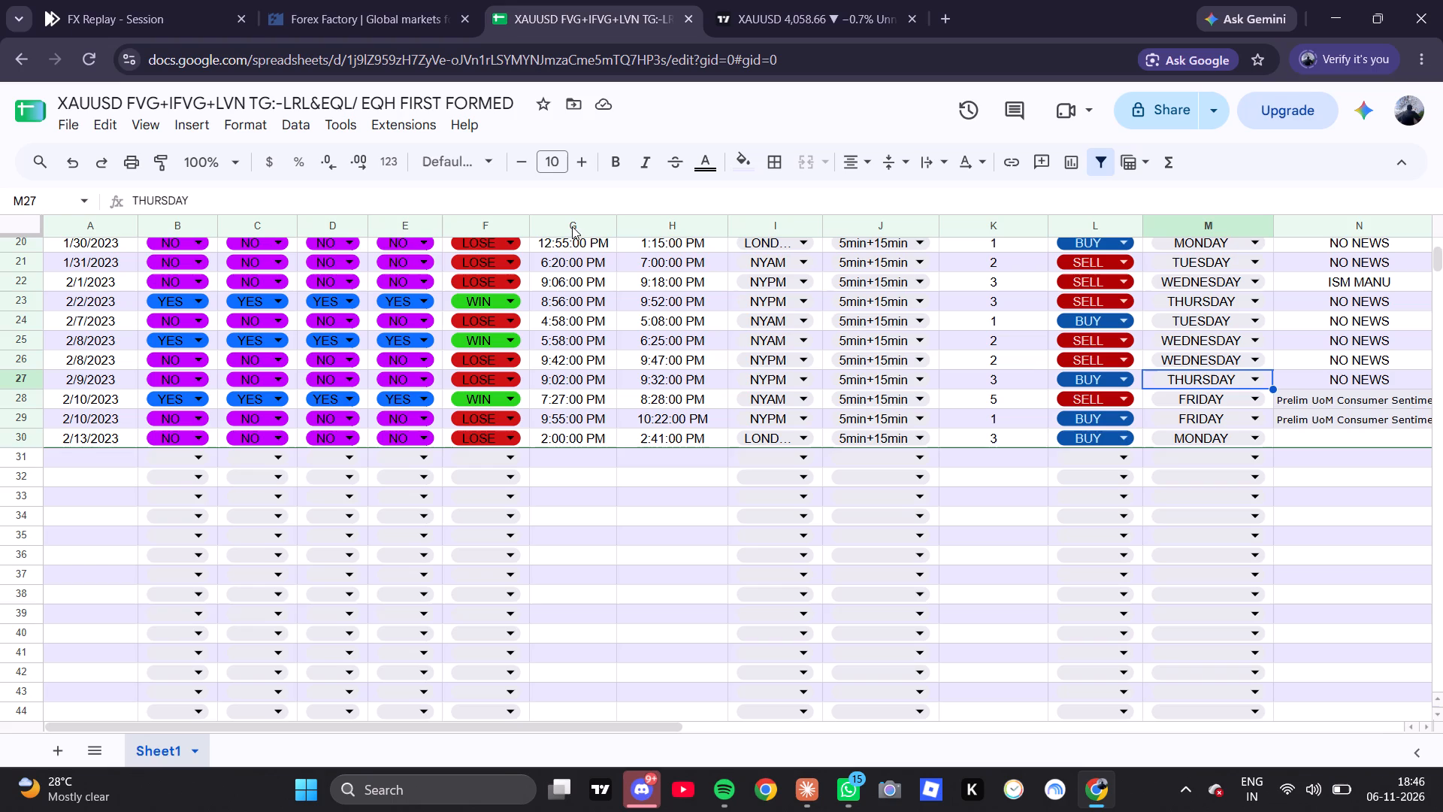
pyautogui.click(469, 457)
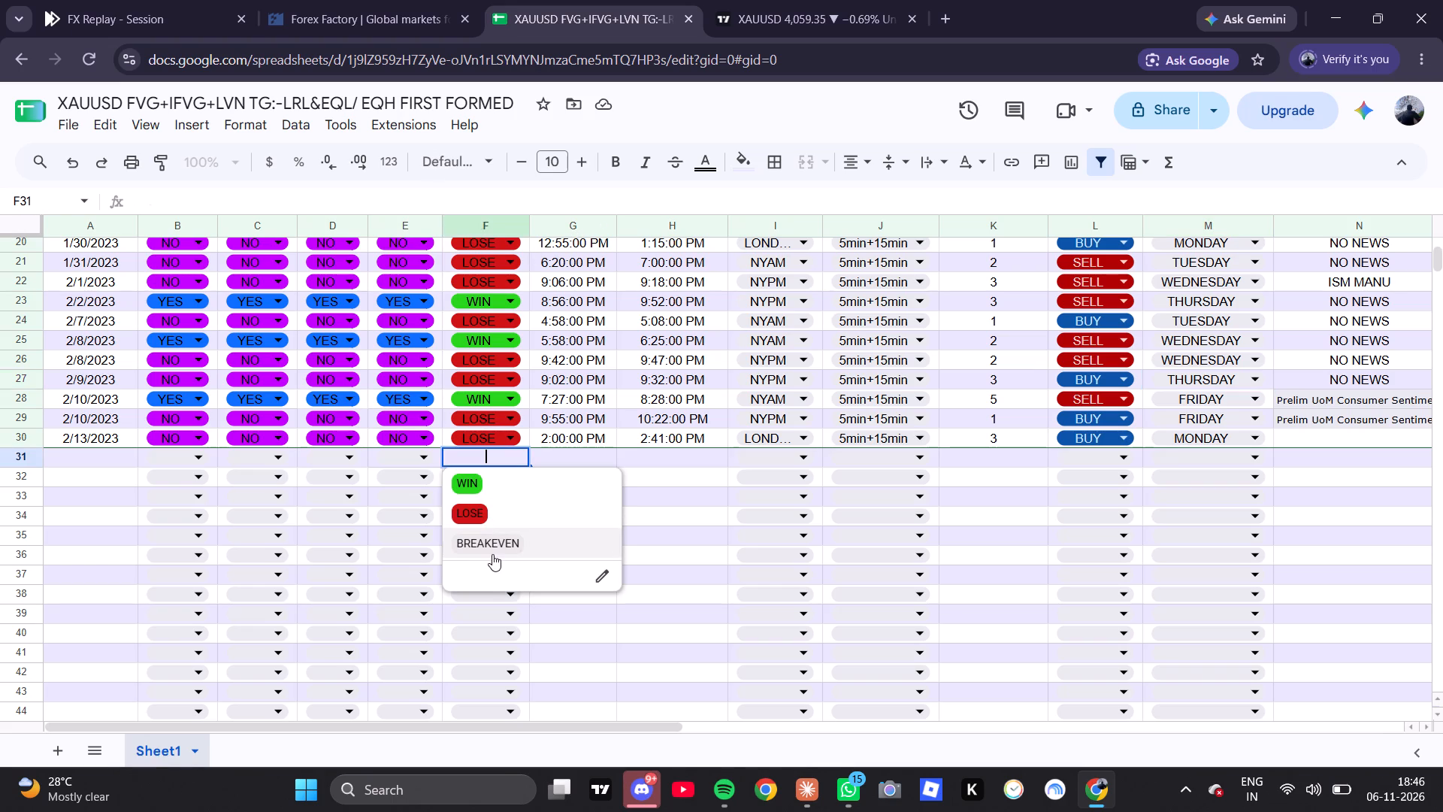
pyautogui.click(495, 554)
# In row 31, set columns E and D to NO and columns C and B to YES.
pyautogui.click(414, 450)
pyautogui.click(418, 507)
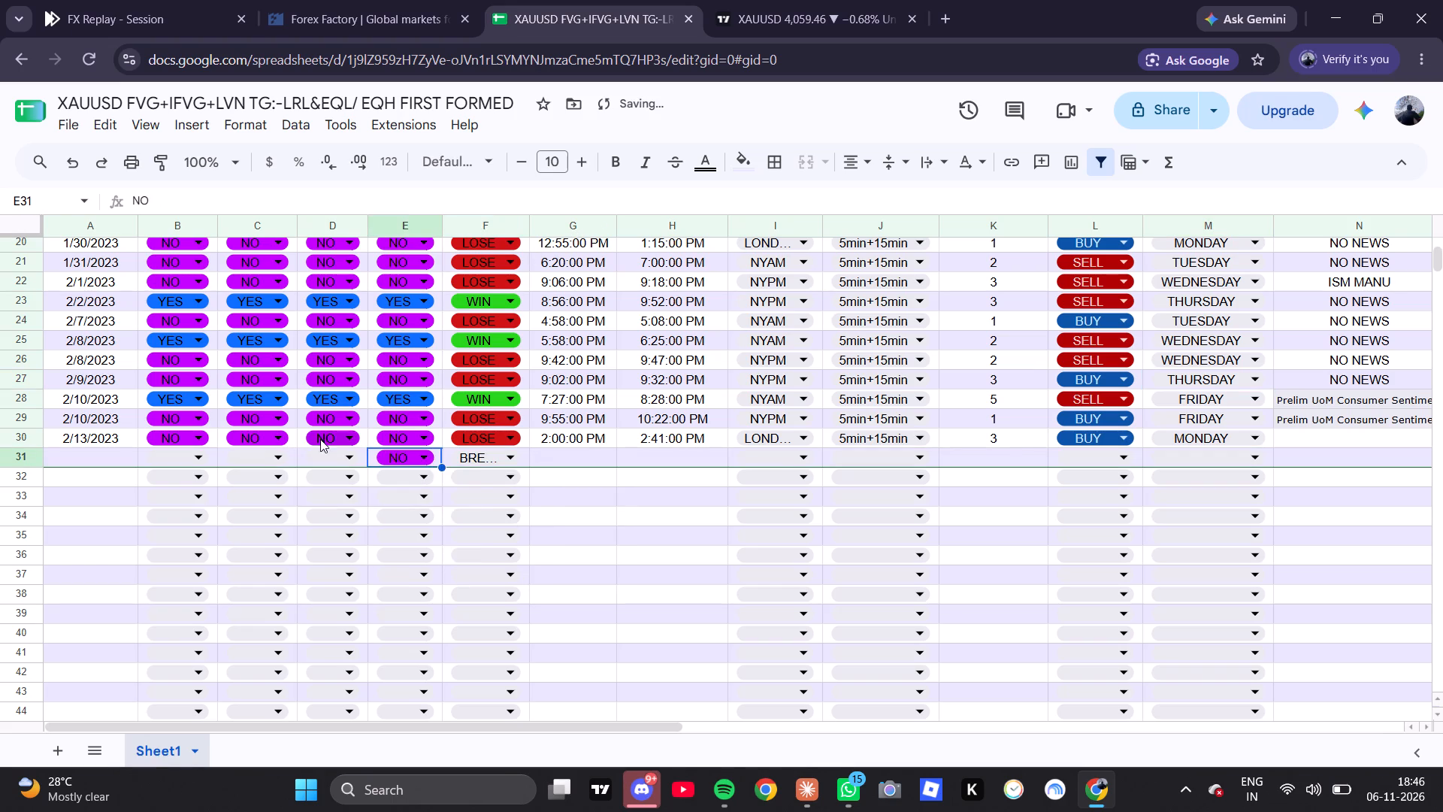
pyautogui.click(329, 453)
pyautogui.click(346, 507)
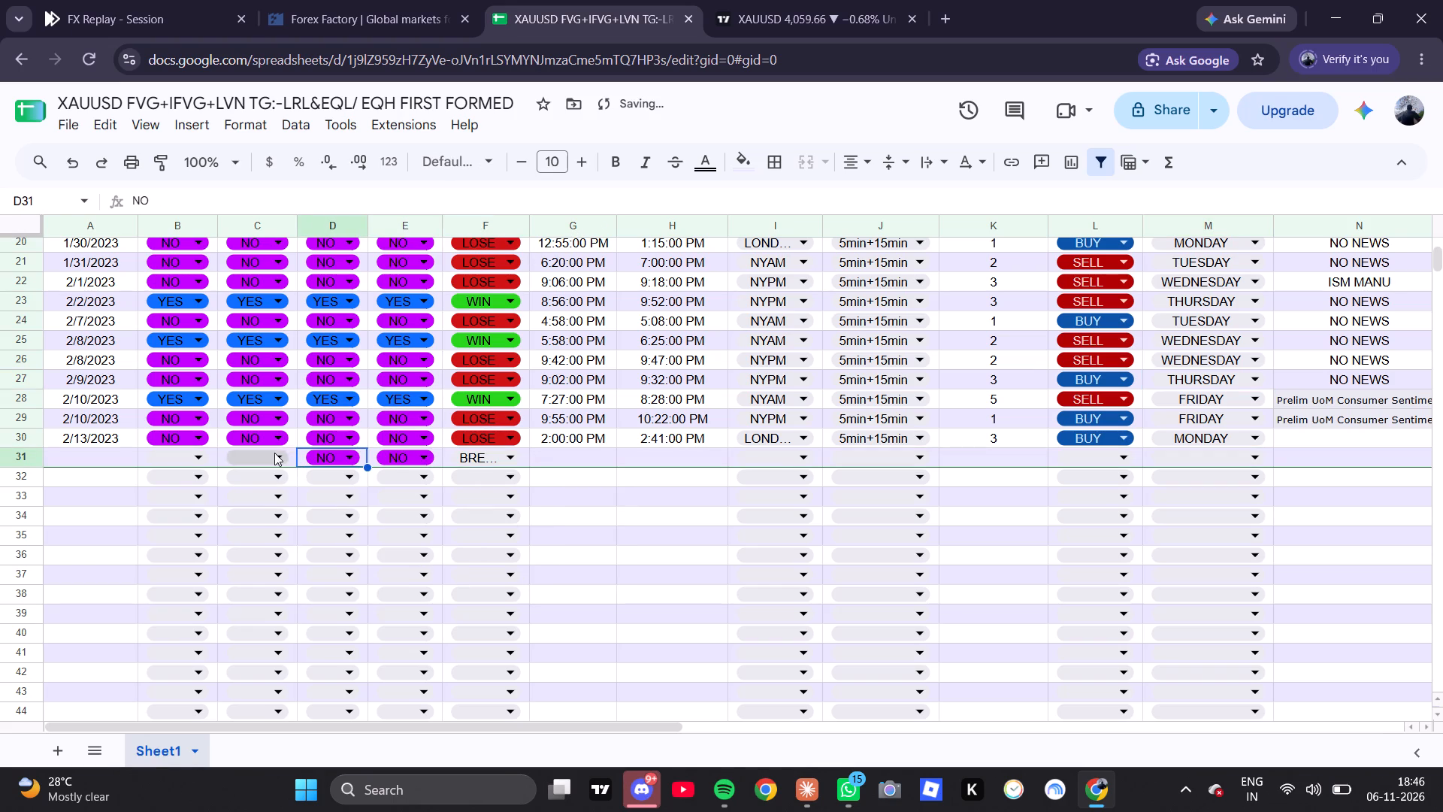
pyautogui.click(273, 453)
pyautogui.click(186, 388)
pyautogui.doubleClick(237, 456)
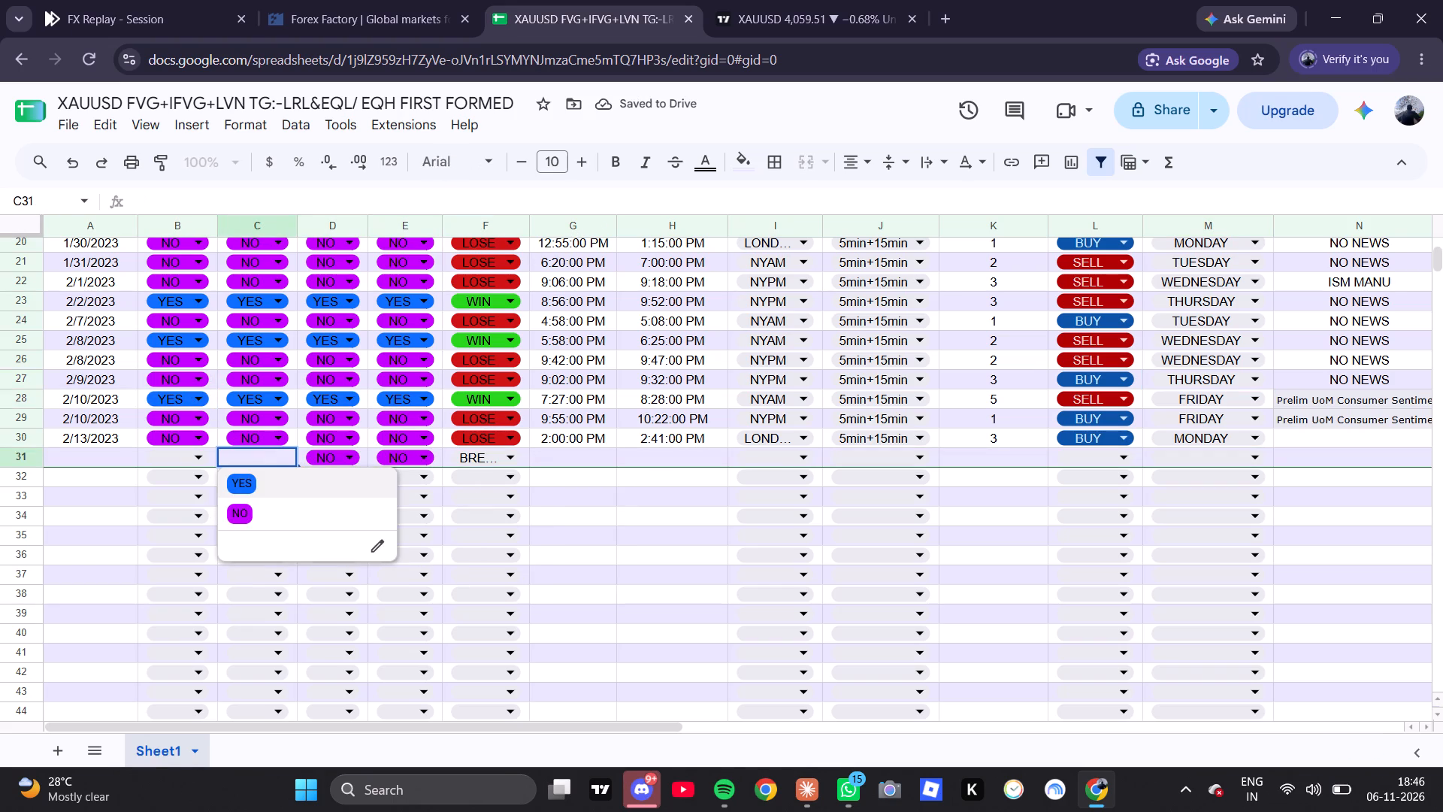
pyautogui.click(250, 481)
pyautogui.click(185, 453)
pyautogui.click(189, 483)
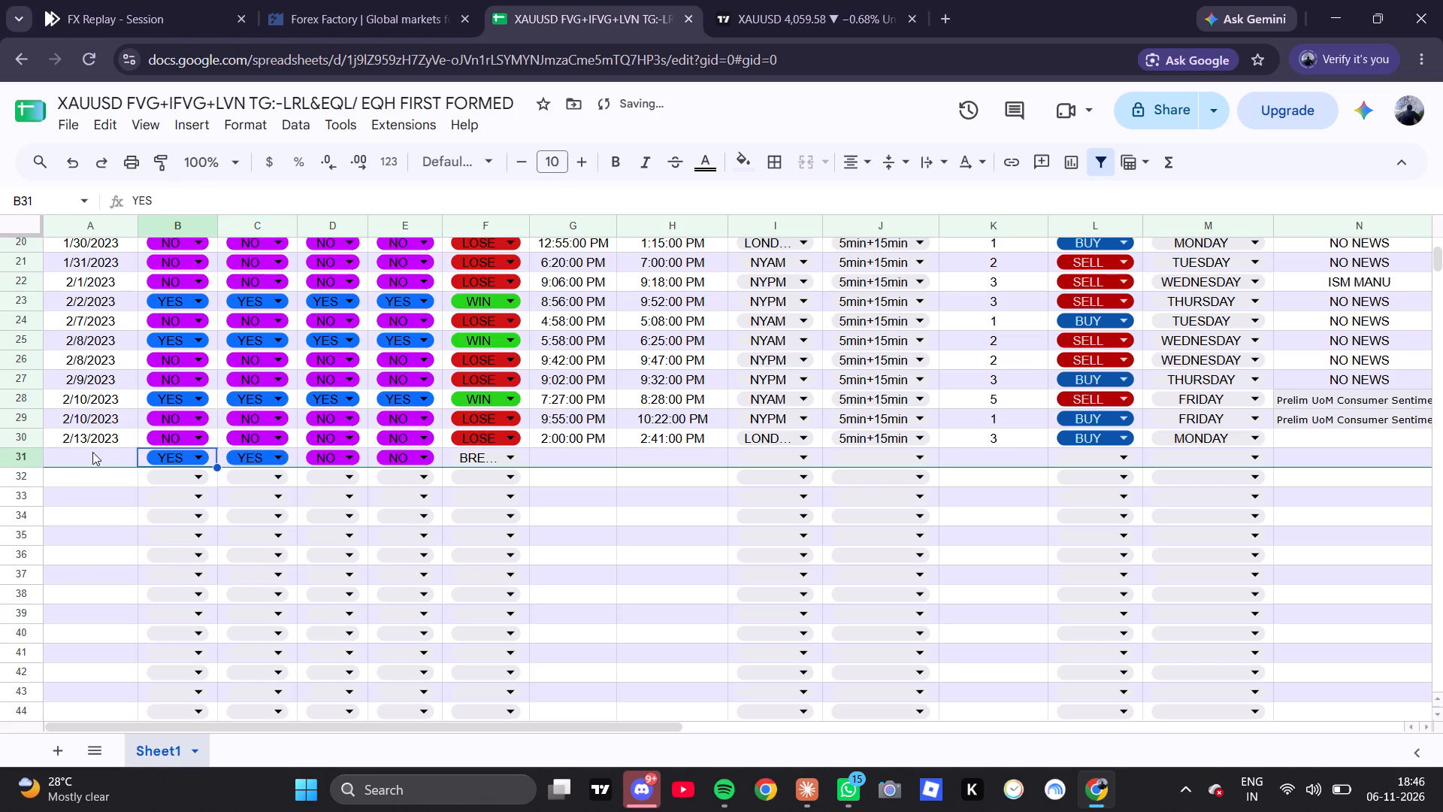
# Enter the date 2/14/2023 in column A of row 31.
pyautogui.click(92, 452)
pyautogui.write('2/14/2023')
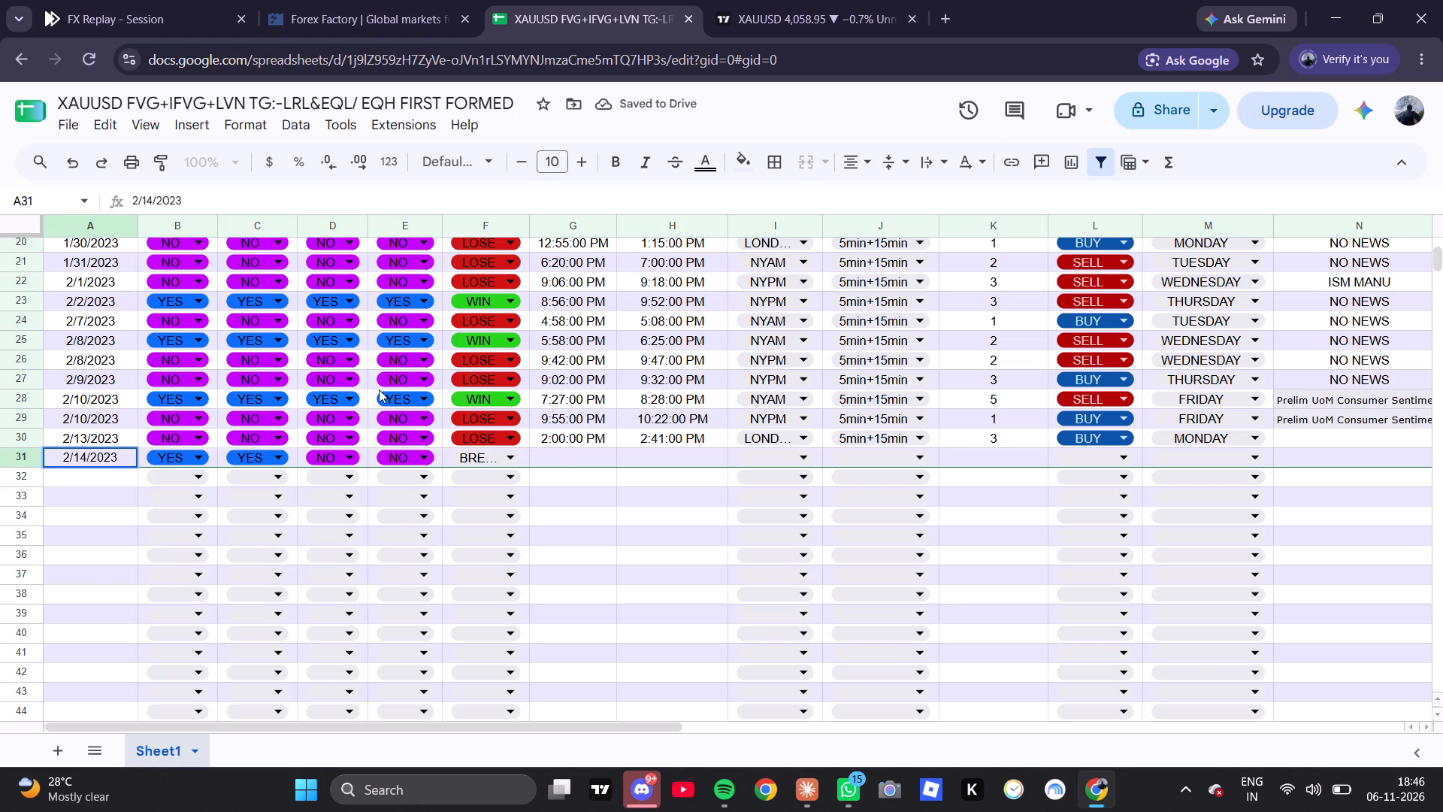
# Switch back to the FX Replay chart and examine the long position's start and the candles around it for its timing.
pyautogui.click(155, 0)
pyautogui.scroll(4, 513, 299)
pyautogui.scroll(-5, 526, 389)
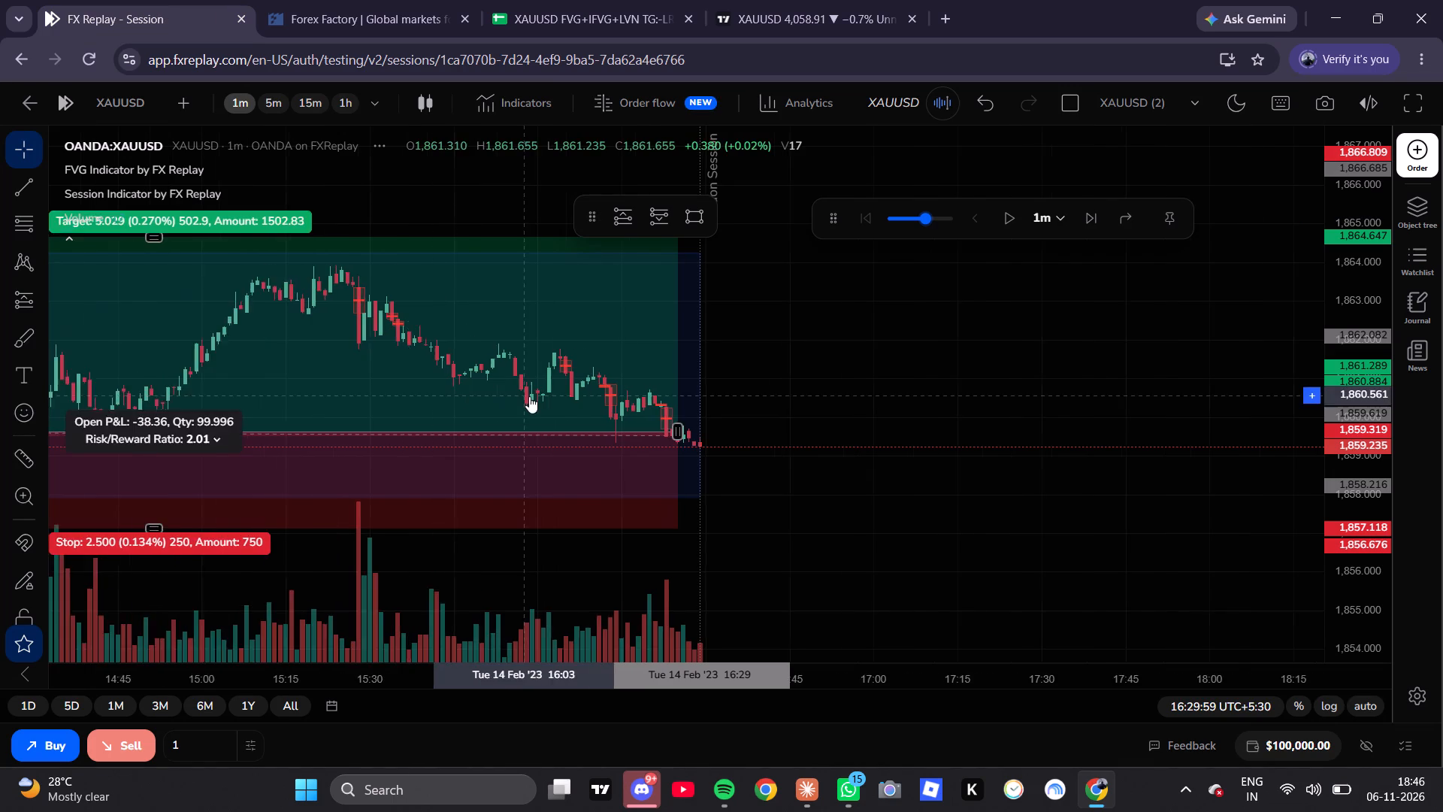
pyautogui.scroll(-15, 529, 396)
pyautogui.scroll(1, 538, 394)
pyautogui.scroll(-3, 538, 394)
pyautogui.scroll(4, 393, 533)
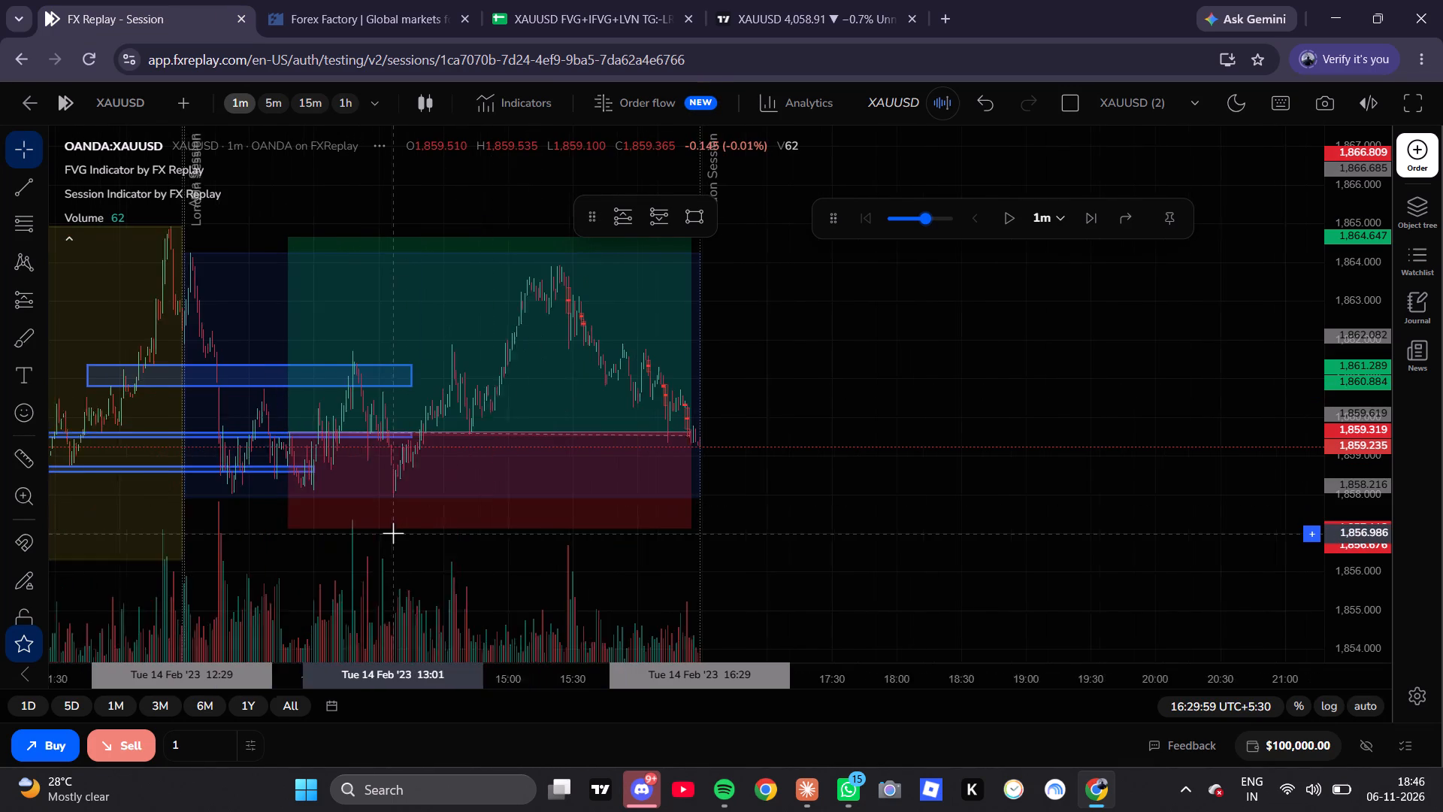
pyautogui.scroll(1, 393, 533)
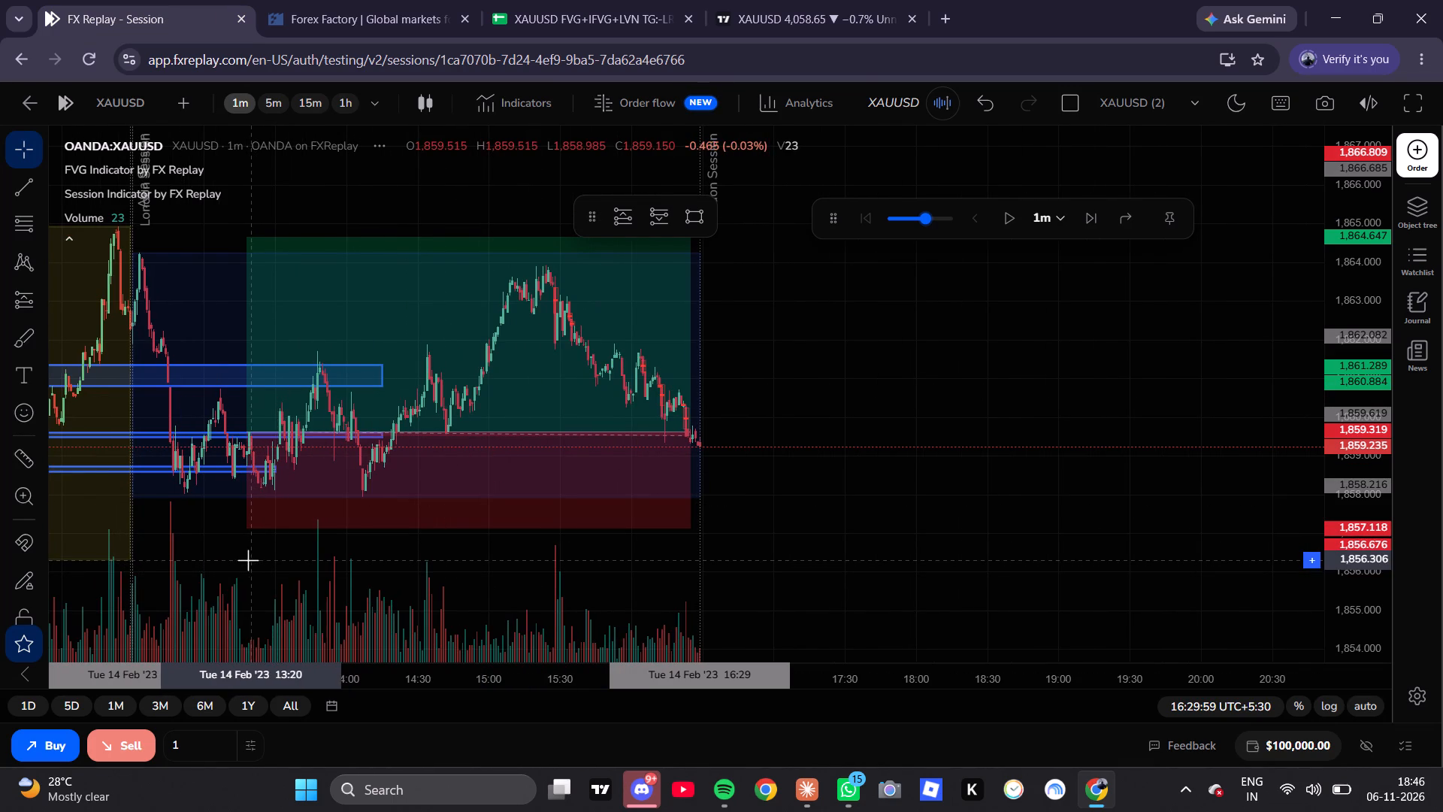
pyautogui.moveTo(233, 565); pyautogui.dragTo(501, 492)
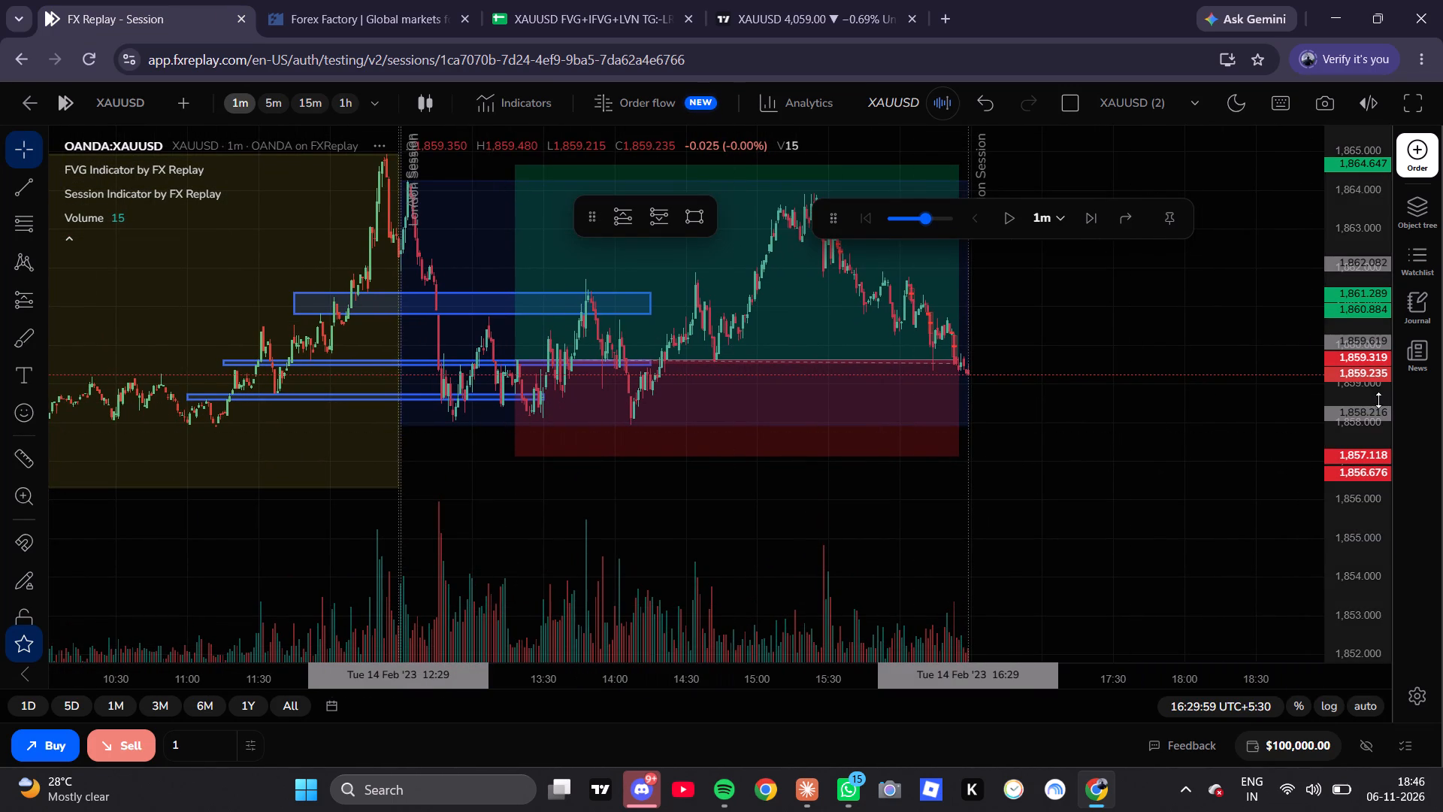
pyautogui.scroll(8, 1369, 399)
pyautogui.scroll(-1, 1360, 399)
pyautogui.scroll(8, 1360, 399)
pyautogui.scroll(-1, 1360, 399)
pyautogui.scroll(3, 1360, 399)
pyautogui.scroll(8, 623, 408)
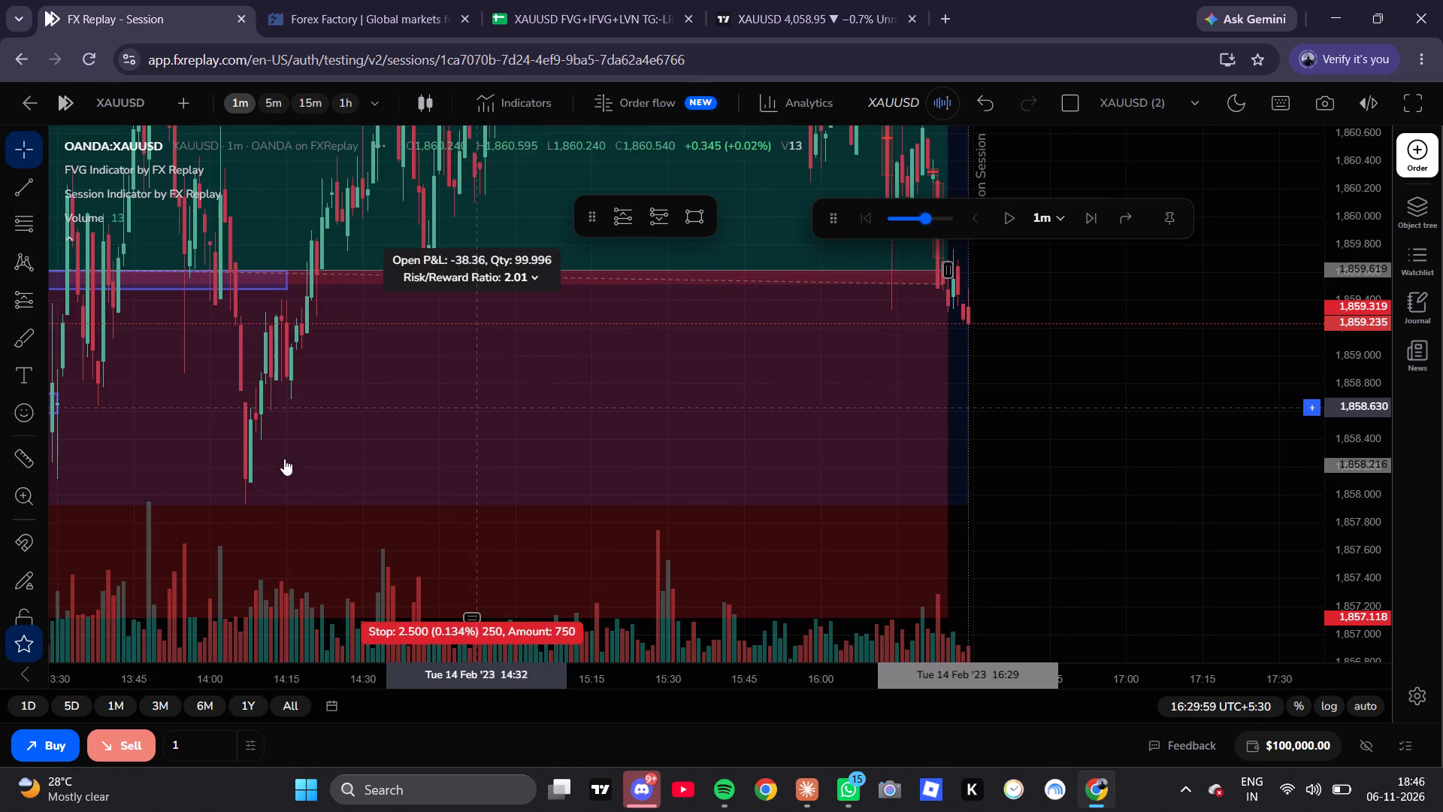
pyautogui.scroll(-7, 615, 417)
pyautogui.moveTo(349, 433); pyautogui.dragTo(746, 453)
pyautogui.scroll(8, 745, 450)
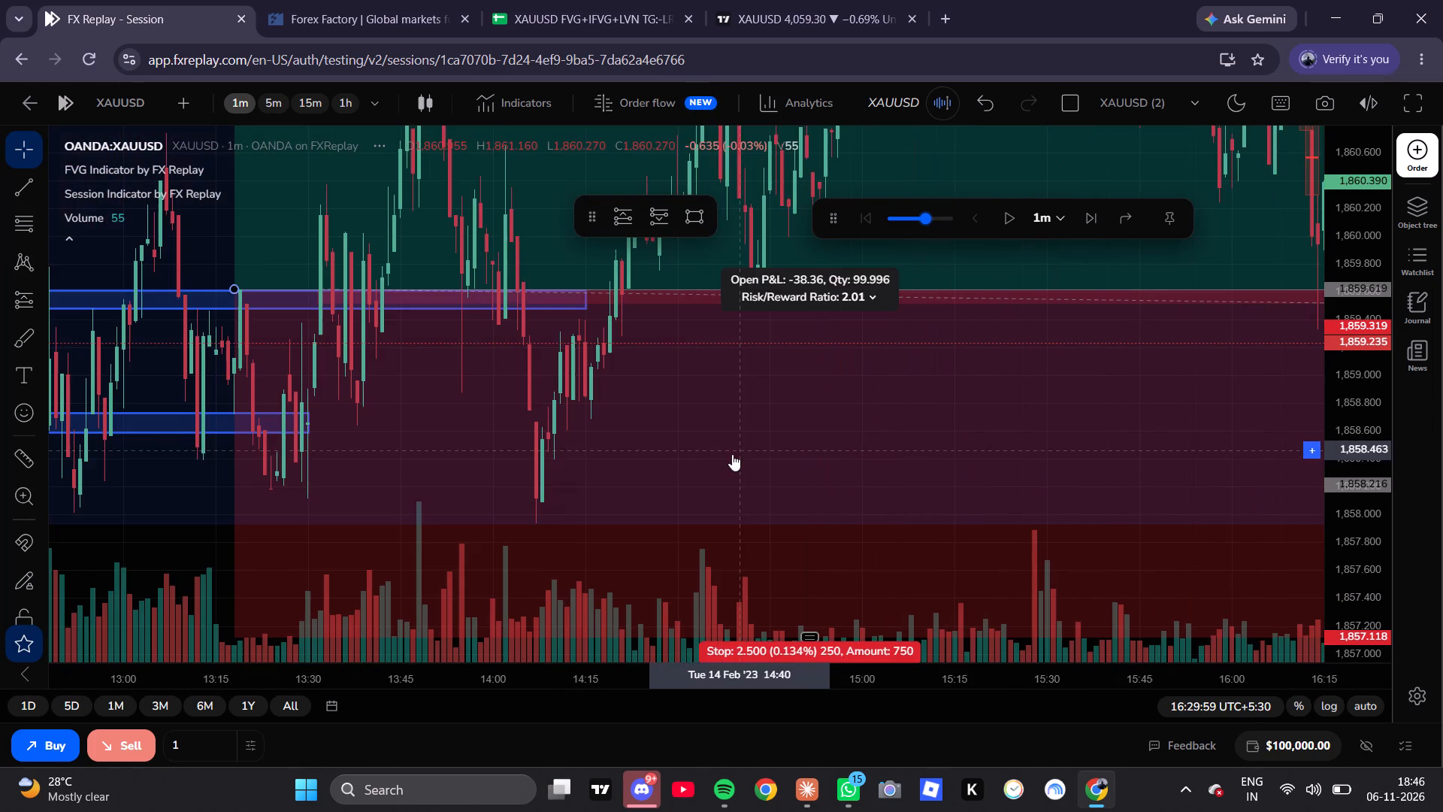
pyautogui.moveTo(171, 461); pyautogui.dragTo(709, 459)
pyautogui.scroll(4, 548, 460)
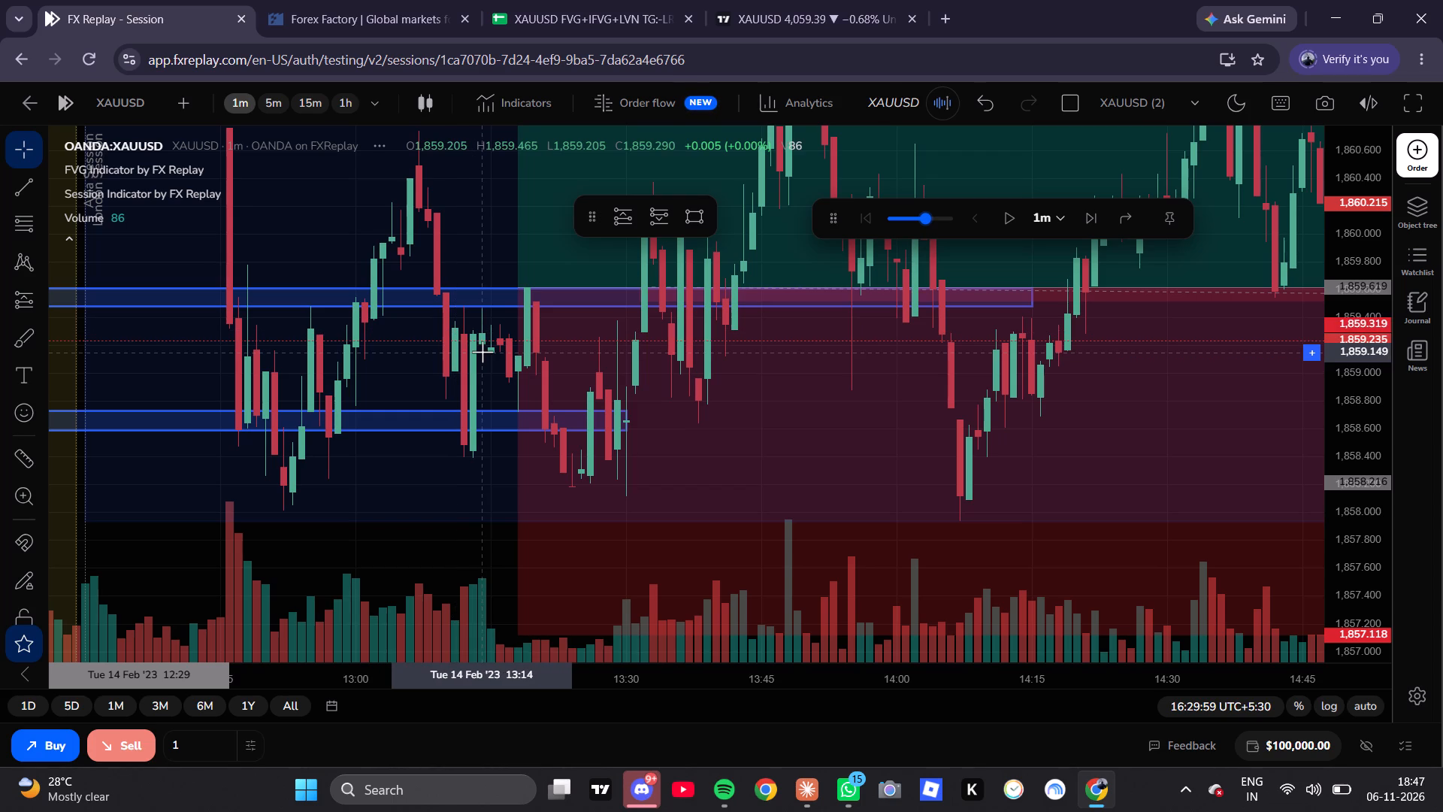
# Switch to the trade log and fill row 31 with IFVG candle 8, setup type 5min+15min and session LONDON.
pyautogui.click(459, 0)
pyautogui.click(569, 0)
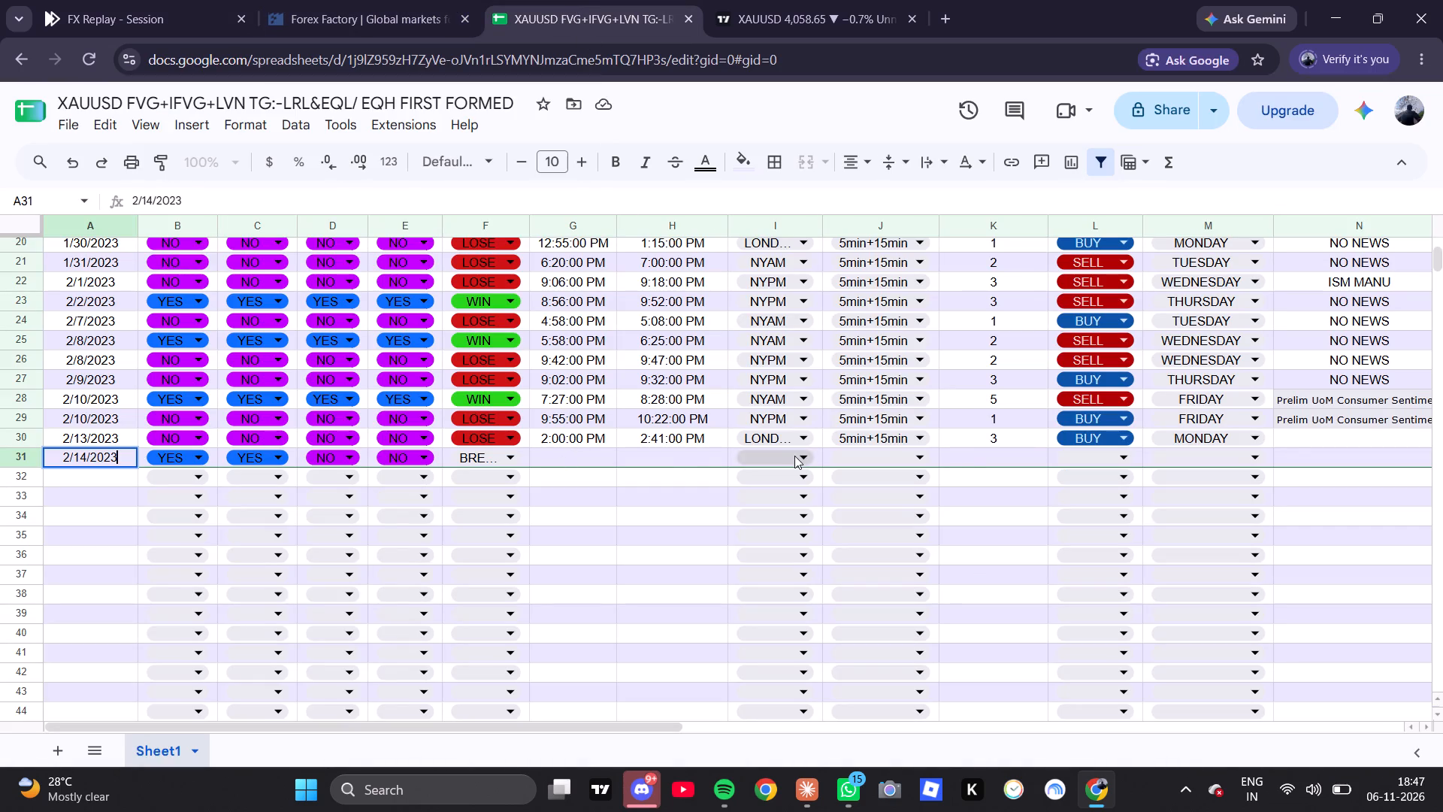
pyautogui.click(973, 457)
pyautogui.press('8')
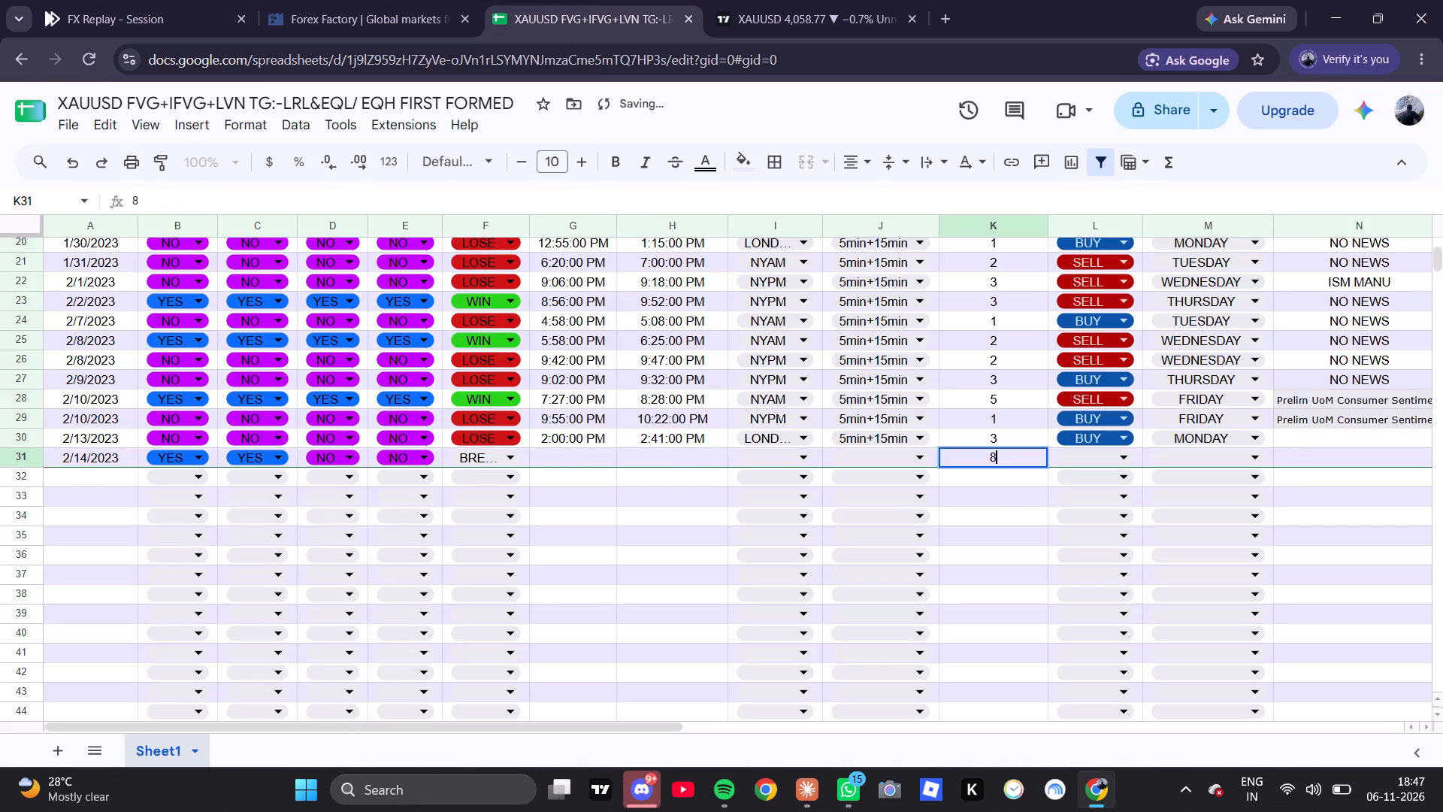
pyautogui.click(895, 450)
pyautogui.click(879, 468)
pyautogui.click(793, 459)
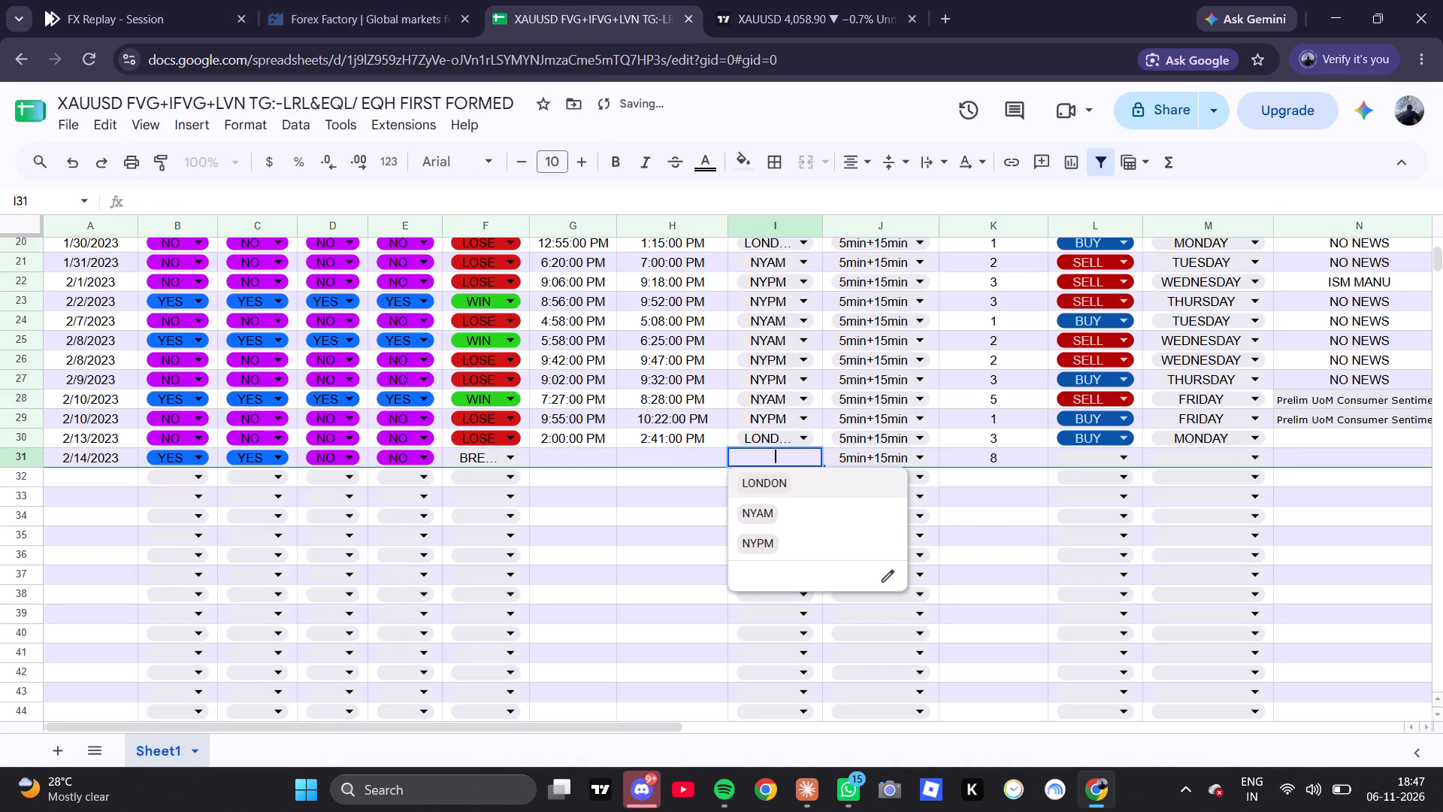
pyautogui.click(774, 472)
# Check the long position's entry candle on the FX Replay chart and enter the entry time 13:20 in row 31 of the trade log.
pyautogui.click(699, 459)
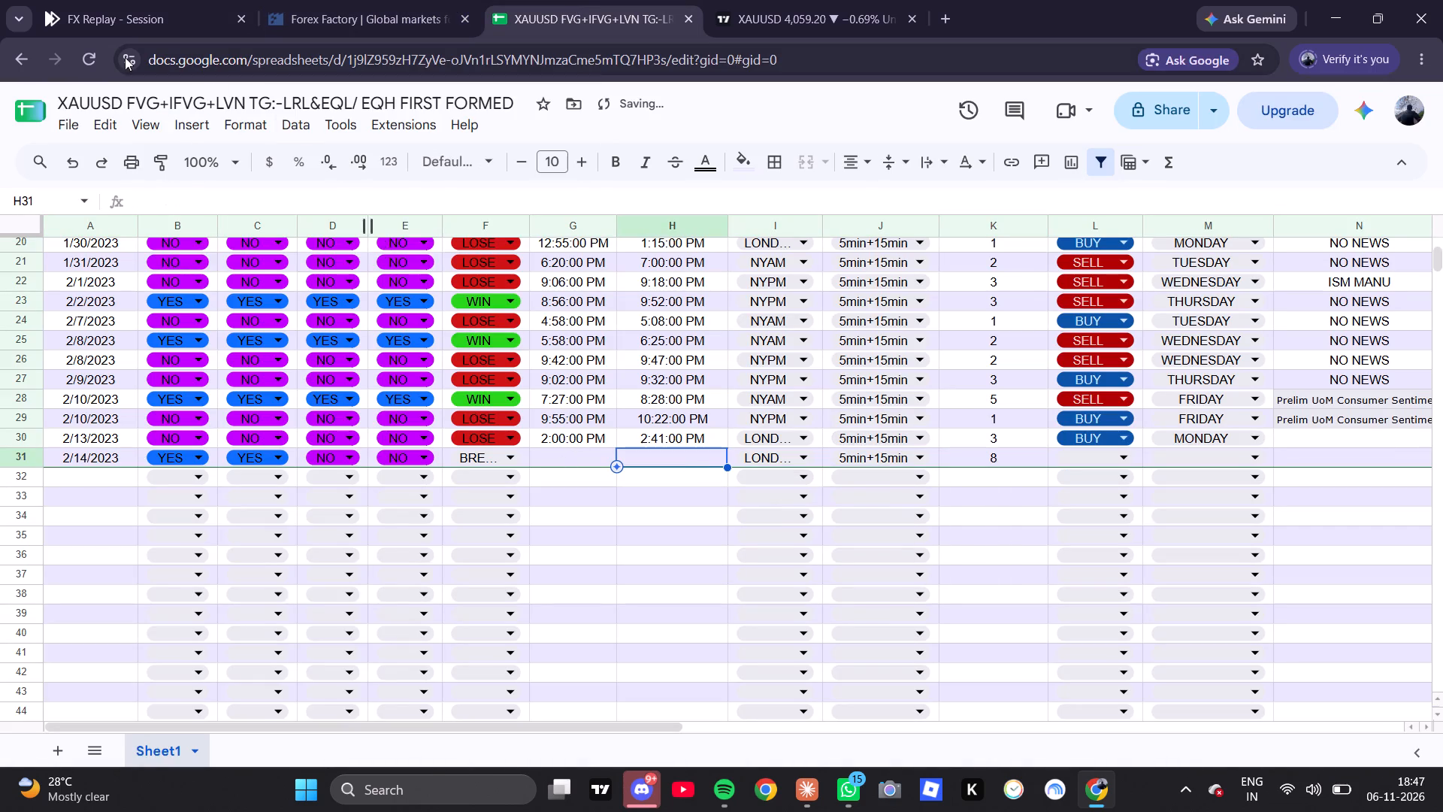
pyautogui.click(68, 0)
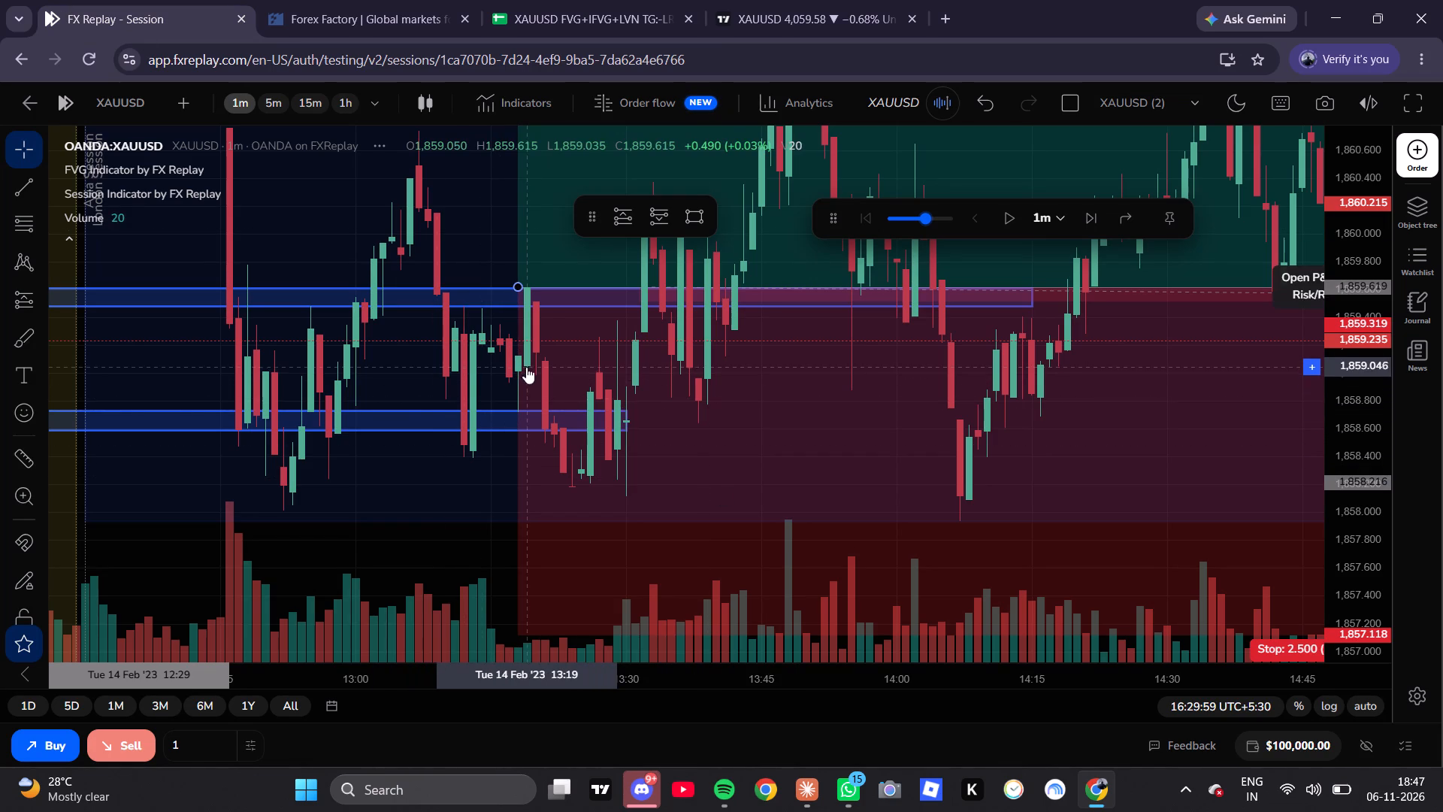
pyautogui.click(544, 0)
pyautogui.click(566, 470)
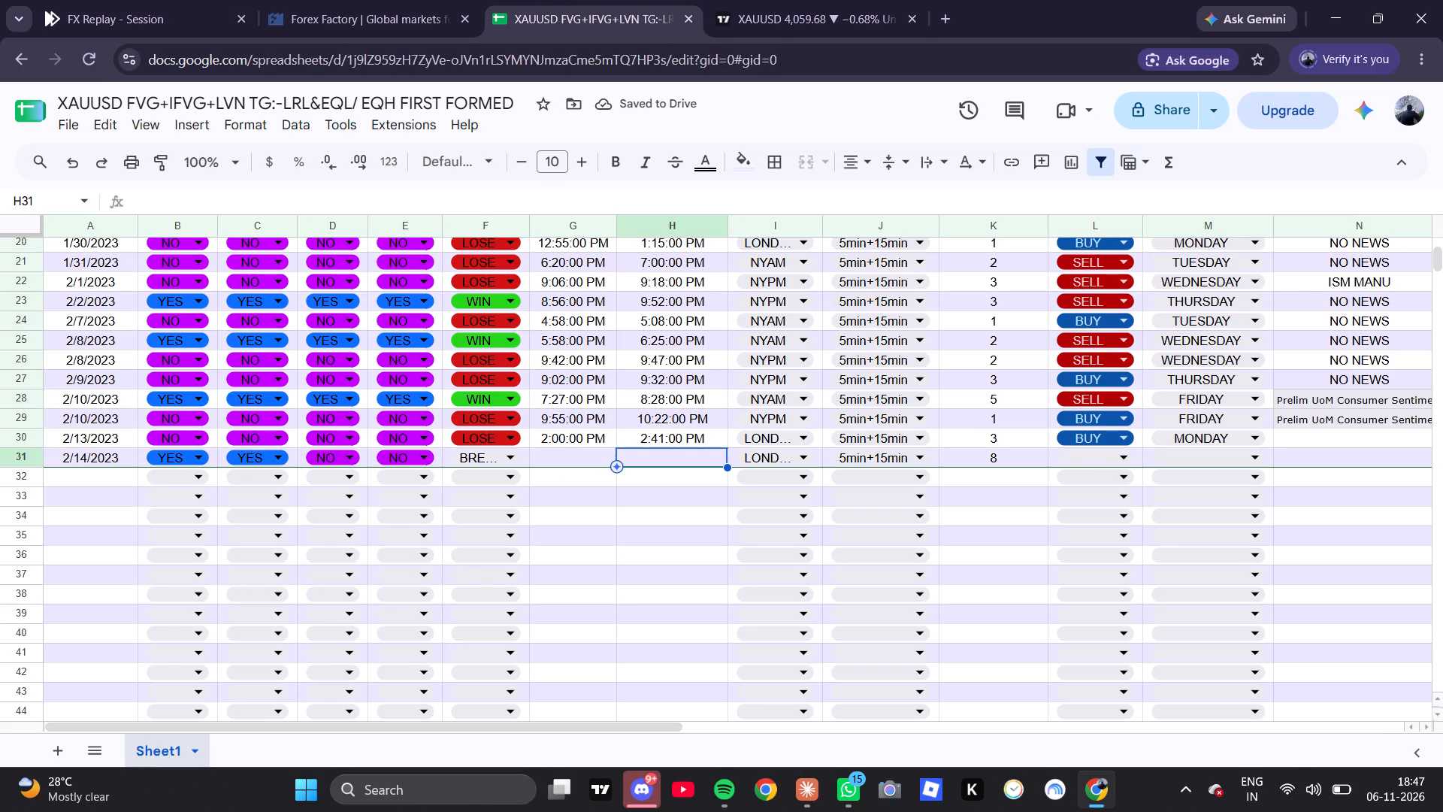
pyautogui.click(567, 463)
pyautogui.write('13')
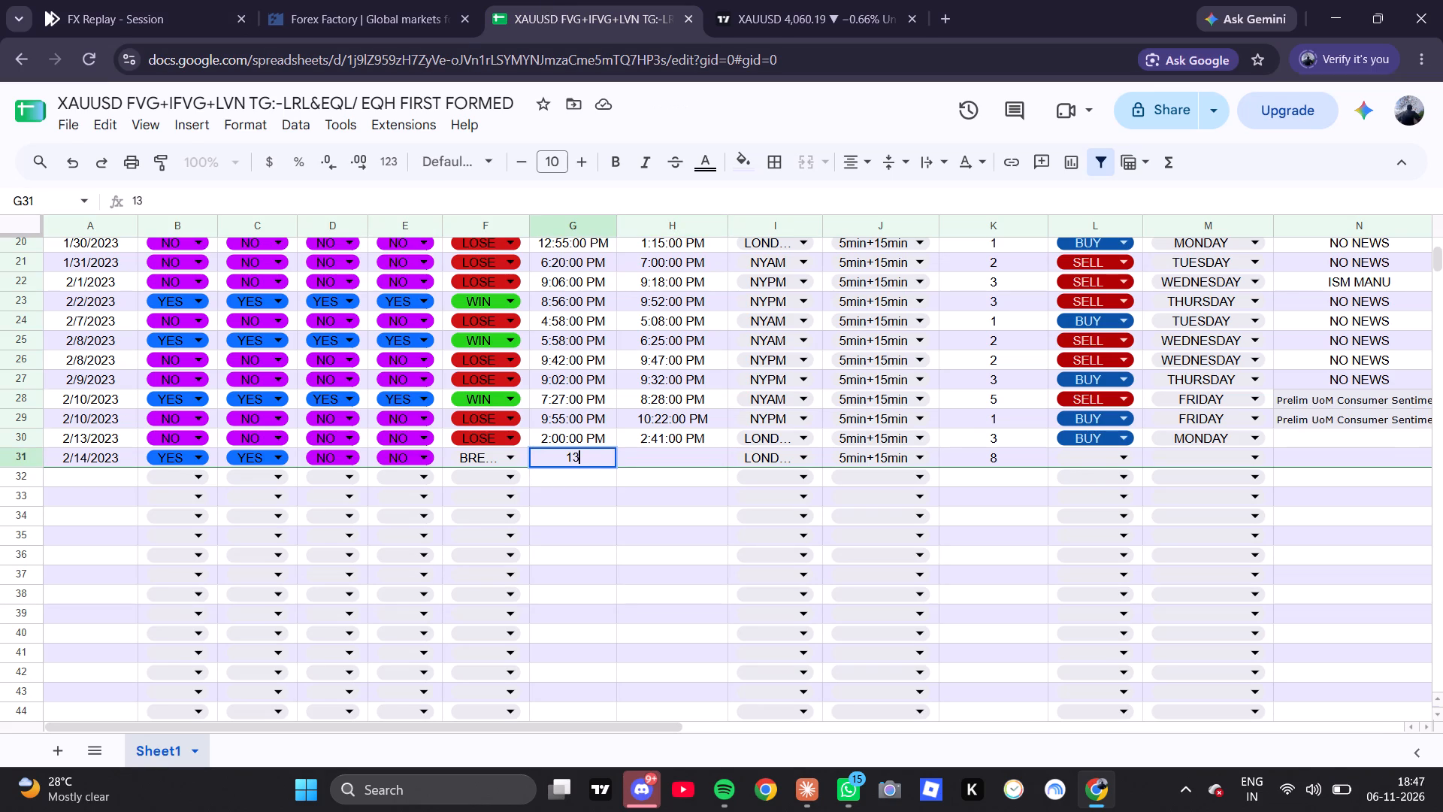
pyautogui.write(':20')
# Check the long position's end on the FX Replay chart and enter the exit time 16:30 in row 31 of the trade log.
pyautogui.click(198, 0)
pyautogui.scroll(-5, 664, 344)
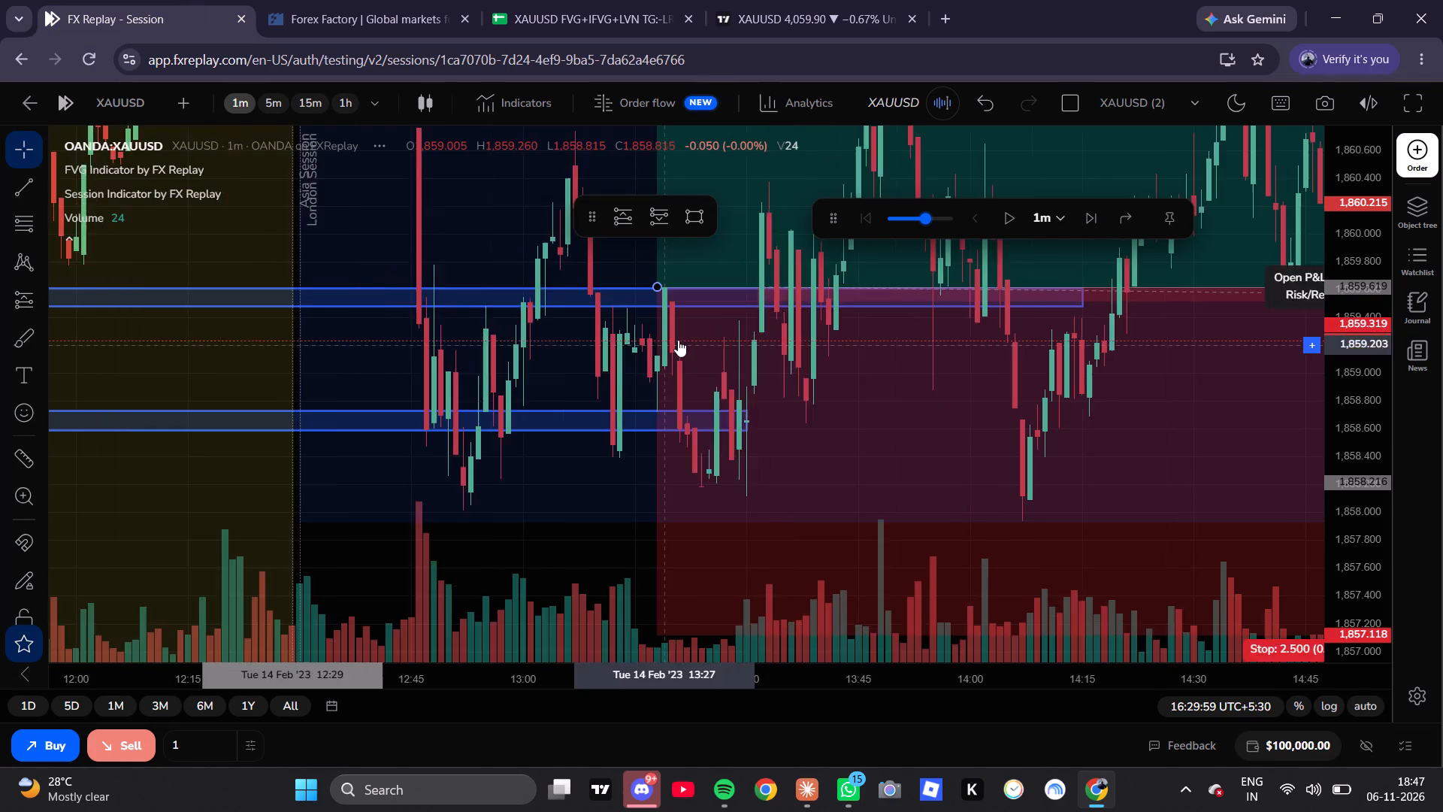
pyautogui.scroll(-10, 678, 340)
pyautogui.moveTo(943, 375); pyautogui.dragTo(247, 351)
pyautogui.scroll(-4, 308, 341)
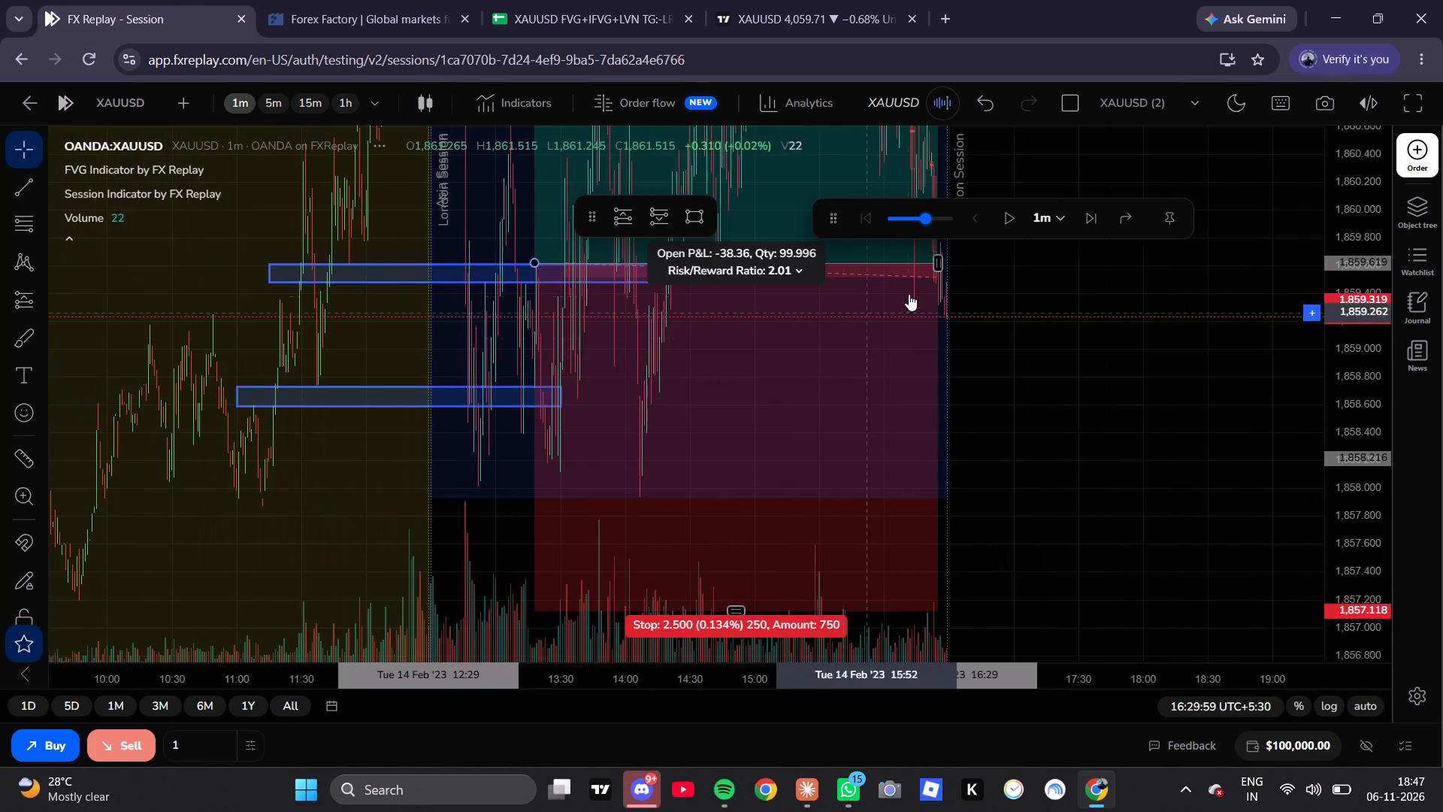
pyautogui.click(570, 7)
pyautogui.click(654, 455)
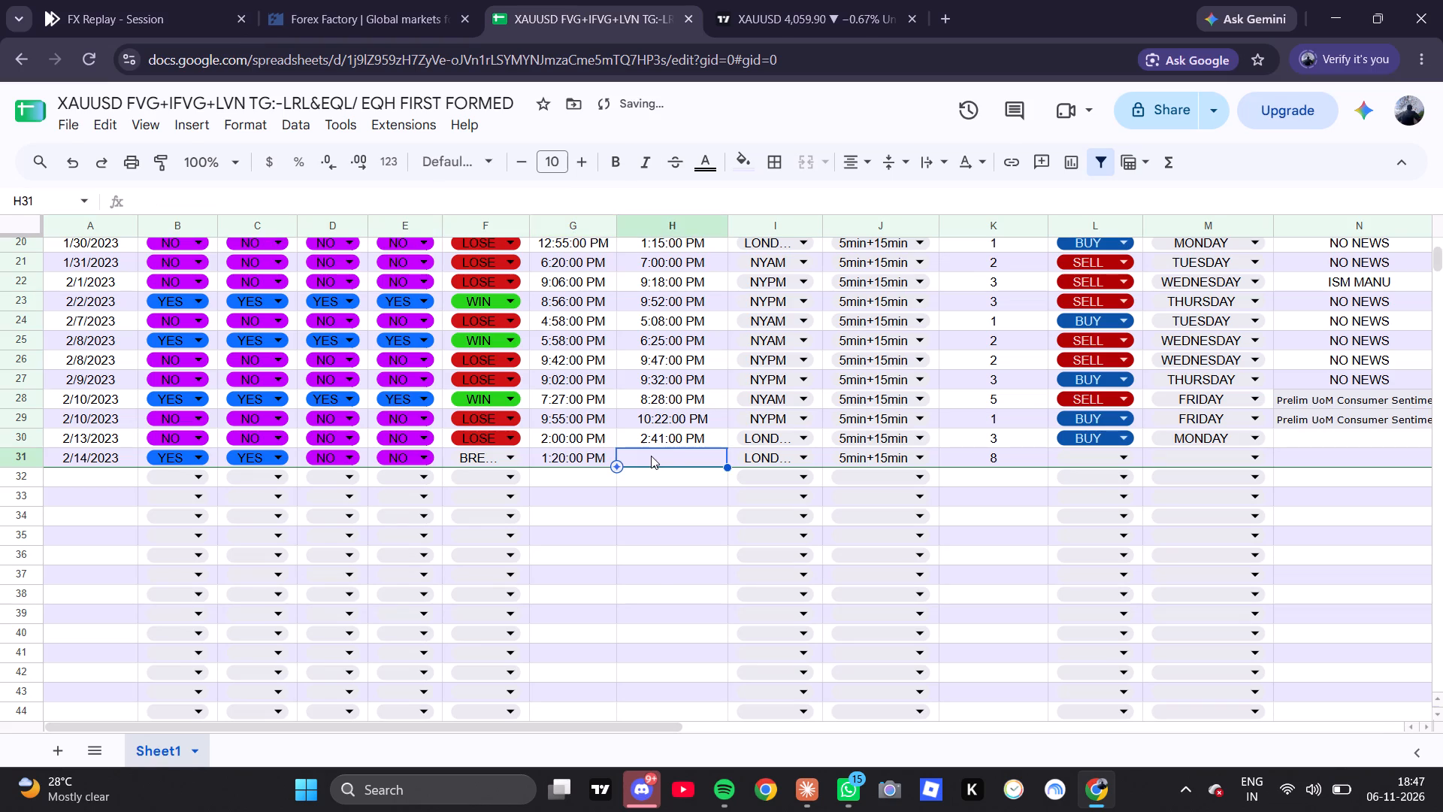
pyautogui.write('16:p30')
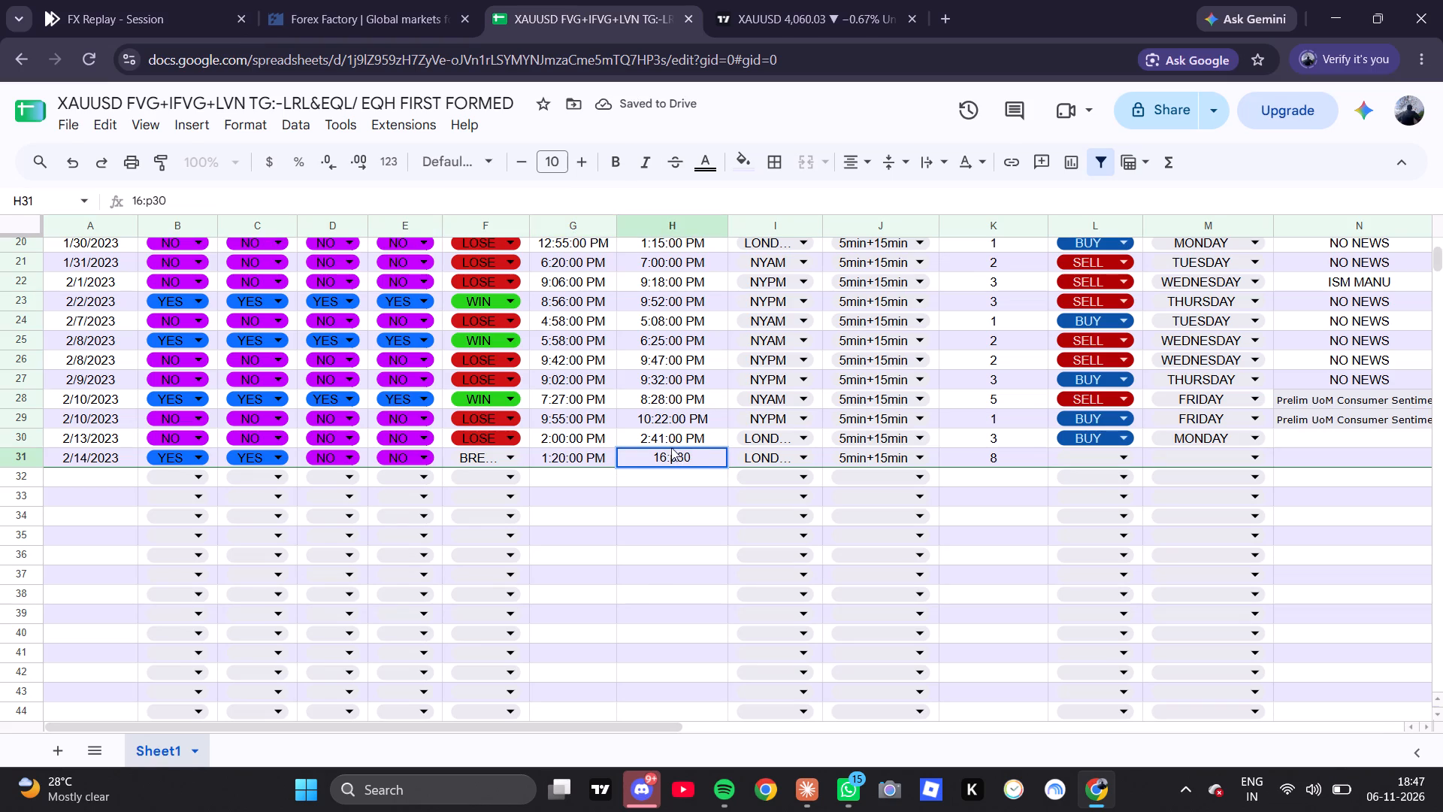
pyautogui.click(676, 456)
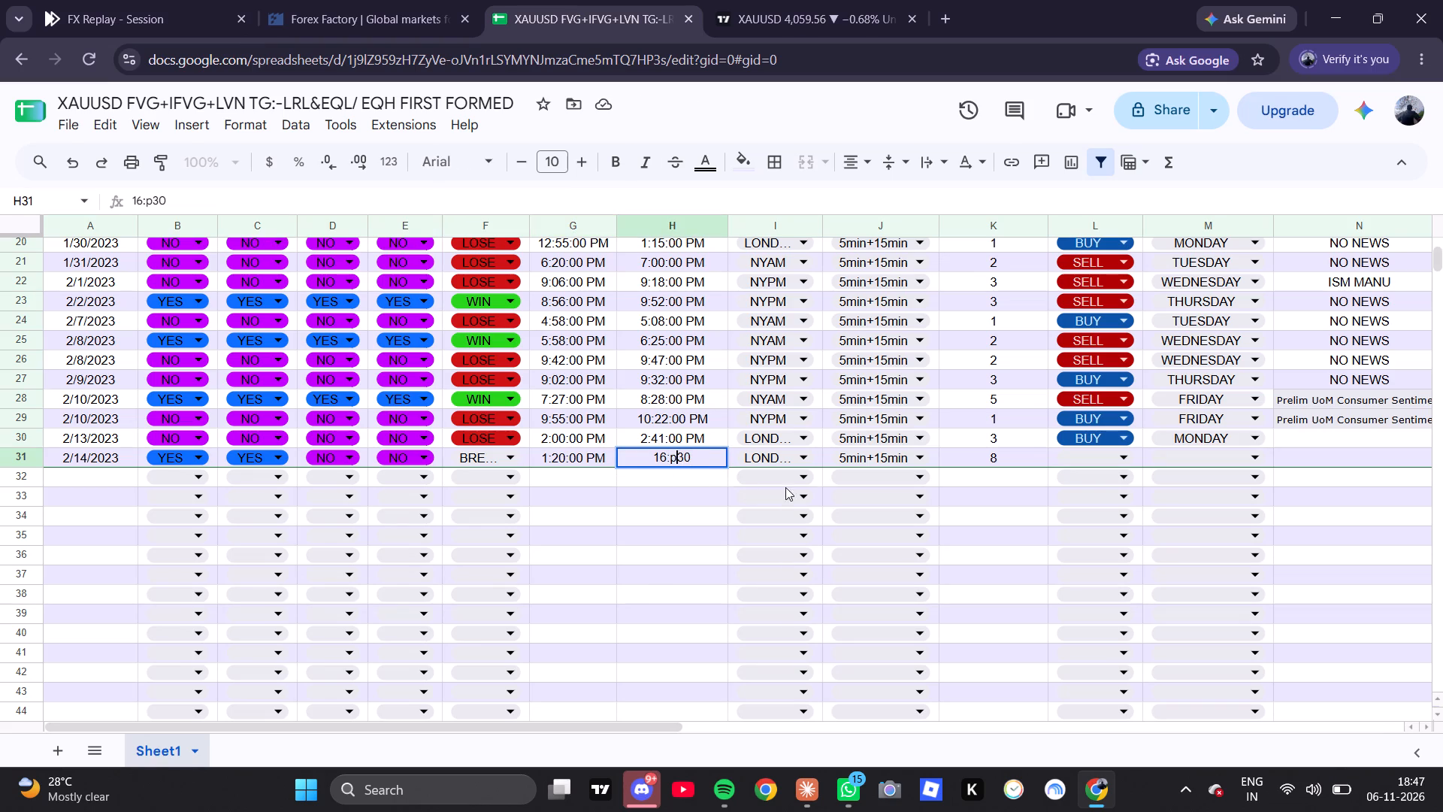
pyautogui.press('BackSpace')
pyautogui.click(1009, 544)
# In row 31, set the day to TUESDAY and the trade direction to BUY.
pyautogui.scroll(6, 1003, 538)
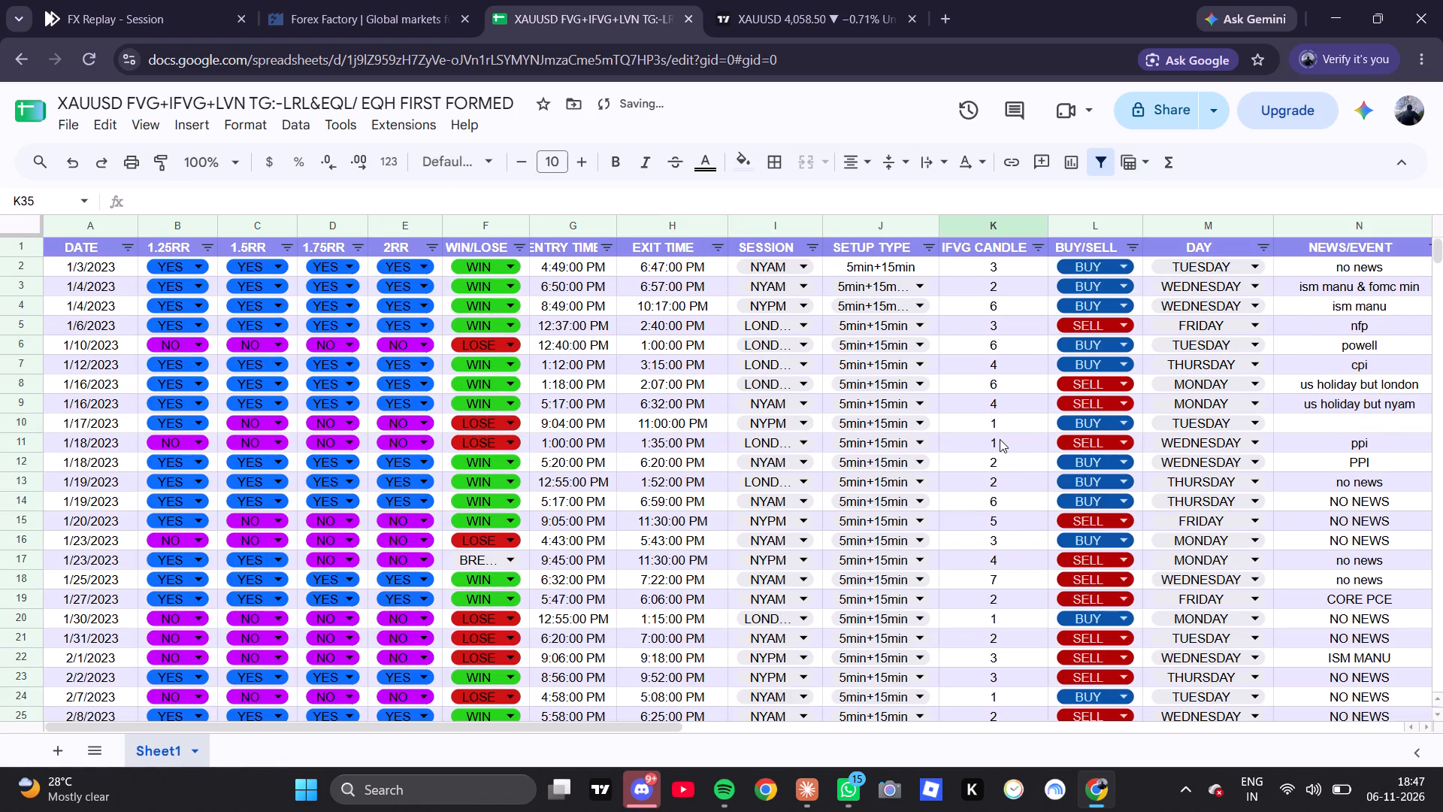
pyautogui.scroll(-2, 1000, 439)
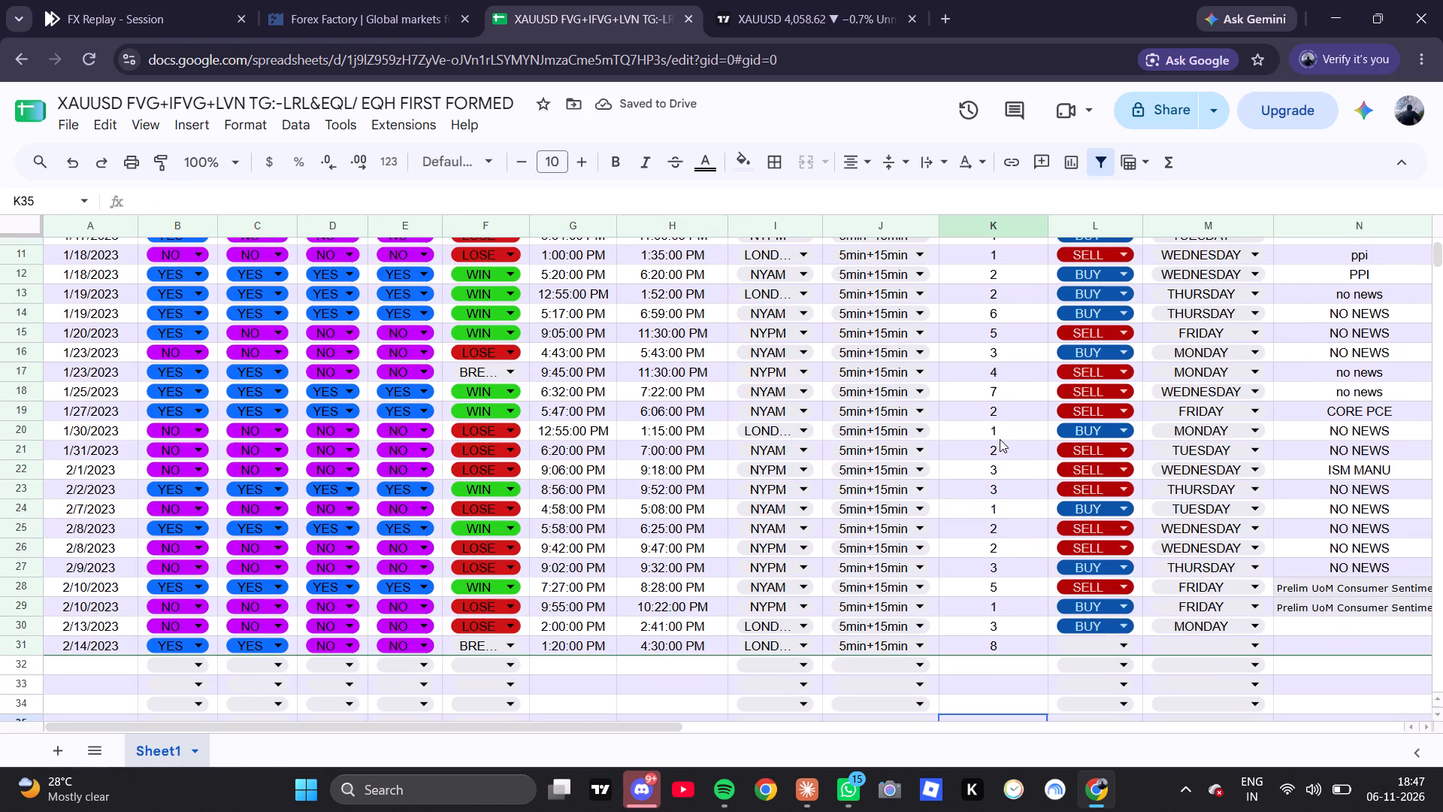
pyautogui.scroll(-3, 960, 513)
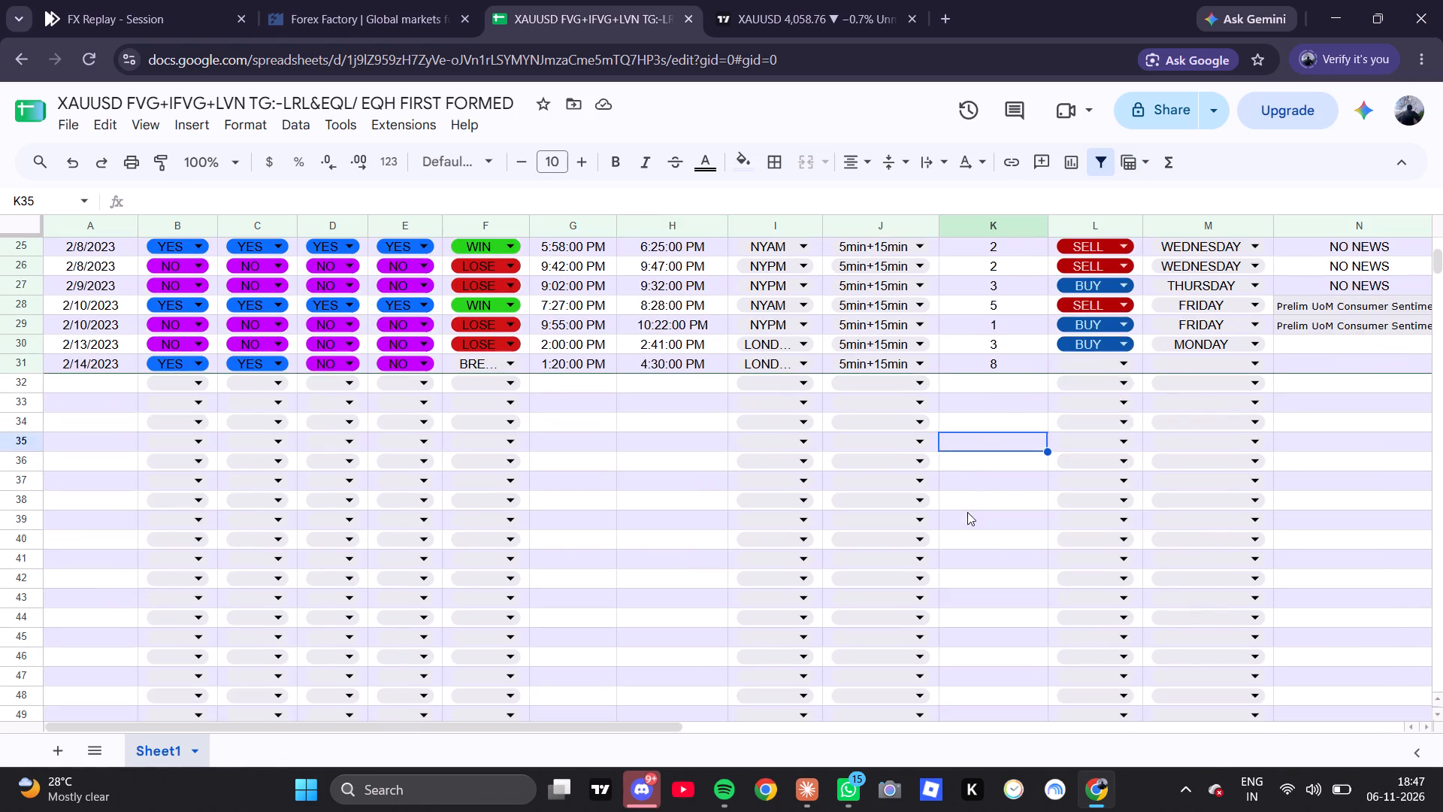
pyautogui.scroll(2, 1124, 397)
pyautogui.click(1197, 546)
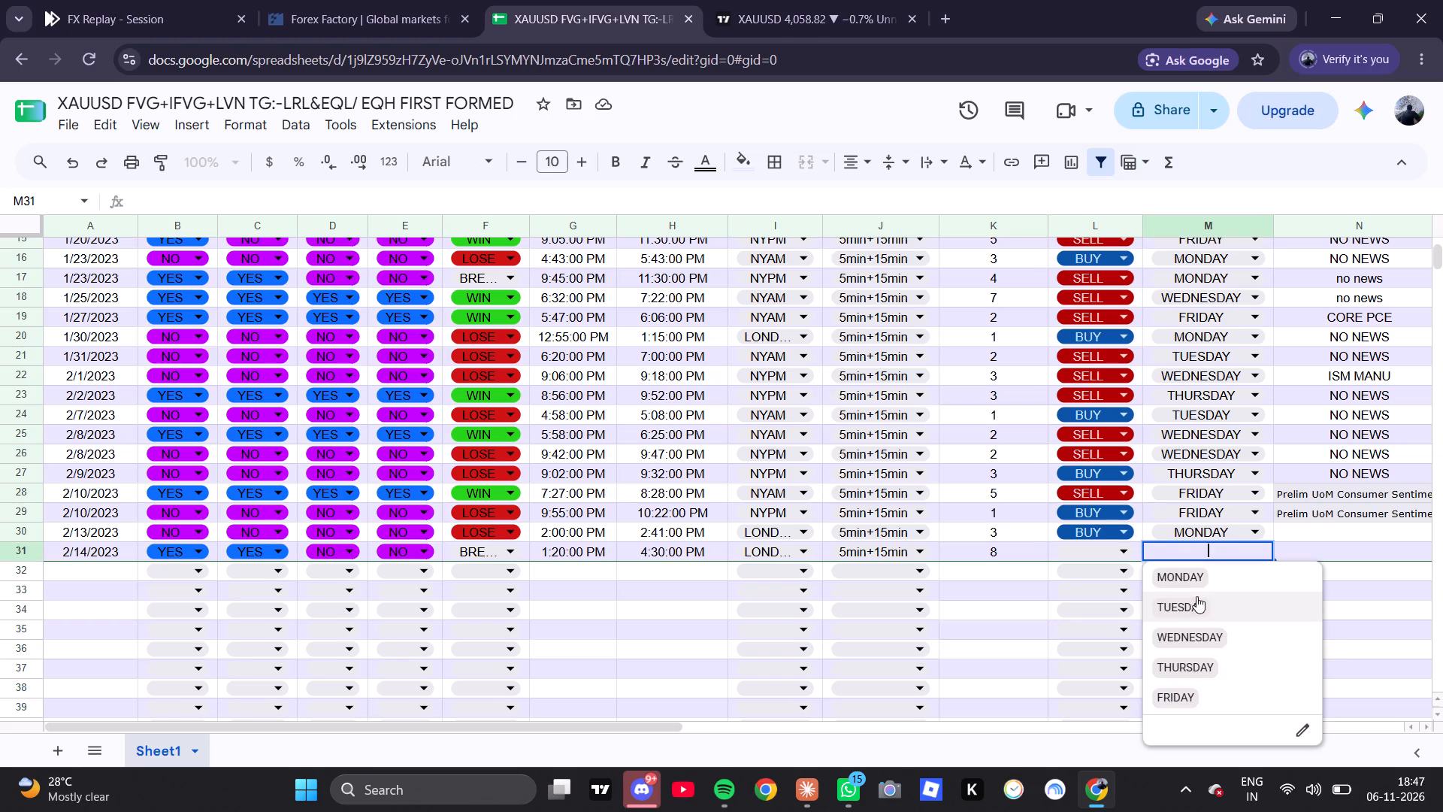
pyautogui.click(1198, 605)
pyautogui.click(1131, 559)
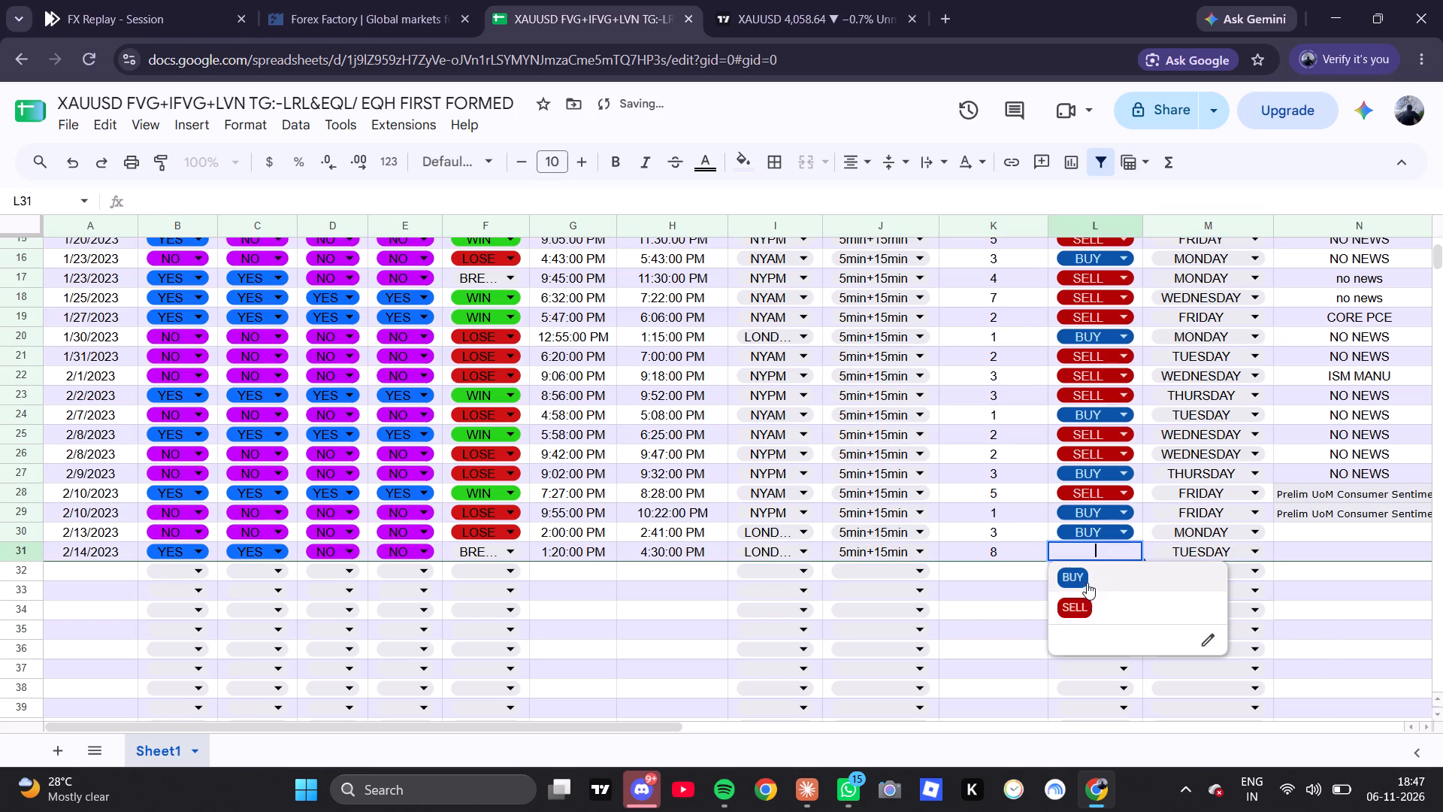
pyautogui.click(1098, 572)
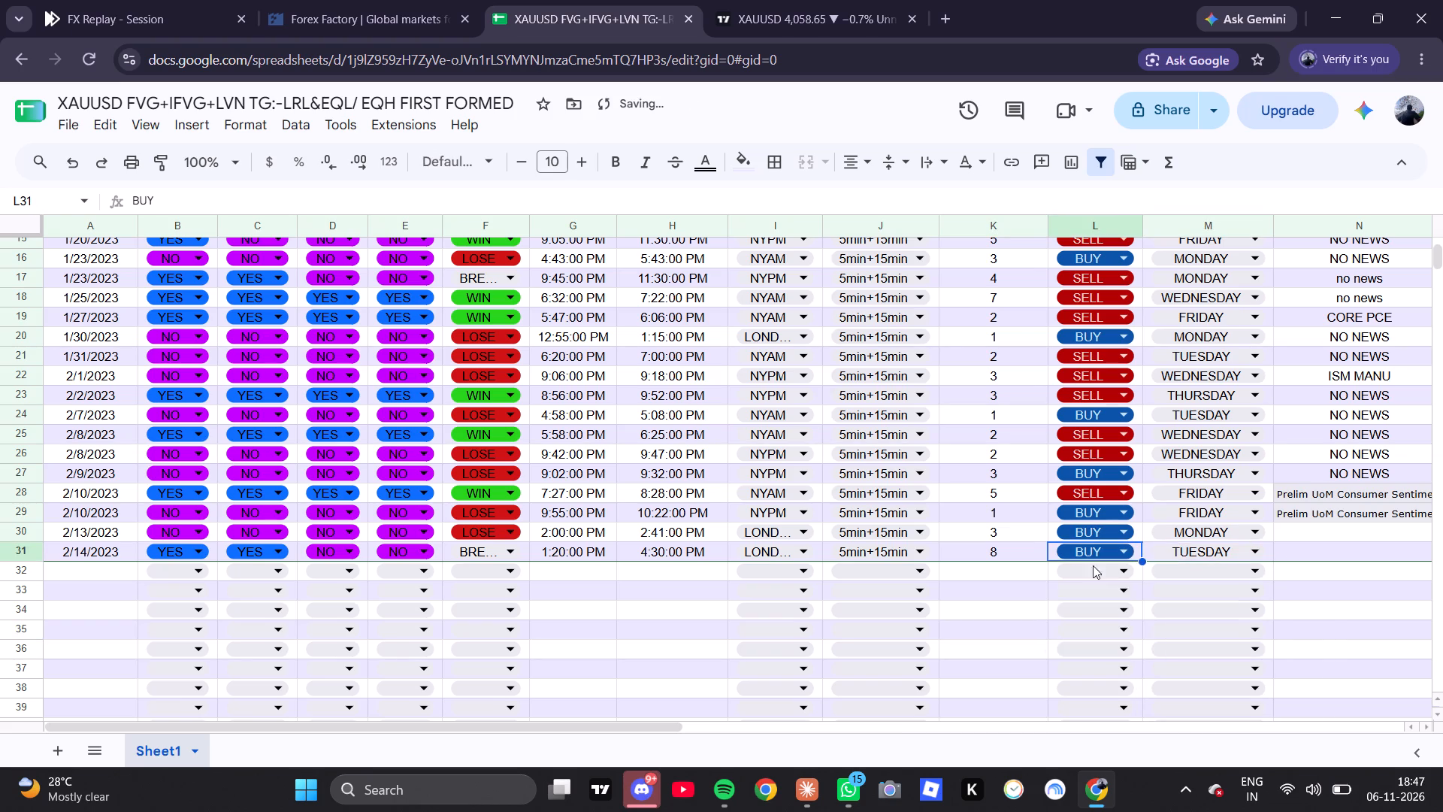
# Enter CPI ASIA as the news event in row 31 of the trade log.
pyautogui.click(160, 0)
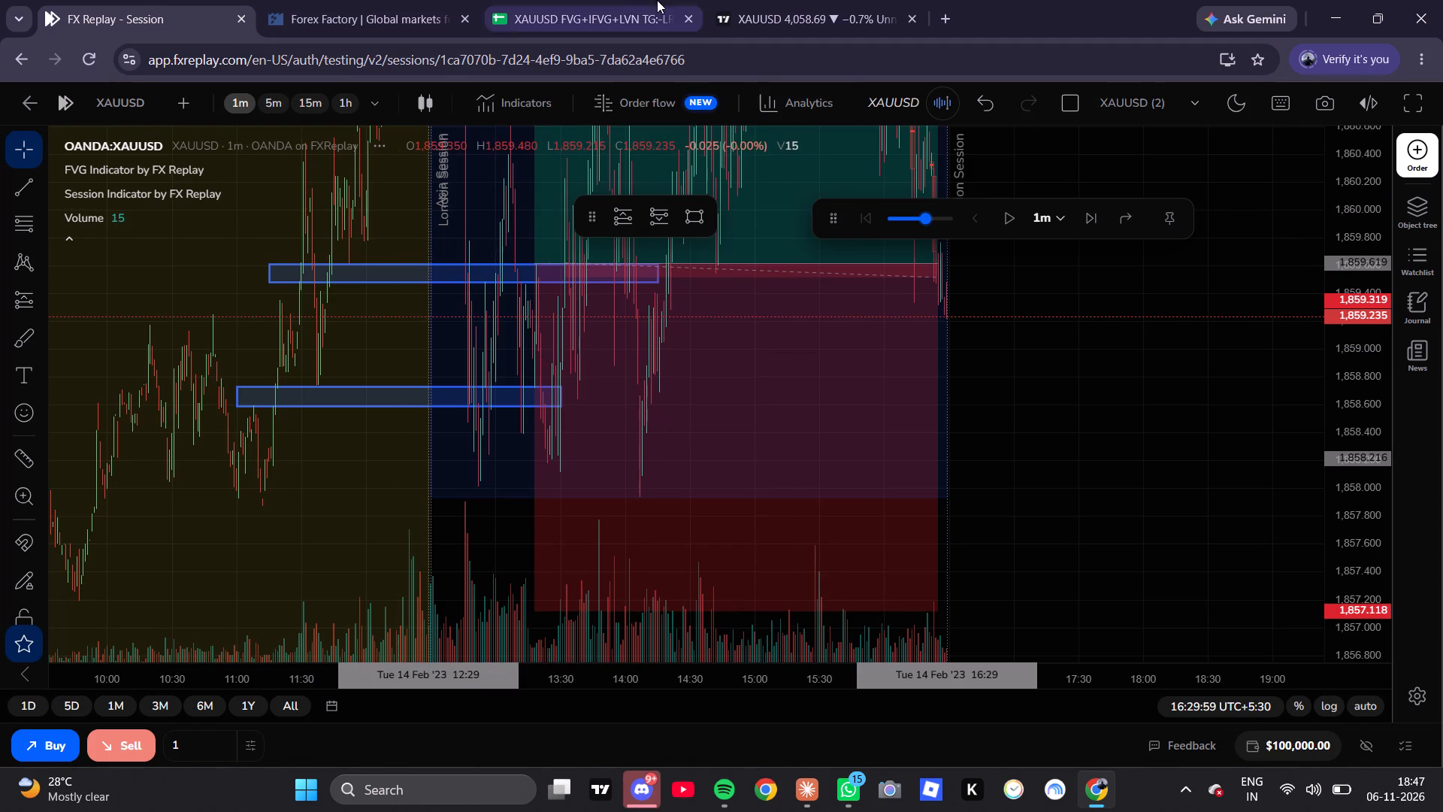
pyautogui.click(574, 0)
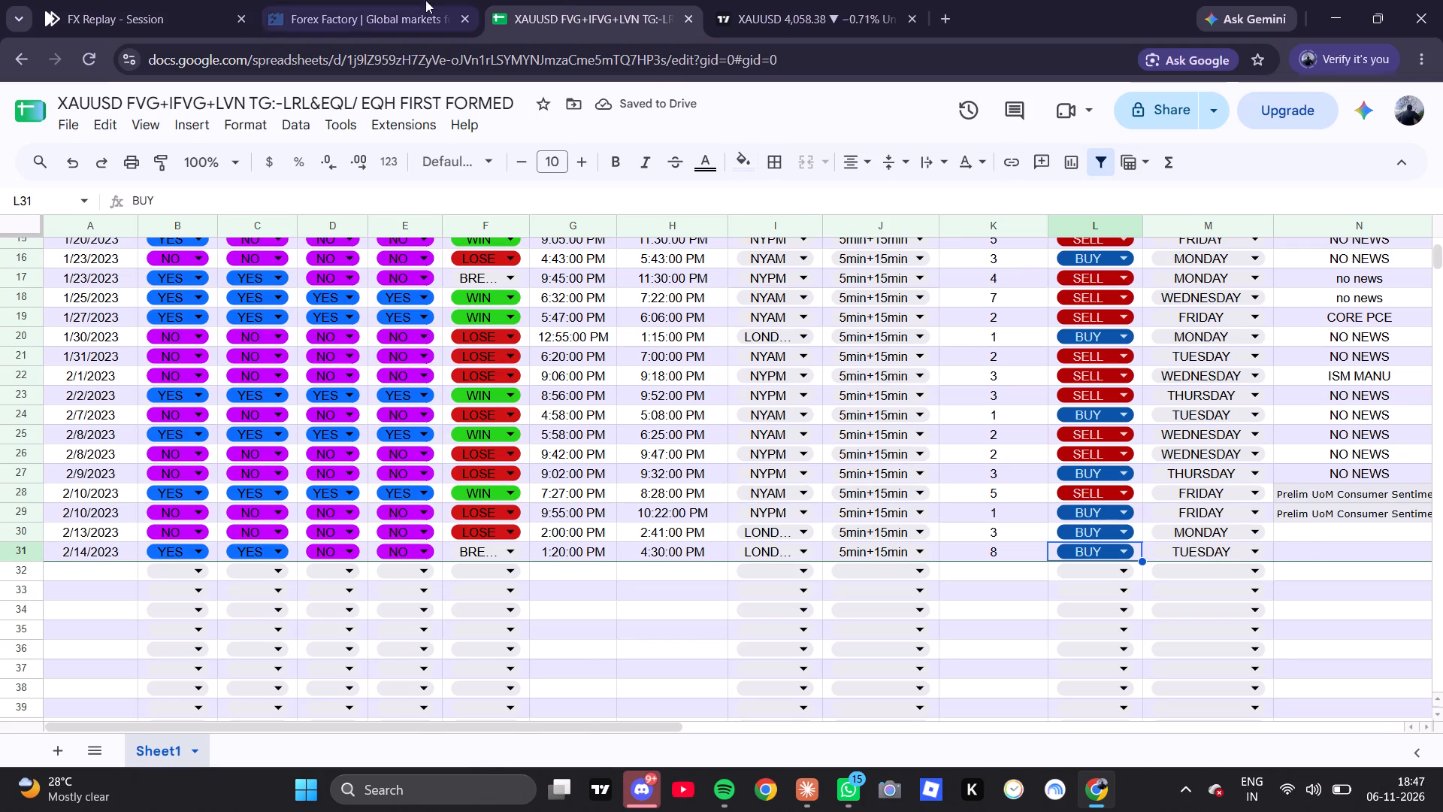
pyautogui.click(358, 0)
pyautogui.click(585, 0)
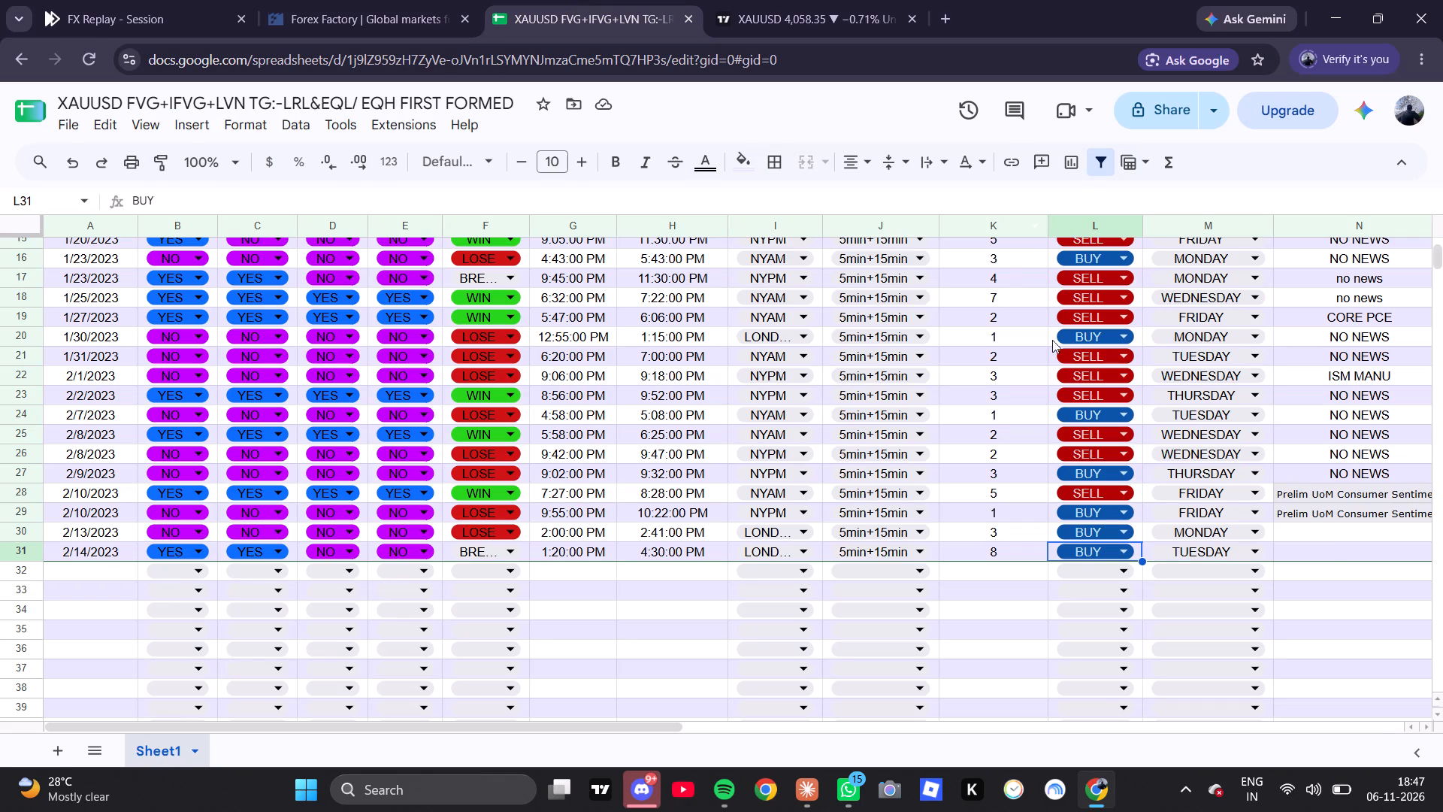
pyautogui.click(1328, 545)
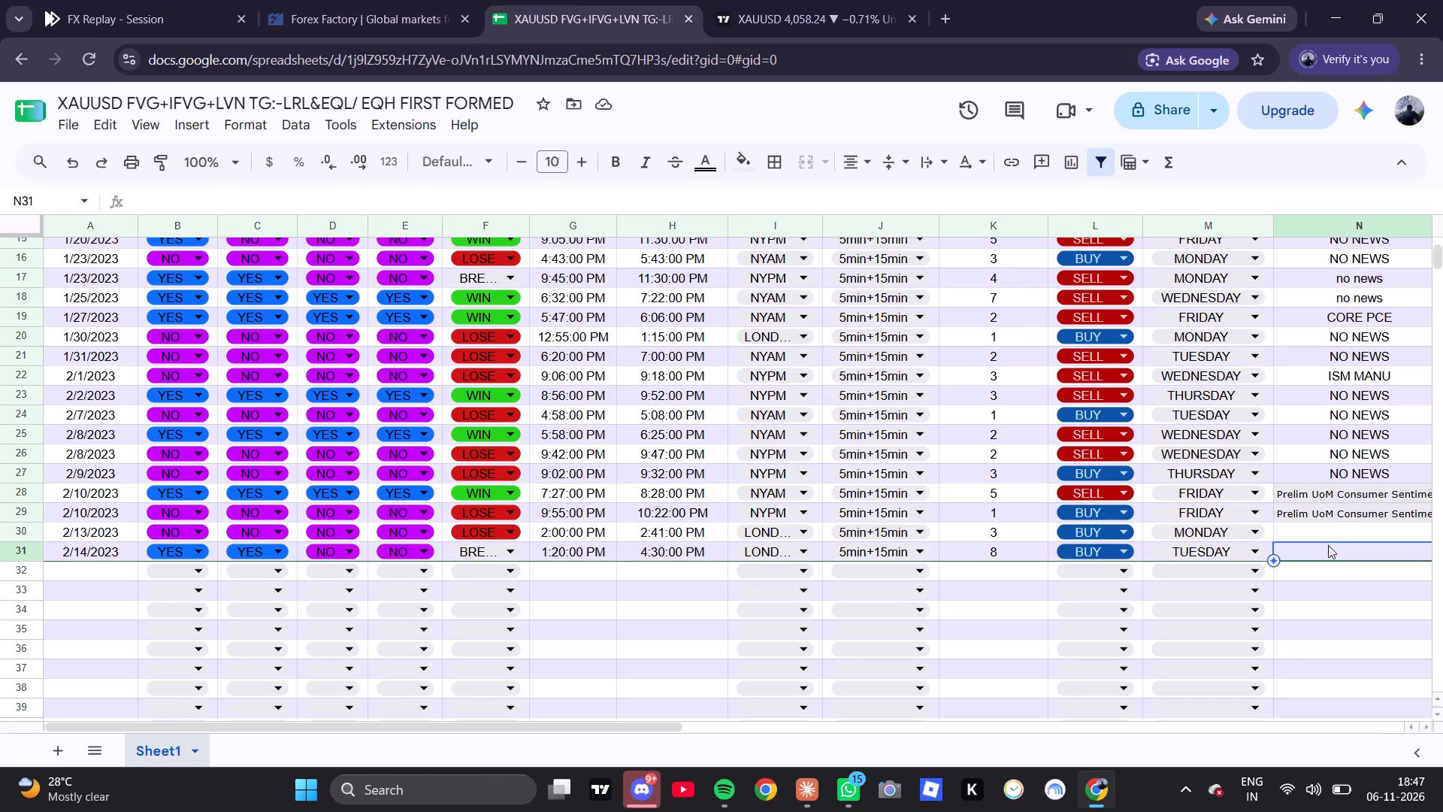
pyautogui.write('CPI ASIA')
# Check the 13 Feb events on Forex Factory and enter NO NEWS in the news column of row 30 in the trade log.
pyautogui.click(377, 0)
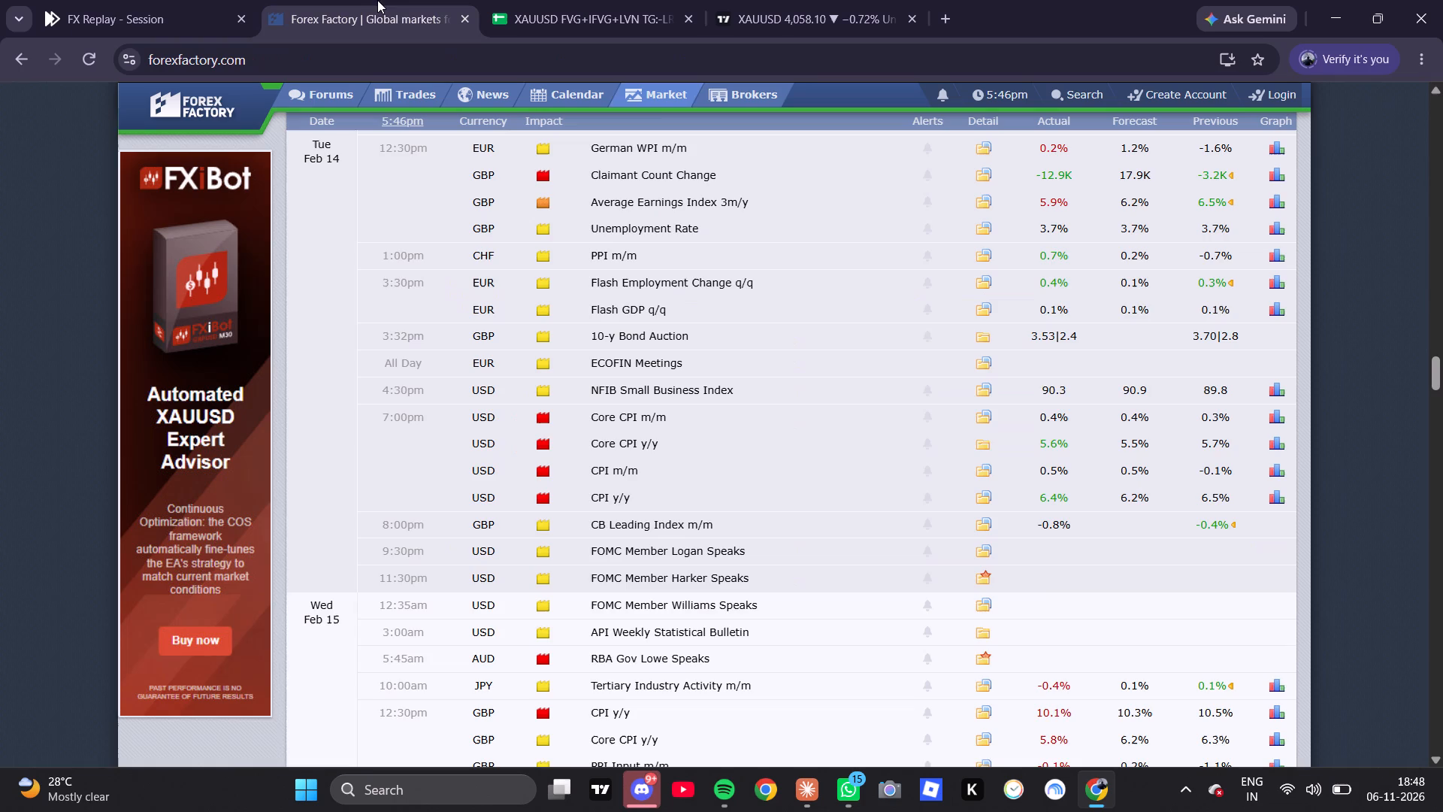
pyautogui.scroll(7, 584, 362)
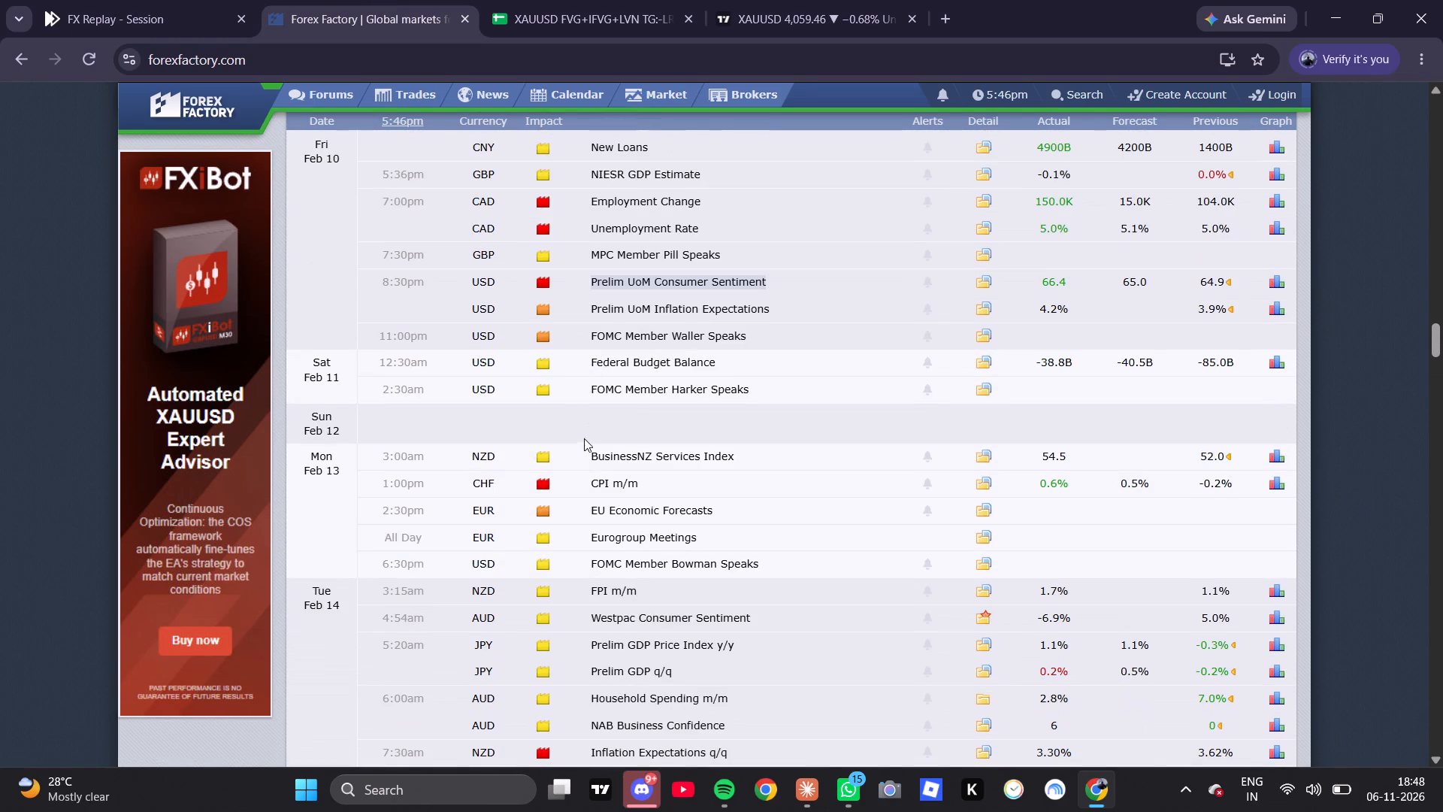
pyautogui.click(610, 0)
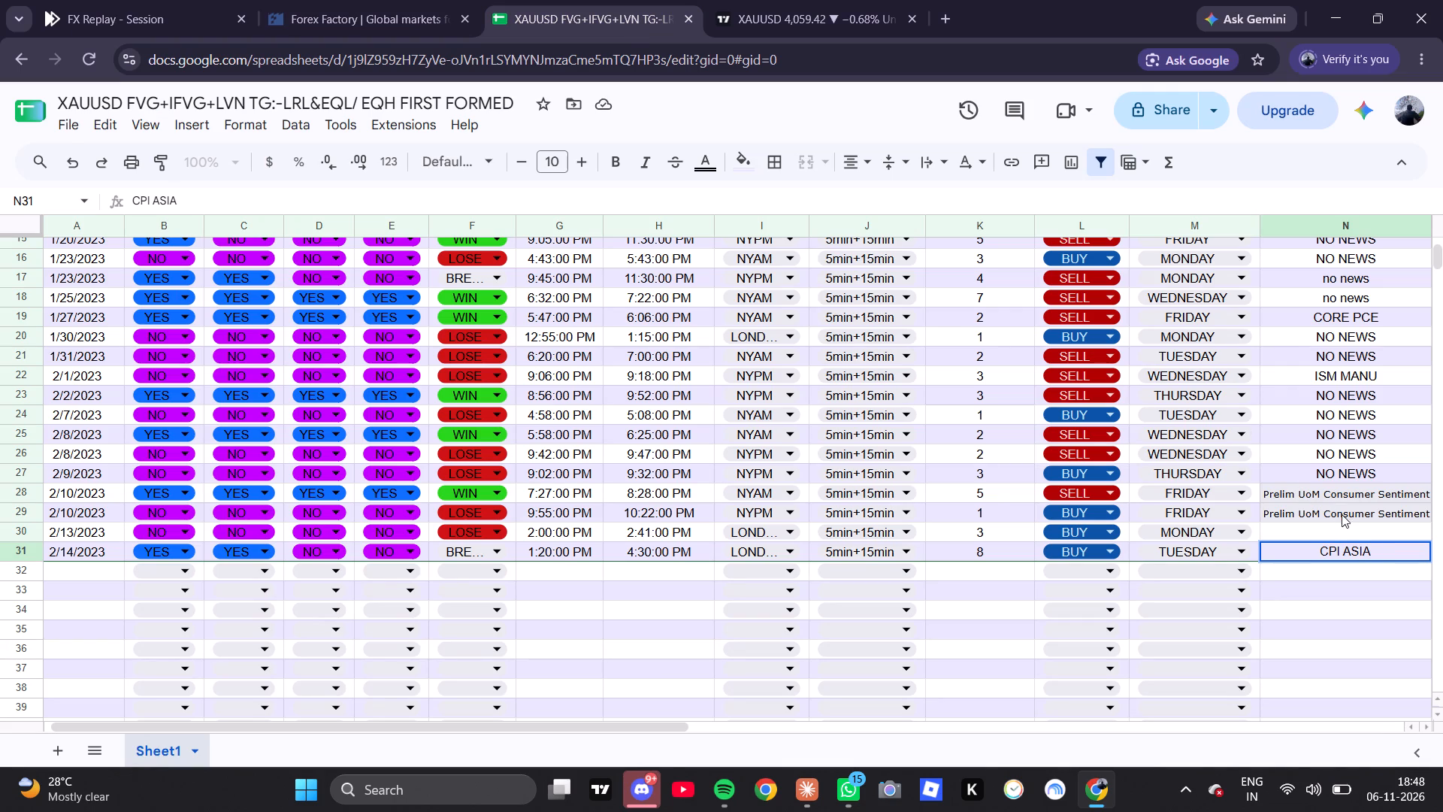
pyautogui.click(1347, 530)
pyautogui.write('NO')
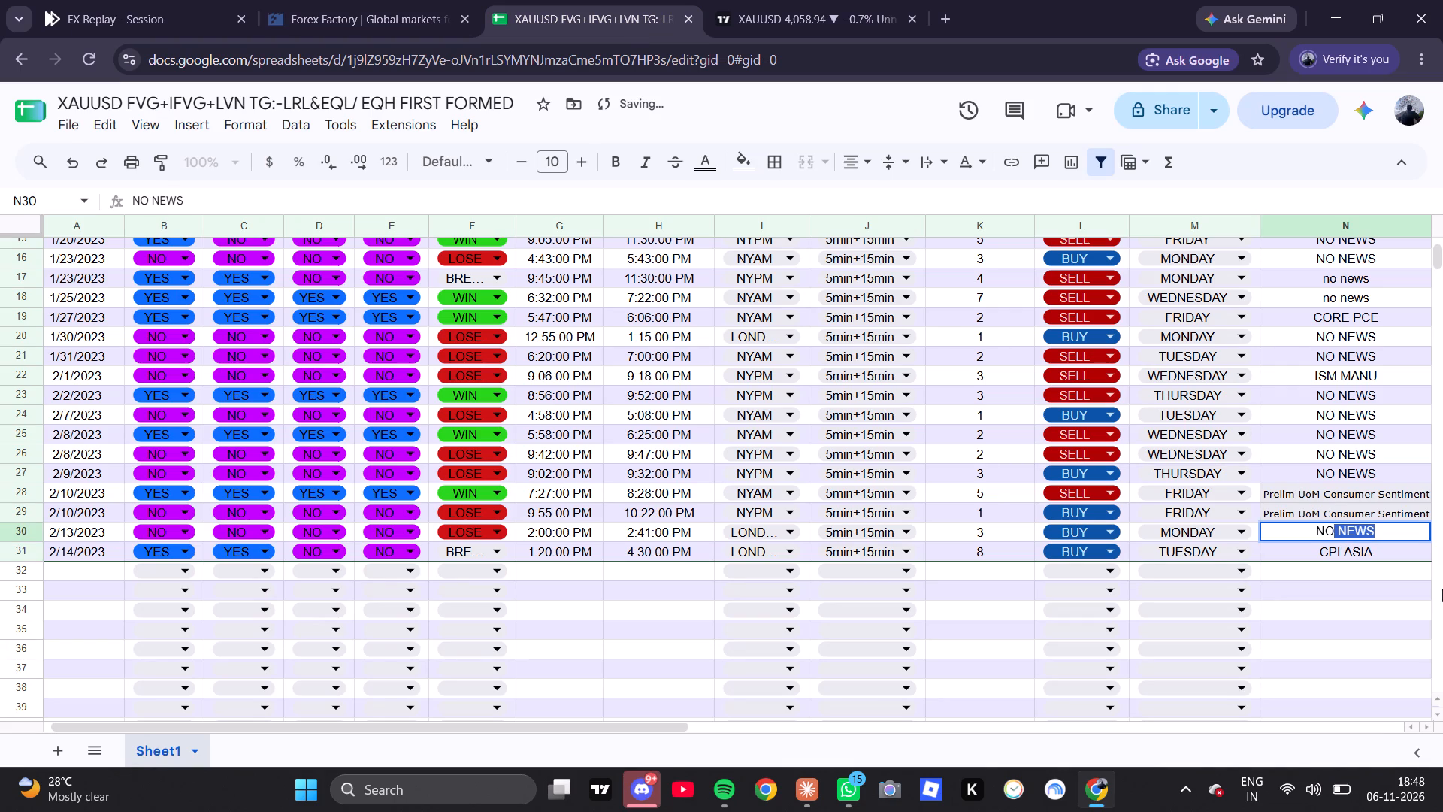
pyautogui.click(1387, 526)
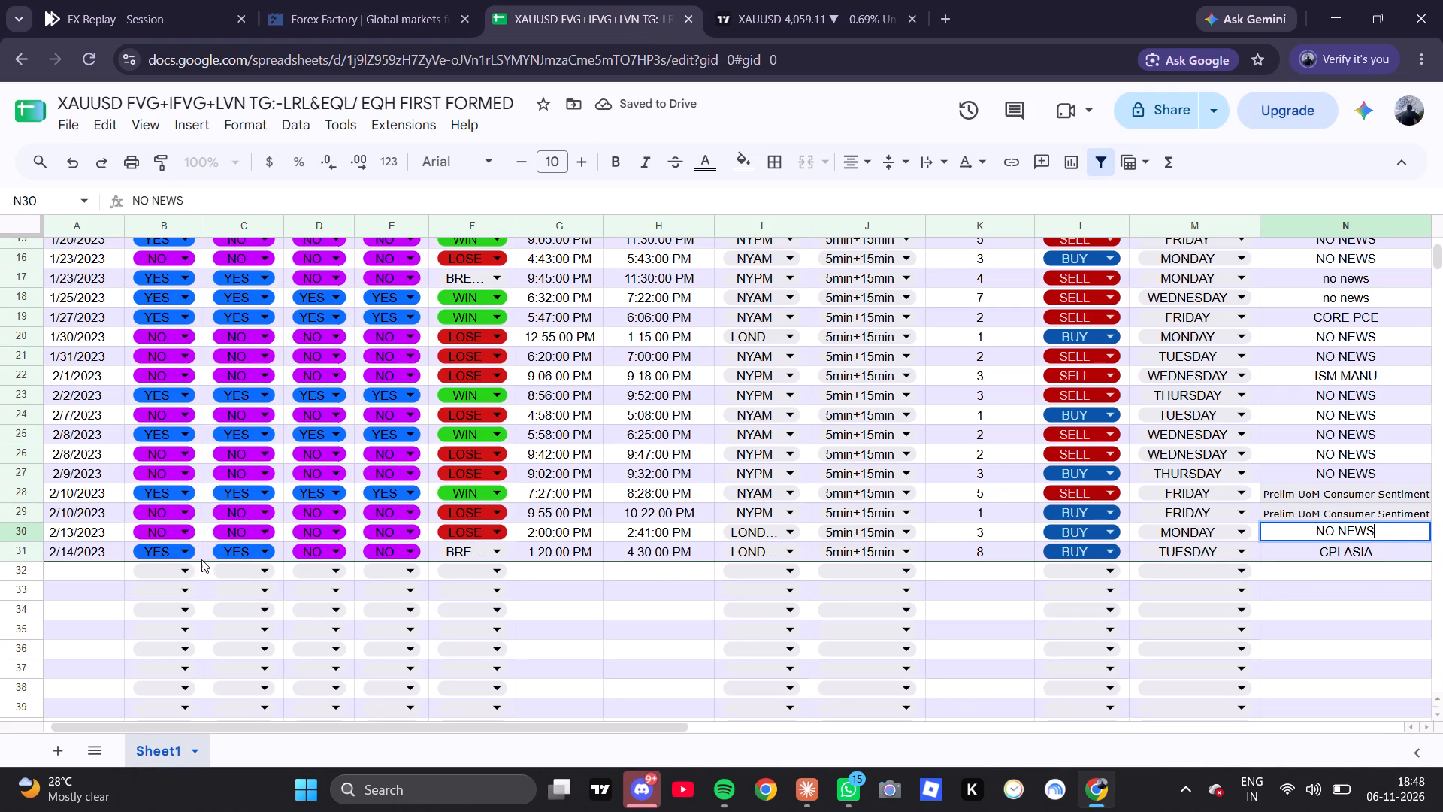
# Switch to the FX Replay session and examine XAUUSD price around the finished long position on the 15-minute and 5-minute timeframes.
pyautogui.click(106, 0)
pyautogui.scroll(-6, 977, 419)
pyautogui.moveTo(1056, 357); pyautogui.dragTo(1068, 457)
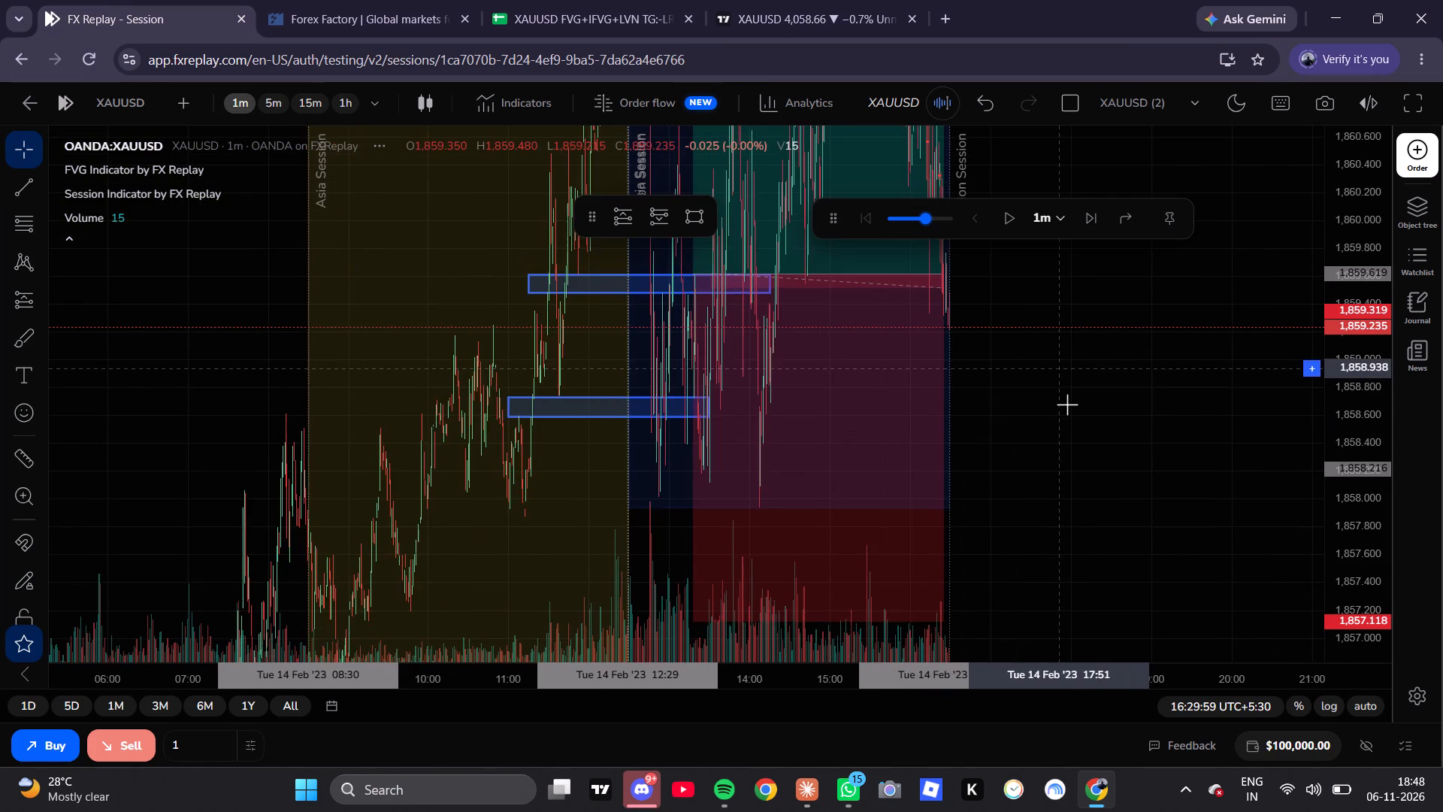
pyautogui.scroll(5, 125, 119)
pyautogui.scroll(1, 830, 334)
pyautogui.scroll(-1, 833, 333)
pyautogui.scroll(4, 837, 333)
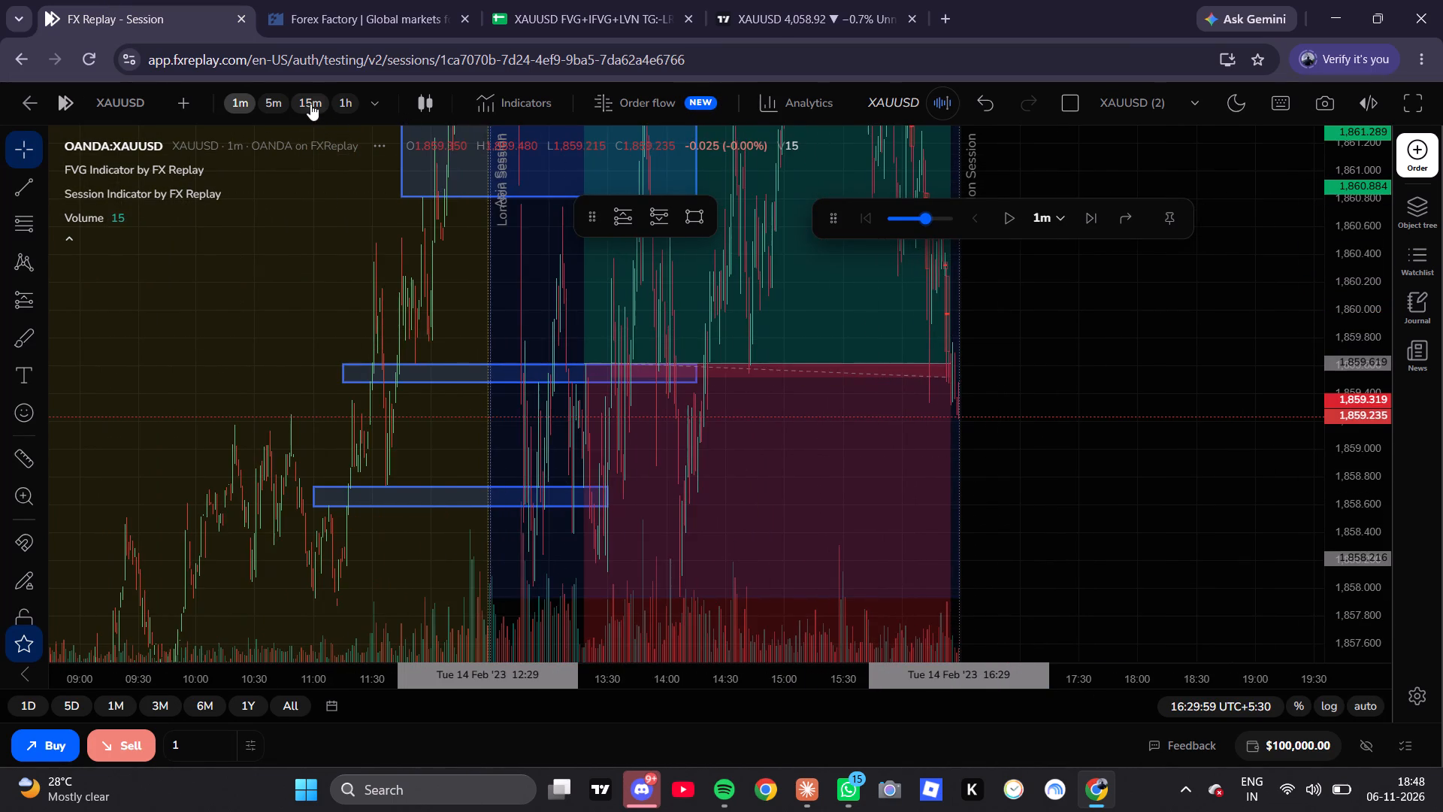
pyautogui.click(310, 104)
pyautogui.scroll(18, 812, 341)
pyautogui.scroll(3, 1085, 376)
pyautogui.moveTo(1081, 344); pyautogui.dragTo(977, 492)
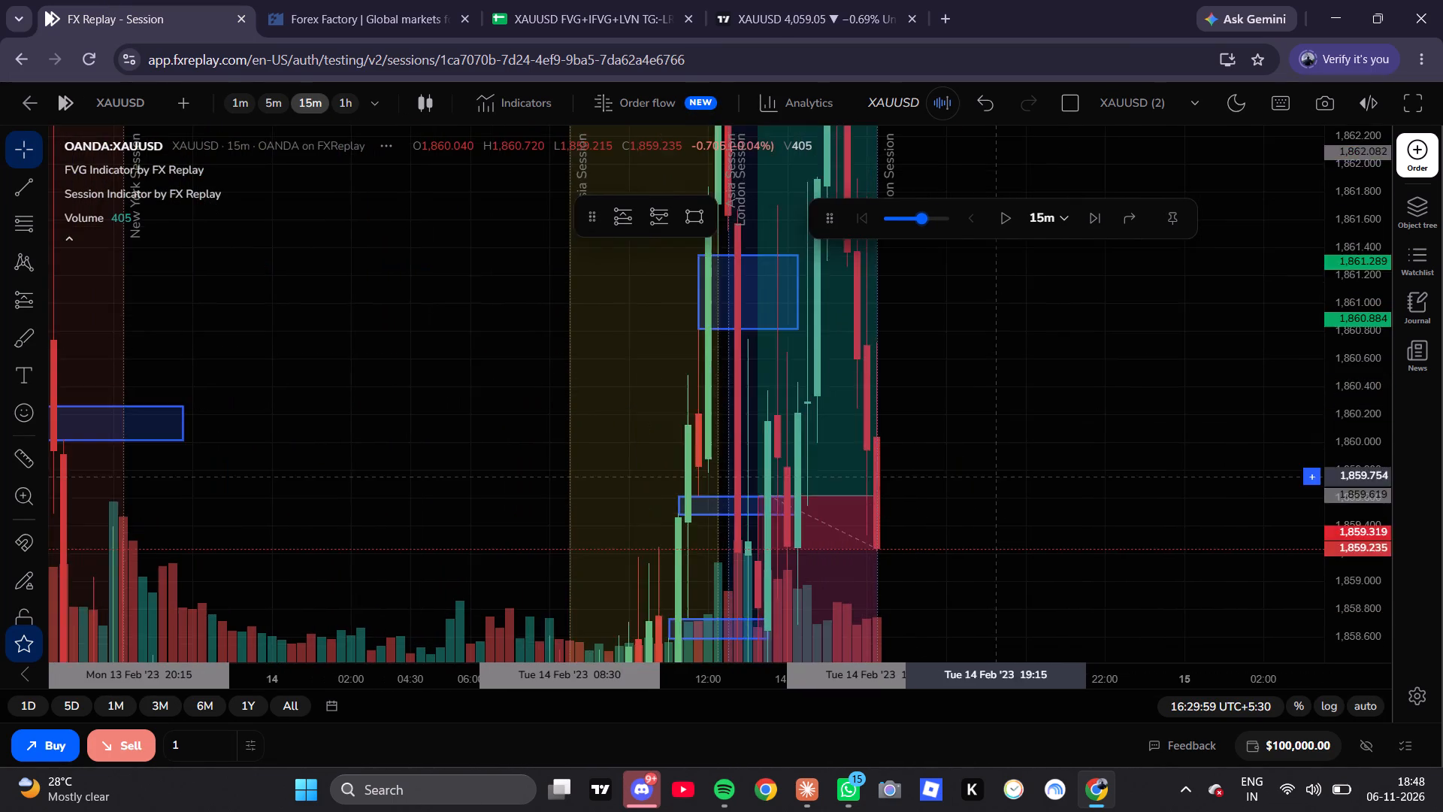
pyautogui.moveTo(977, 492); pyautogui.dragTo(927, 533)
pyautogui.moveTo(943, 386); pyautogui.dragTo(958, 232)
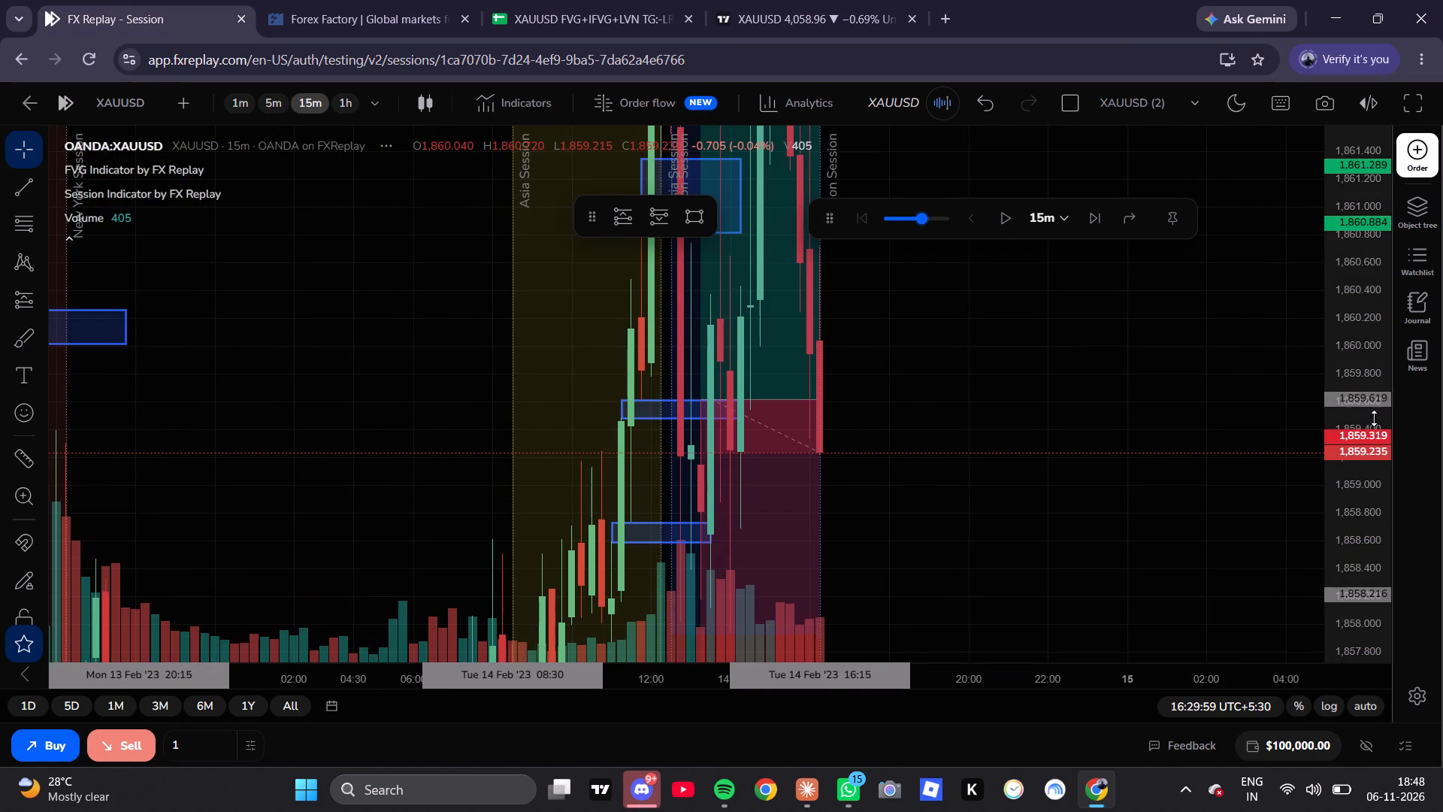
pyautogui.scroll(-5, 1388, 447)
pyautogui.moveTo(1005, 470); pyautogui.dragTo(1068, 313)
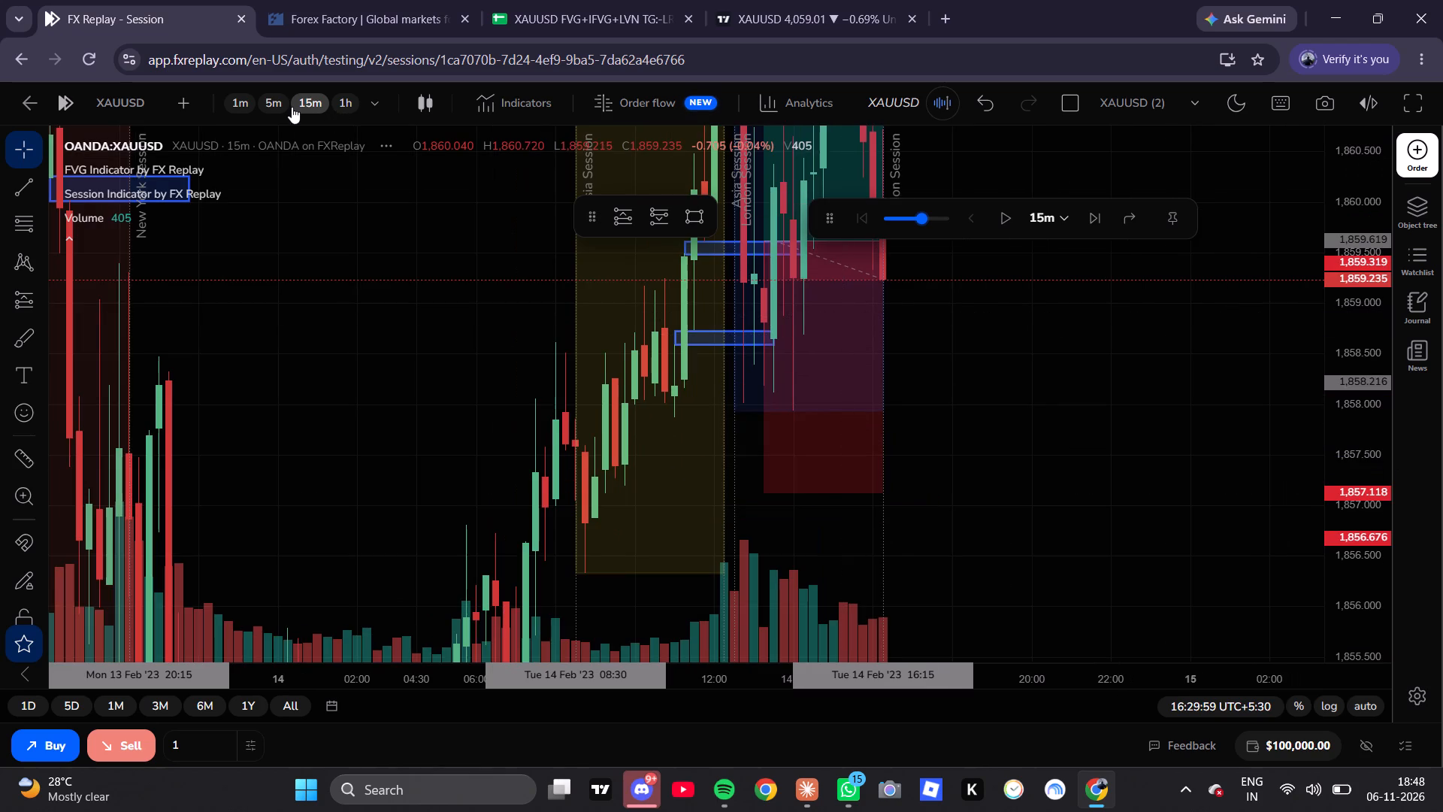
pyautogui.click(283, 104)
pyautogui.scroll(-4, 340, 259)
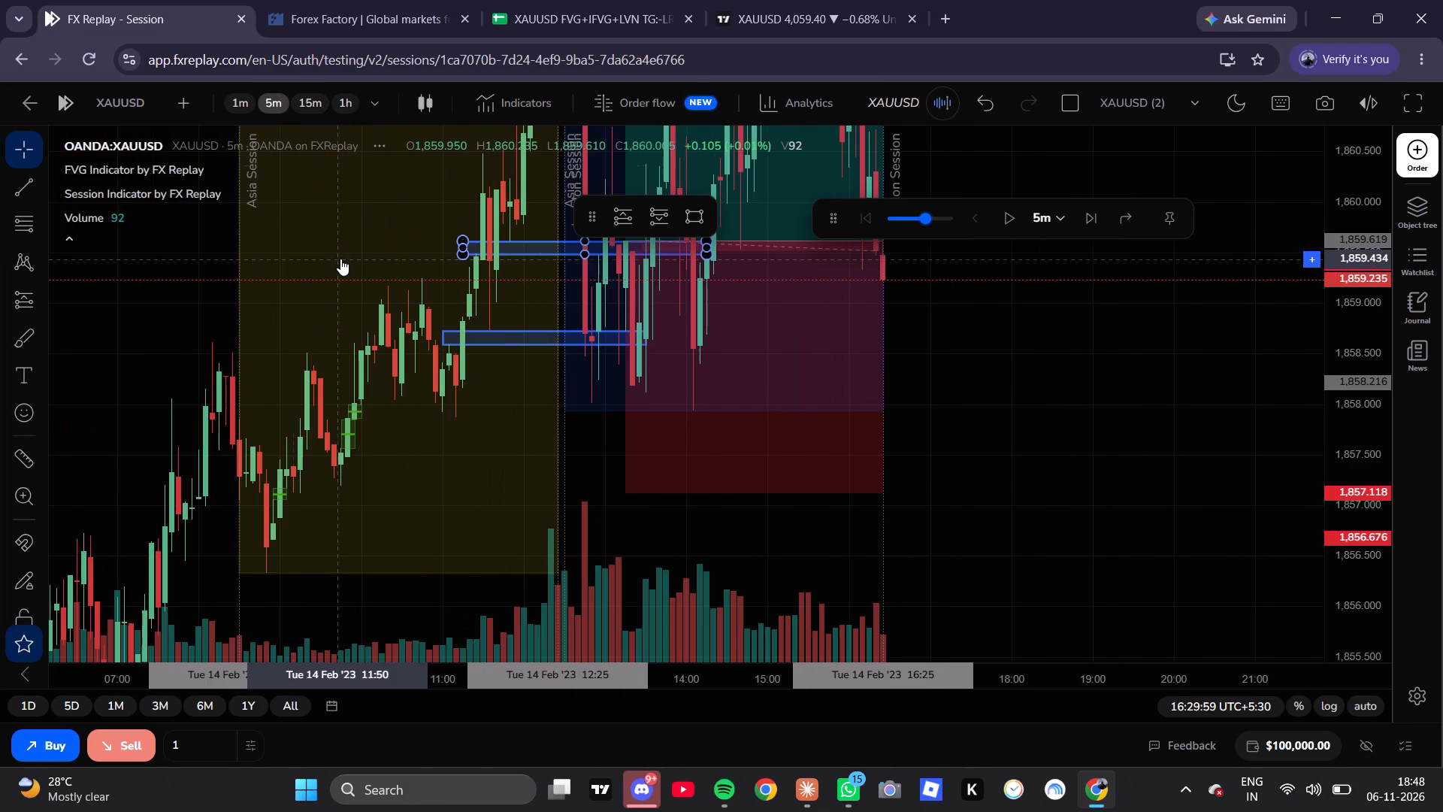
pyautogui.click(312, 109)
pyautogui.scroll(6, 564, 441)
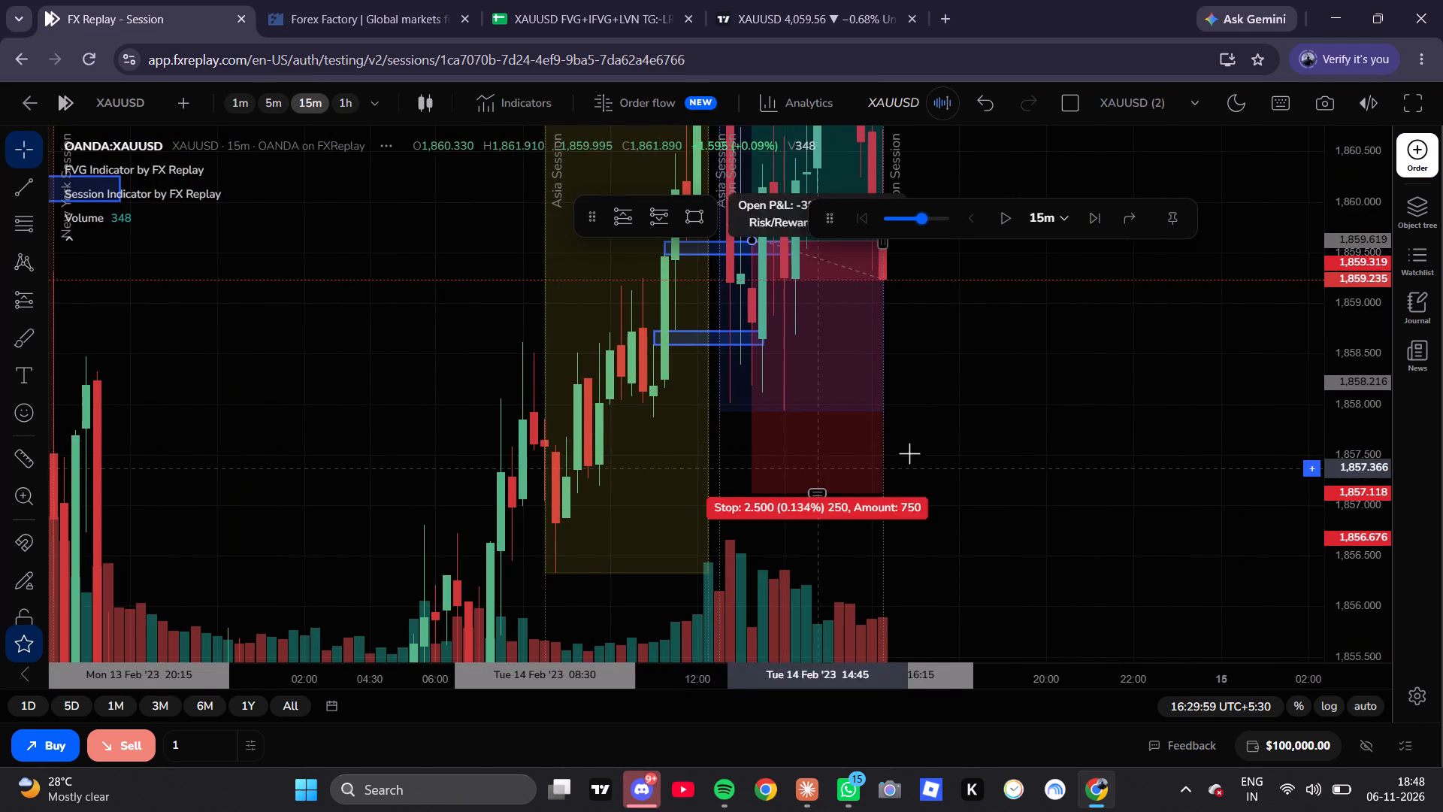
pyautogui.moveTo(991, 404); pyautogui.dragTo(865, 512)
pyautogui.scroll(4, 892, 410)
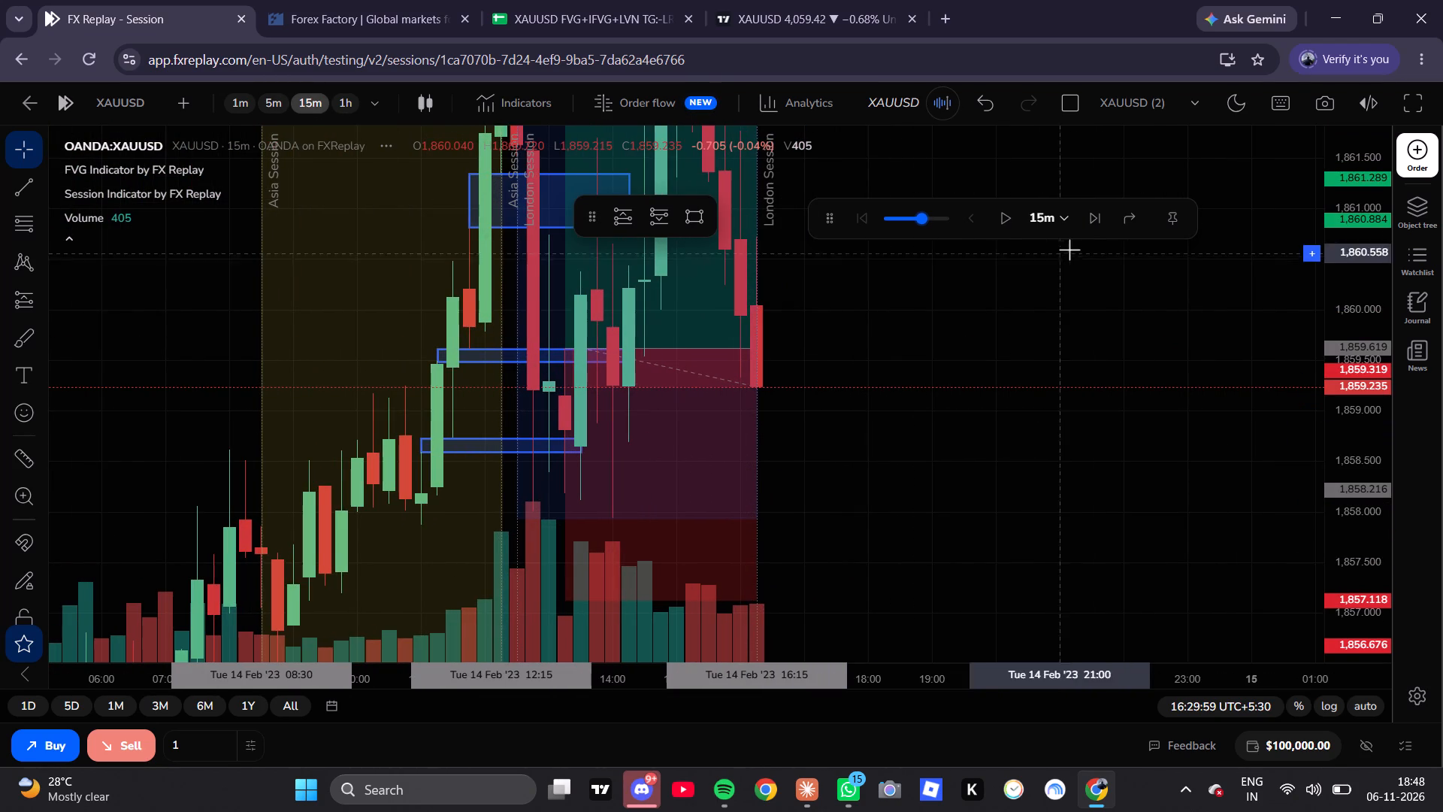
# Advance the 15-minute replay to 14 Feb 2023, 20:29:59, pausing it in the New York session.
pyautogui.click(1092, 228)
pyautogui.click(1092, 228)
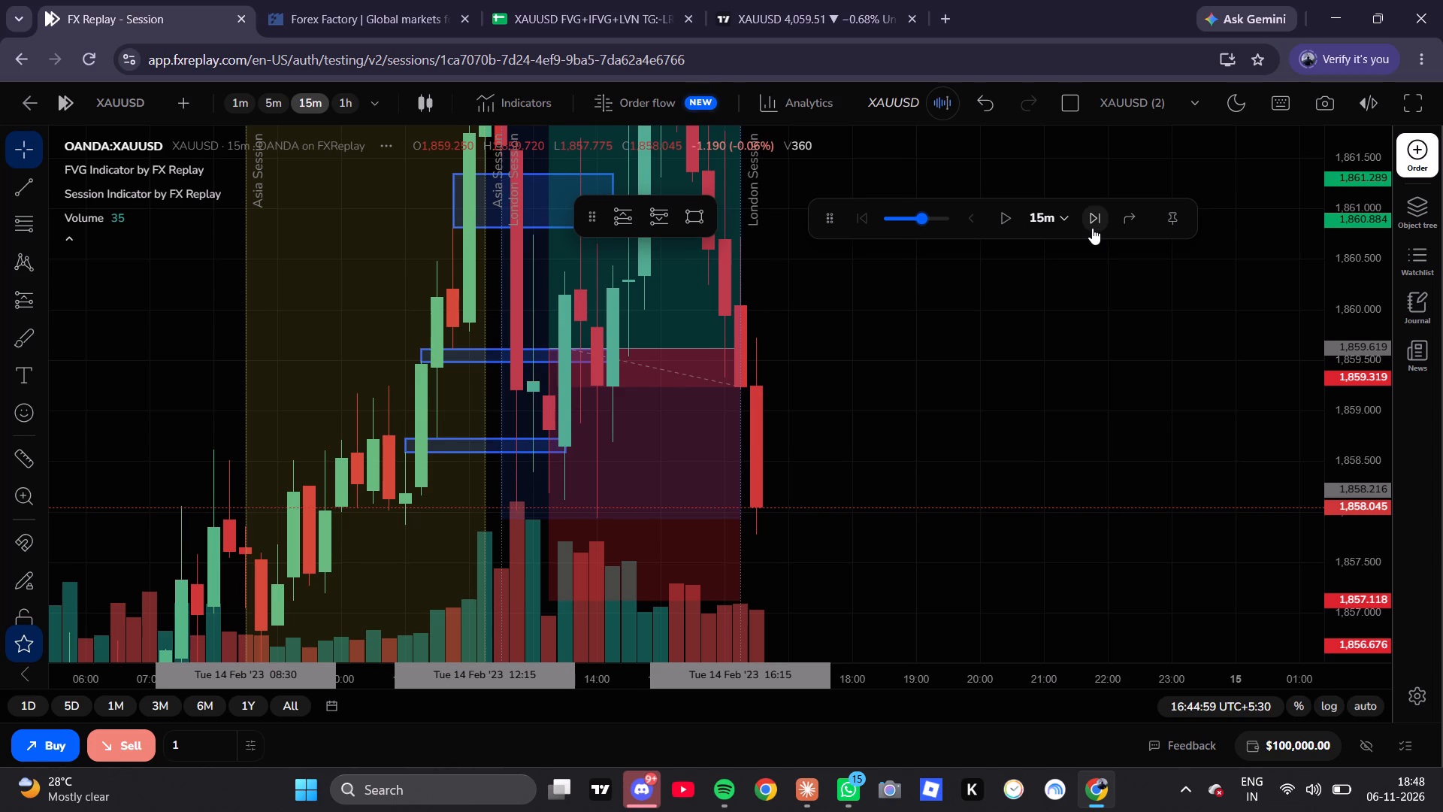
pyautogui.moveTo(944, 485); pyautogui.dragTo(954, 315)
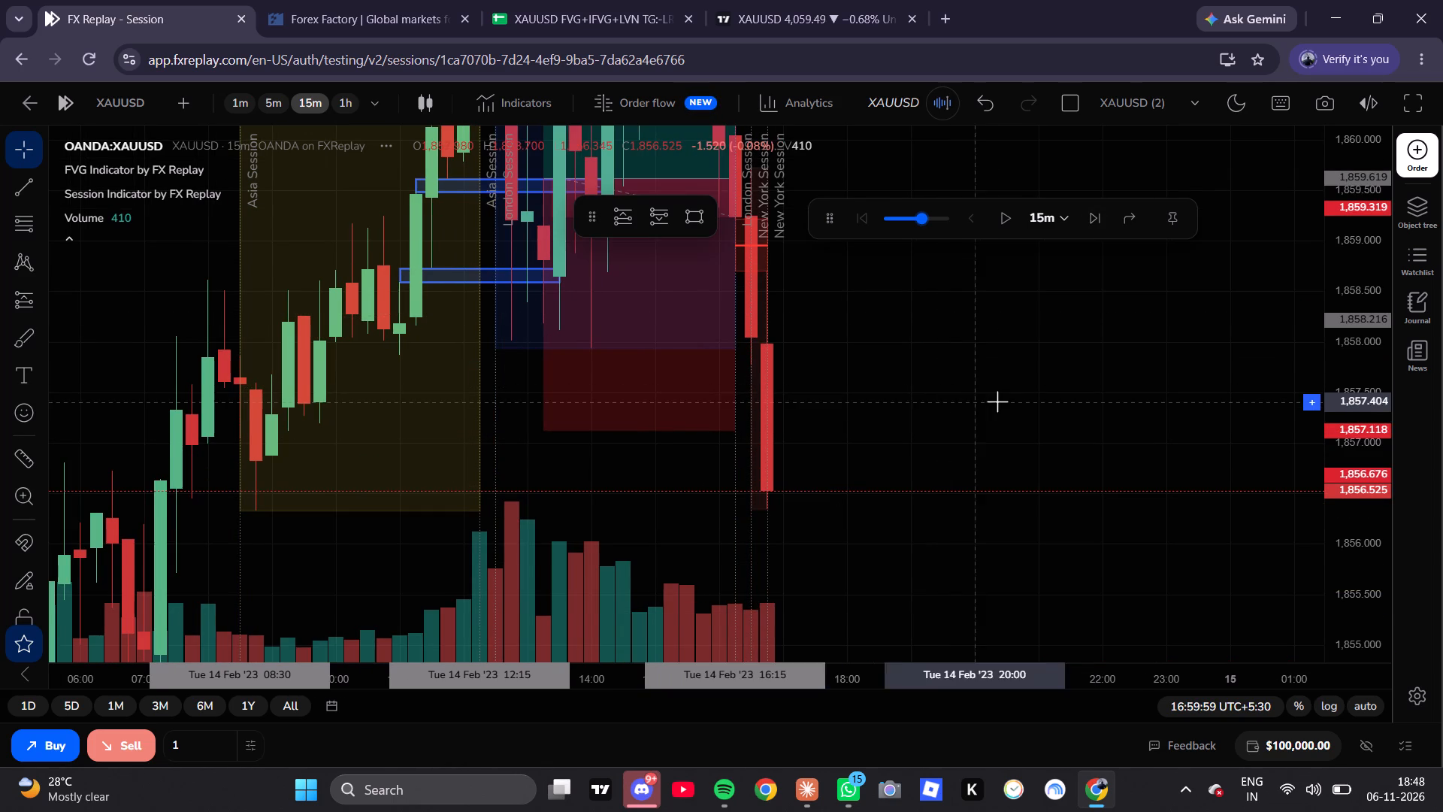
pyautogui.moveTo(997, 401); pyautogui.dragTo(960, 428)
pyautogui.moveTo(1055, 338); pyautogui.dragTo(980, 417)
pyautogui.scroll(-12, 1339, 334)
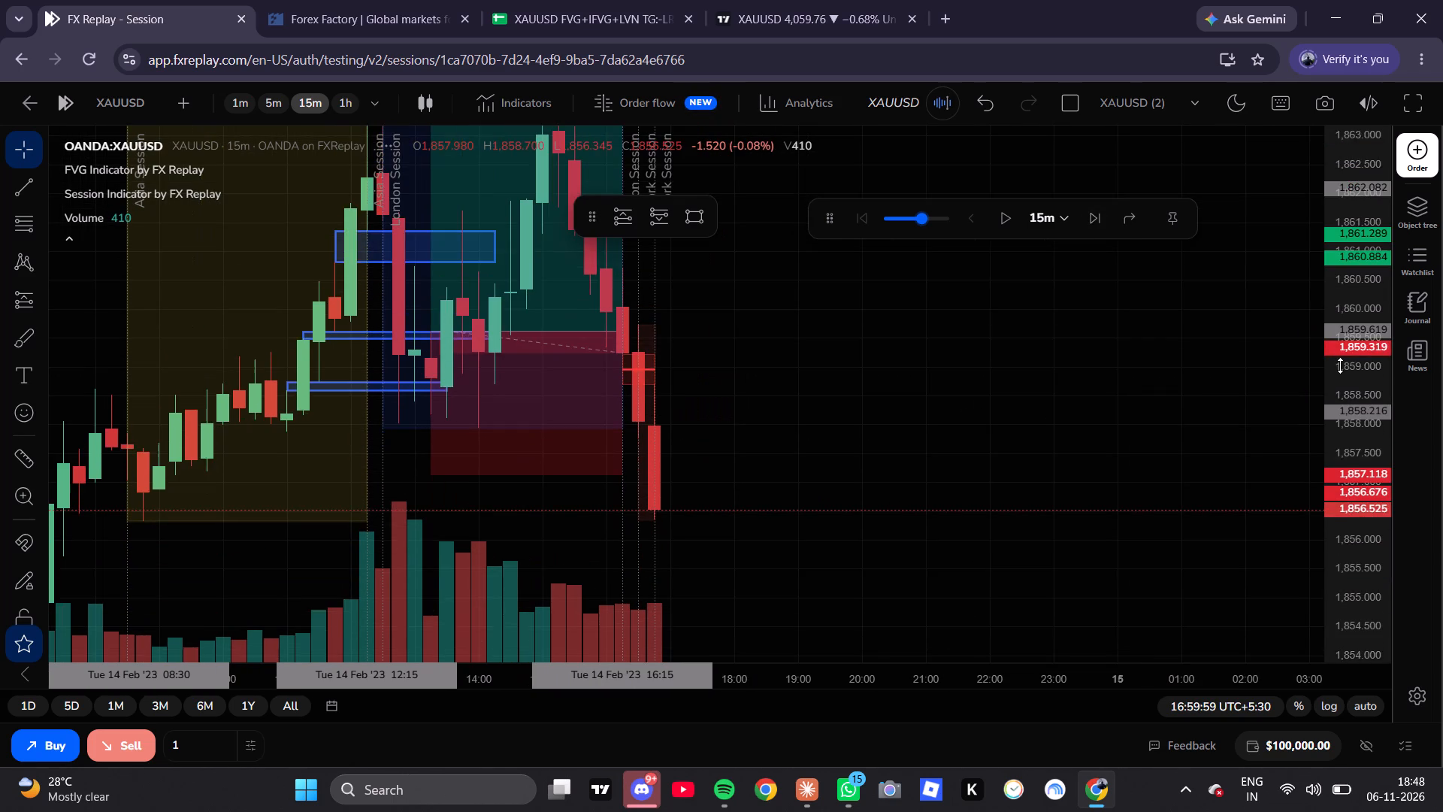
pyautogui.scroll(-3, 1340, 365)
pyautogui.click(1007, 225)
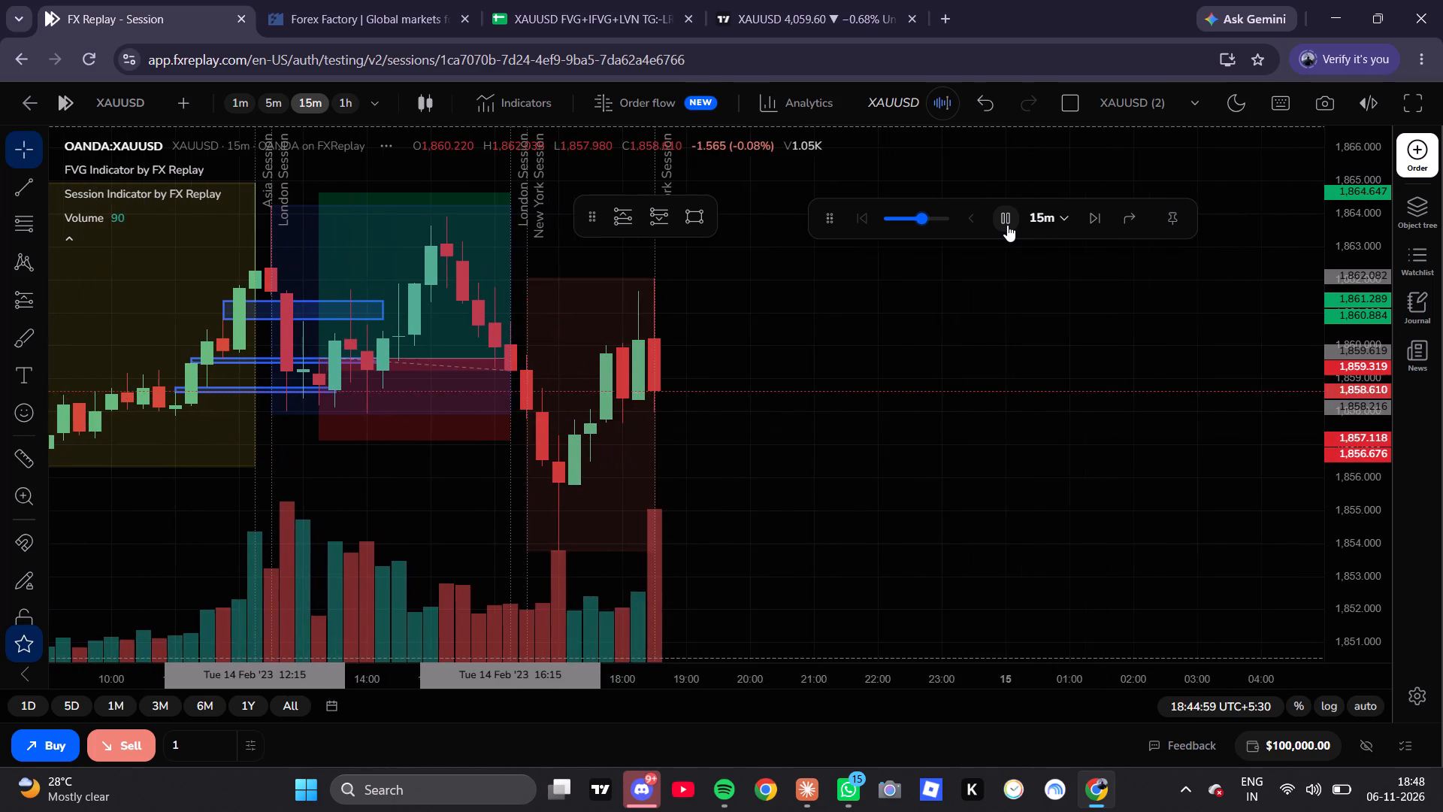
pyautogui.click(1007, 225)
# Review the New York session swing and advance the 15-minute replay to 21:14:59.
pyautogui.moveTo(781, 426); pyautogui.dragTo(959, 254)
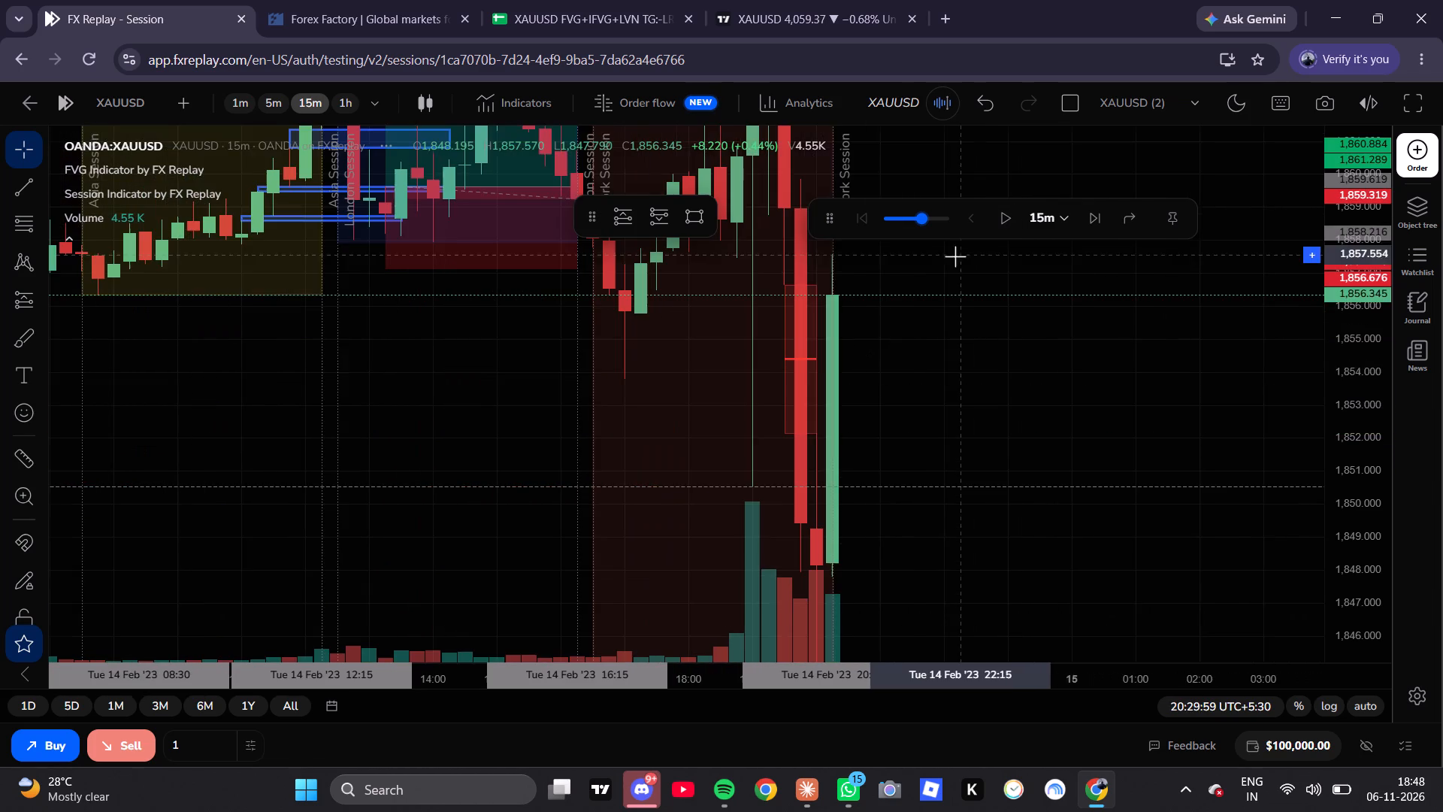
pyautogui.scroll(1, 821, 365)
pyautogui.moveTo(899, 332); pyautogui.dragTo(827, 311)
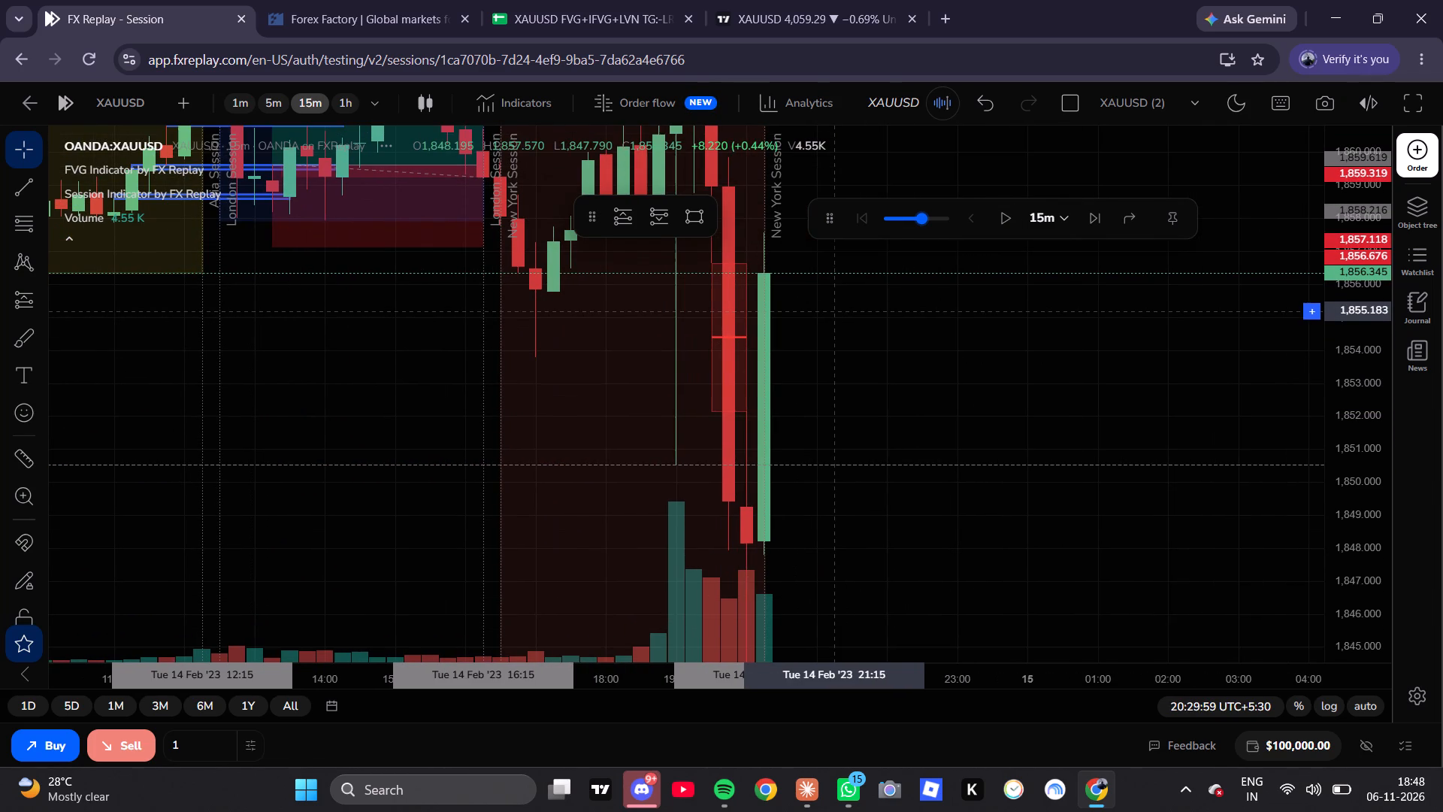
pyautogui.moveTo(843, 295); pyautogui.dragTo(821, 474)
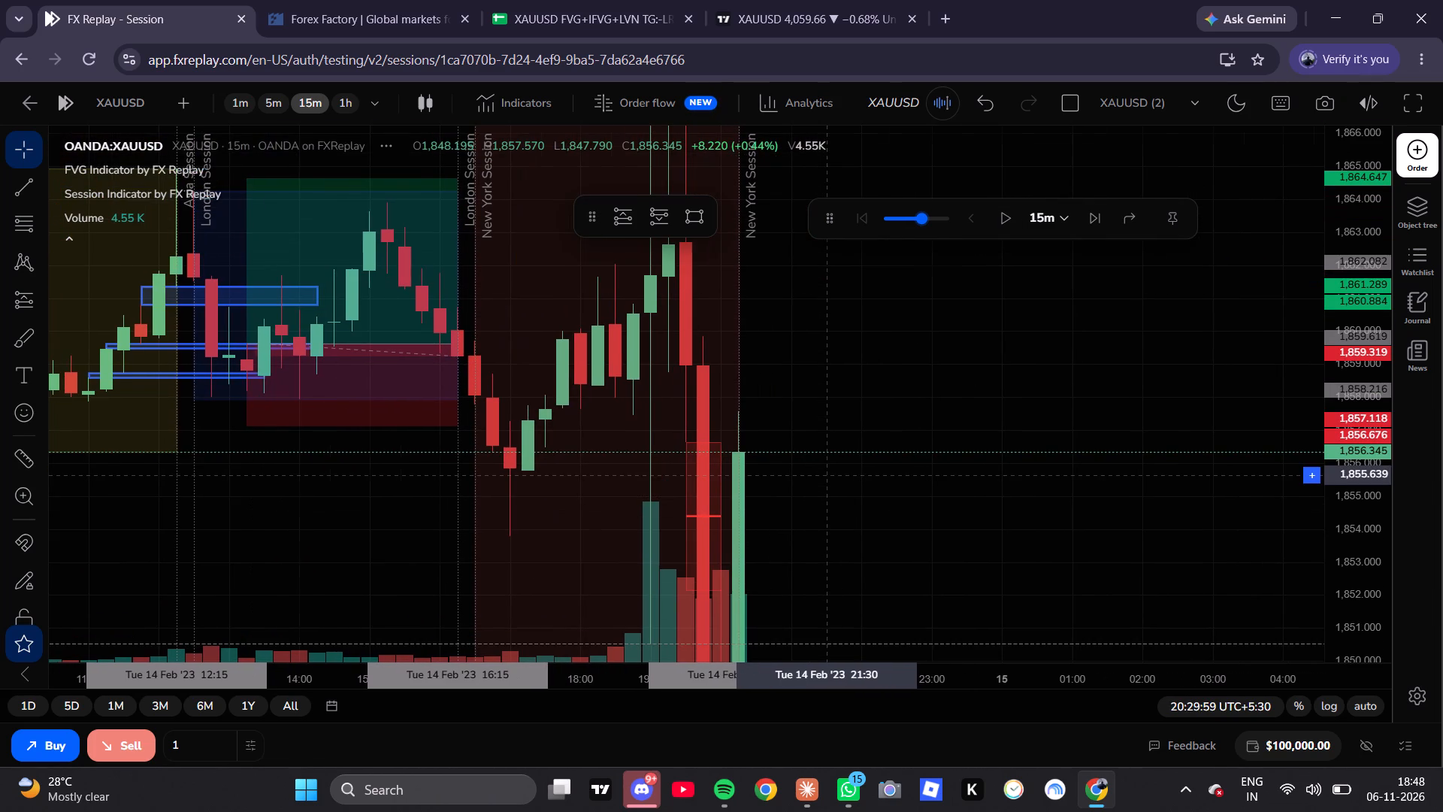
pyautogui.moveTo(821, 474); pyautogui.dragTo(854, 313)
pyautogui.scroll(-6, 764, 401)
pyautogui.scroll(3, 739, 423)
pyautogui.moveTo(939, 362); pyautogui.dragTo(822, 392)
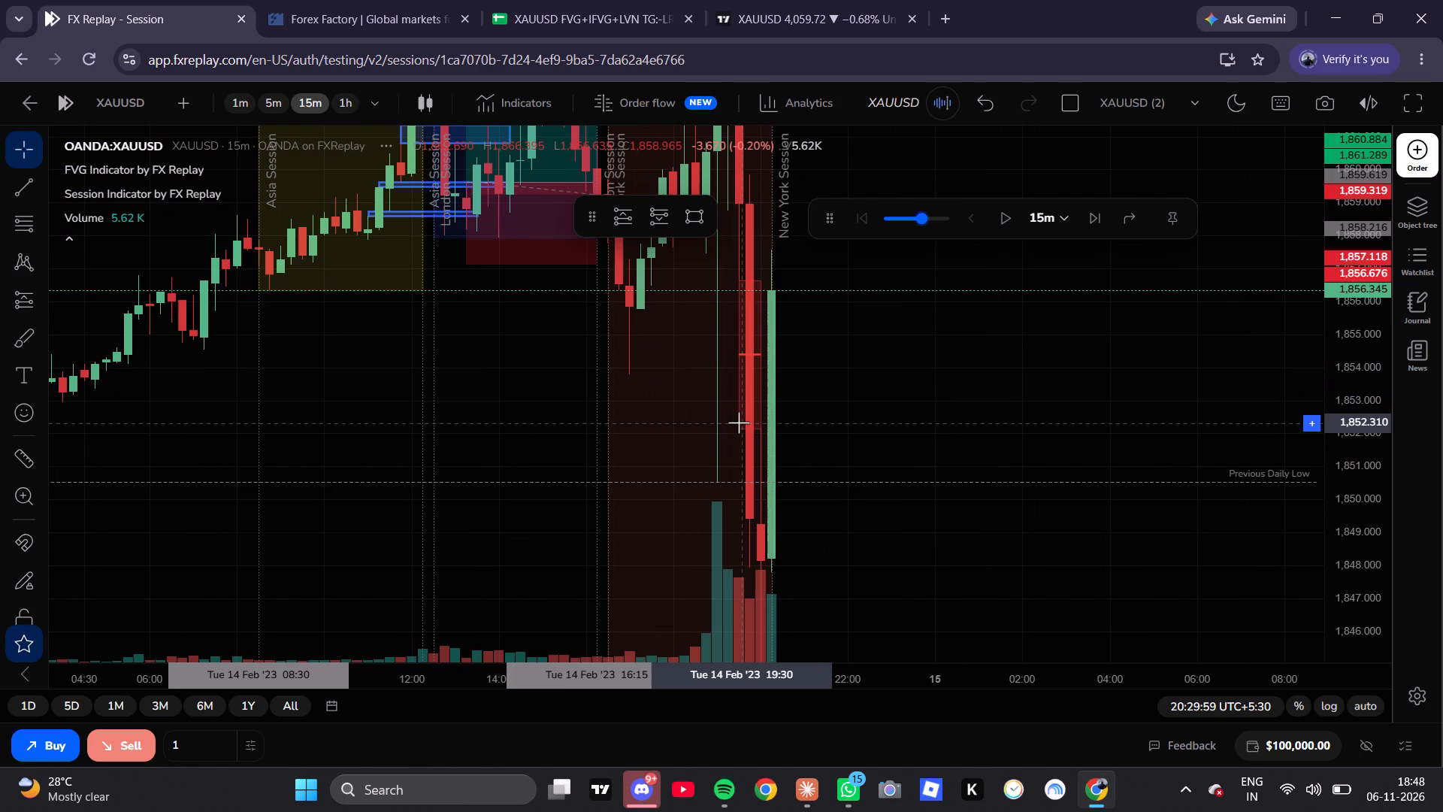
pyautogui.doubleClick(1001, 221)
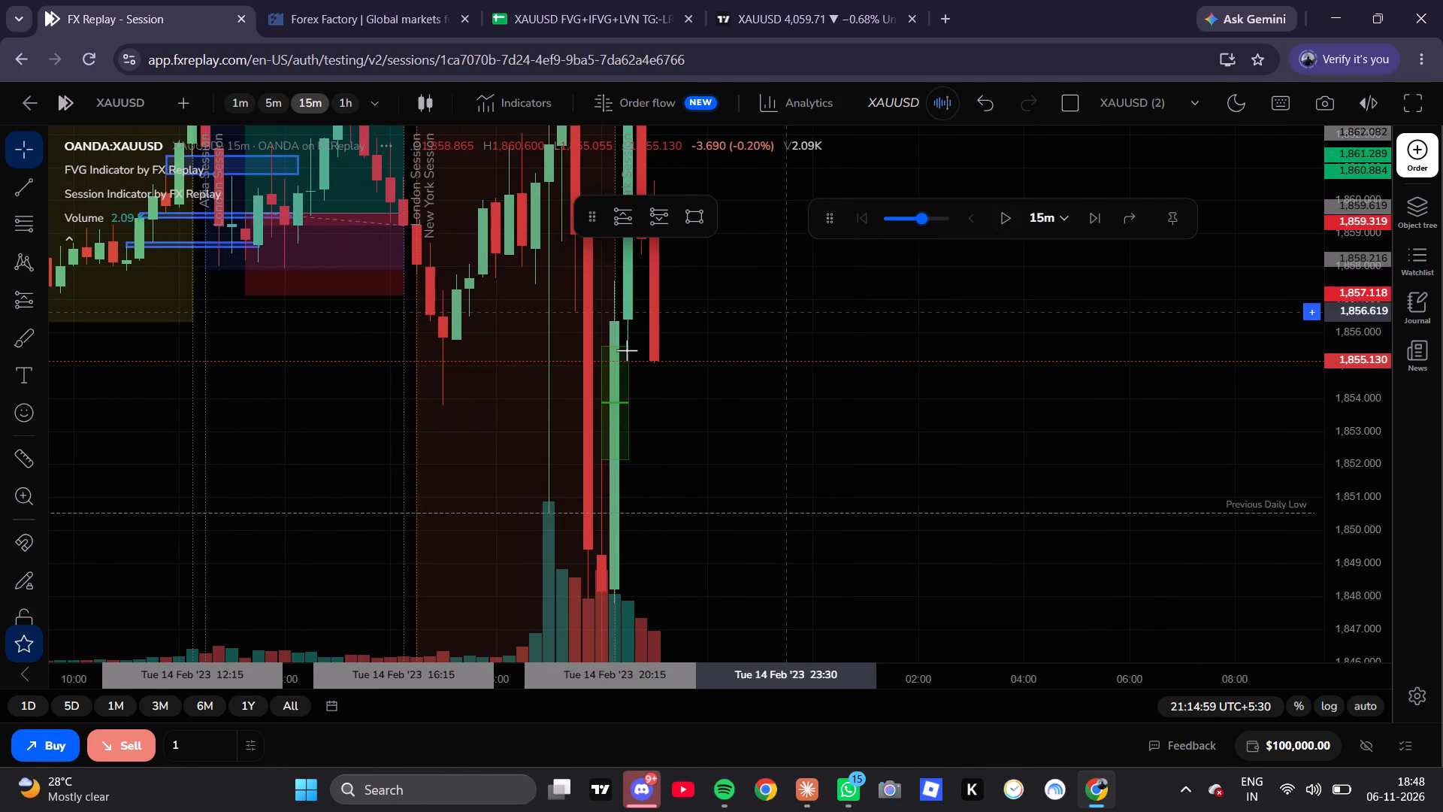
# Examine the fair value gaps in the New York session drop and rebound on the 5-minute and 15-minute charts.
pyautogui.scroll(3, 610, 346)
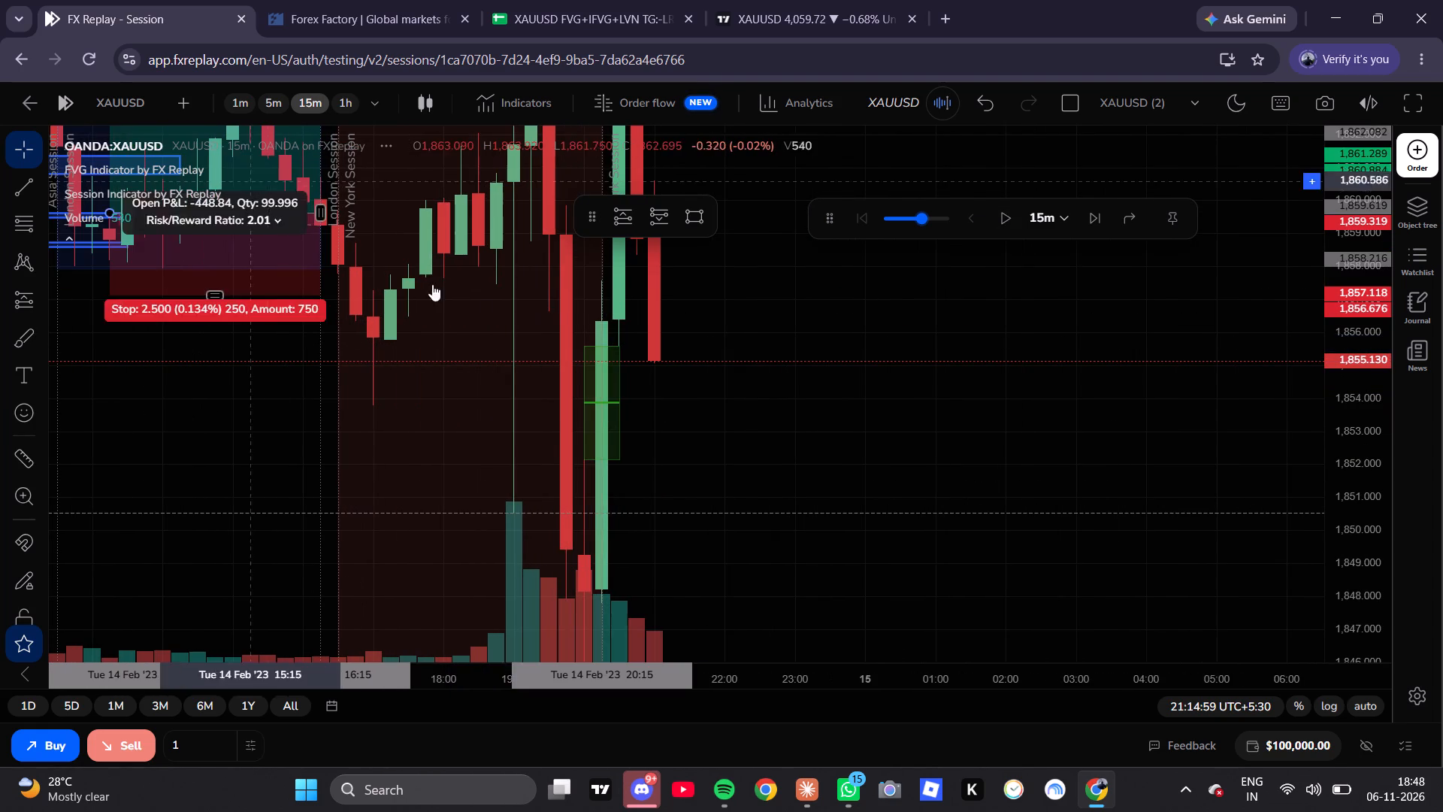
pyautogui.click(277, 100)
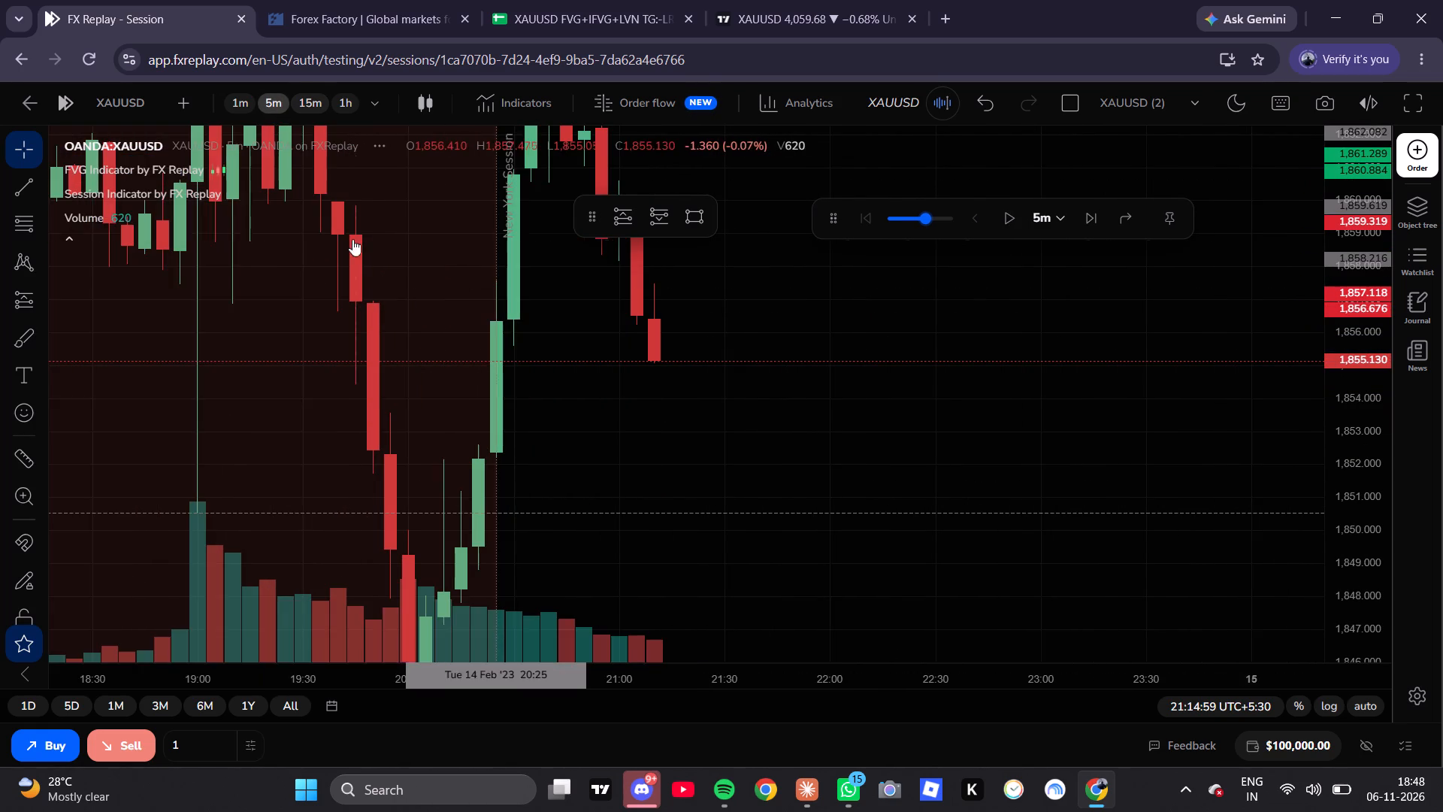
pyautogui.scroll(-3, 482, 395)
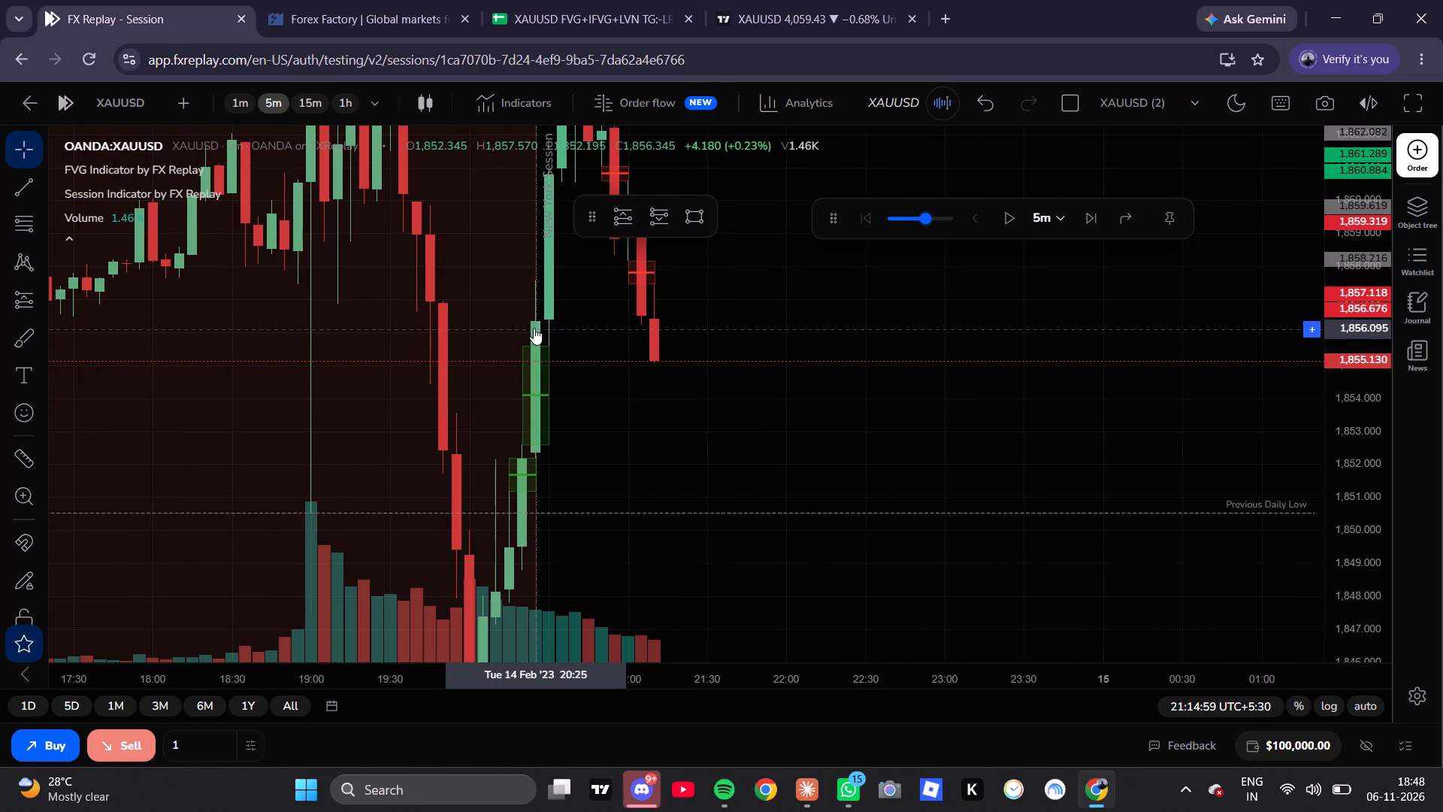
pyautogui.scroll(4, 491, 326)
pyautogui.moveTo(581, 350); pyautogui.dragTo(667, 420)
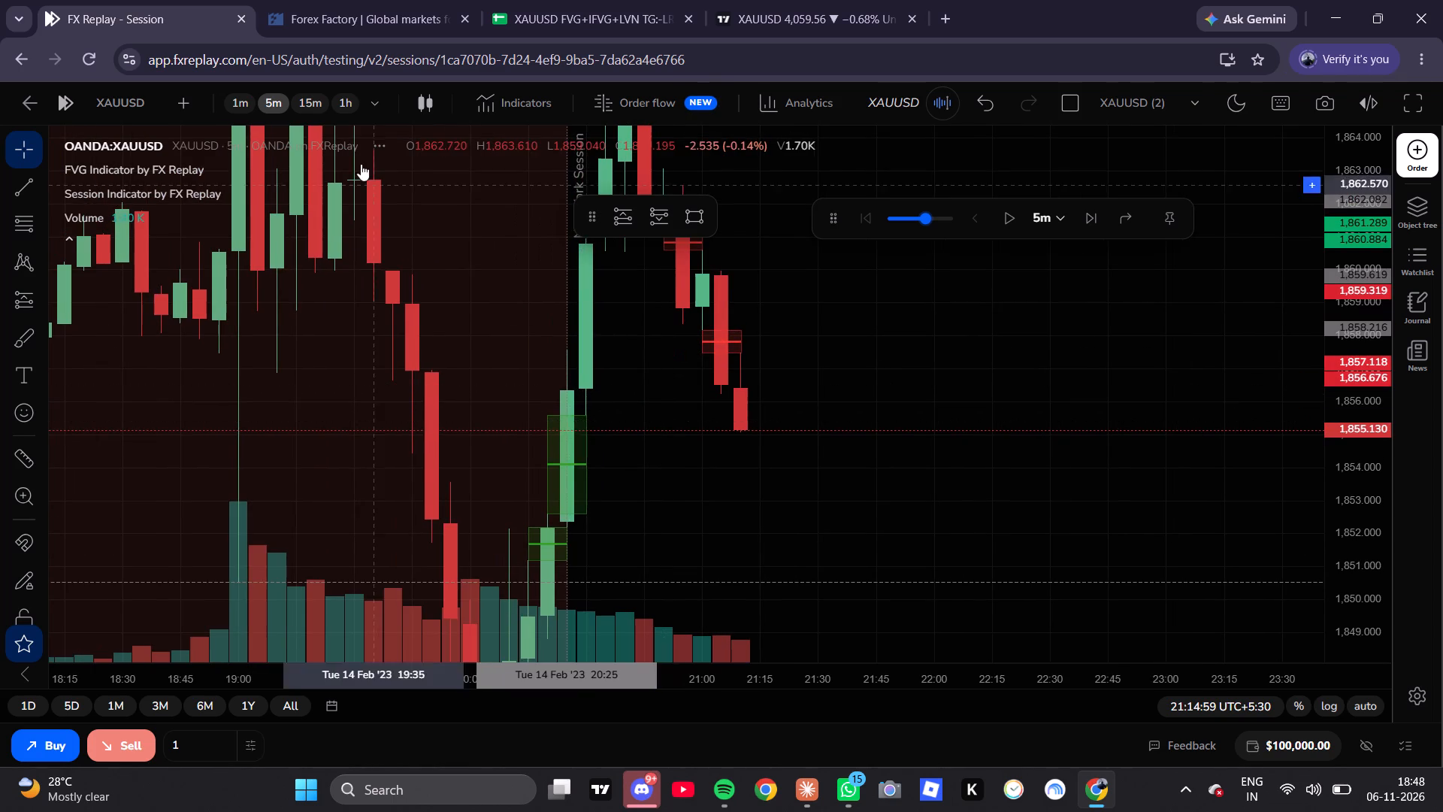
pyautogui.click(304, 95)
pyautogui.scroll(5, 597, 386)
pyautogui.moveTo(700, 423); pyautogui.dragTo(669, 424)
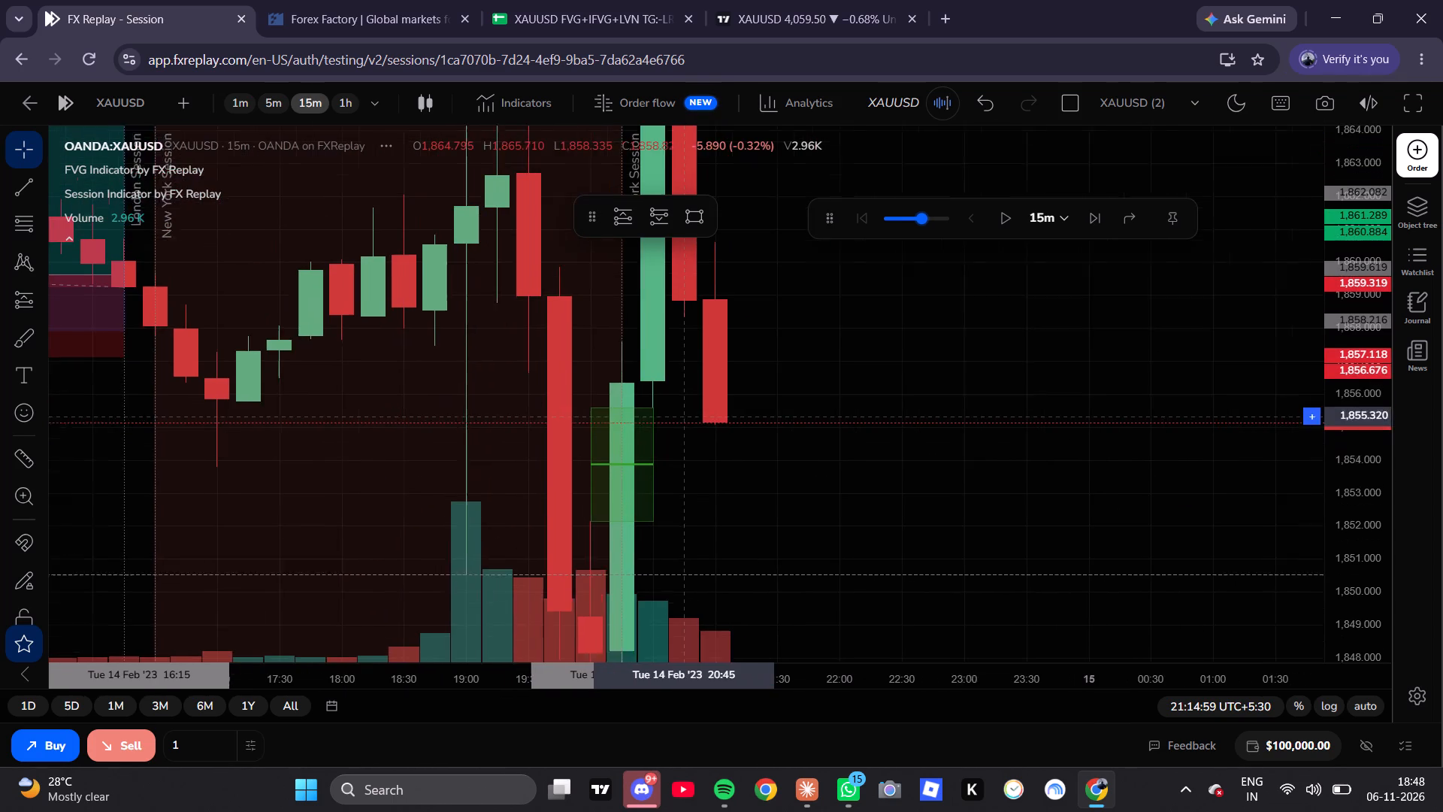
pyautogui.moveTo(669, 424); pyautogui.dragTo(667, 426)
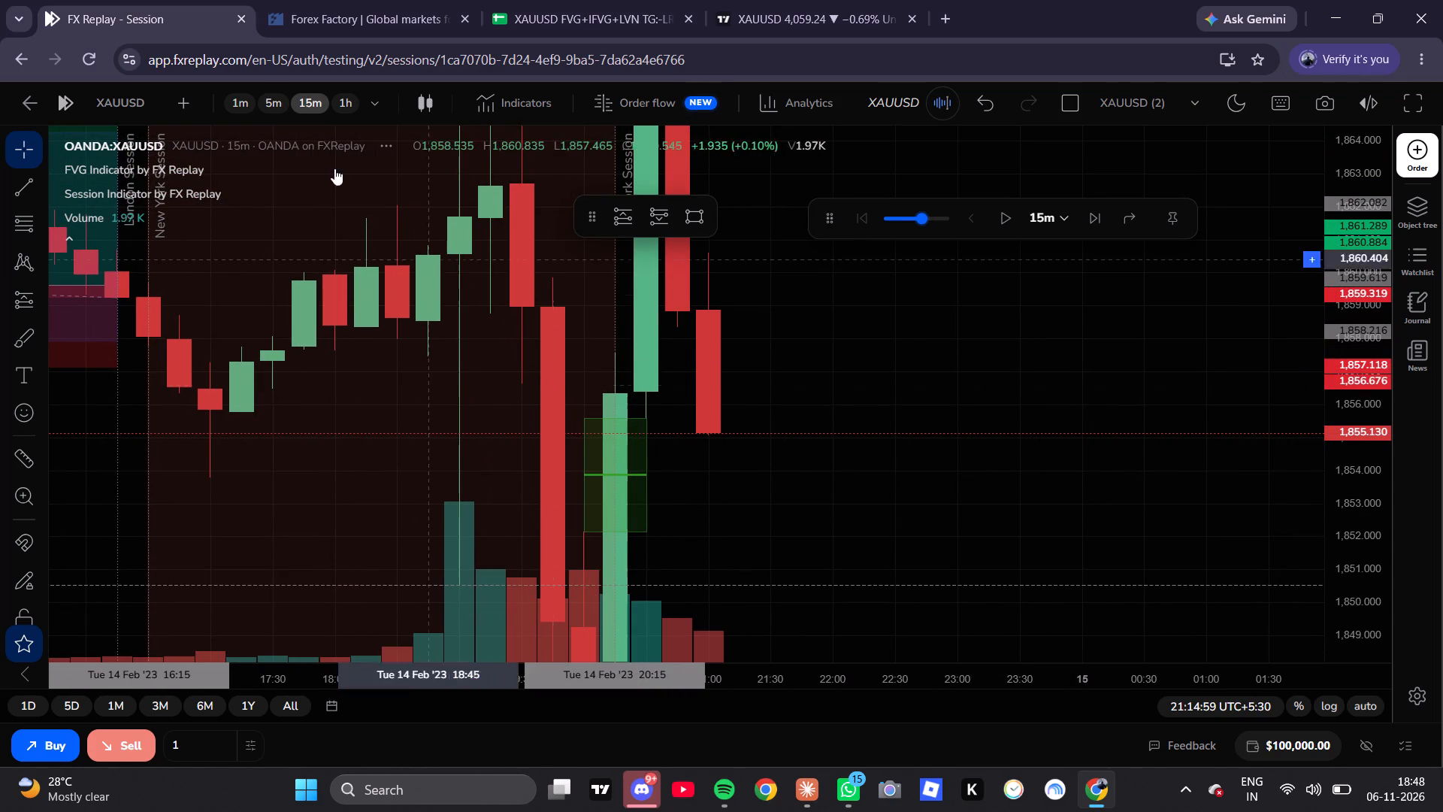
pyautogui.moveTo(541, 319); pyautogui.dragTo(440, 180)
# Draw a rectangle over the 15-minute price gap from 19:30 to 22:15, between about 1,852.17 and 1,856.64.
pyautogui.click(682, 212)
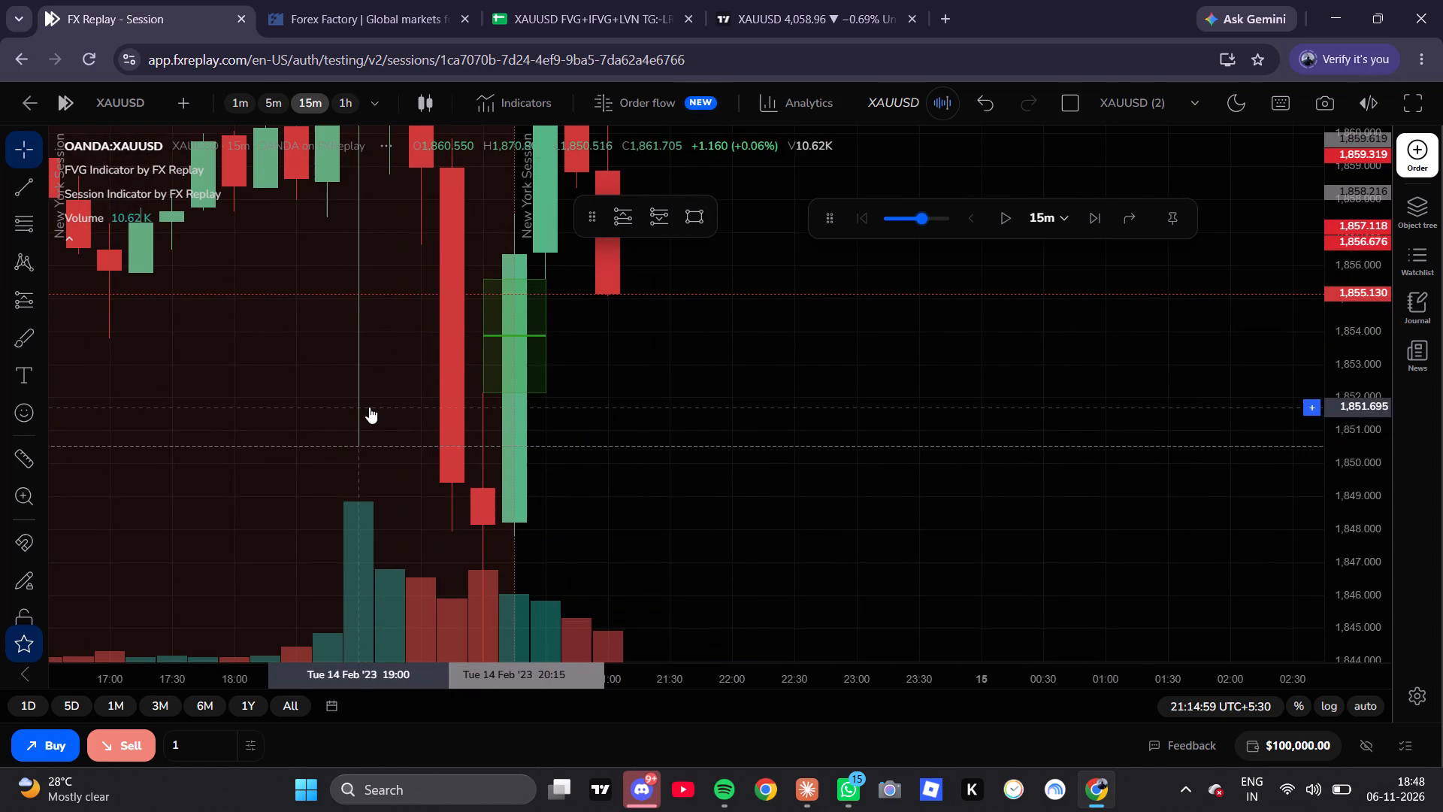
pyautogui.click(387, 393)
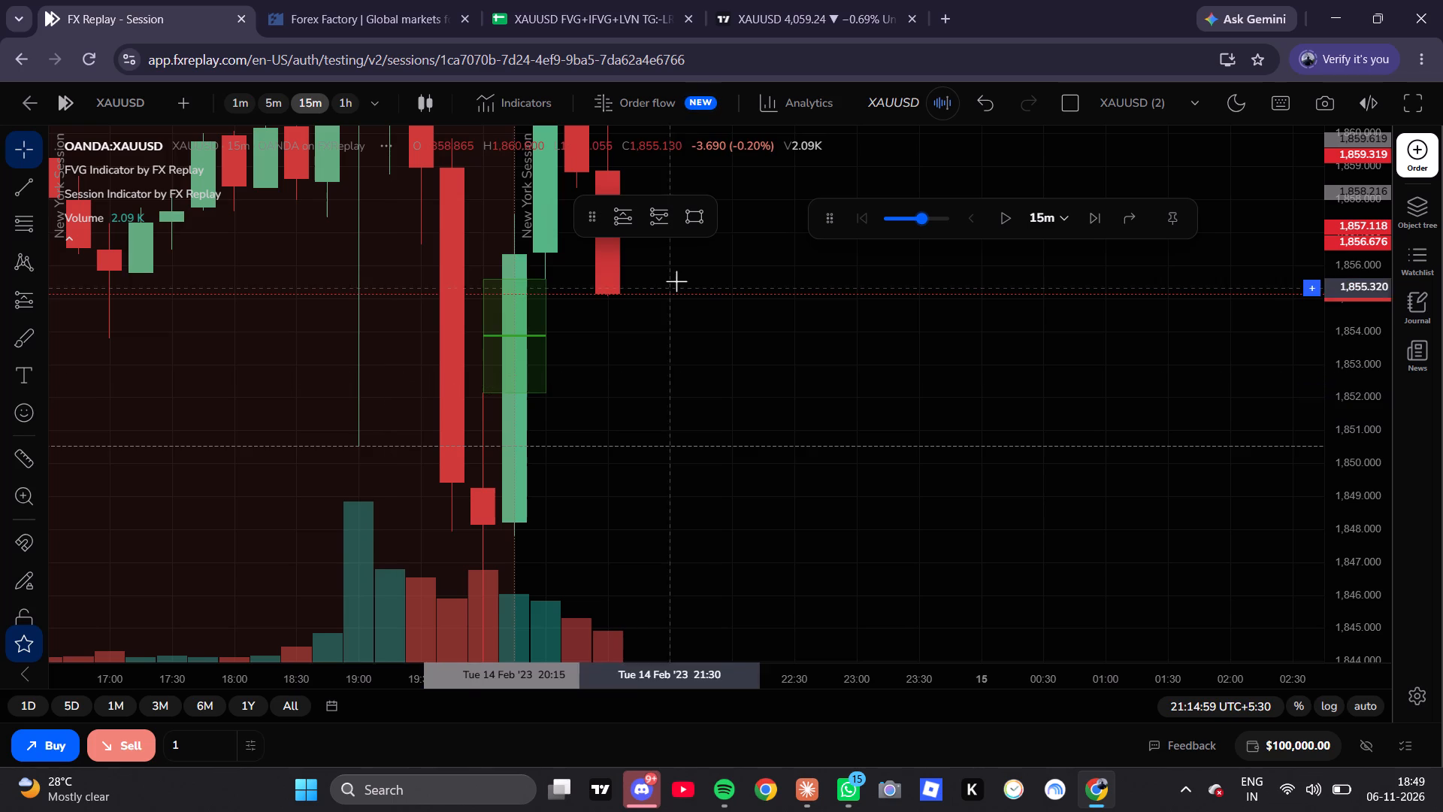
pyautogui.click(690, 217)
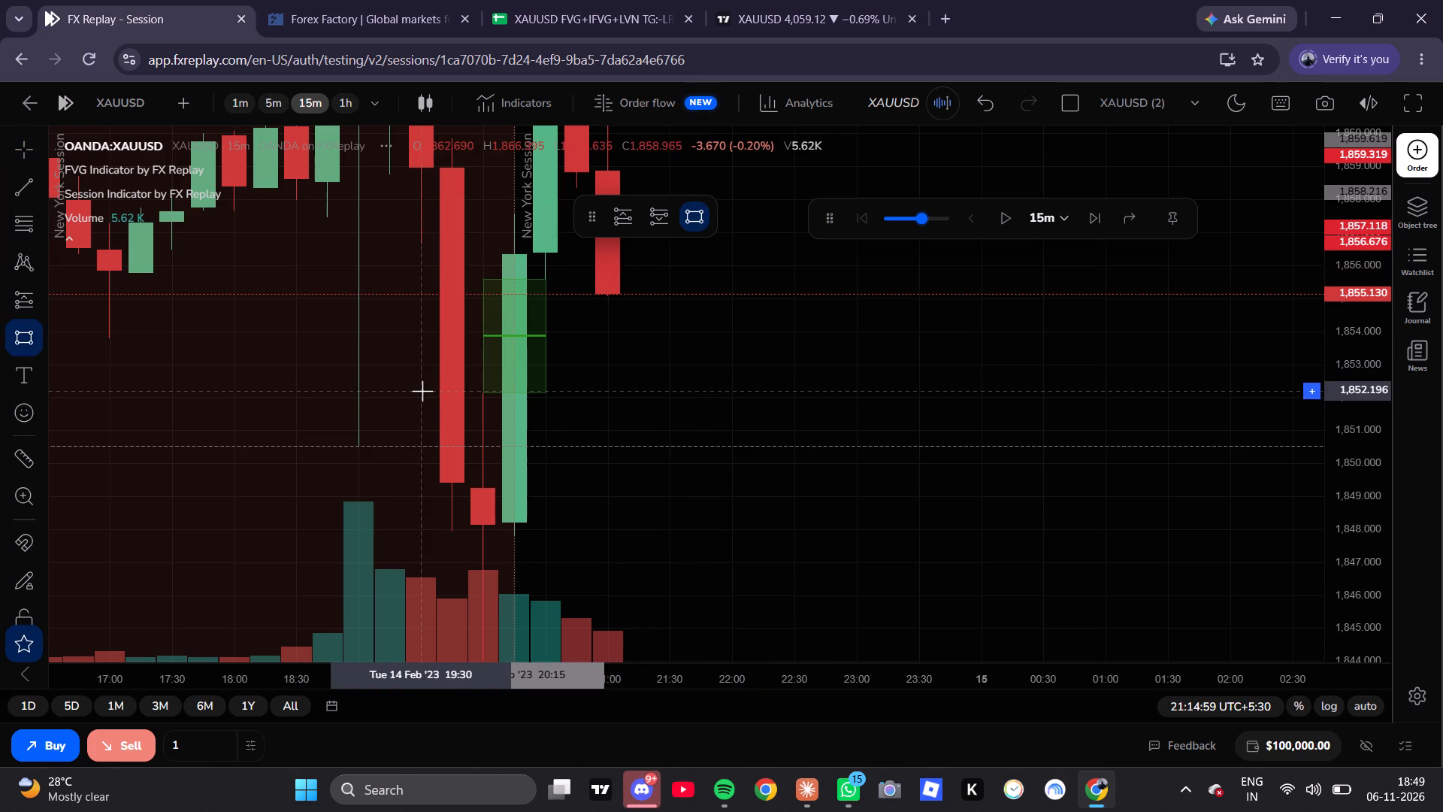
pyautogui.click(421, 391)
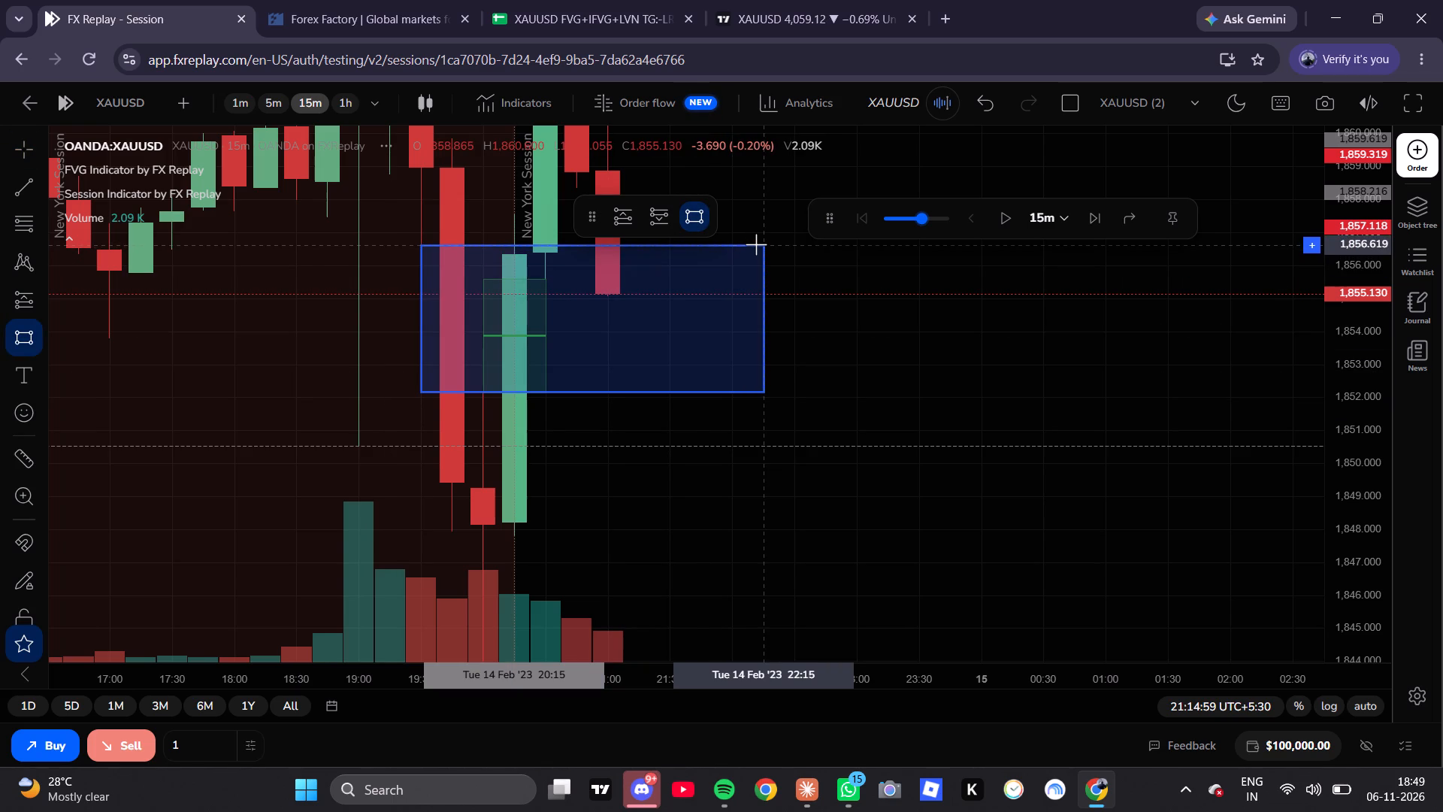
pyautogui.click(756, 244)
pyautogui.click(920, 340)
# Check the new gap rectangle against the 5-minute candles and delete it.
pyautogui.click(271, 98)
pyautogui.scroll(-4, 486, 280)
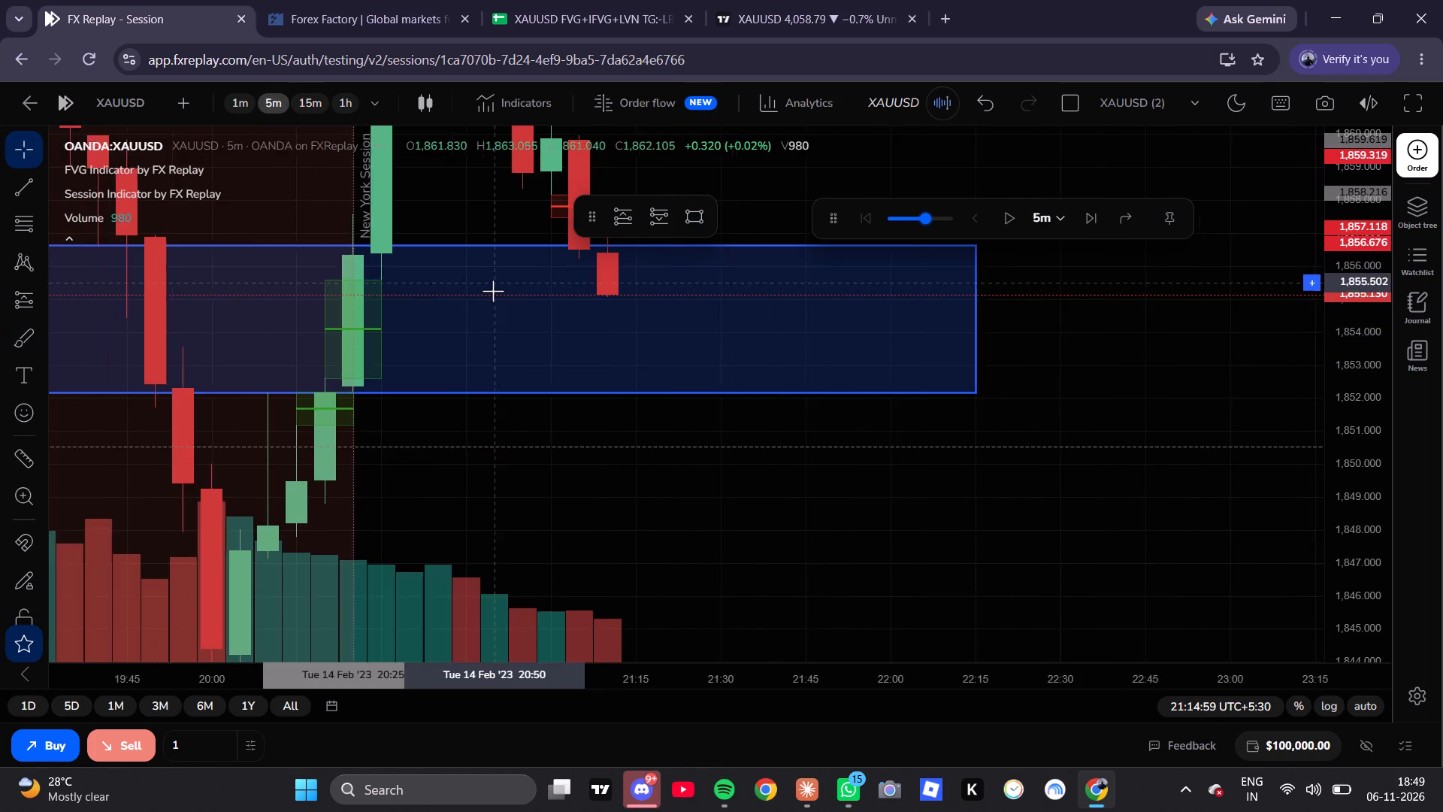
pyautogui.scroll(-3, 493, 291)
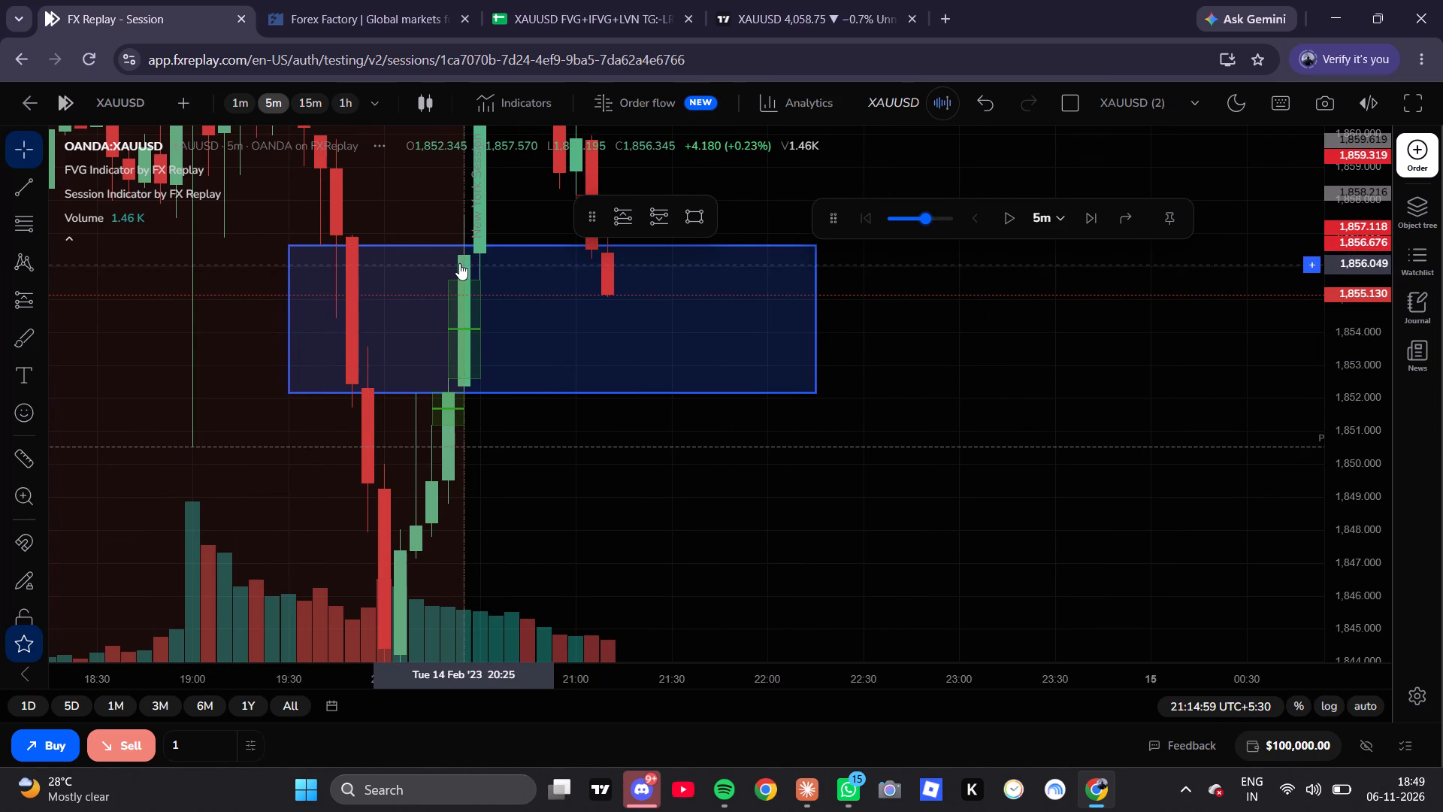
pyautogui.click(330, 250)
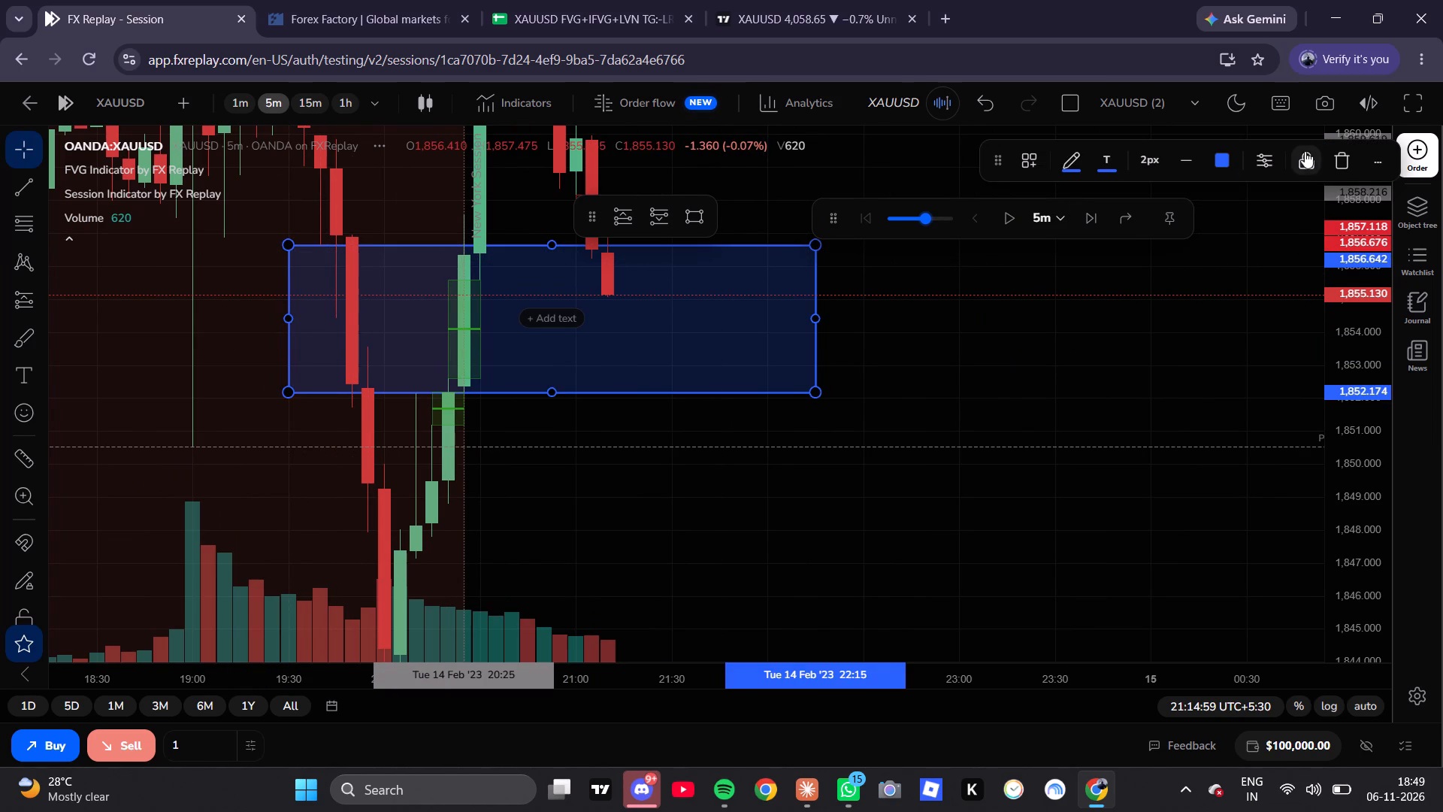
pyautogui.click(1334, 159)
# Examine the 15-minute chart's 14 Feb sessions, previous daily levels and recent swings for a possible next setup.
pyautogui.click(301, 111)
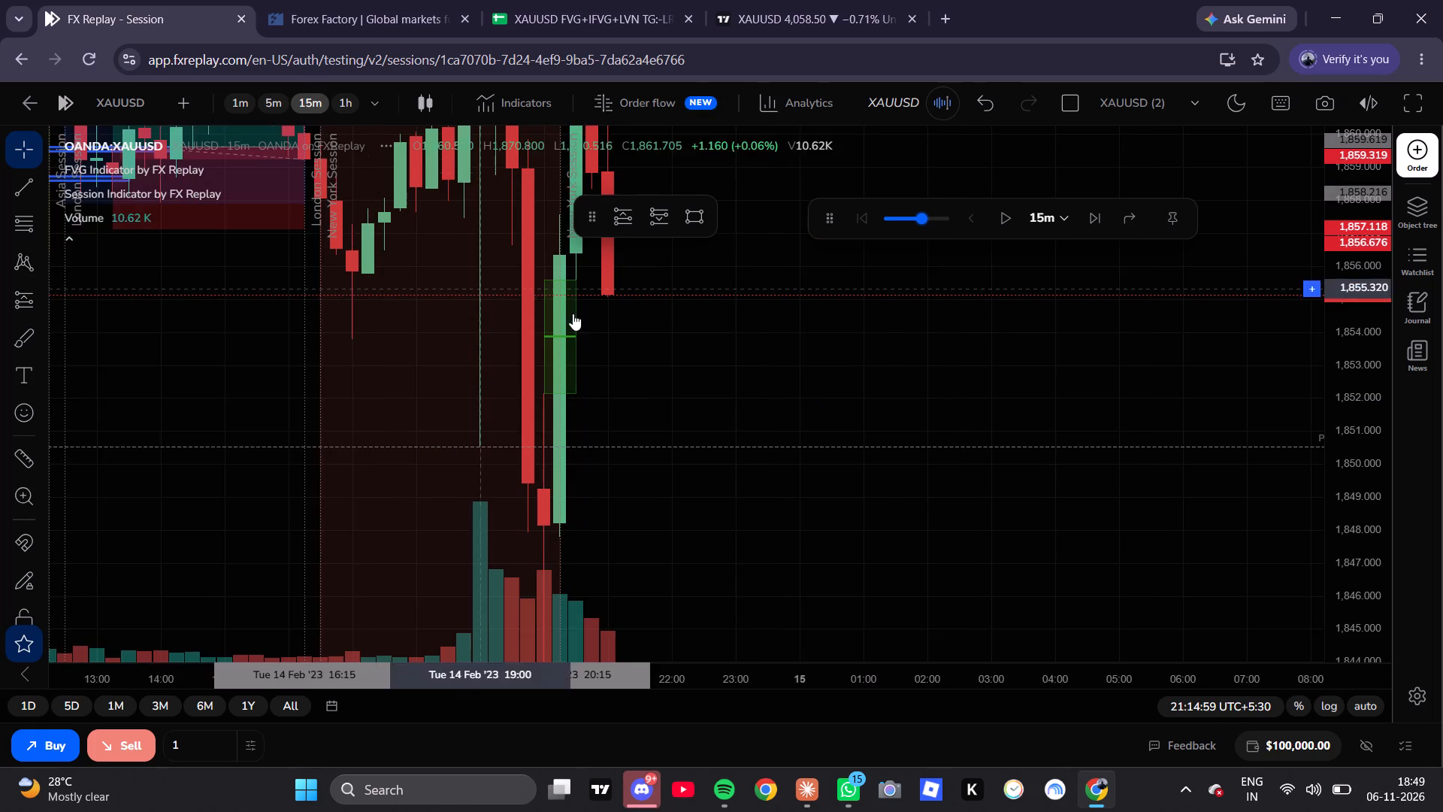
pyautogui.scroll(4, 576, 314)
pyautogui.moveTo(706, 321); pyautogui.dragTo(685, 394)
pyautogui.scroll(-7, 1356, 352)
pyautogui.scroll(1, 1357, 377)
pyautogui.scroll(-6, 1357, 378)
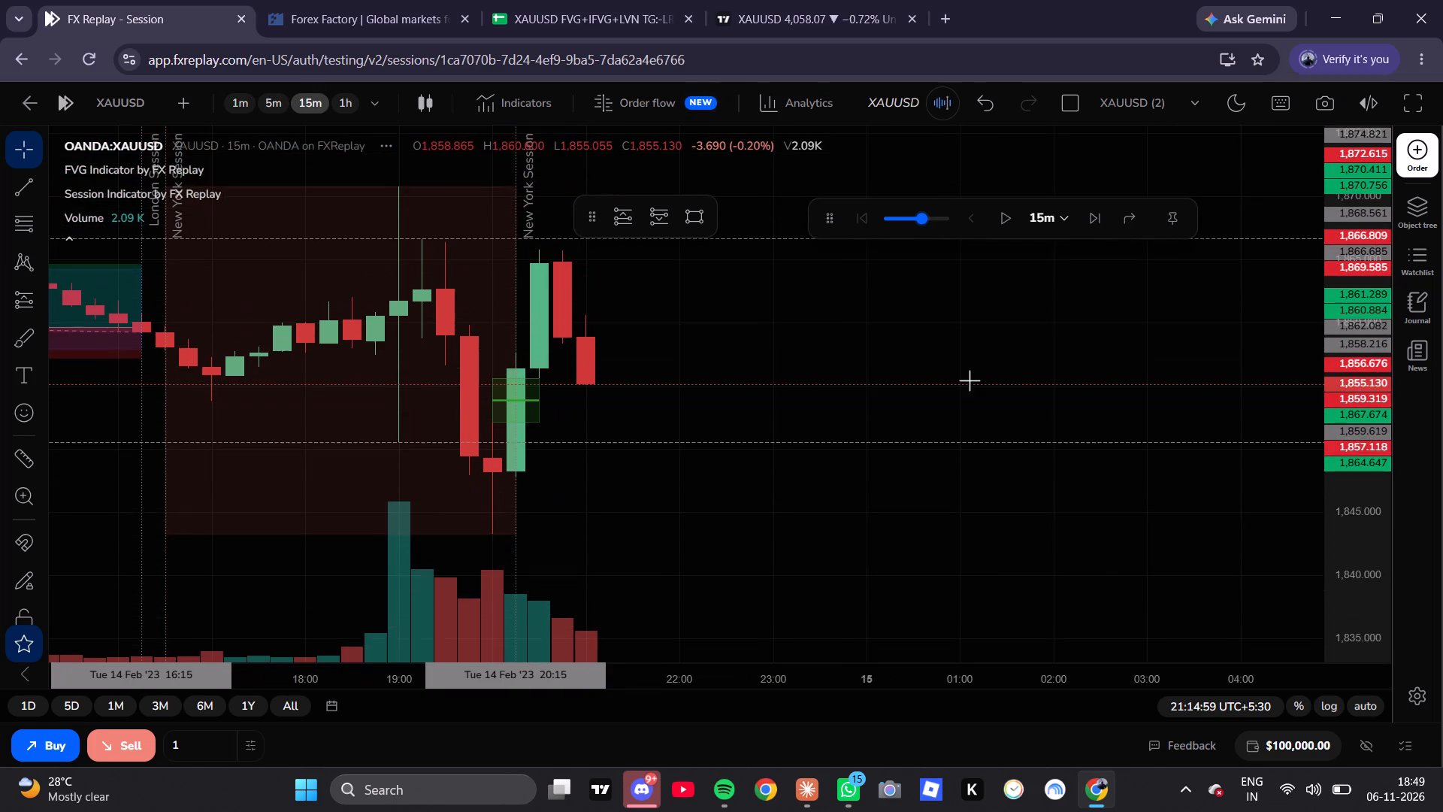
pyautogui.scroll(-3, 927, 369)
pyautogui.moveTo(770, 371); pyautogui.dragTo(929, 338)
pyautogui.scroll(-3, 957, 328)
pyautogui.scroll(-10, 1336, 359)
pyautogui.scroll(-10, 934, 374)
pyautogui.moveTo(853, 366); pyautogui.dragTo(1047, 392)
pyautogui.scroll(13, 912, 362)
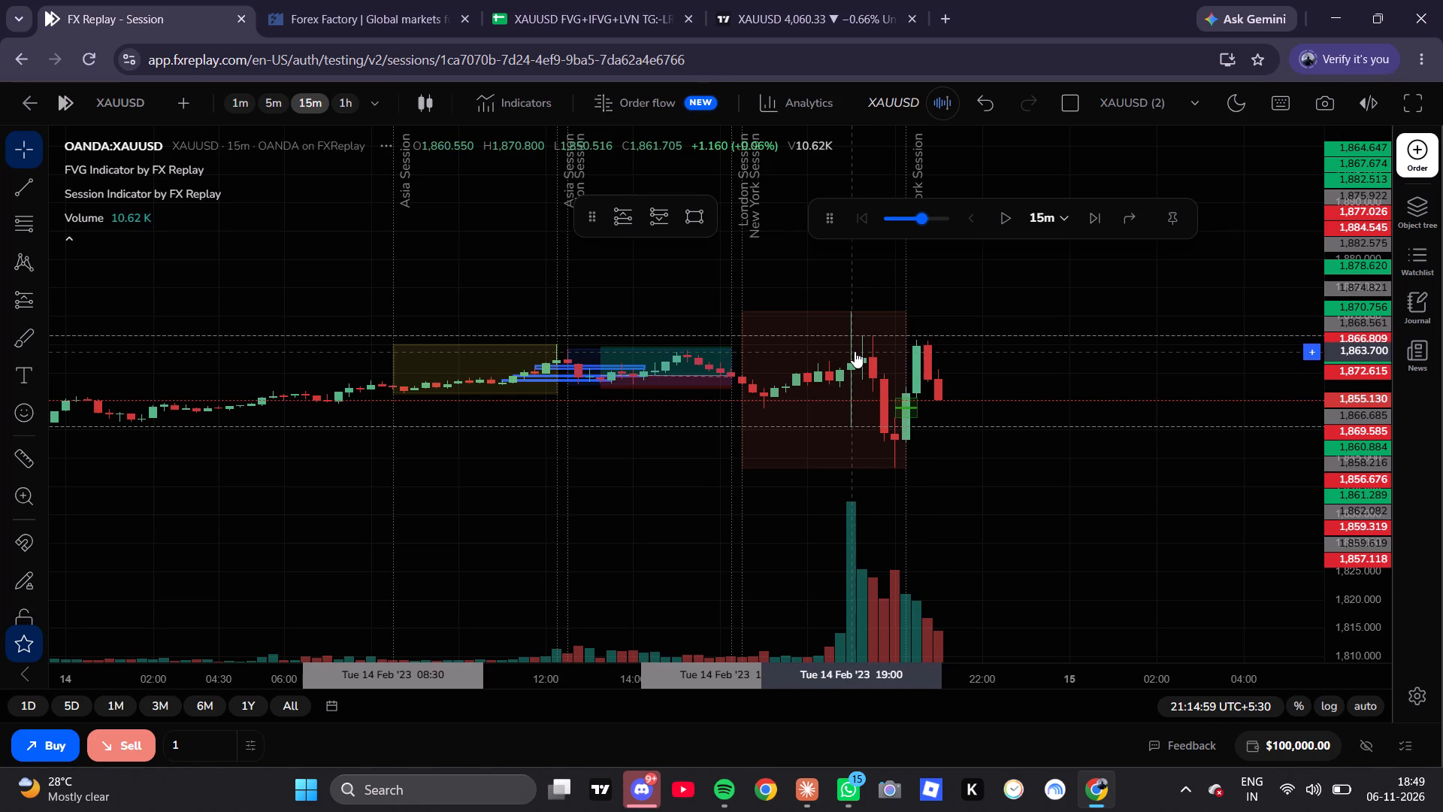
pyautogui.scroll(-3, 970, 367)
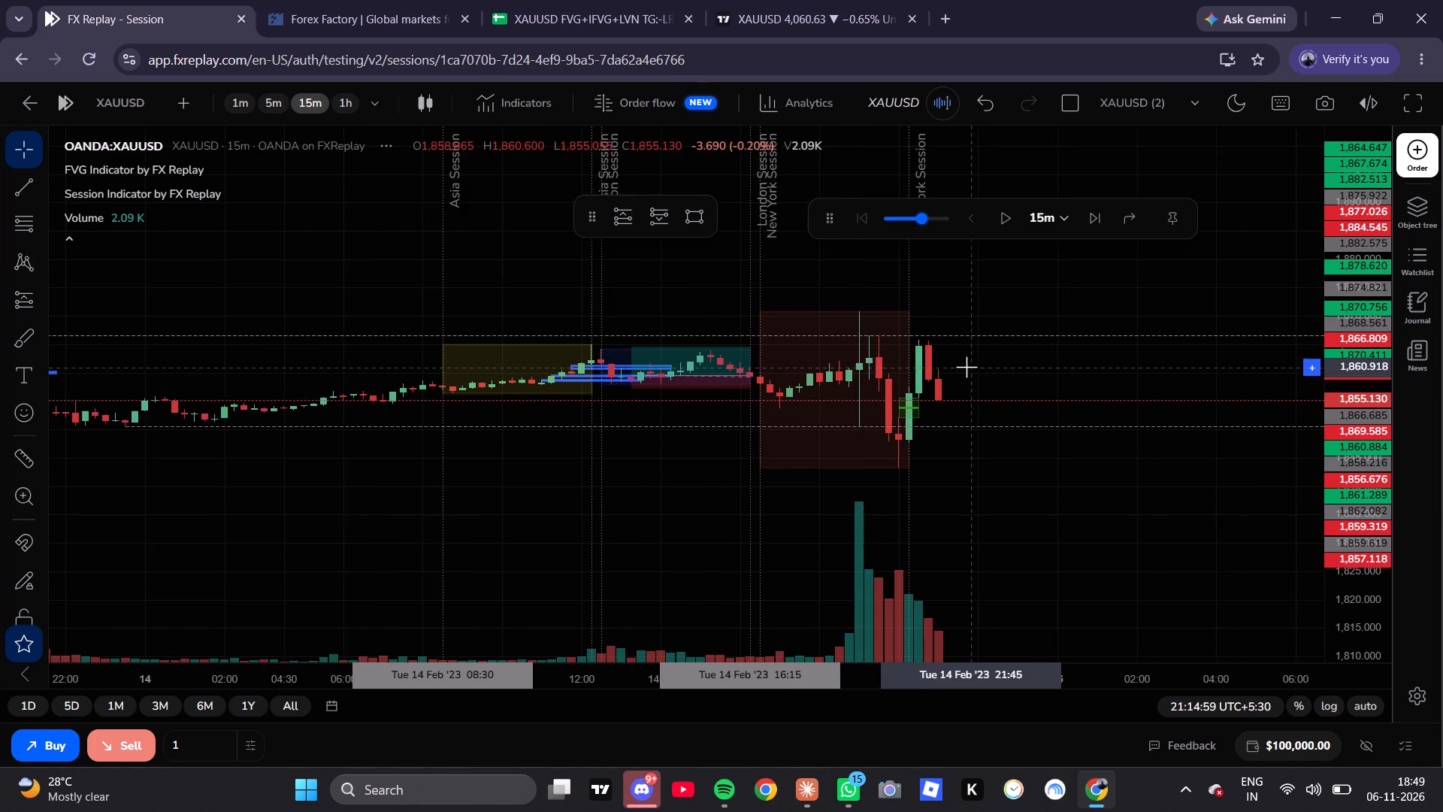
pyautogui.scroll(2, 648, 343)
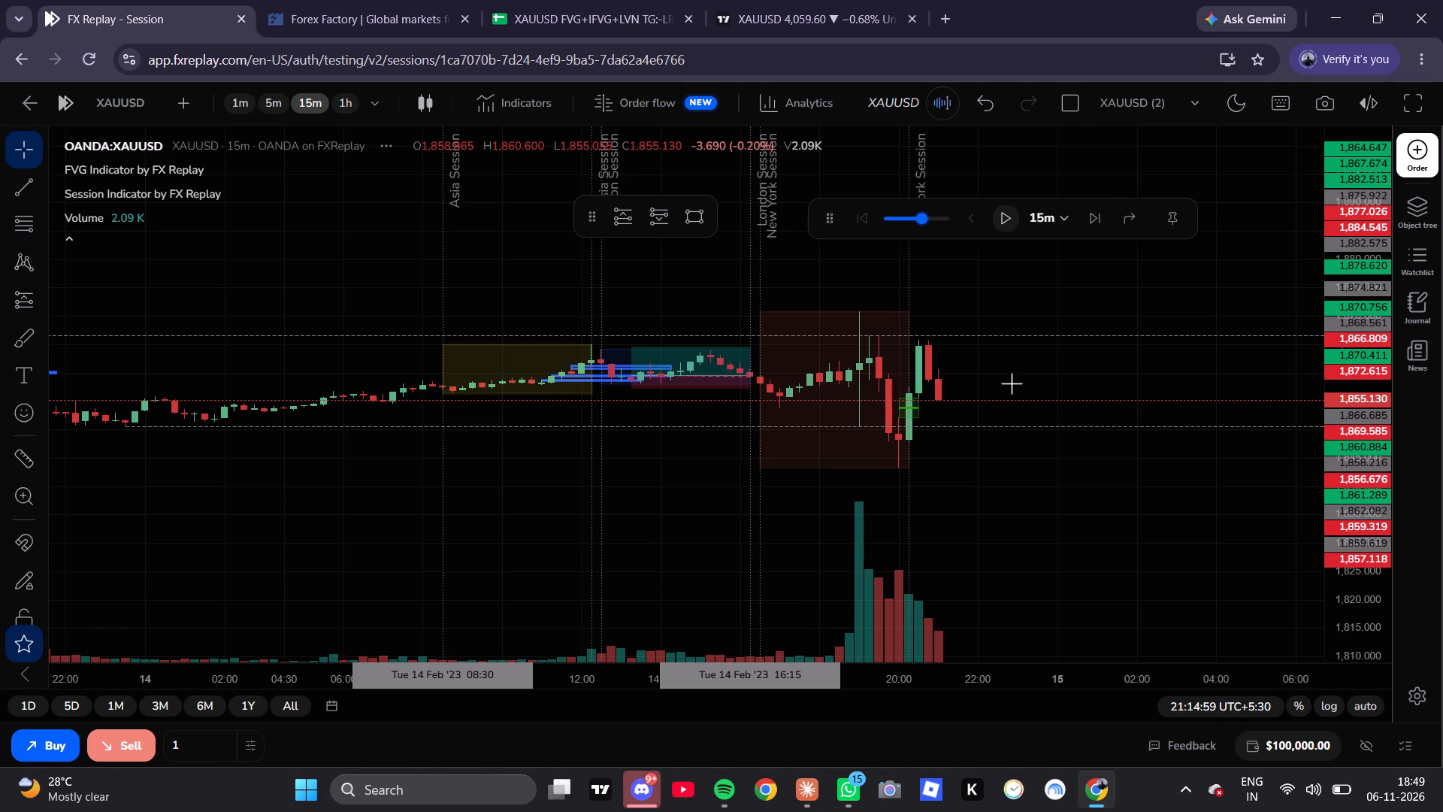
pyautogui.scroll(-4, 808, 268)
pyautogui.scroll(4, 1014, 373)
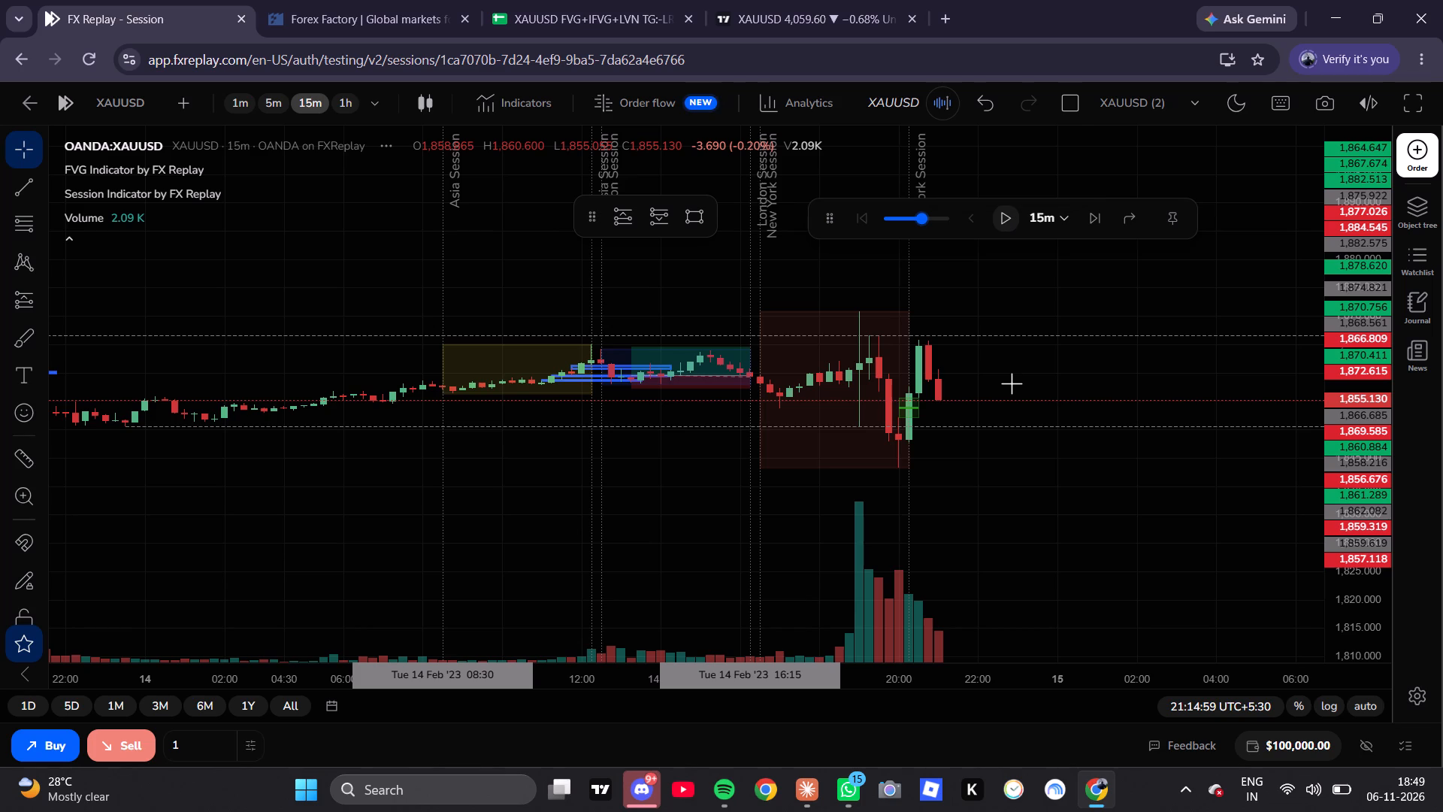